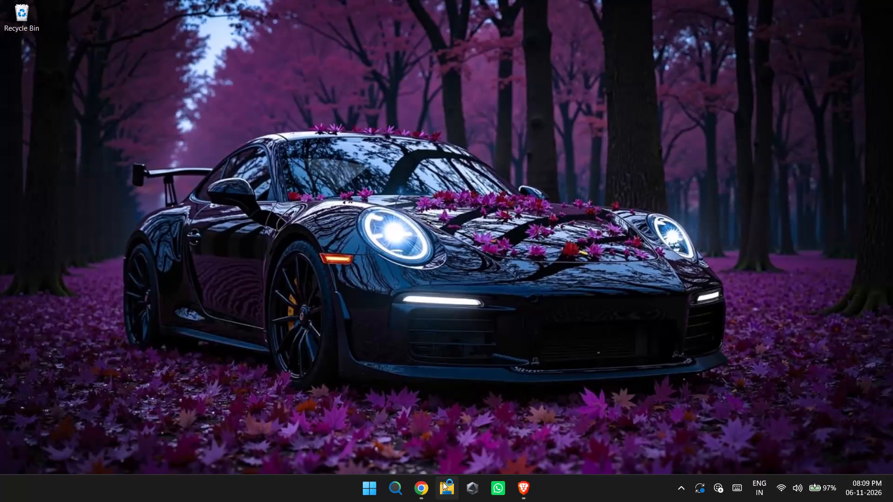
# Switch to Chrome, where the DOWN FALL thumbnail design is open in Canva.
pyautogui.click(428, 482)
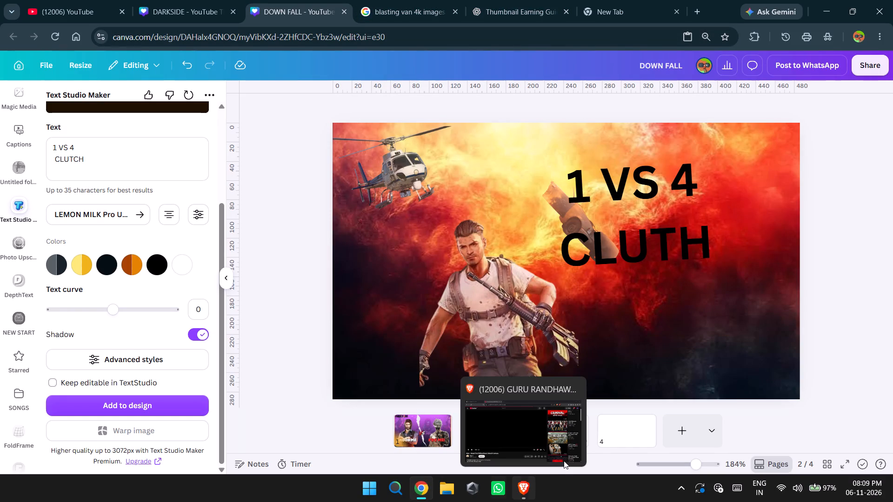
# Search the computer for "kur" and launch the best match.
pyautogui.write('kur')
pyautogui.press('Return')
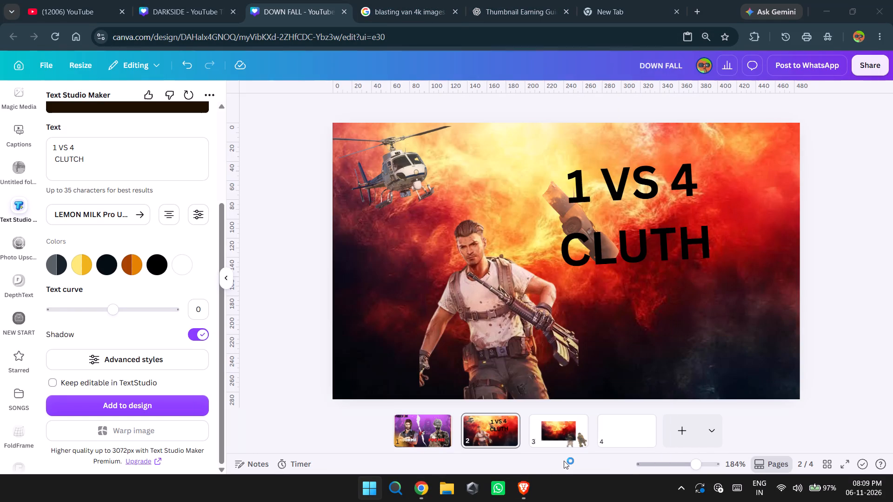
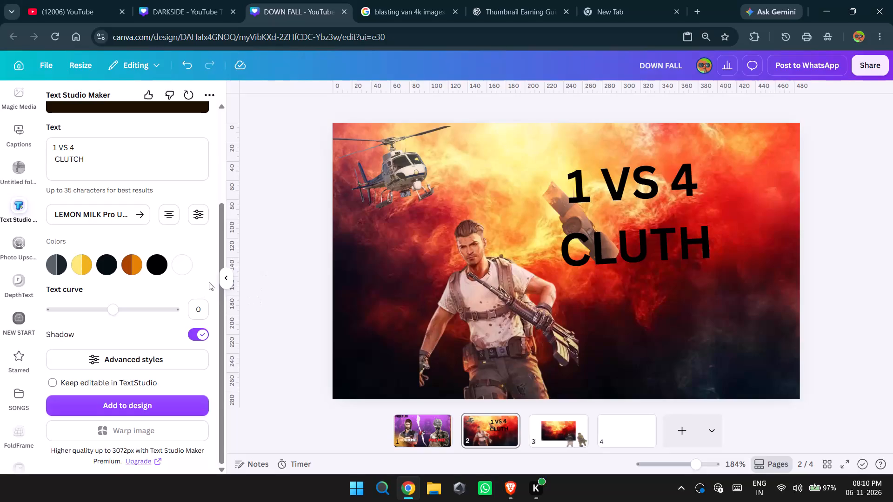
# Move the 1 VS 4 CLUTH title toward the right side of the thumbnail, clear of the falling car.
pyautogui.click(307, 261)
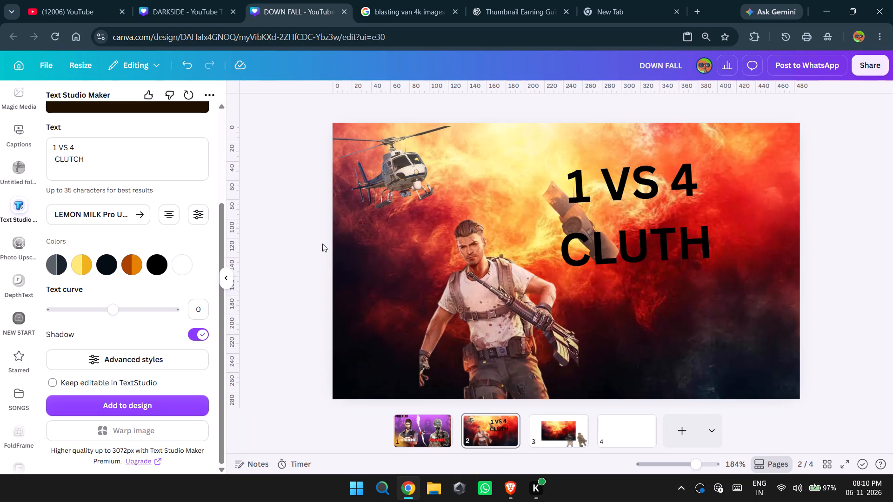
pyautogui.click(591, 217)
pyautogui.moveTo(601, 218); pyautogui.dragTo(648, 275)
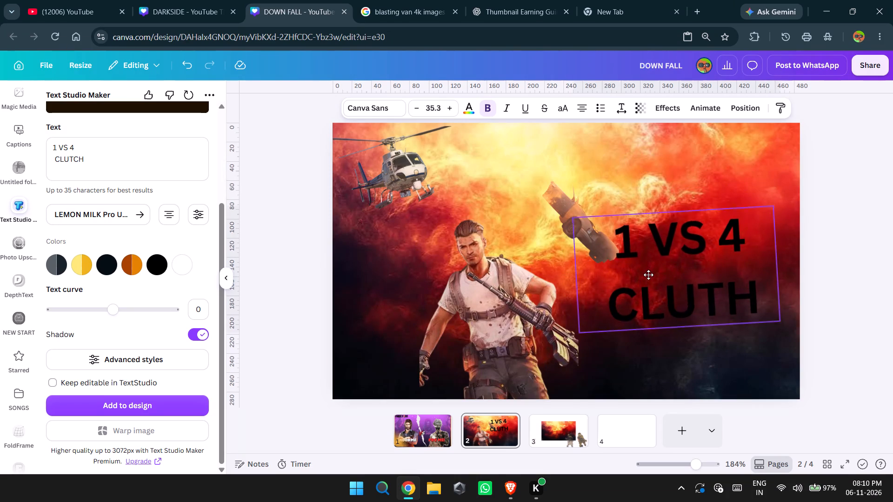
pyautogui.moveTo(648, 275); pyautogui.dragTo(654, 239)
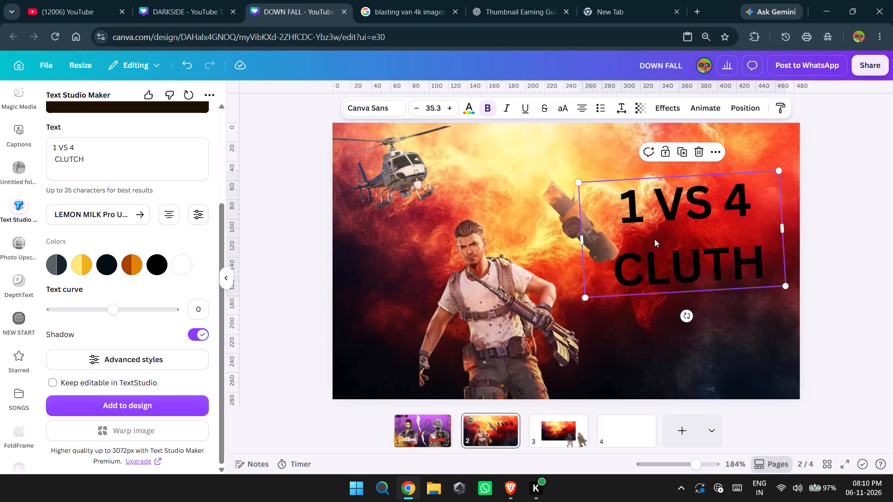
# Shift the falling car up and left beside the character's head and rotate it counterclockwise to a flatter angle.
pyautogui.click(572, 210)
pyautogui.moveTo(572, 210); pyautogui.dragTo(537, 197)
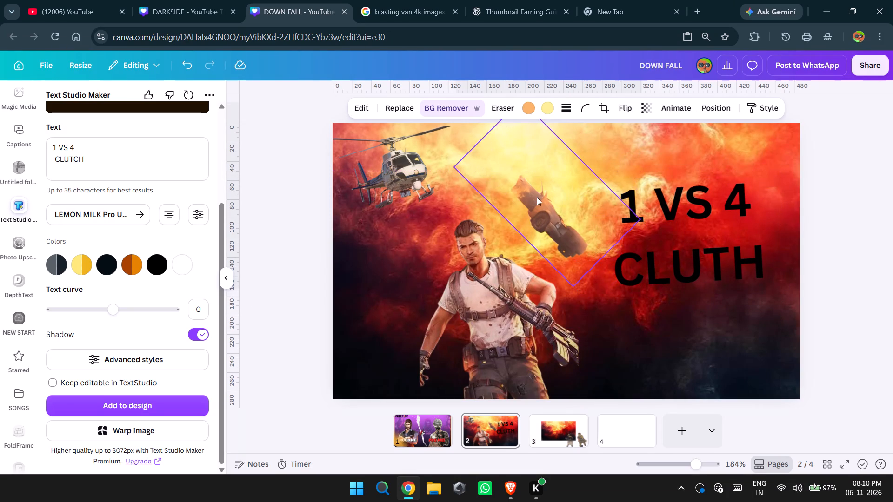
pyautogui.moveTo(489, 238); pyautogui.dragTo(491, 237)
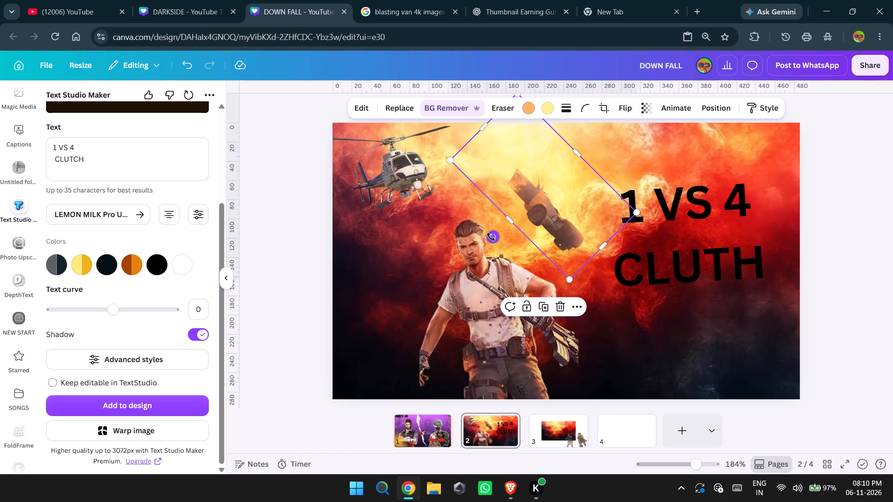
pyautogui.moveTo(491, 237); pyautogui.dragTo(502, 251)
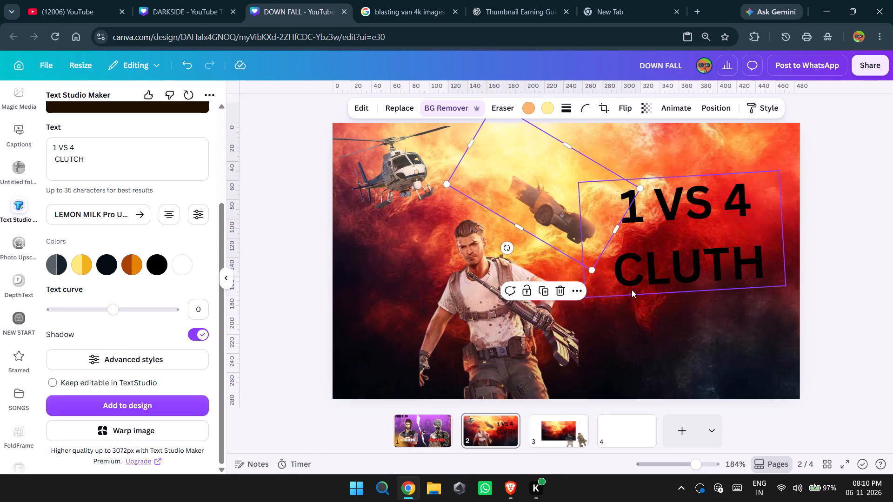
# Nudge the 1 VS 4 CLUTH title slightly upward on the thumbnail.
pyautogui.click(668, 258)
pyautogui.moveTo(668, 258); pyautogui.dragTo(663, 263)
pyautogui.moveTo(664, 246); pyautogui.dragTo(669, 231)
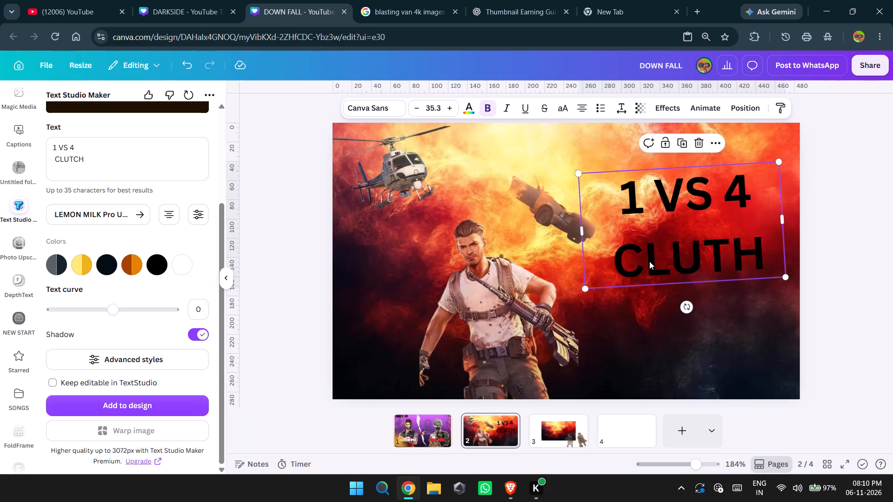
# Apply the Splice effect to the 1 VS 4 CLUTH title with an orange effect color and white text color.
pyautogui.click(663, 110)
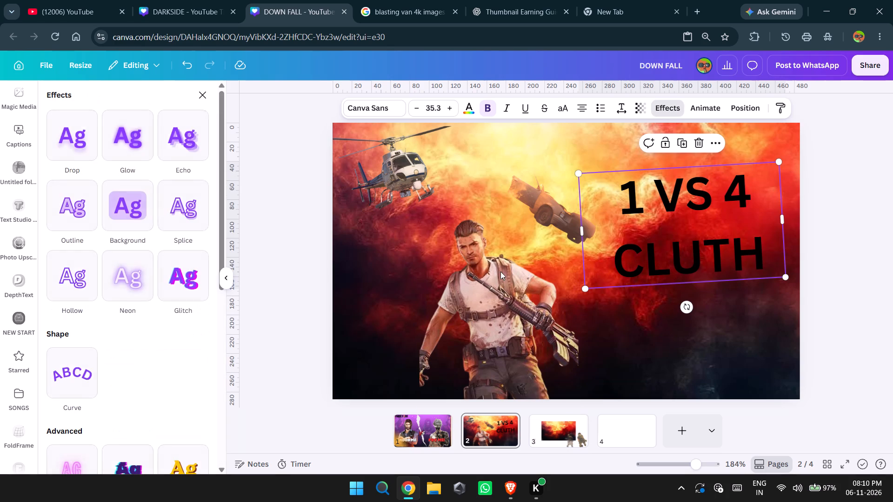
pyautogui.click(182, 211)
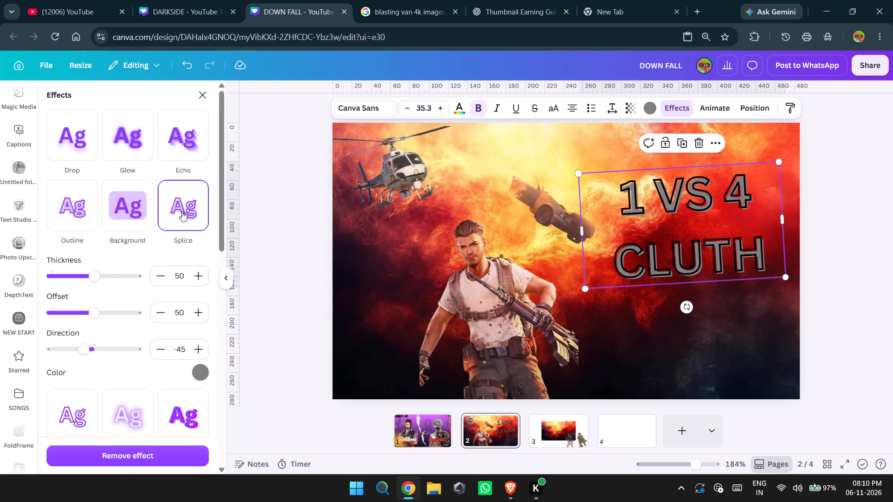
pyautogui.click(643, 105)
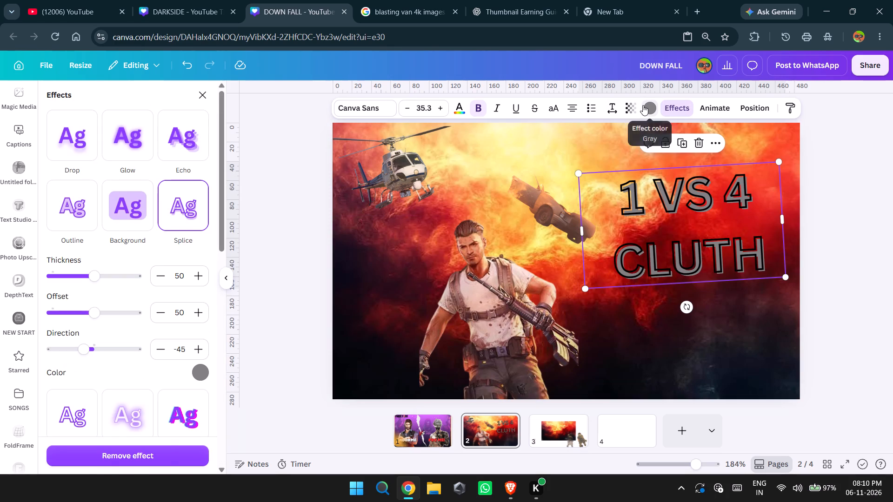
pyautogui.click(82, 216)
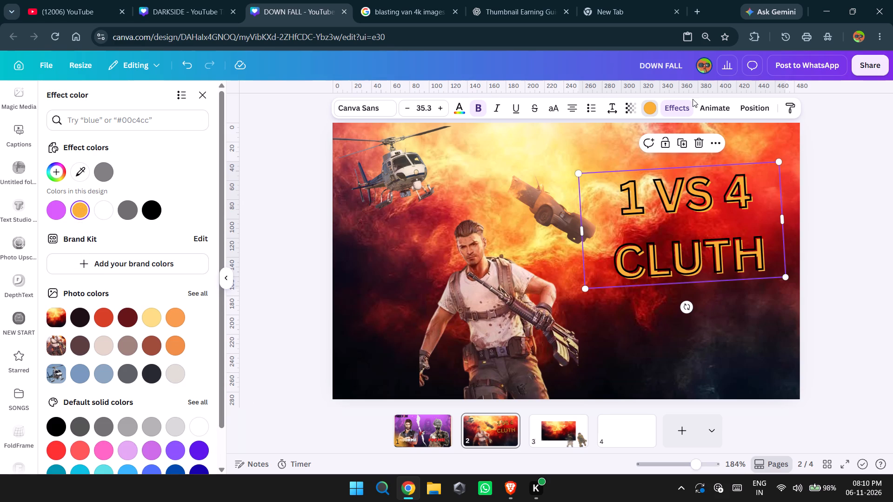
pyautogui.click(456, 109)
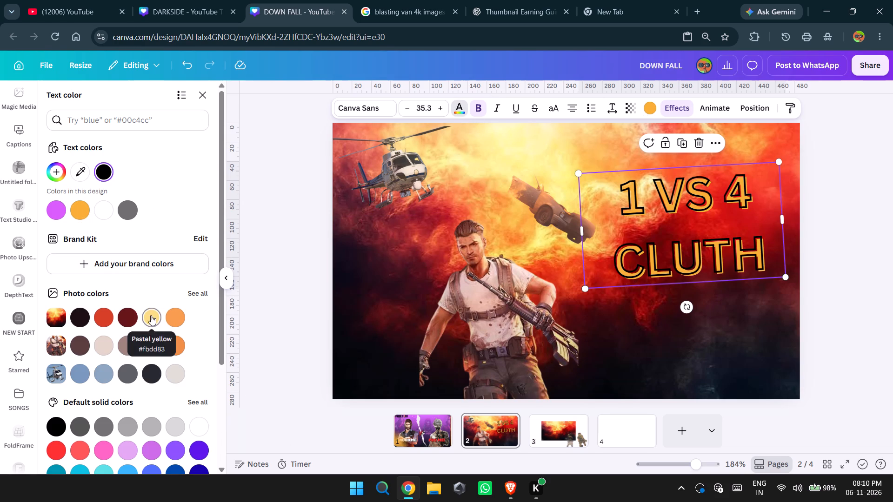
pyautogui.scroll(-1, 89, 211)
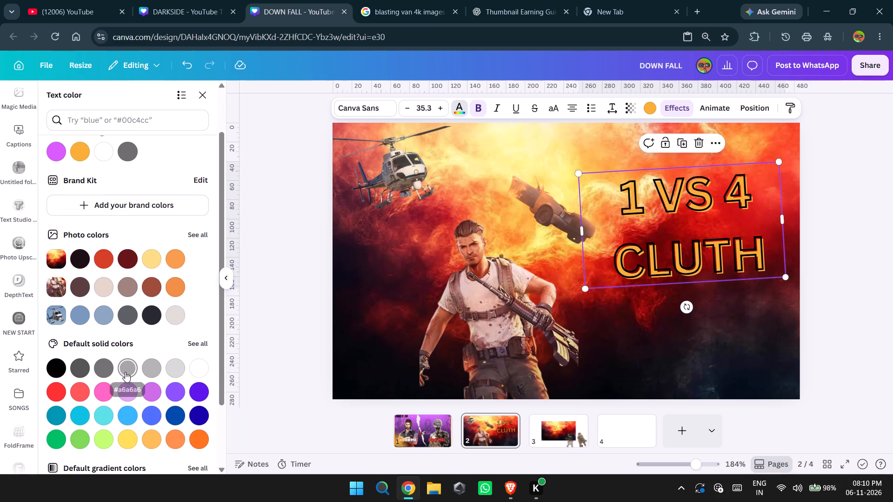
pyautogui.click(199, 367)
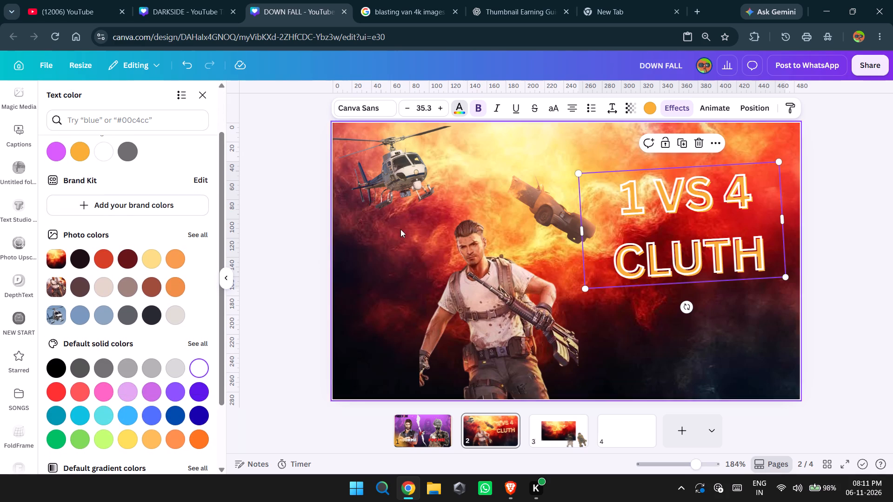
# Try Klemer Display, Gulfs Display, Poppins and Montserrat on the title, and settle on the League Spartan font.
pyautogui.click(363, 108)
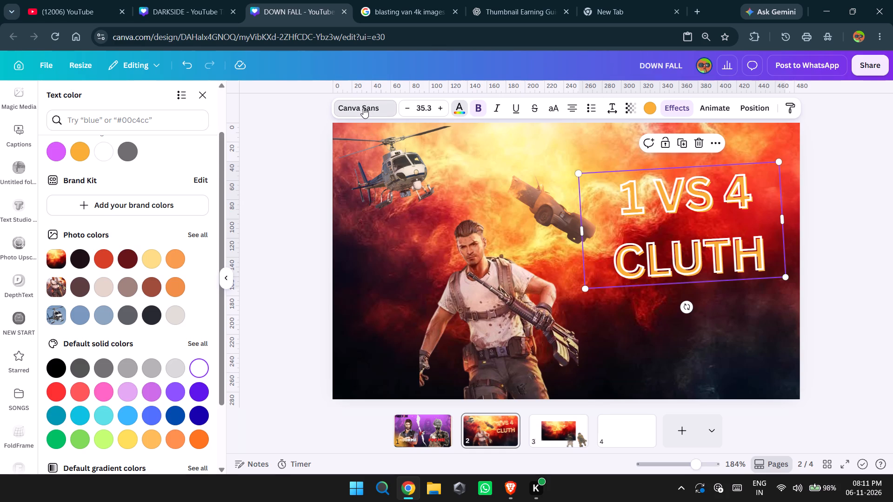
pyautogui.moveTo(108, 327); pyautogui.dragTo(107, 339)
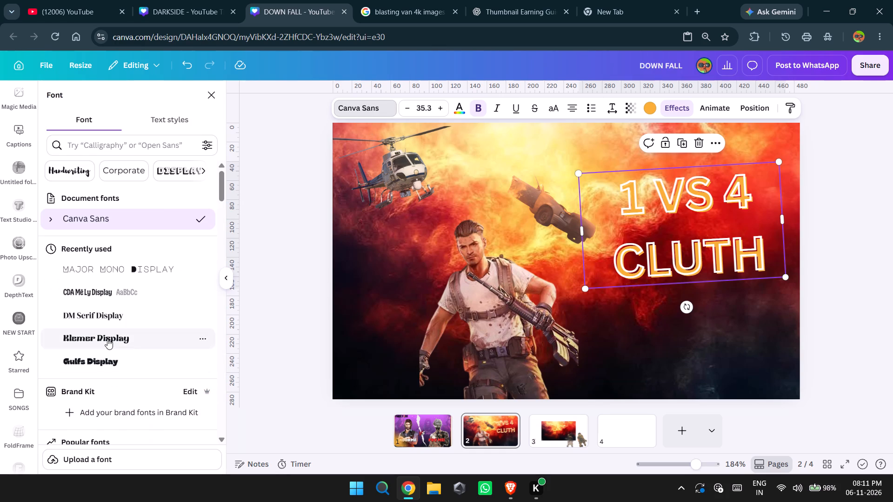
pyautogui.click(107, 339)
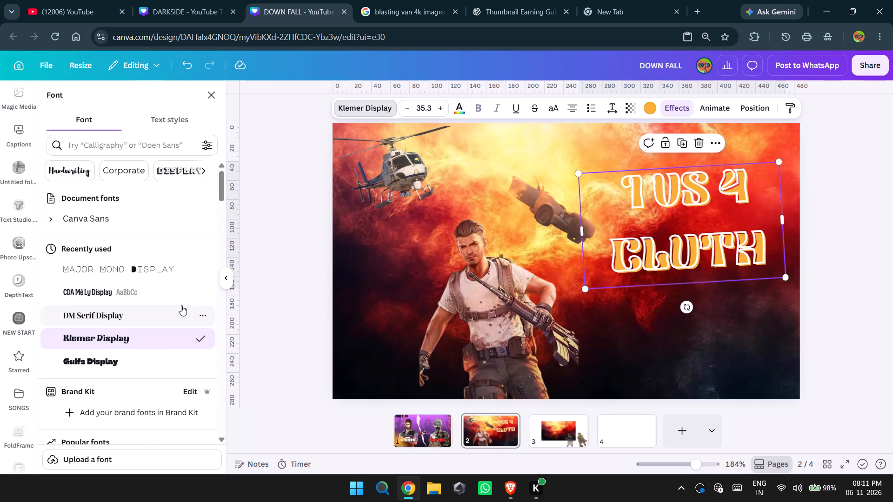
pyautogui.scroll(-2, 181, 305)
pyautogui.click(127, 252)
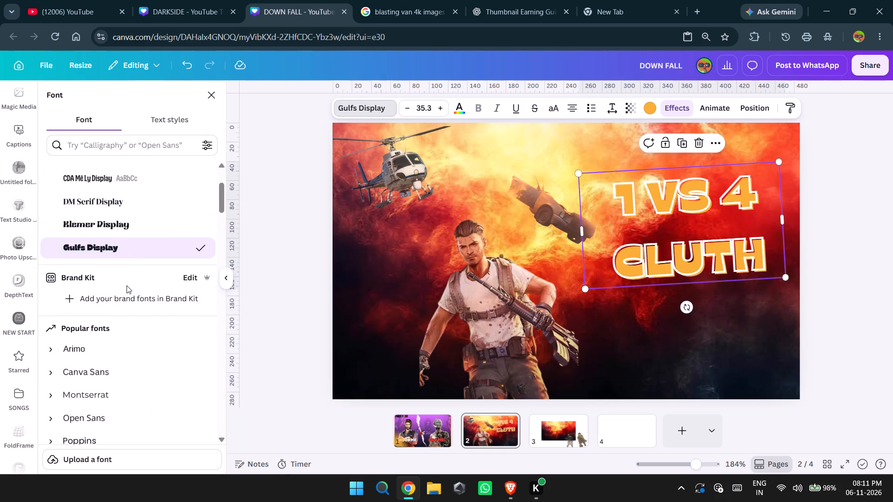
pyautogui.scroll(-2, 127, 285)
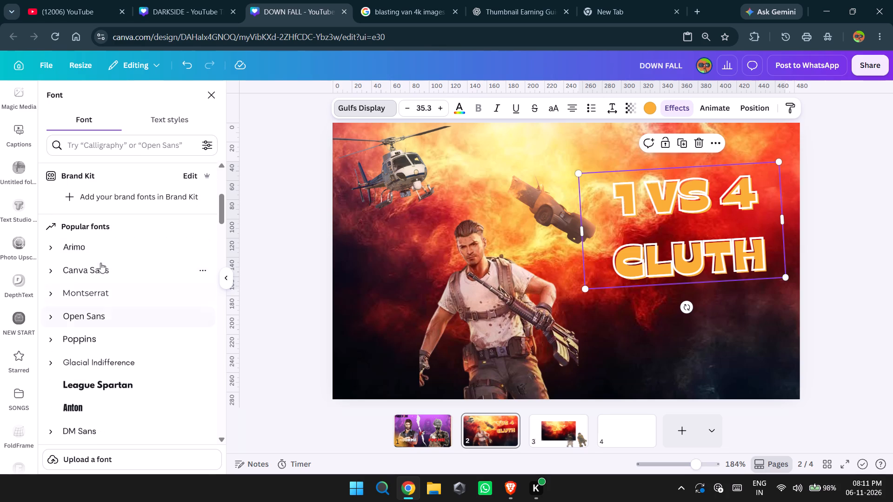
pyautogui.scroll(-1, 95, 350)
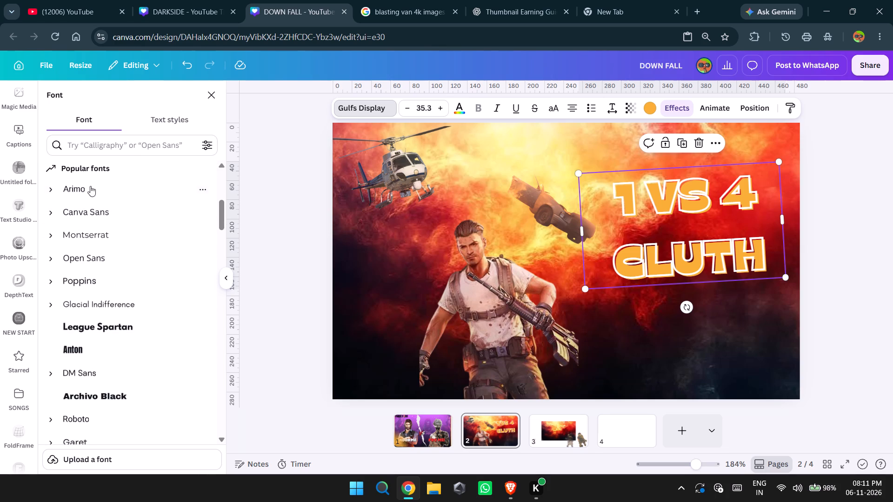
pyautogui.click(88, 273)
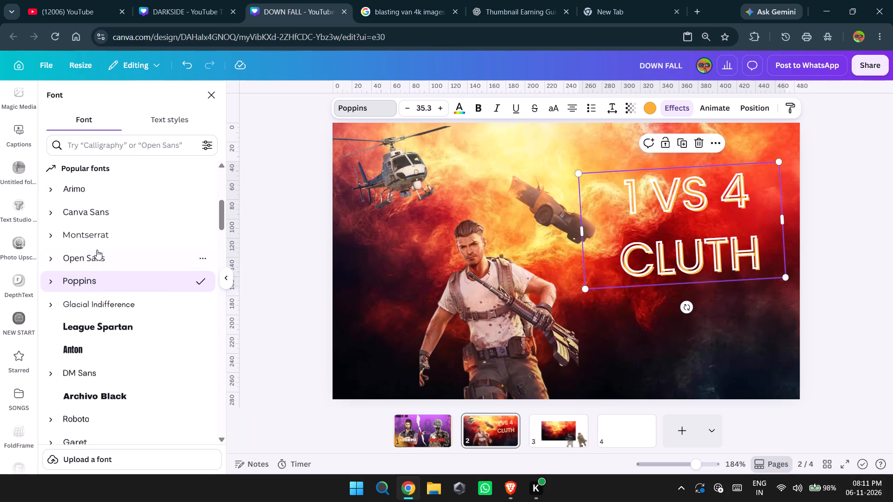
pyautogui.click(97, 235)
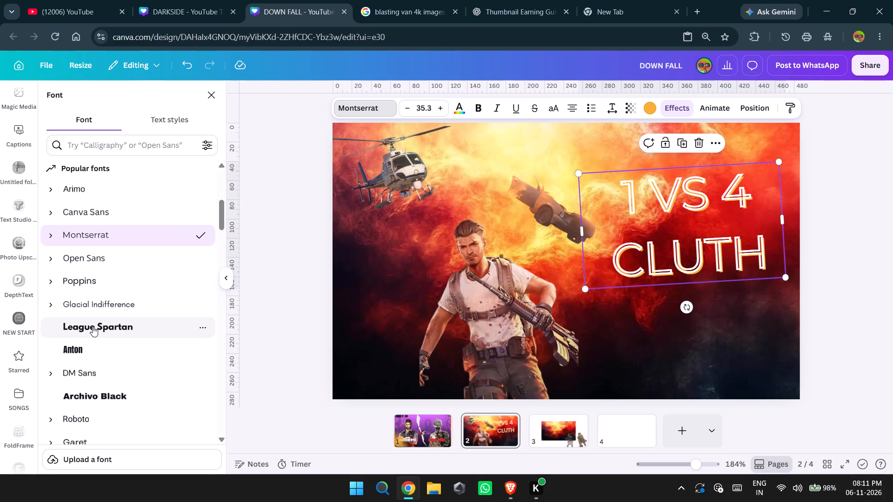
pyautogui.click(93, 326)
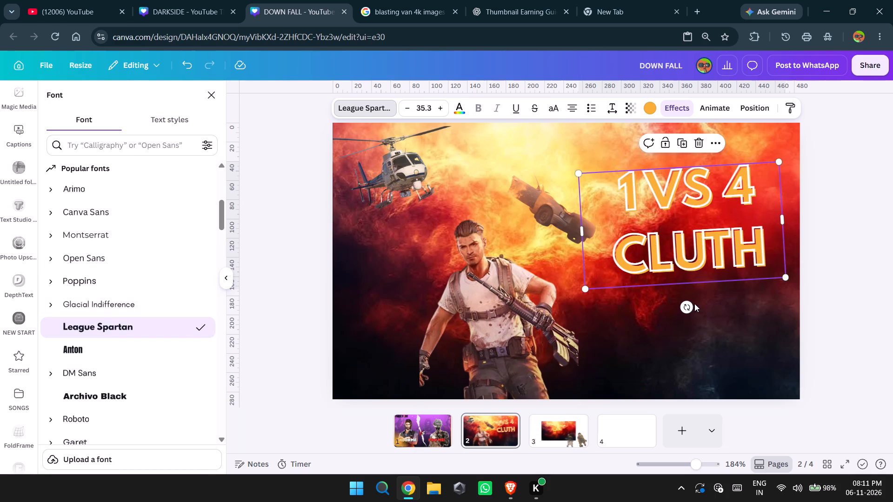
# Tilt the title a little more counterclockwise and move it slightly down.
pyautogui.moveTo(686, 306); pyautogui.dragTo(693, 302)
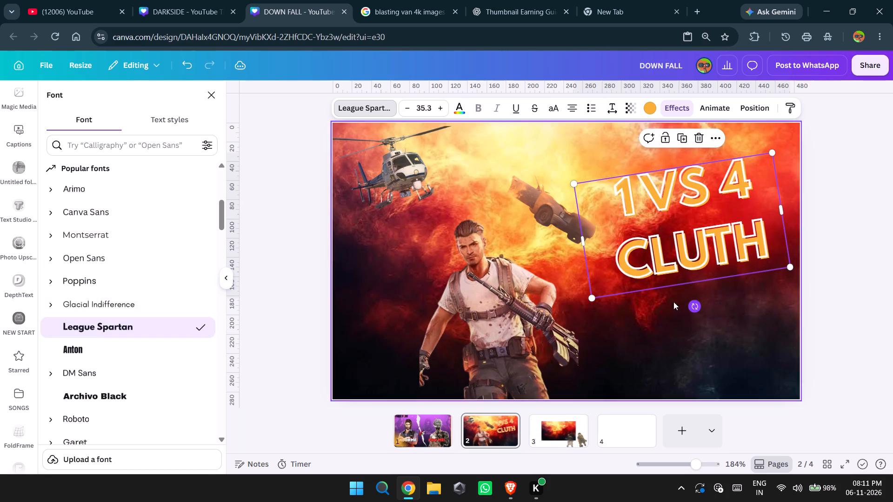
pyautogui.moveTo(677, 226); pyautogui.dragTo(673, 238)
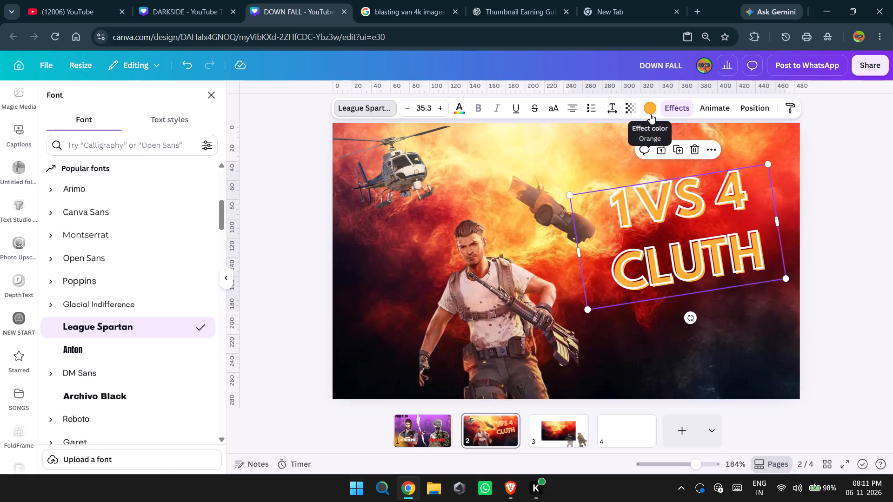
# Try red and pastel yellow as the title's text color, settle on the light gray from the helicopter photo colors, and deselect the title.
pyautogui.click(463, 107)
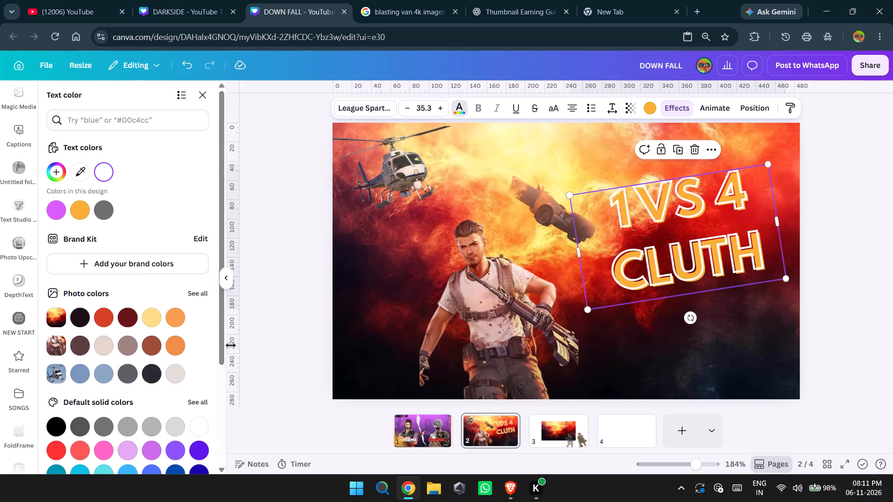
pyautogui.scroll(-1, 108, 378)
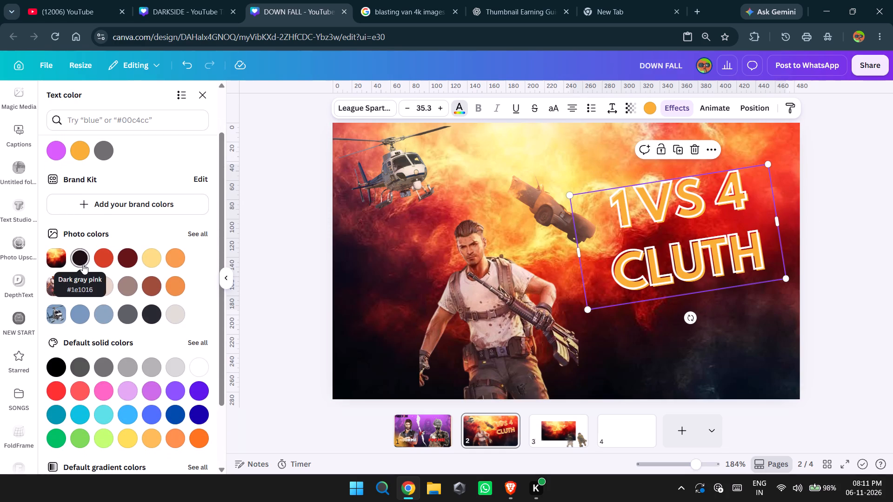
pyautogui.click(98, 261)
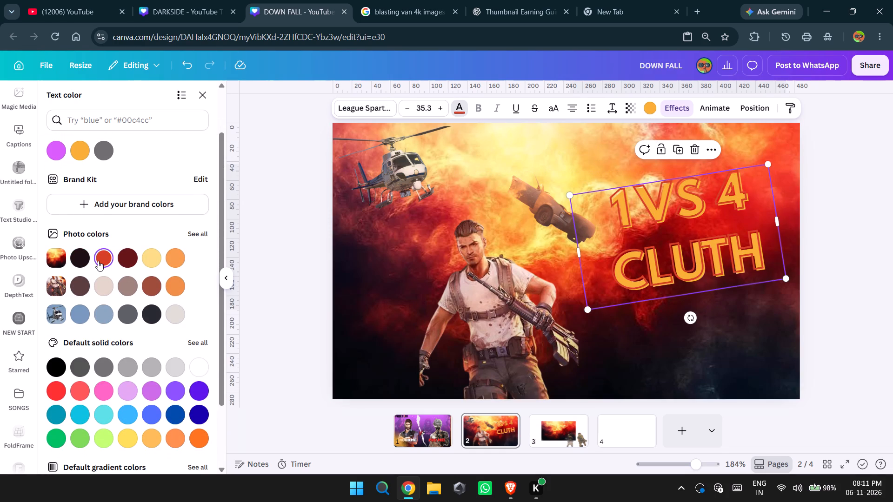
pyautogui.click(152, 255)
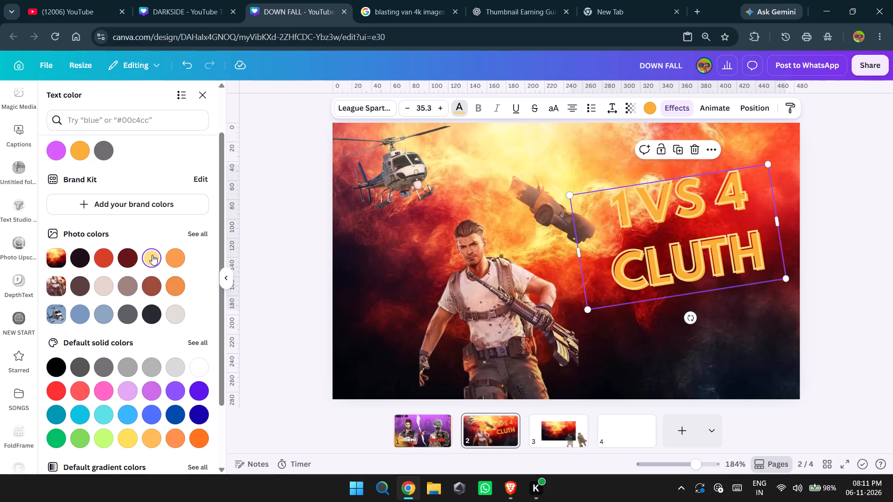
pyautogui.click(176, 310)
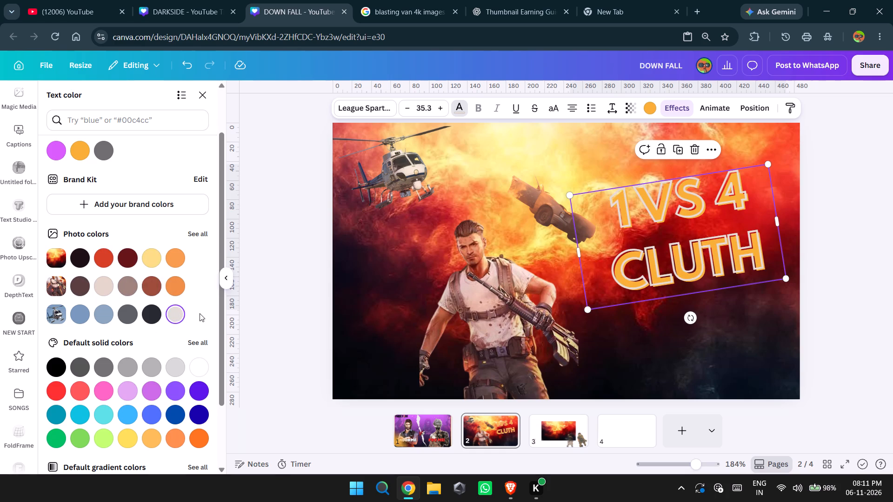
pyautogui.click(200, 313)
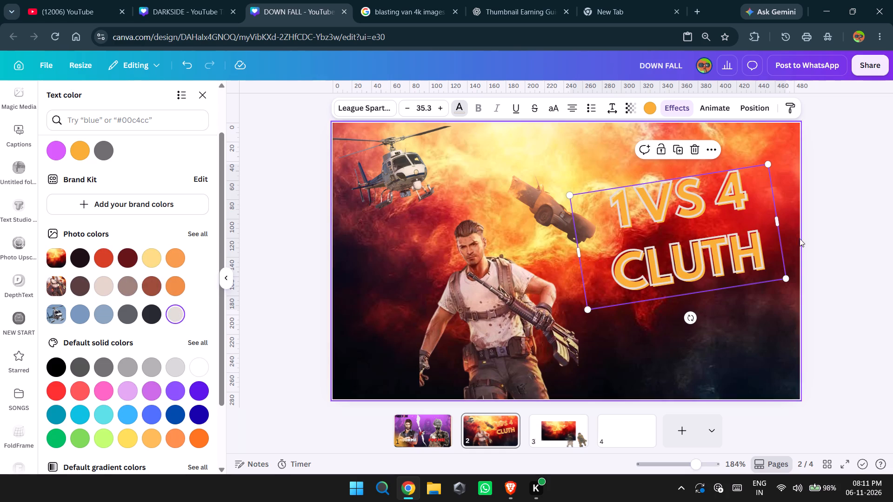
pyautogui.click(811, 257)
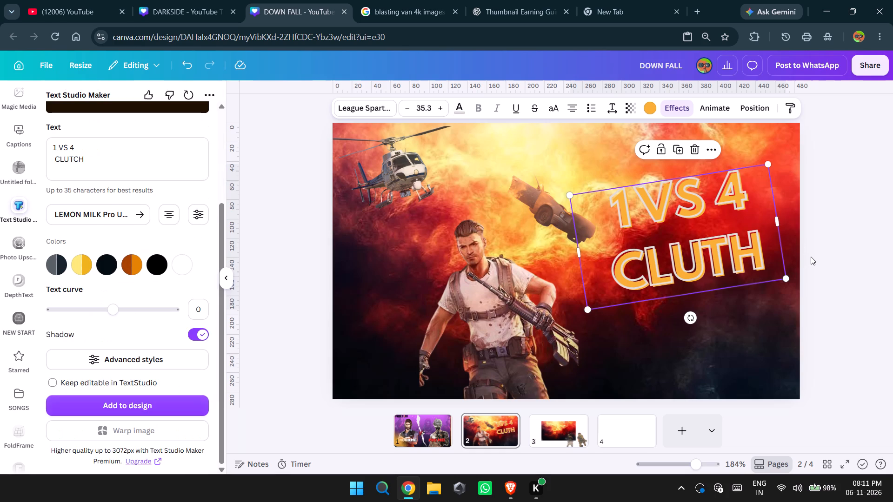
pyautogui.click(841, 256)
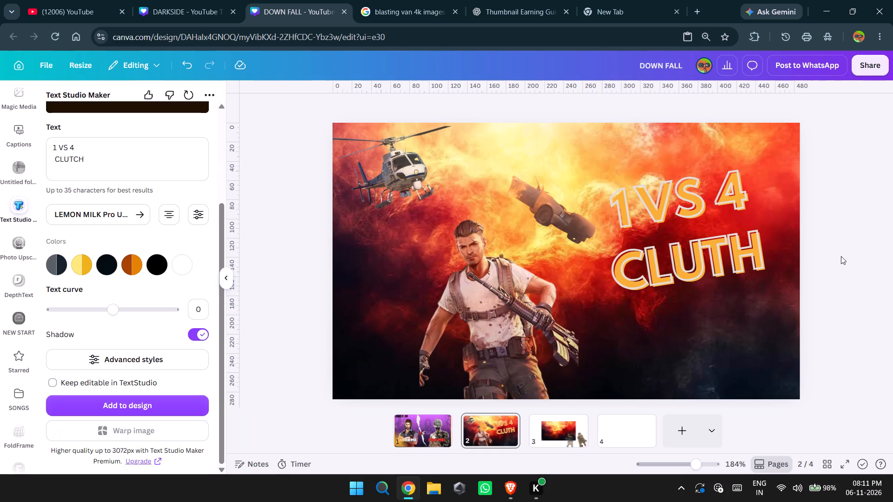
# Check the 1 VS 4 CLUTCH reference thumbnail in the ChatGPT conversation and return to the DOWN FALL design.
pyautogui.click(507, 0)
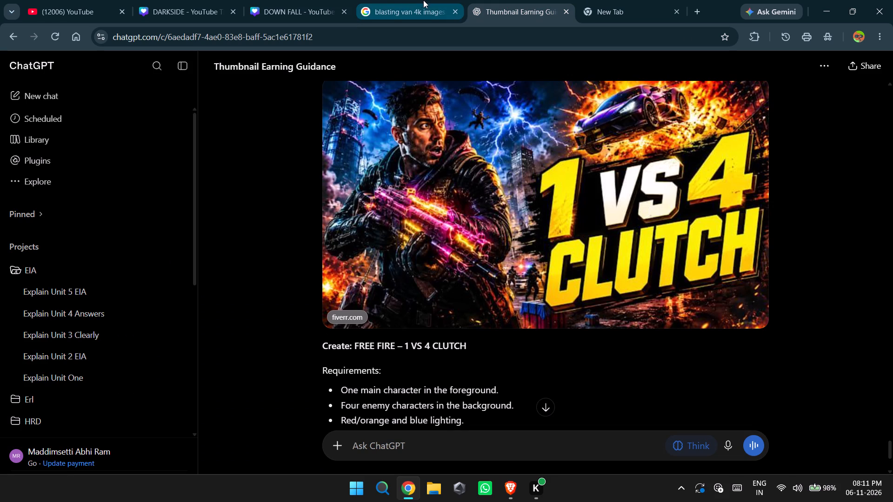
pyautogui.click(306, 0)
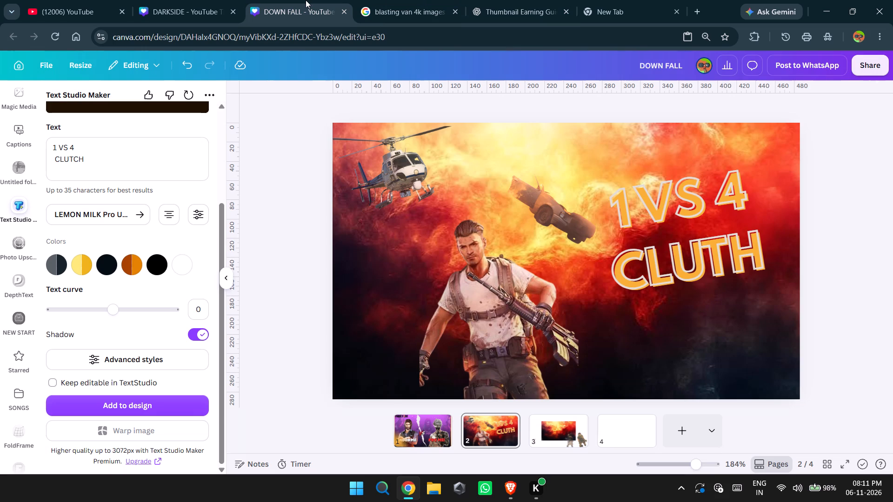
# Recheck the ChatGPT reference thumbnail, return to the DOWN FALL design, and replace VS in the title with lowercase vs.
pyautogui.click(407, 0)
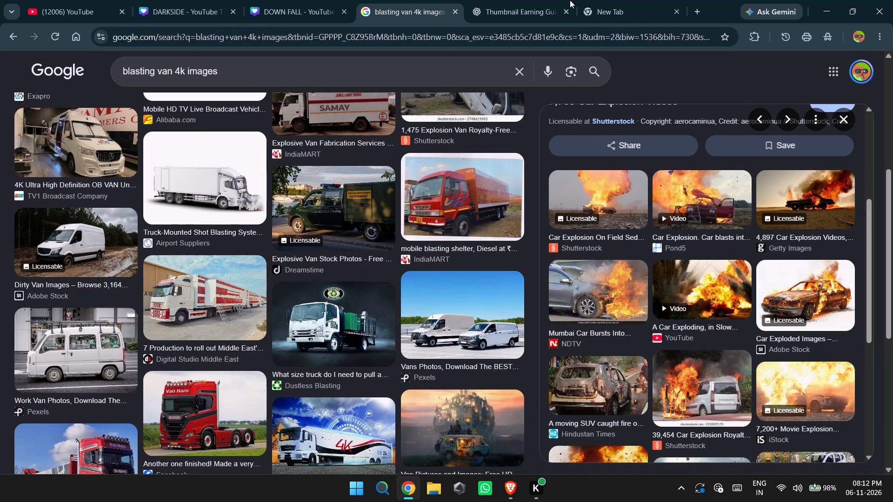
pyautogui.click(570, 0)
pyautogui.click(310, 0)
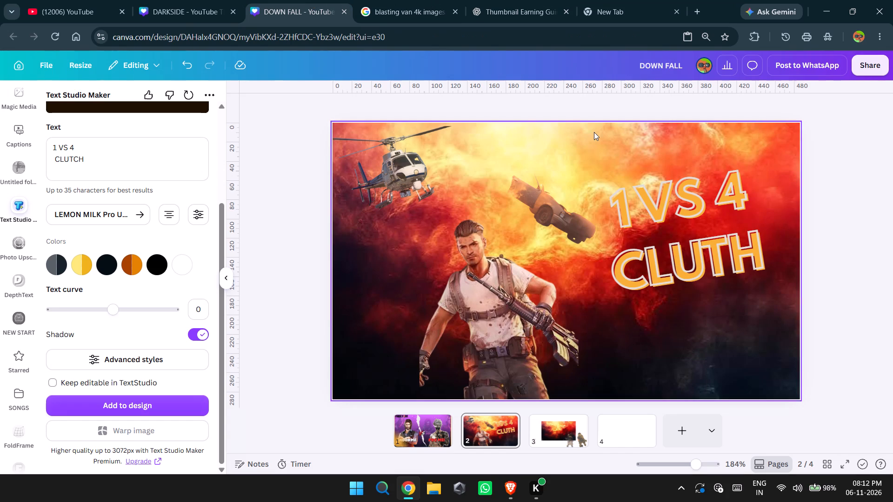
pyautogui.click(697, 201)
pyautogui.doubleClick(702, 203)
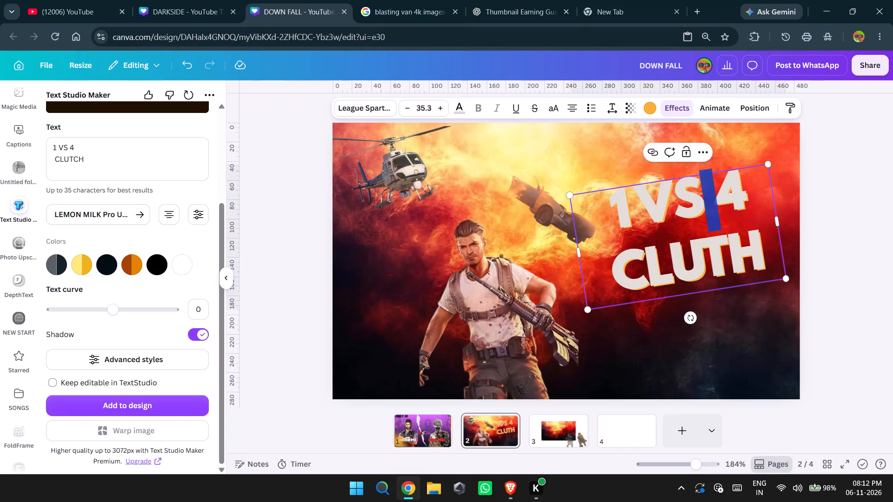
pyautogui.click(809, 244)
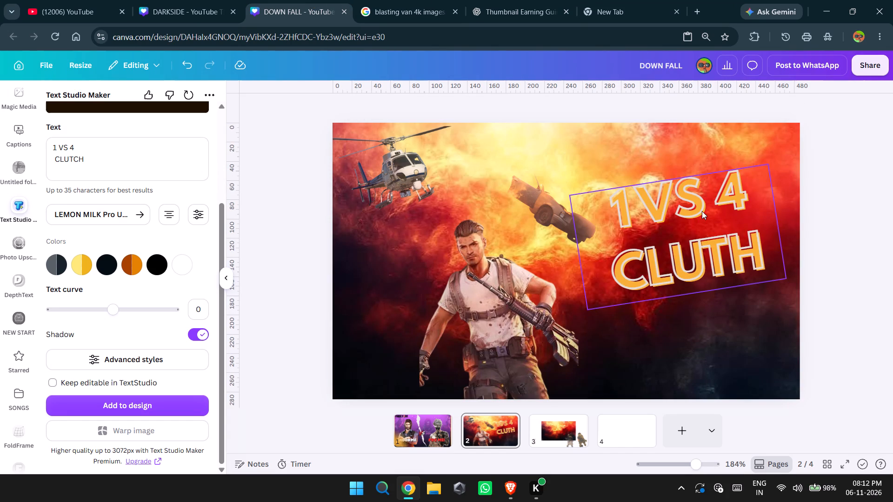
pyautogui.click(703, 209)
pyautogui.click(703, 209)
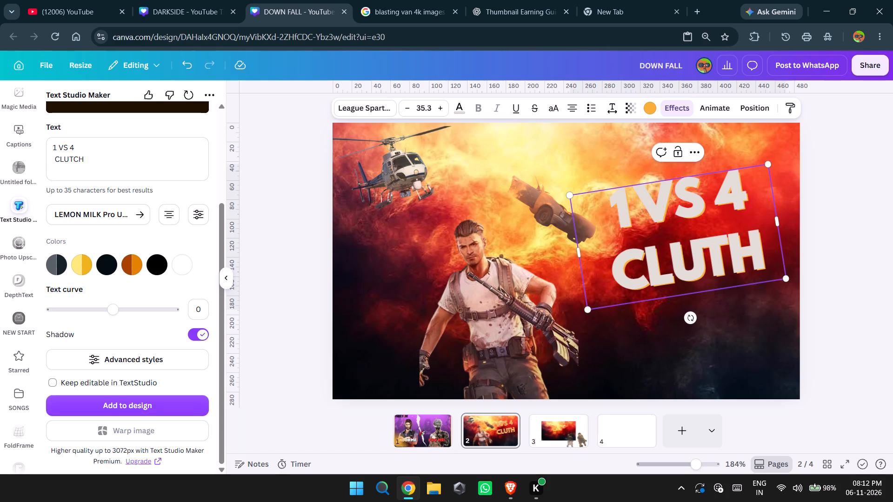
pyautogui.press('BackSpace')
pyautogui.press('BackSpace')
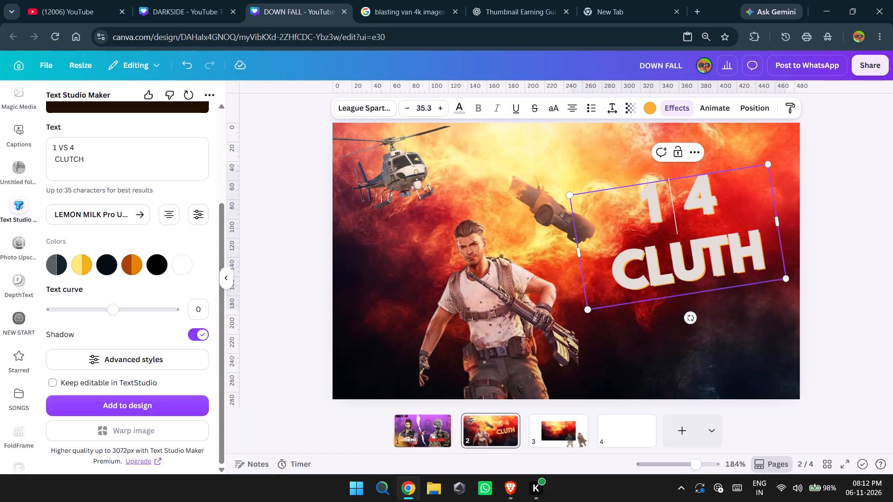
pyautogui.write('vs')
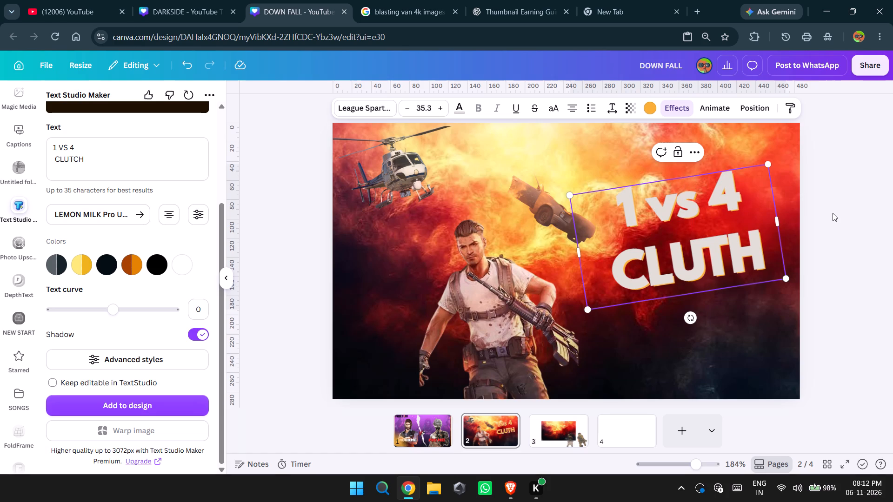
pyautogui.click(833, 213)
pyautogui.click(686, 199)
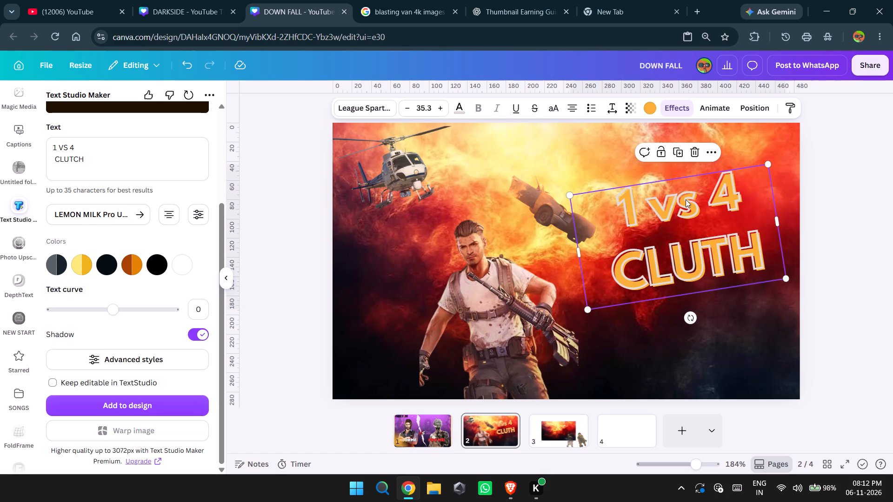
pyautogui.click(699, 204)
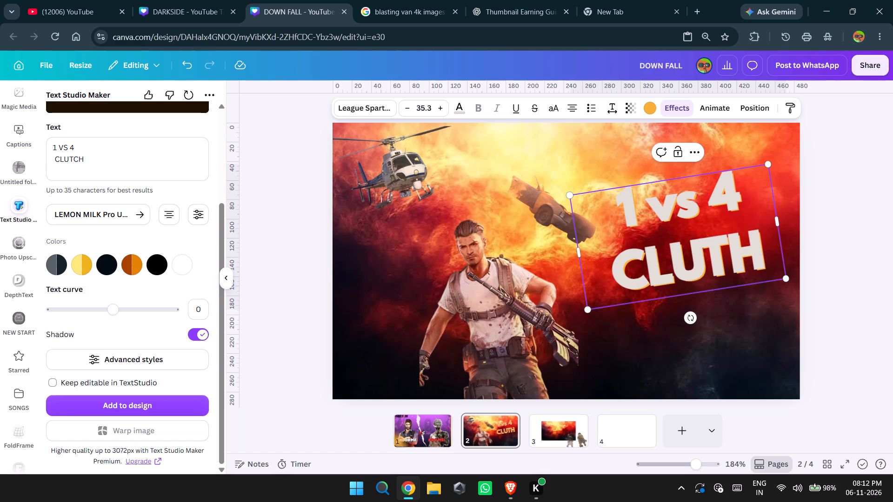
pyautogui.hotkey('shift', 'Left')
pyautogui.hotkey('shift', 'Left')
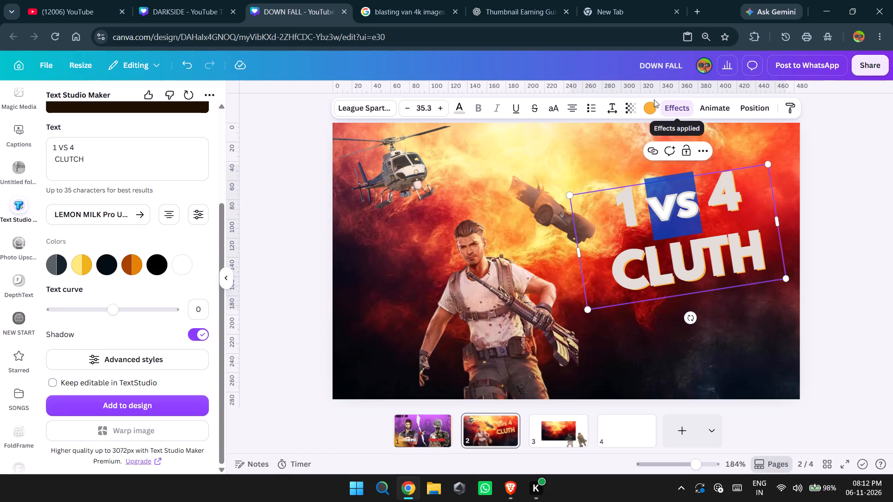
pyautogui.click(652, 102)
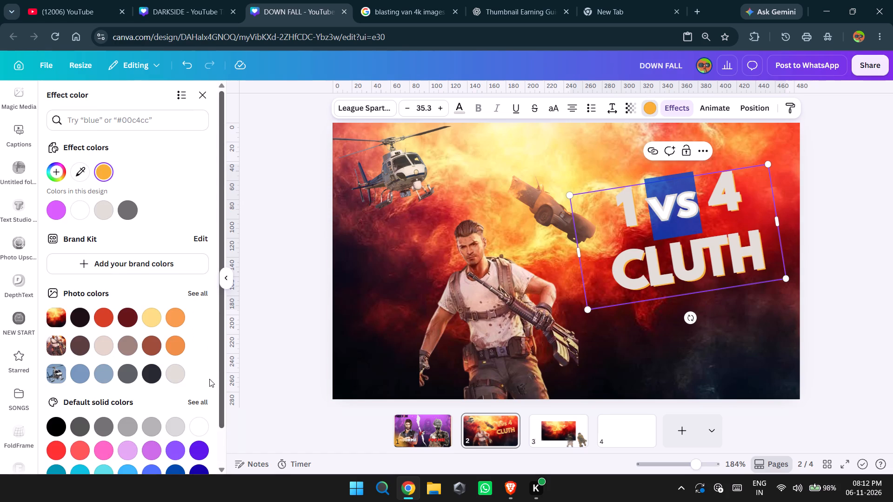
pyautogui.click(81, 211)
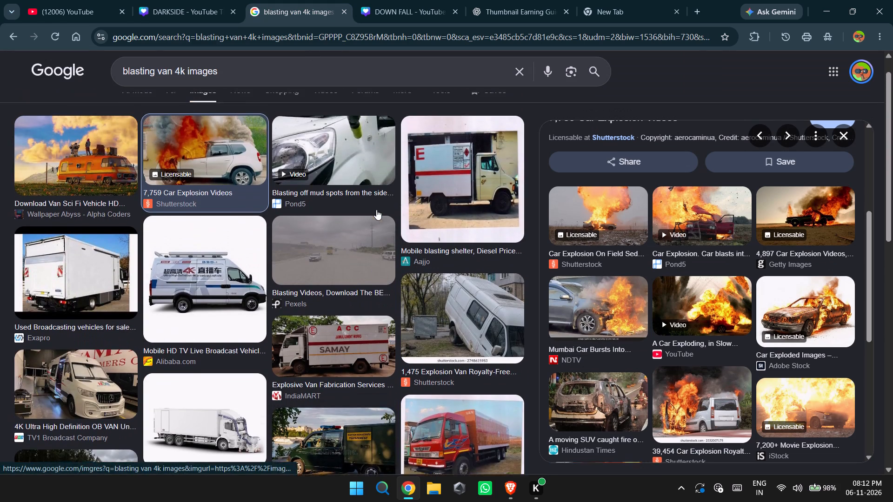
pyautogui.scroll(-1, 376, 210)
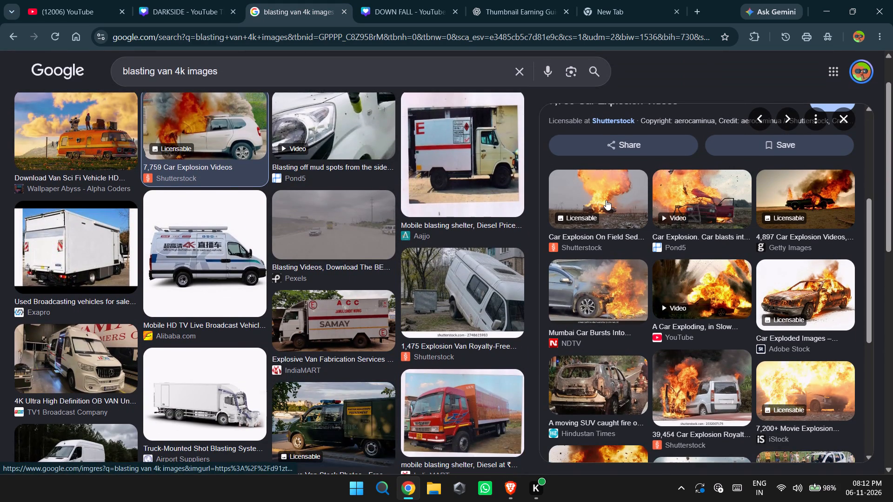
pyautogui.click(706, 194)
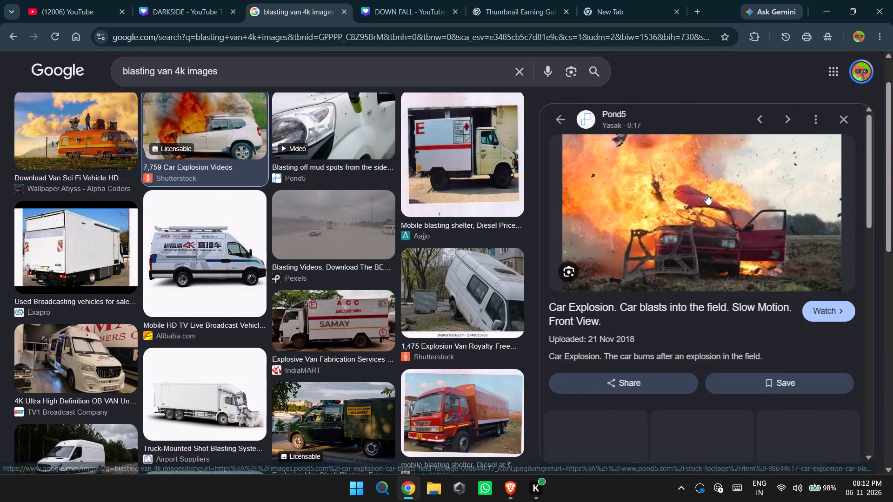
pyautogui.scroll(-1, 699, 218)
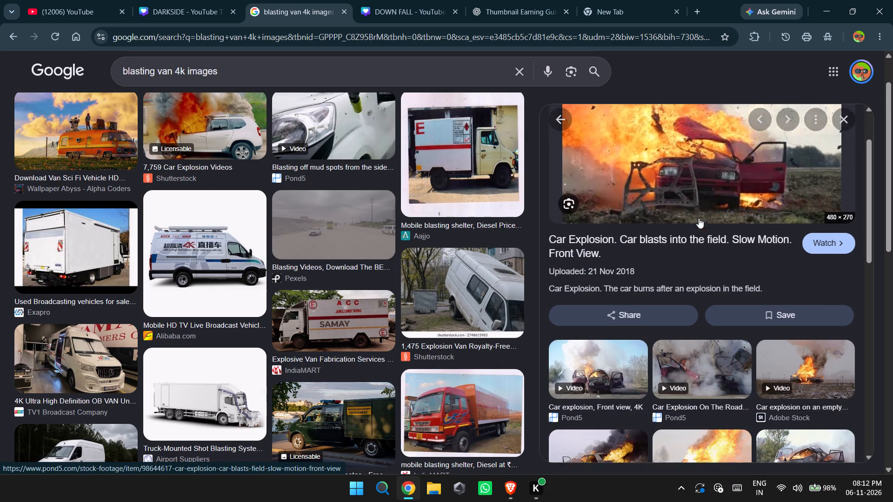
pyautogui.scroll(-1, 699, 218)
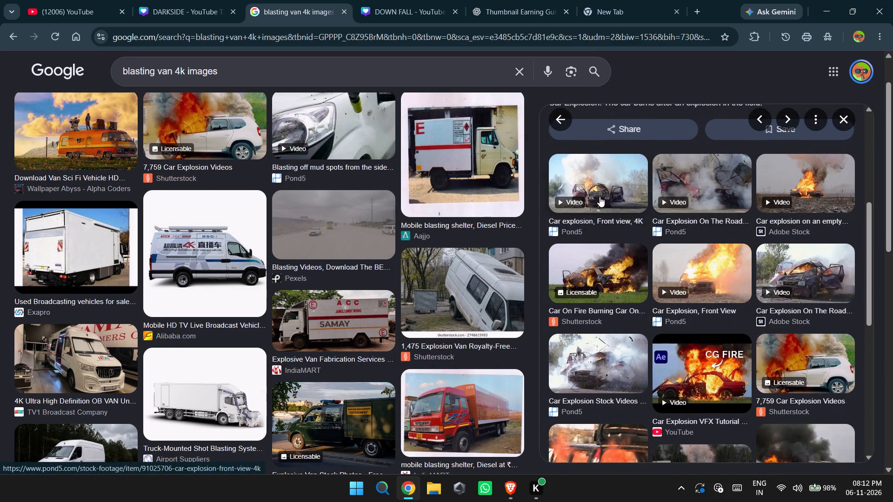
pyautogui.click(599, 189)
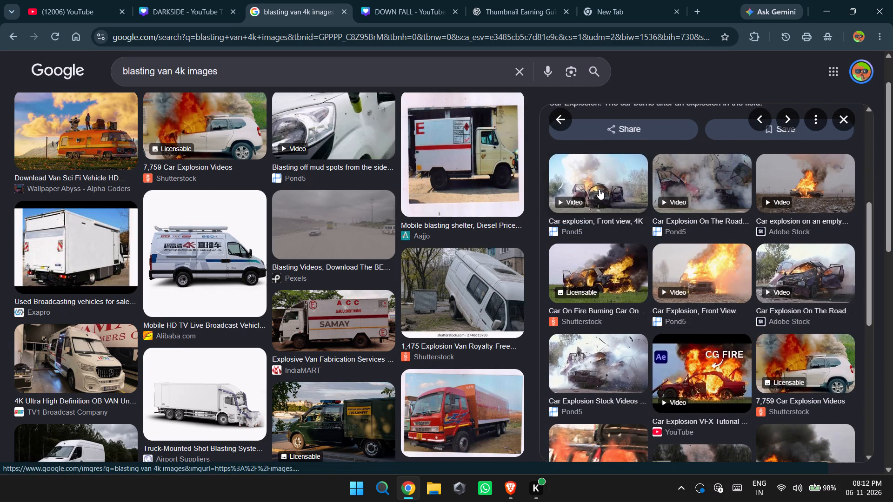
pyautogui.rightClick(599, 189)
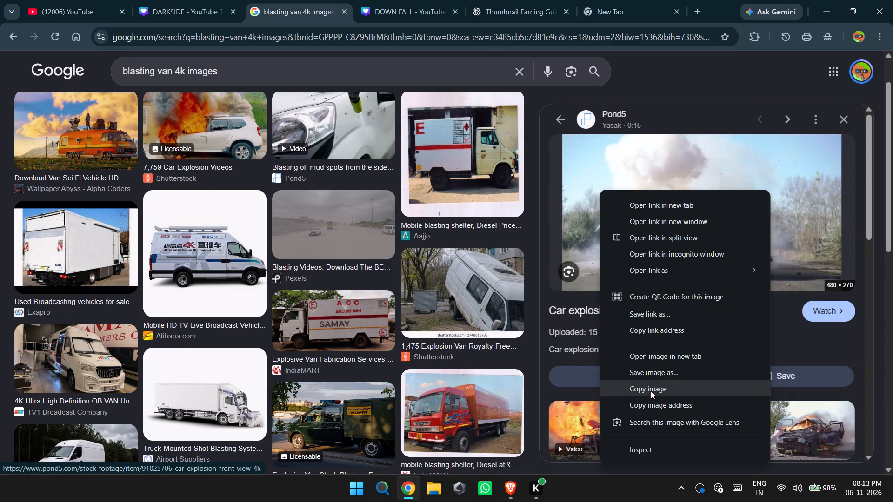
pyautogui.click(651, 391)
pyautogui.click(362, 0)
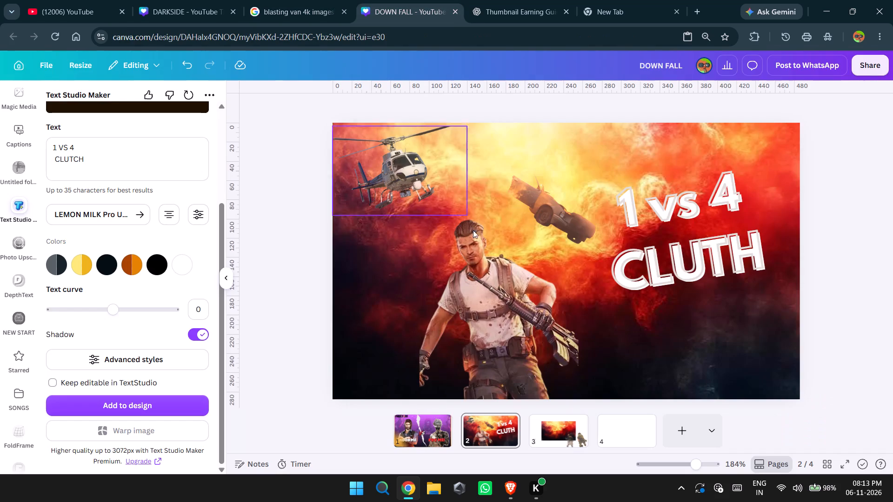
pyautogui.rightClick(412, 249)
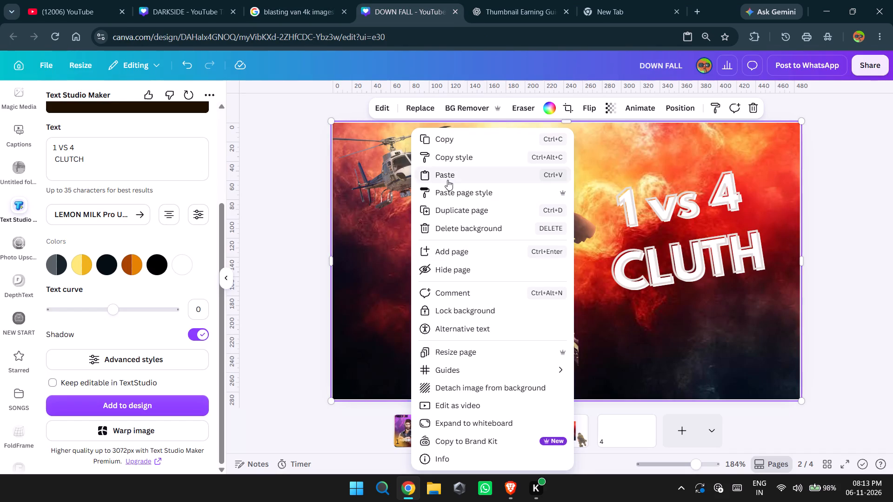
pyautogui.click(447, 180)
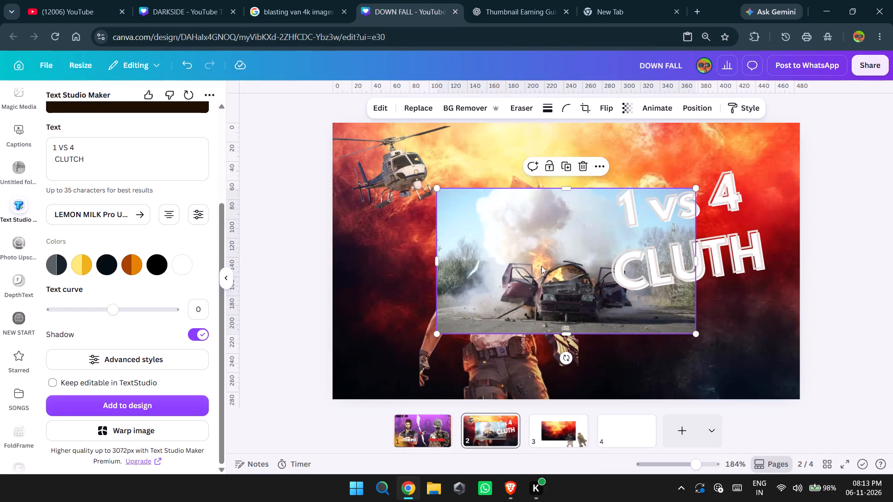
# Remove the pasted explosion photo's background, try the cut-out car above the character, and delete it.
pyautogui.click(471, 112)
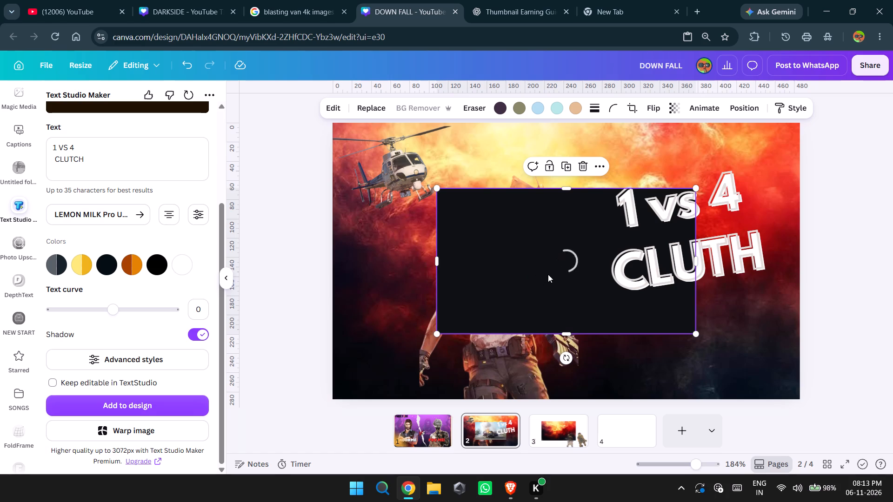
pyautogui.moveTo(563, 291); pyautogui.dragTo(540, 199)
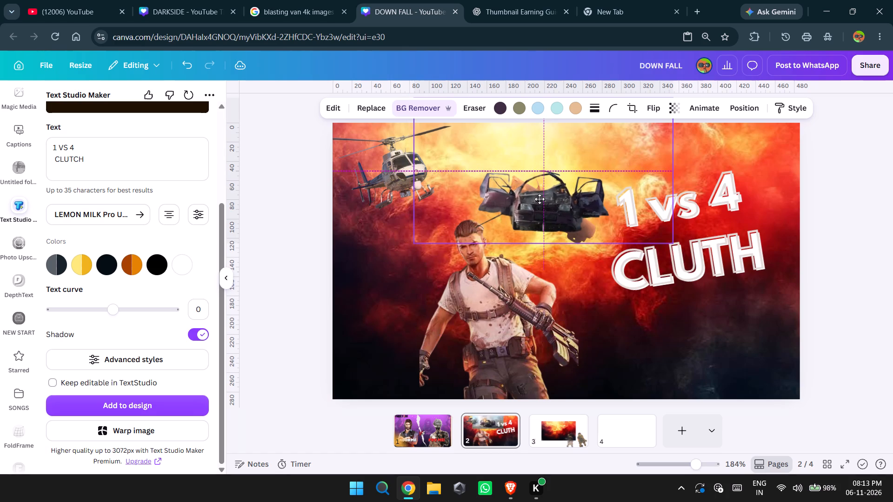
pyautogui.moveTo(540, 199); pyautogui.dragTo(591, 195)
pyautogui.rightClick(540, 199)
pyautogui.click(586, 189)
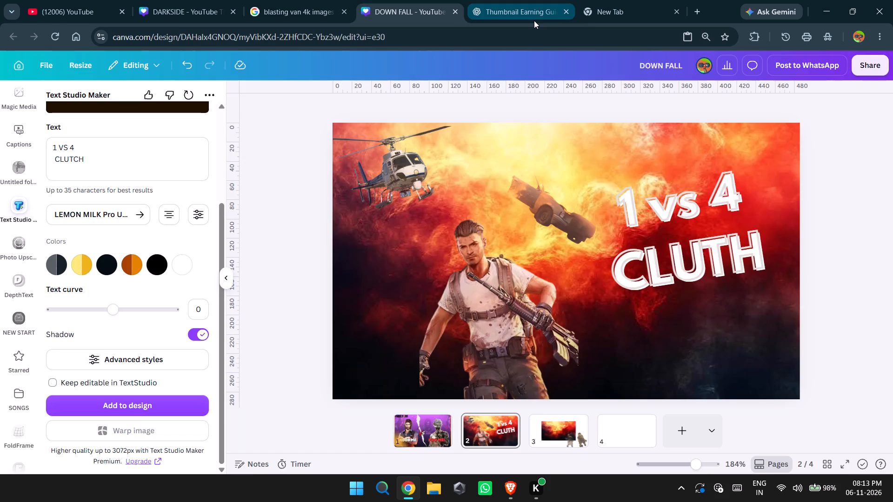
# Copy the iStock burning car image ("19,000+ Car Explosion") from the related Google results and paste it onto the 1 vs 4 thumbnail.
pyautogui.click(534, 20)
pyautogui.click(335, 0)
pyautogui.scroll(-1, 487, 280)
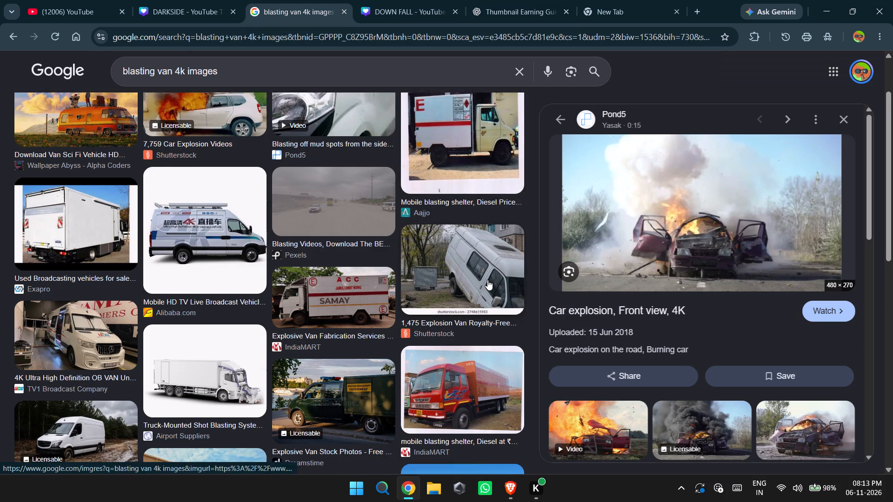
pyautogui.scroll(-1, 487, 280)
pyautogui.scroll(-2, 647, 330)
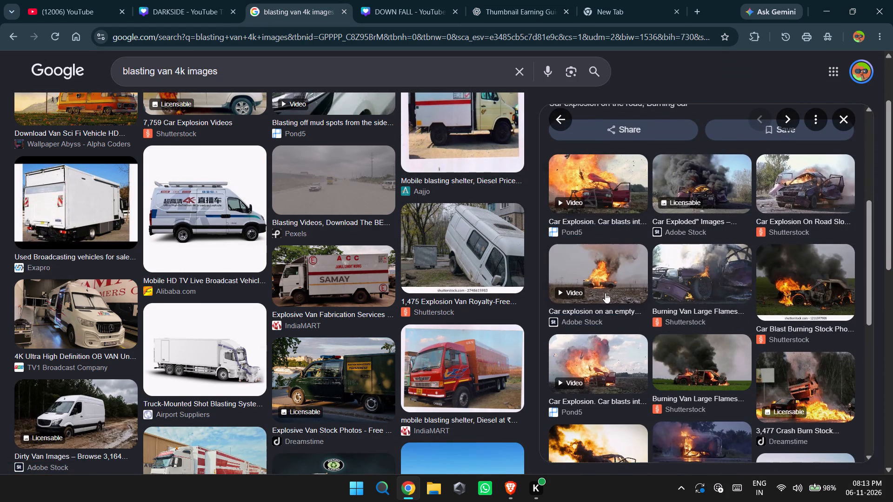
pyautogui.scroll(-2, 604, 312)
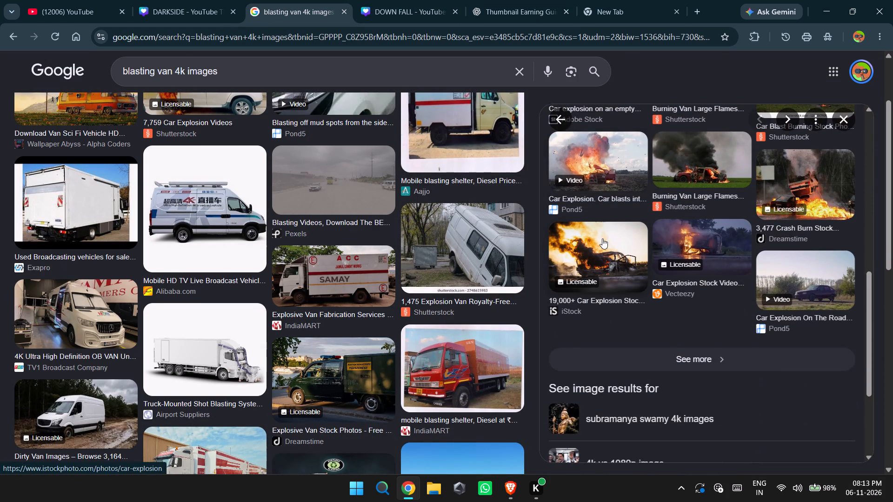
pyautogui.rightClick(600, 264)
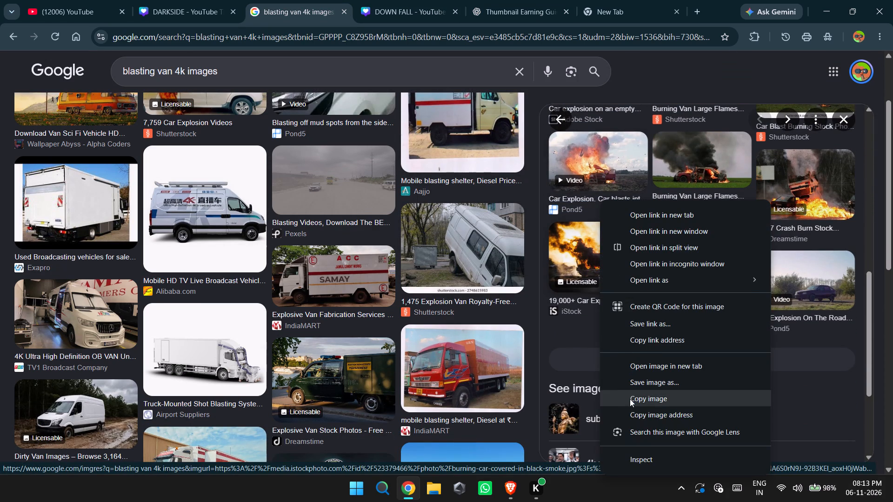
pyautogui.click(630, 399)
pyautogui.click(381, 0)
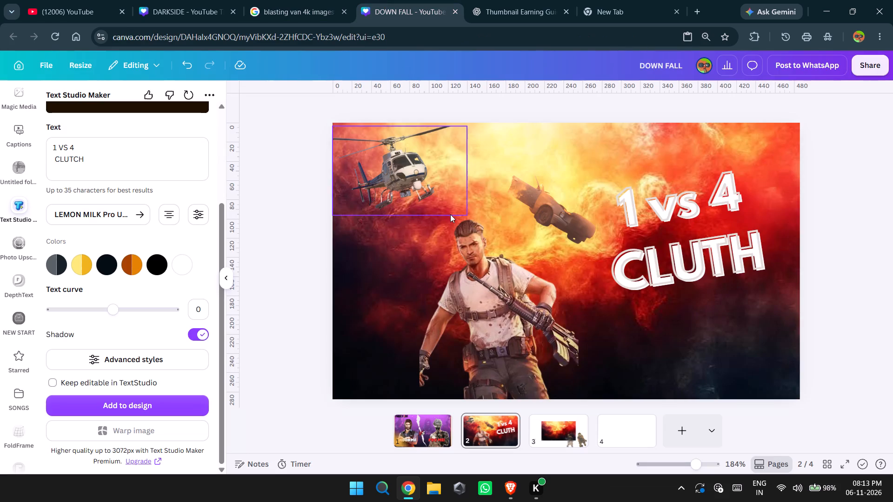
pyautogui.rightClick(409, 299)
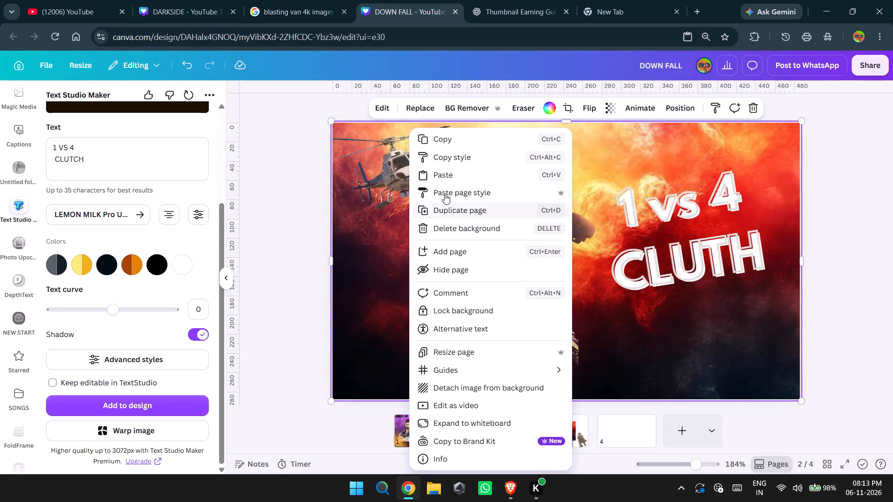
pyautogui.click(442, 182)
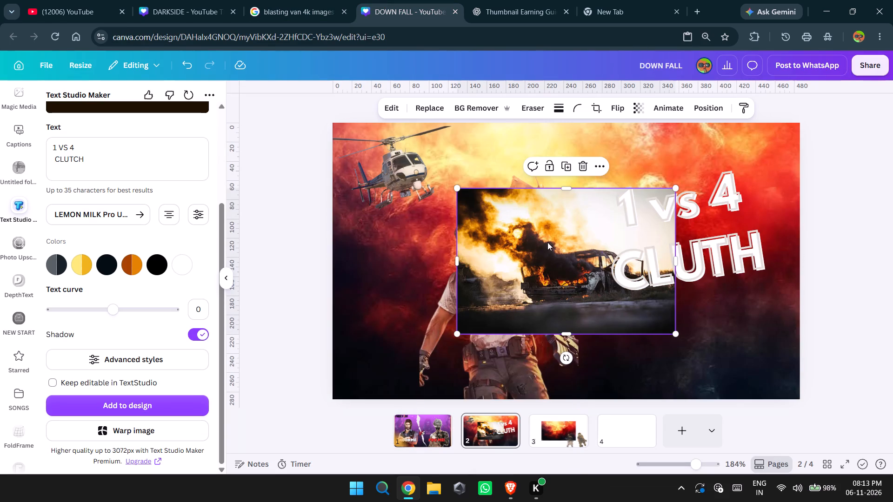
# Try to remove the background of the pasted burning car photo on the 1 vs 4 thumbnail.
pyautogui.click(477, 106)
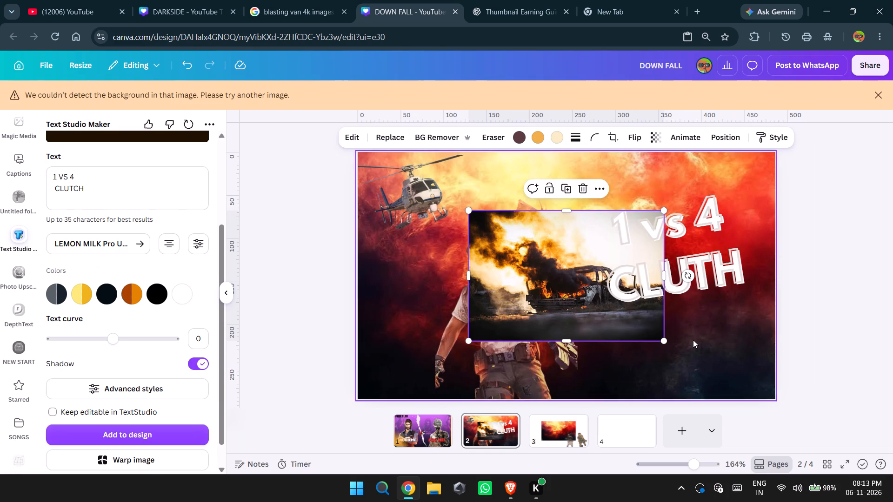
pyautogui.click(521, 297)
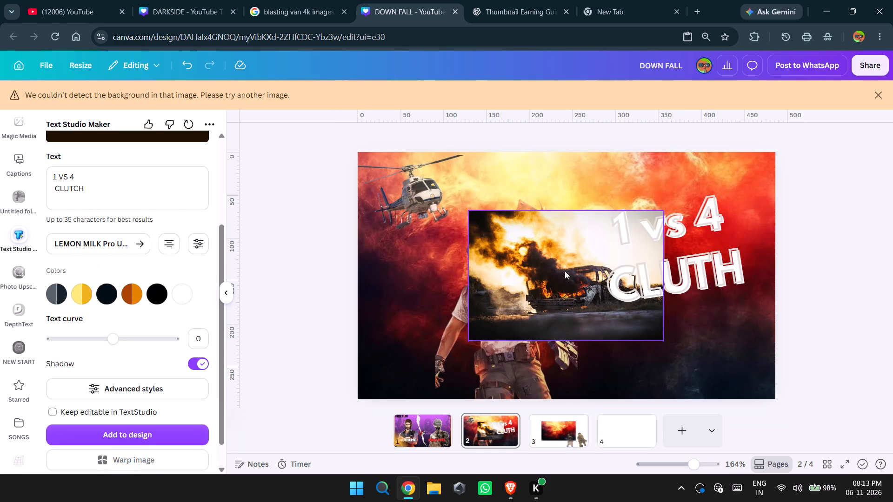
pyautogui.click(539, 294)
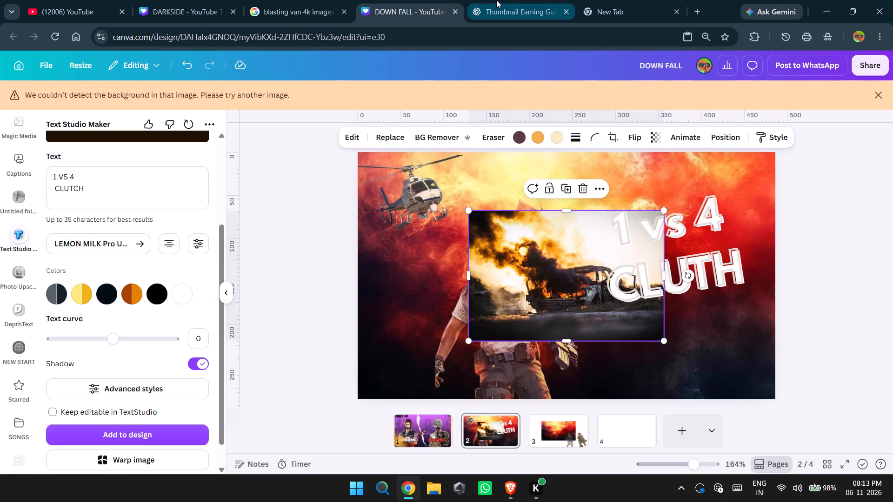
# Switch to the Google Images results and replace the blasting van query with a search for "fire sprkels".
pyautogui.click(280, 0)
pyautogui.click(420, 0)
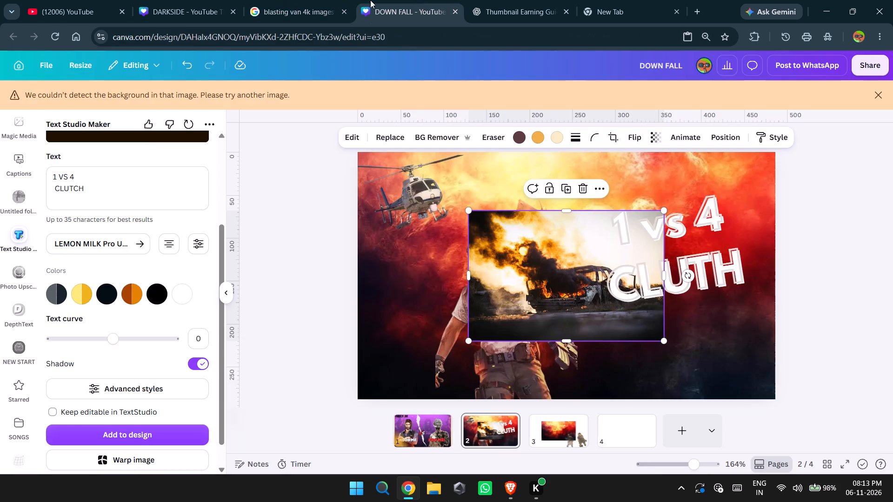
pyautogui.click(287, 0)
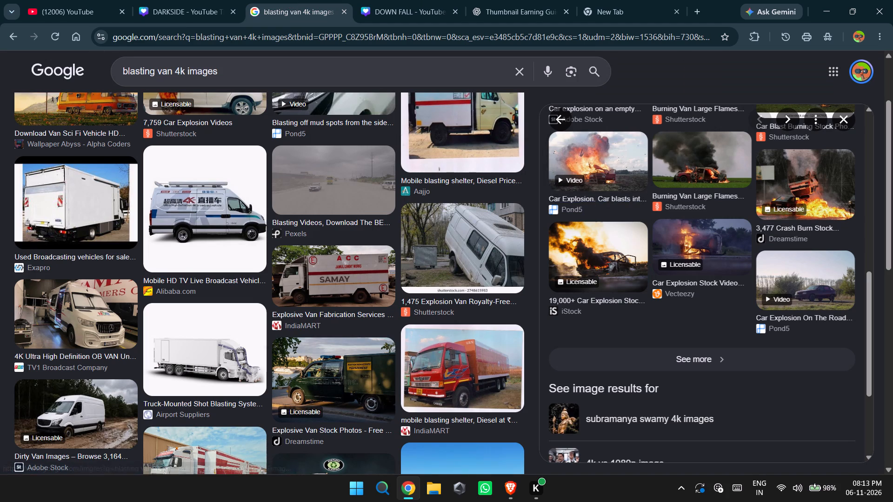
pyautogui.click(352, 66)
pyautogui.press('BackSpace')
pyautogui.press('BackSpace')
pyautogui.press('BackSpace')
pyautogui.press('BackSpace')
pyautogui.press('BackSpace')
pyautogui.press('BackSpace')
pyautogui.press('BackSpace')
pyautogui.press('BackSpace')
pyautogui.press('BackSpace')
pyautogui.press('BackSpace')
pyautogui.press('BackSpace')
pyautogui.press('BackSpace')
pyautogui.press('BackSpace')
pyautogui.press('BackSpace')
pyautogui.press('BackSpace')
pyautogui.press('BackSpace')
pyautogui.press('BackSpace')
pyautogui.press('BackSpace')
pyautogui.press('BackSpace')
pyautogui.press('BackSpace')
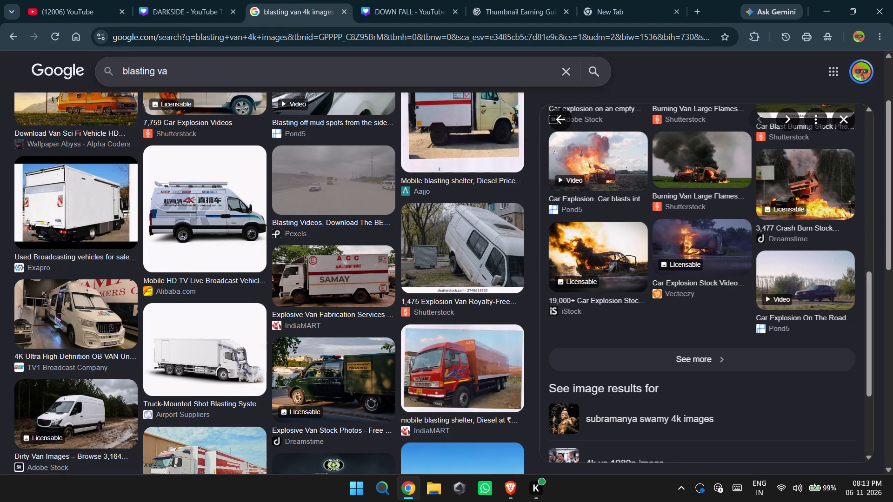
pyautogui.press('BackSpace')
pyautogui.press('BackSpace')
pyautogui.press('BackSpace')
pyautogui.write('fire')
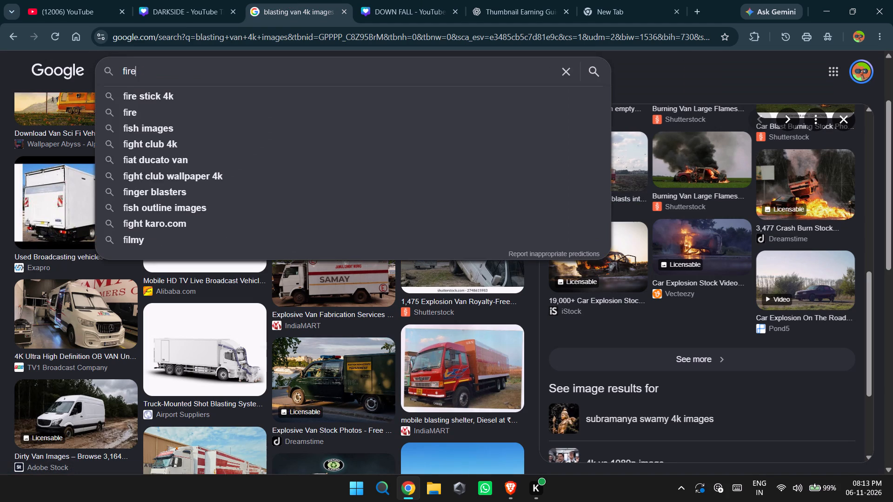
pyautogui.press('space')
pyautogui.write('sprke')
pyautogui.write('ls')
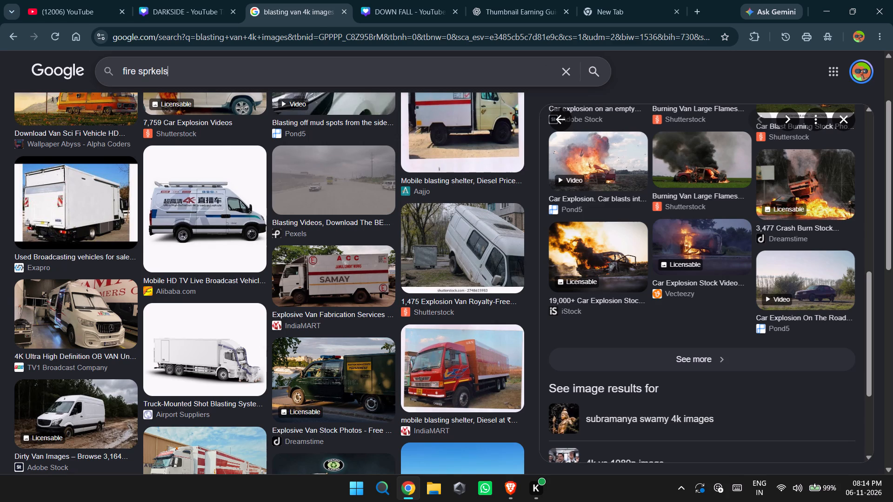
pyautogui.press('Return')
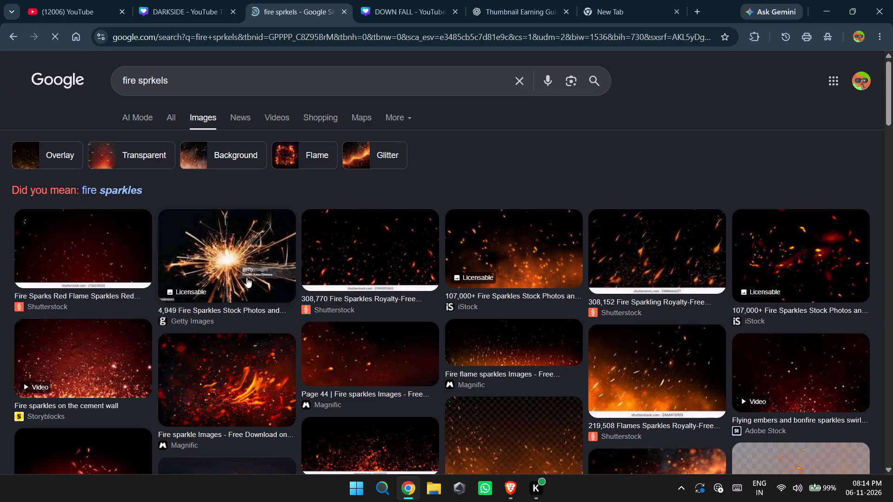
# Browse the spark image results and copy the Pinterest image of bright orange fire sparkles over flames on black.
pyautogui.hscroll(1, 258, 276)
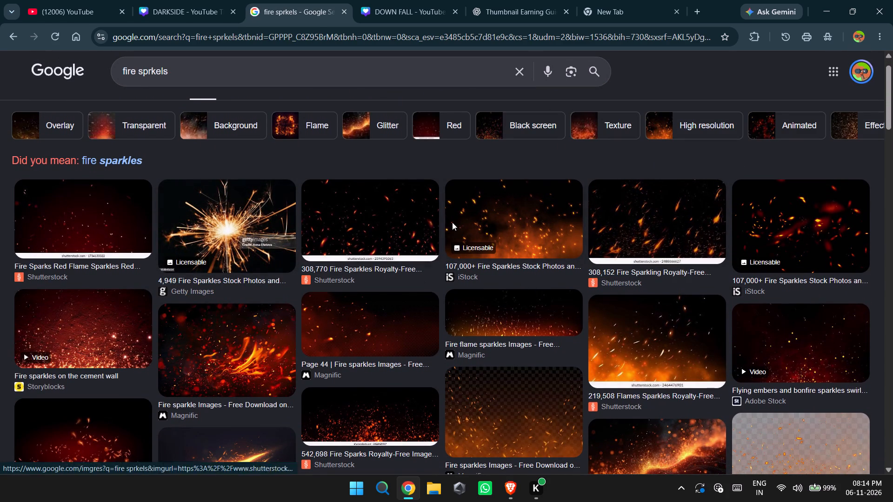
pyautogui.scroll(-2, 439, 319)
pyautogui.scroll(2, 439, 319)
pyautogui.hscroll(1, 439, 319)
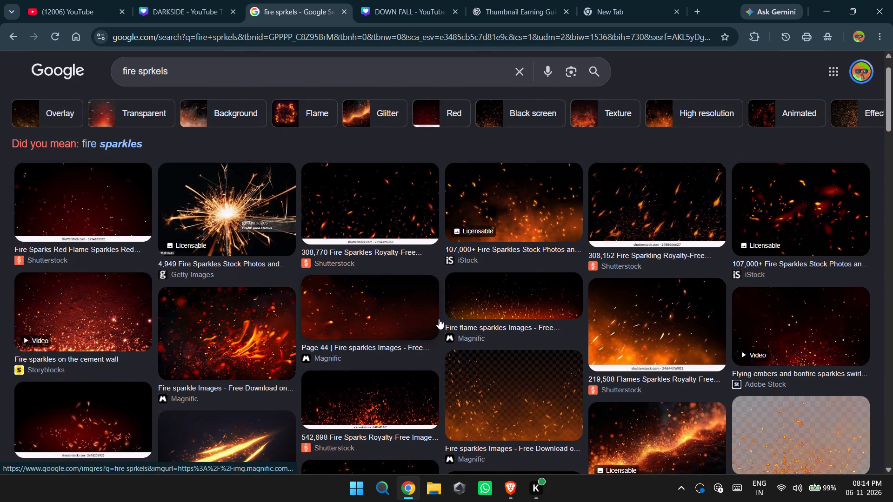
pyautogui.hscroll(1, 439, 319)
pyautogui.scroll(-1, 439, 319)
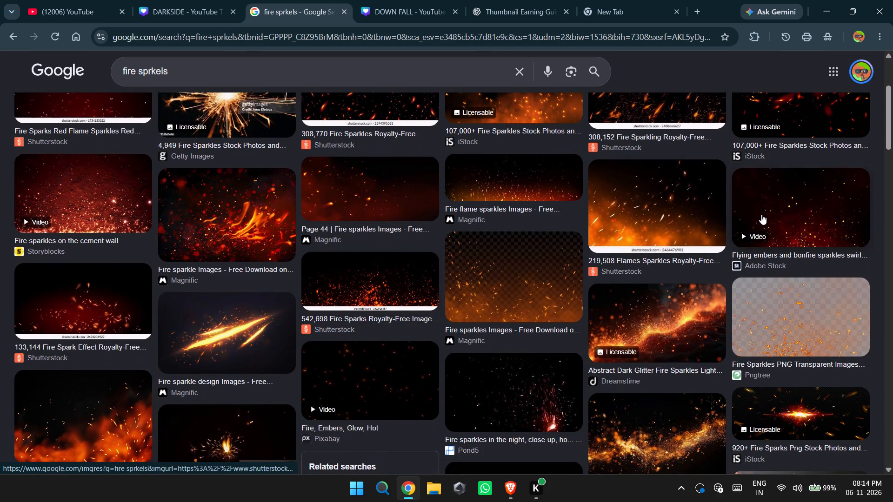
pyautogui.rightClick(802, 205)
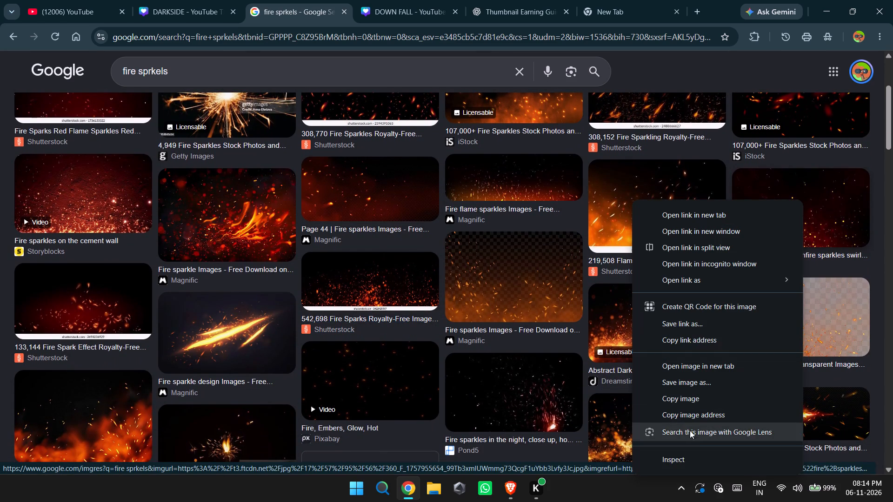
pyautogui.rightClick(72, 422)
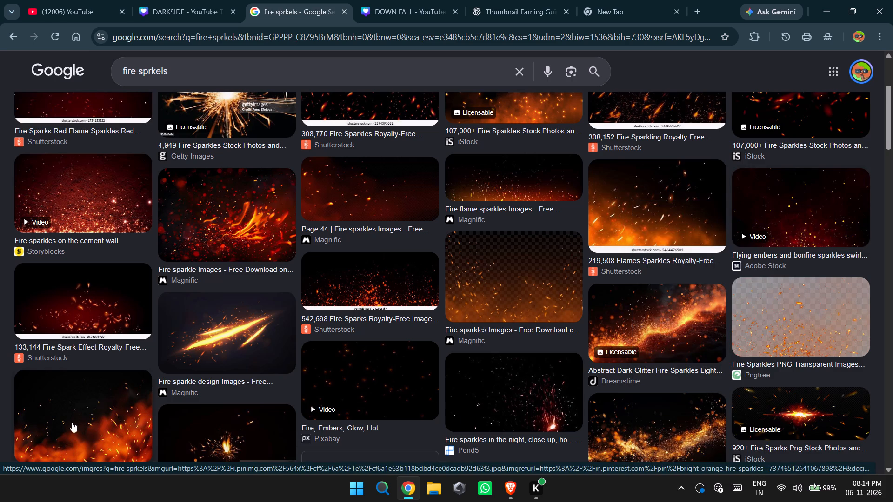
pyautogui.click(116, 344)
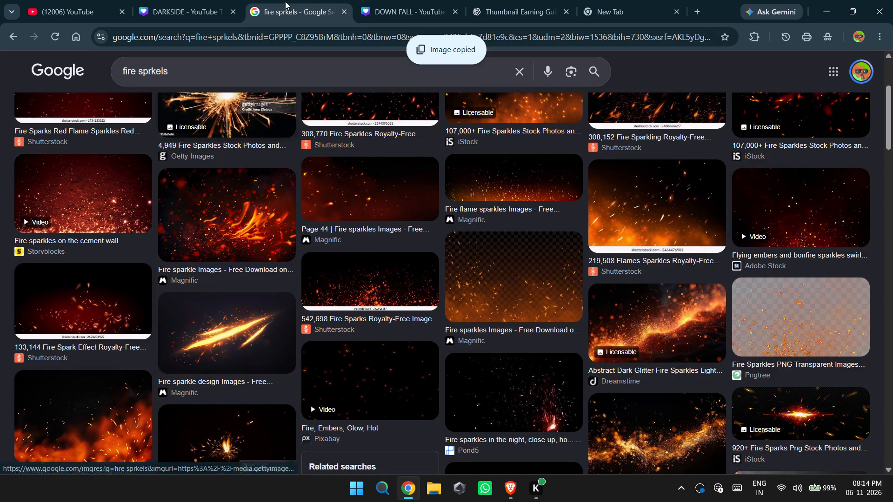
# Paste the copied fire sparks image onto blank page 4 of DOWN FALL and set it as the page background.
pyautogui.click(409, 0)
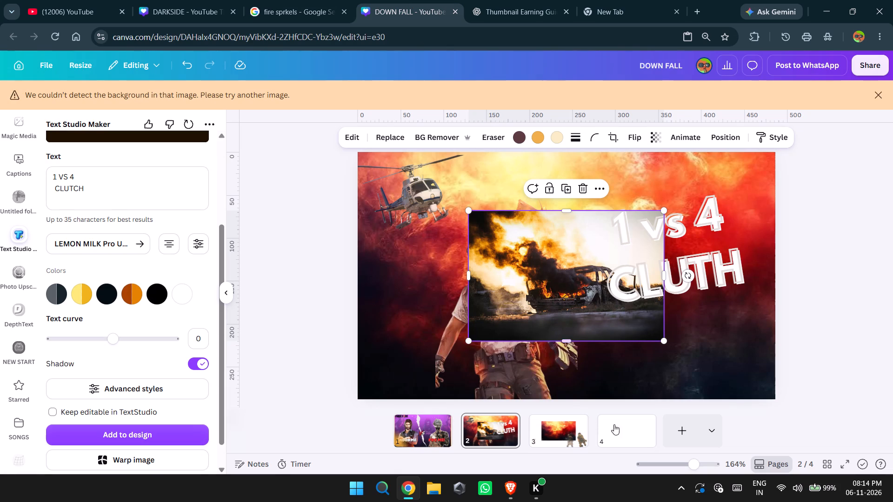
pyautogui.click(621, 438)
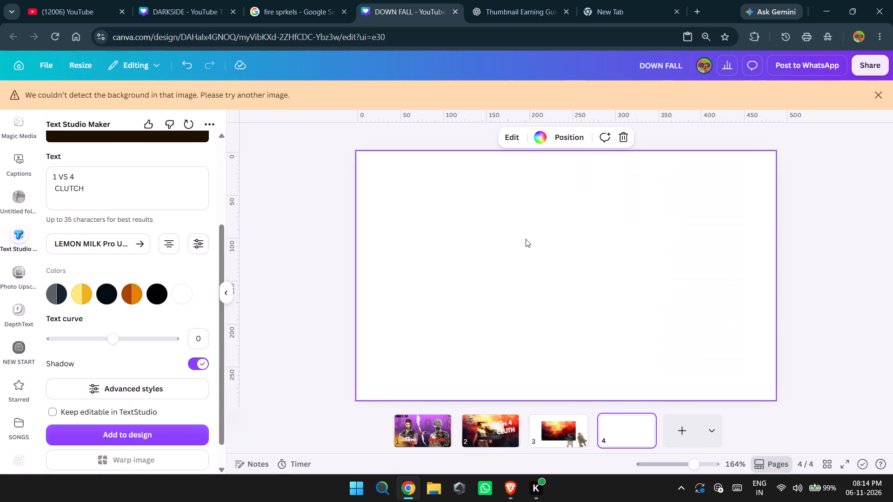
pyautogui.rightClick(526, 239)
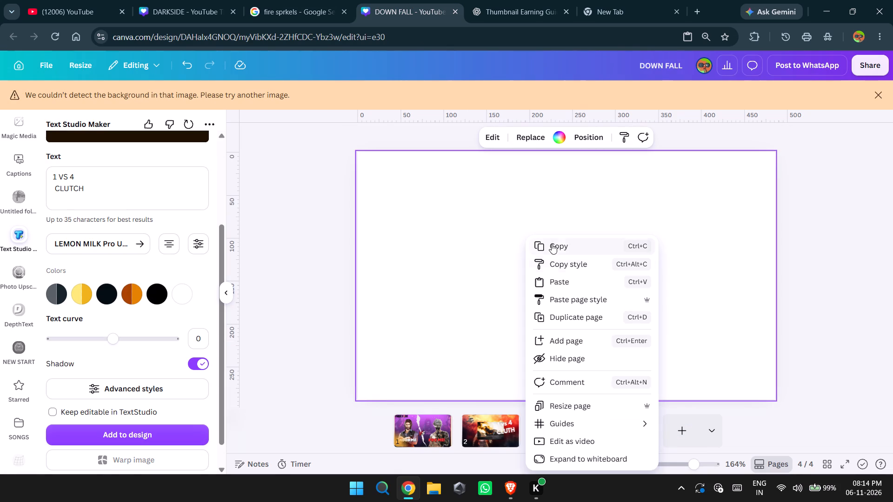
pyautogui.click(540, 278)
pyautogui.rightClick(540, 278)
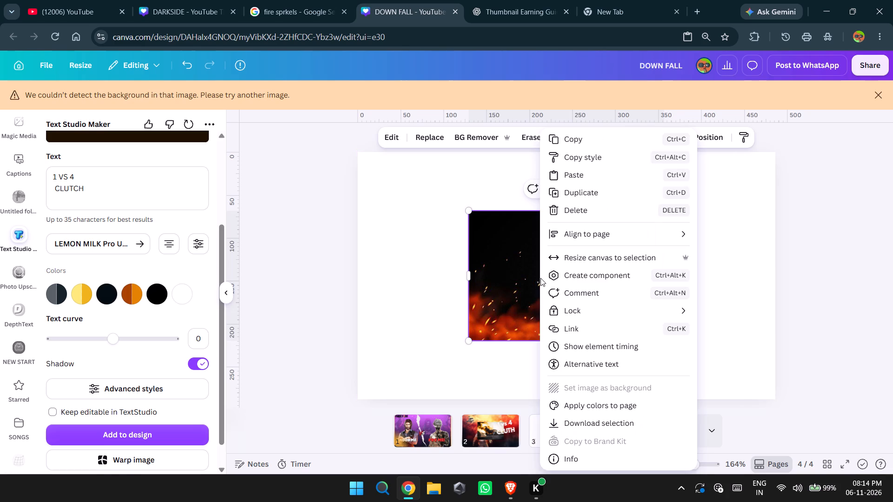
pyautogui.click(572, 384)
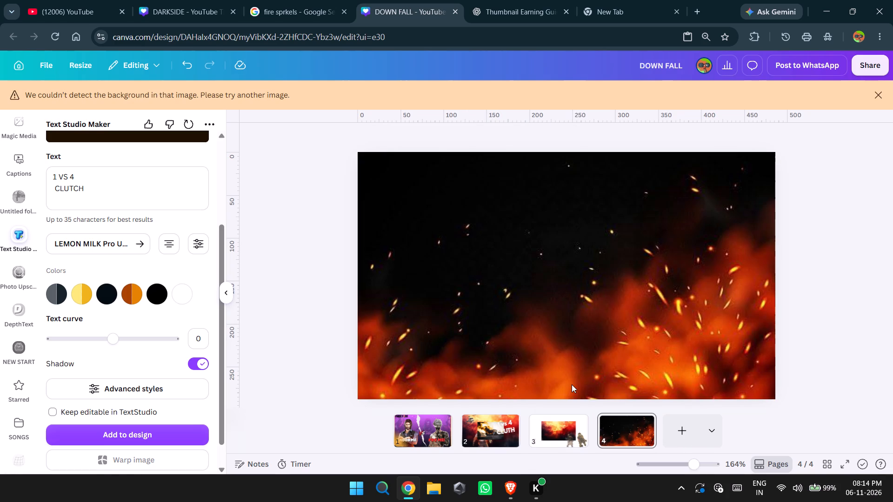
# Return to page 2 and paste the fire sparks image onto the 1 vs 4 thumbnail.
pyautogui.rightClick(572, 384)
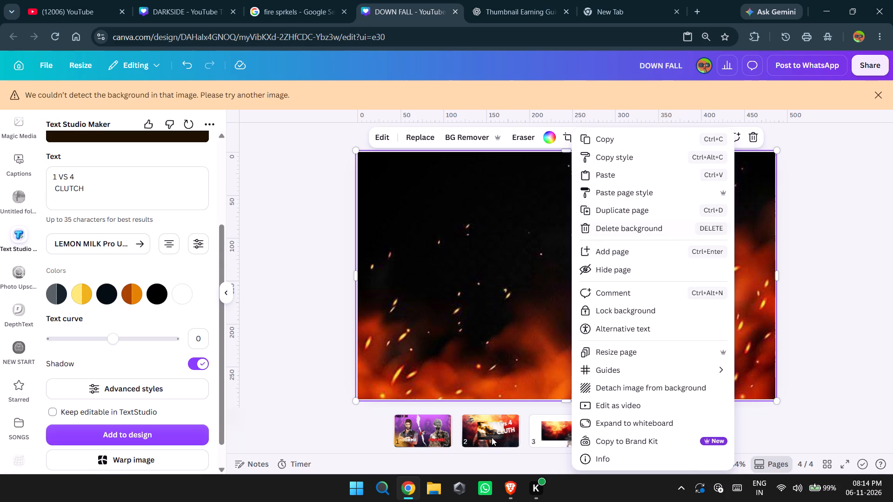
pyautogui.click(492, 437)
pyautogui.click(492, 435)
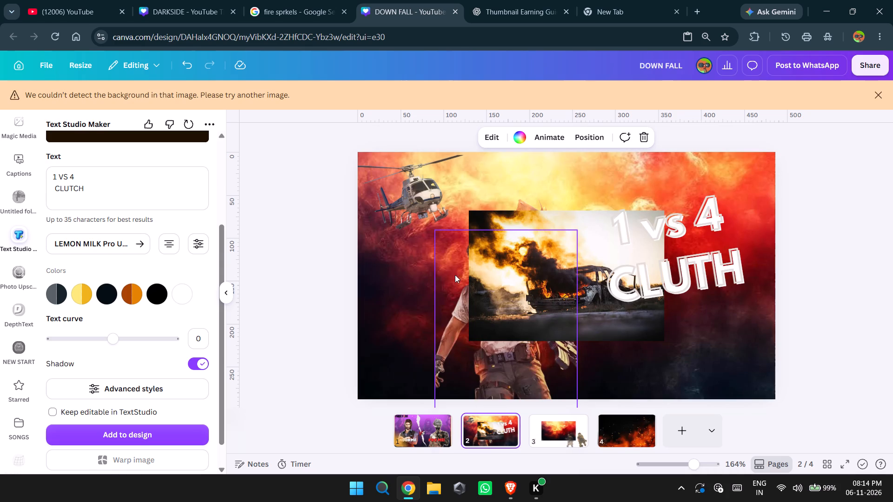
pyautogui.rightClick(394, 291)
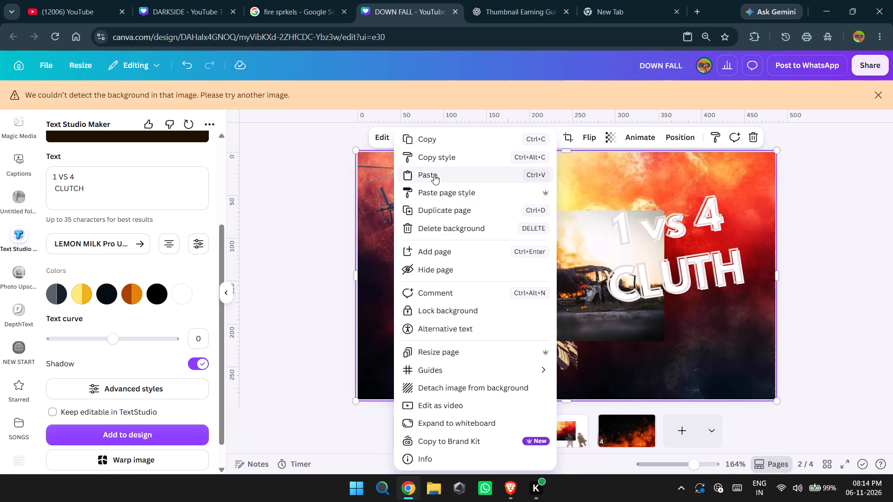
pyautogui.click(434, 175)
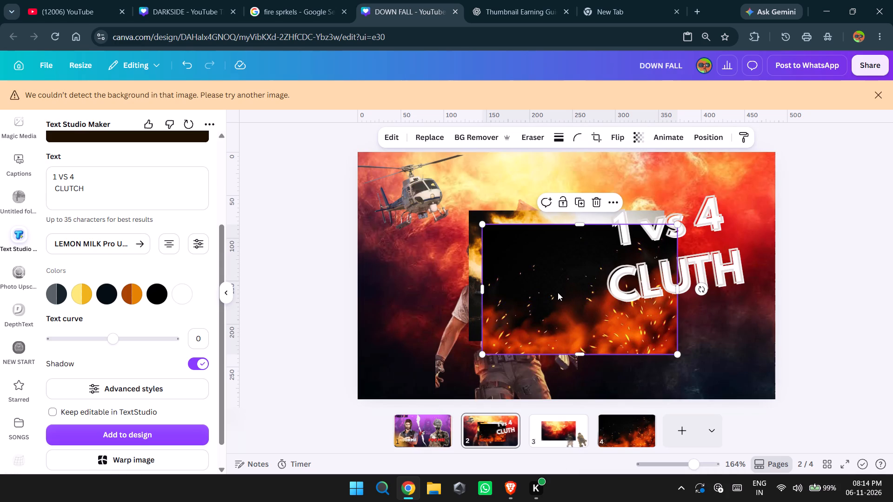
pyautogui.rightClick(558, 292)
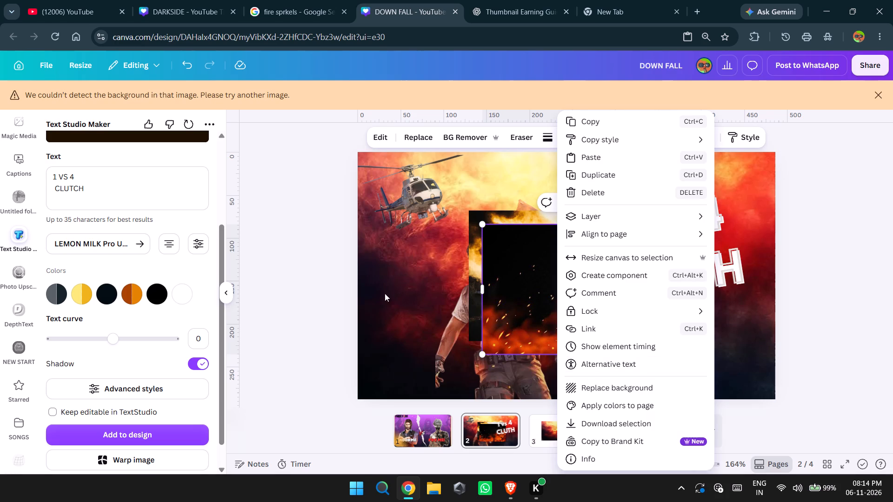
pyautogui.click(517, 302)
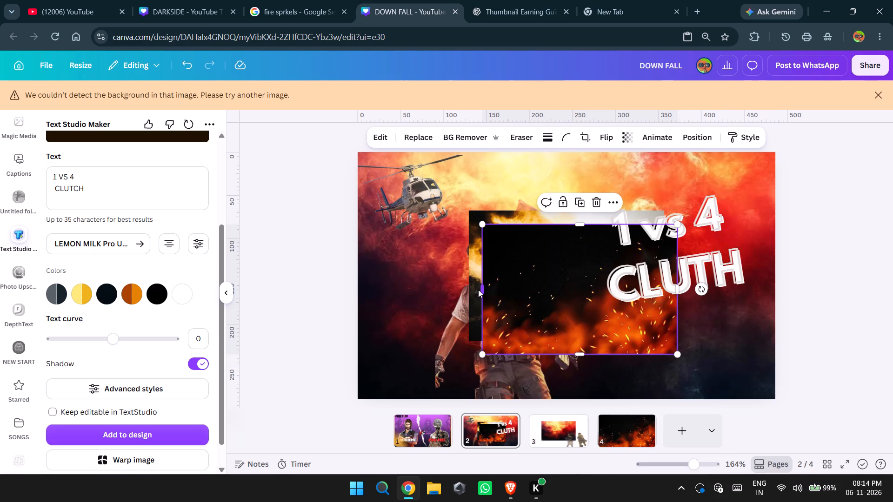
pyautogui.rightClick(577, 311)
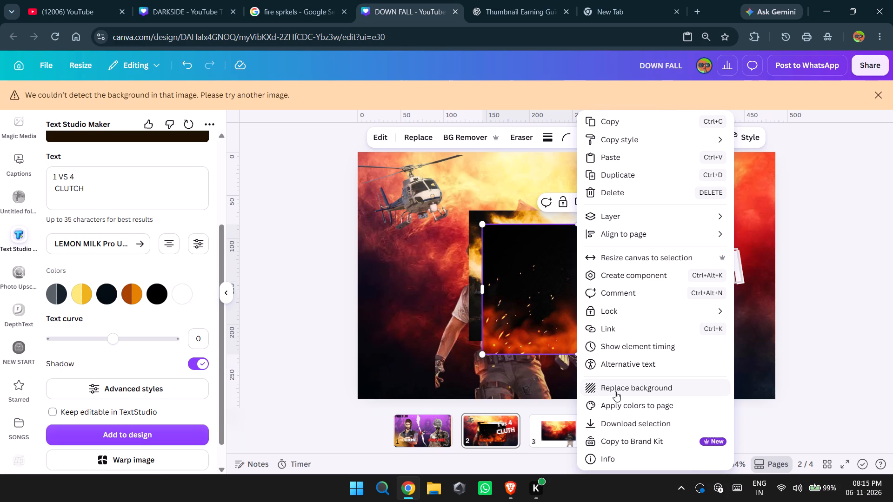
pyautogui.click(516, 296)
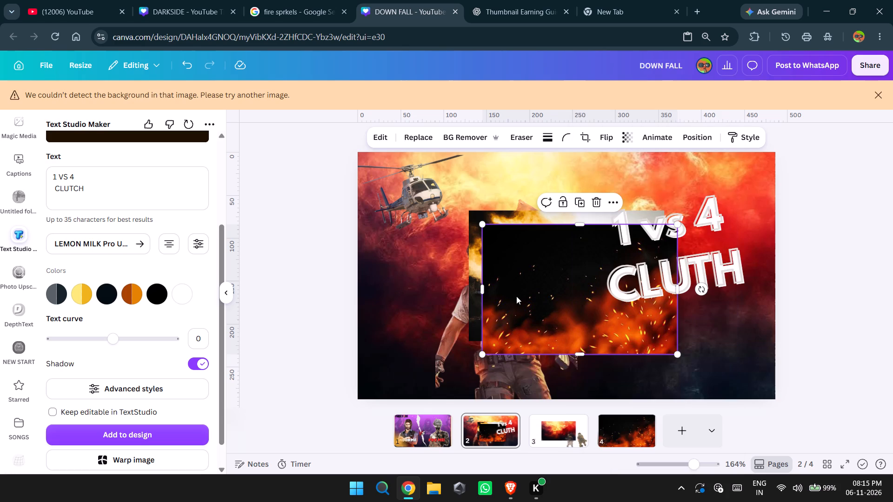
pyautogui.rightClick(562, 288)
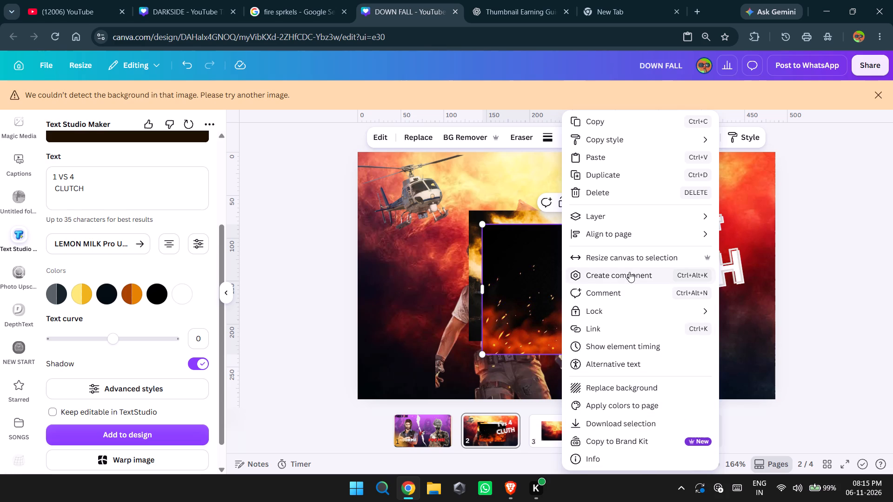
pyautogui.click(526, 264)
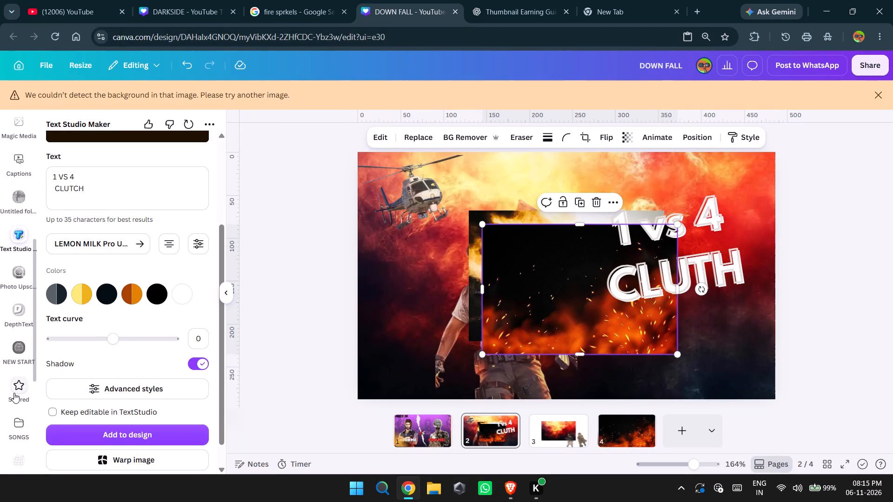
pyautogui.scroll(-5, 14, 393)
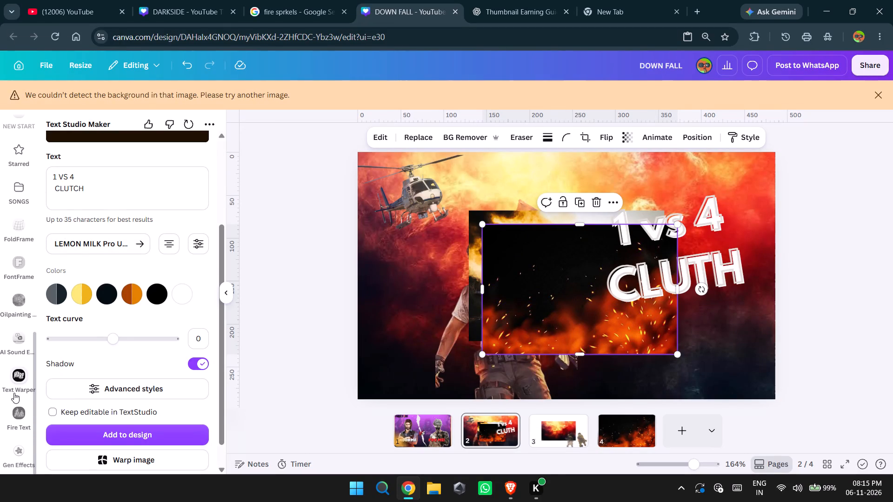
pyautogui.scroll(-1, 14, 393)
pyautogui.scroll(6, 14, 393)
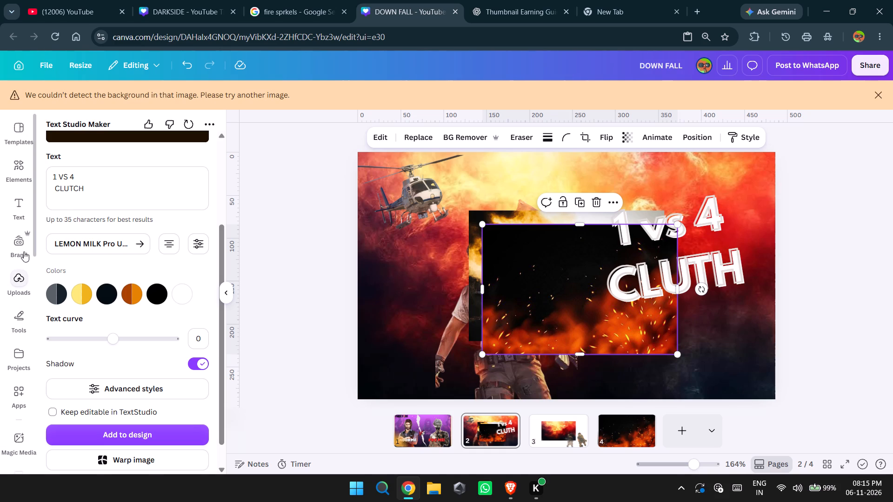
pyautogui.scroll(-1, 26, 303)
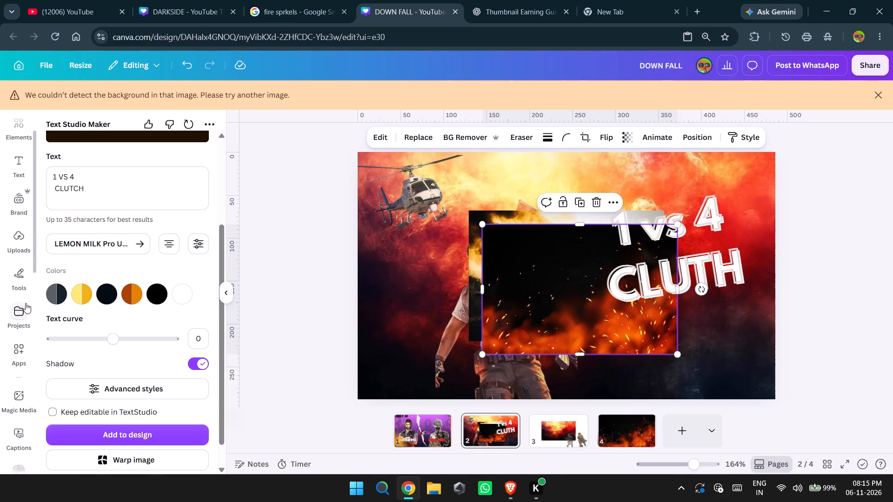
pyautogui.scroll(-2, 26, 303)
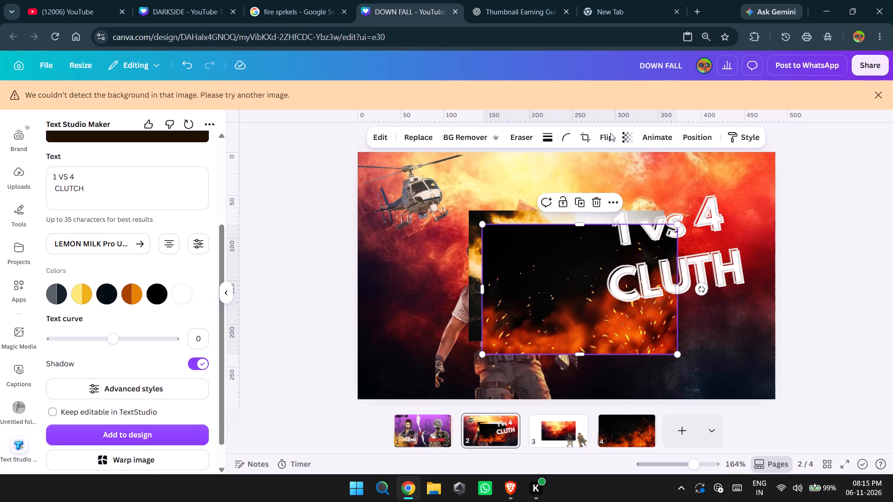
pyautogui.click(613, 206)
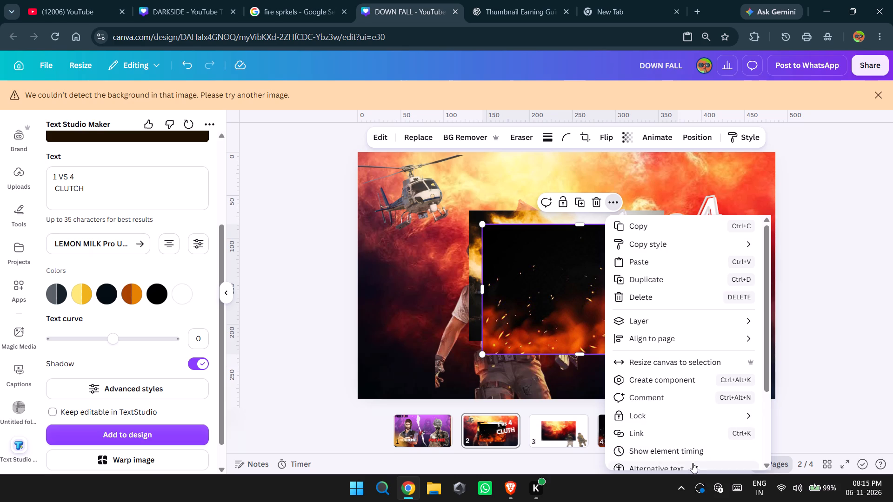
# Check the fire sparks image's context options, transparency setting and style-copy options for a way to blend it into the thumbnail.
pyautogui.scroll(-2, 658, 410)
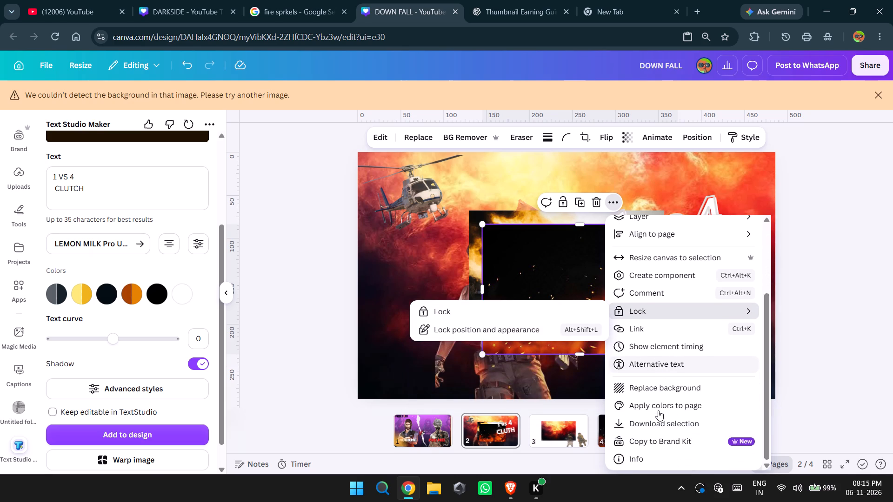
pyautogui.scroll(-1, 658, 410)
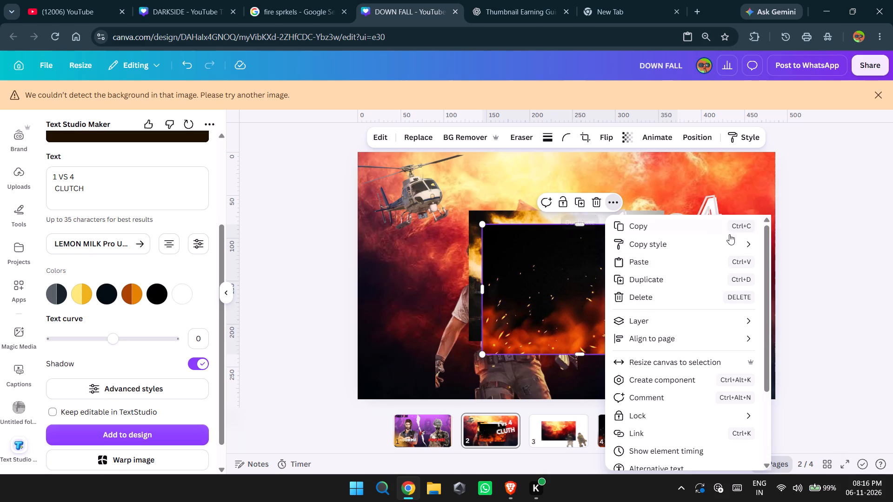
pyautogui.click(813, 238)
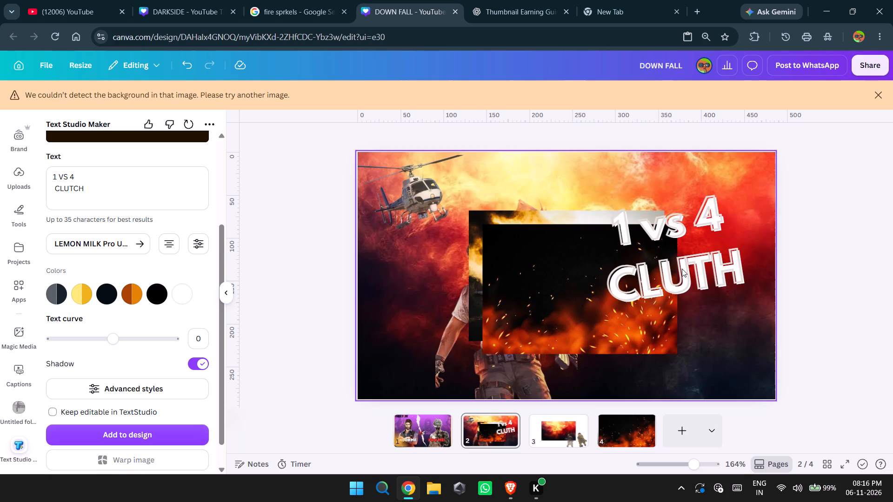
pyautogui.click(545, 300)
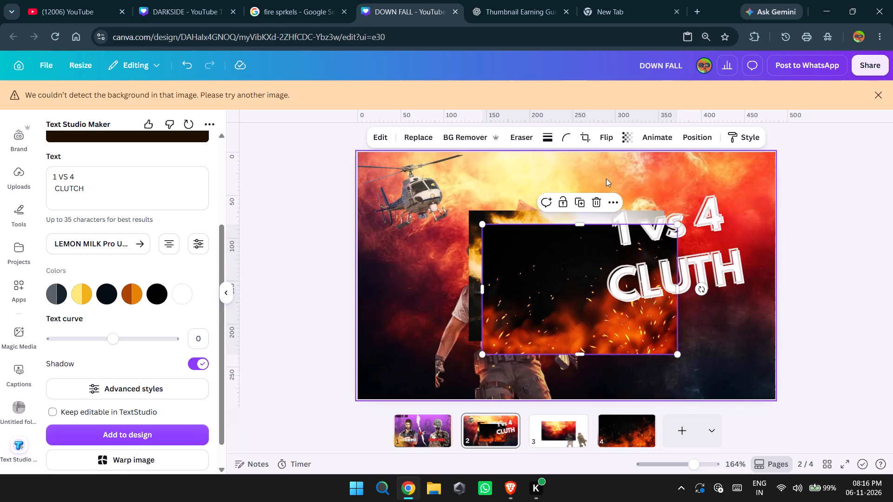
pyautogui.click(629, 137)
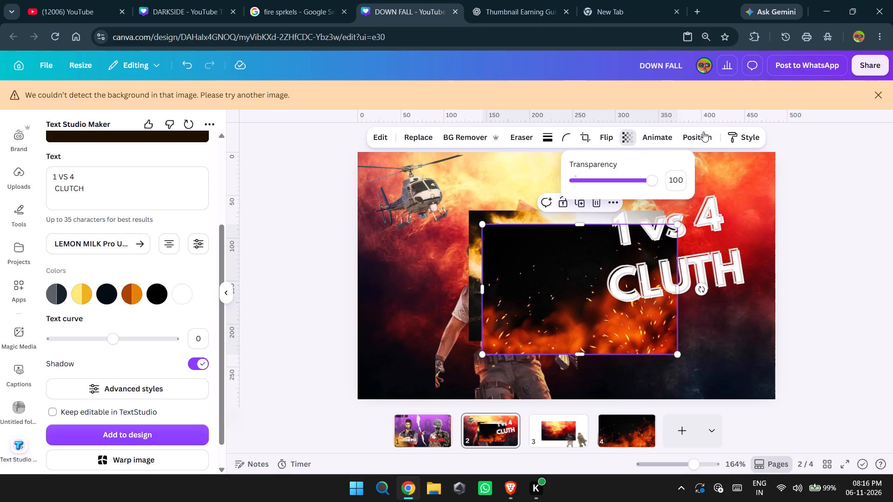
pyautogui.click(730, 135)
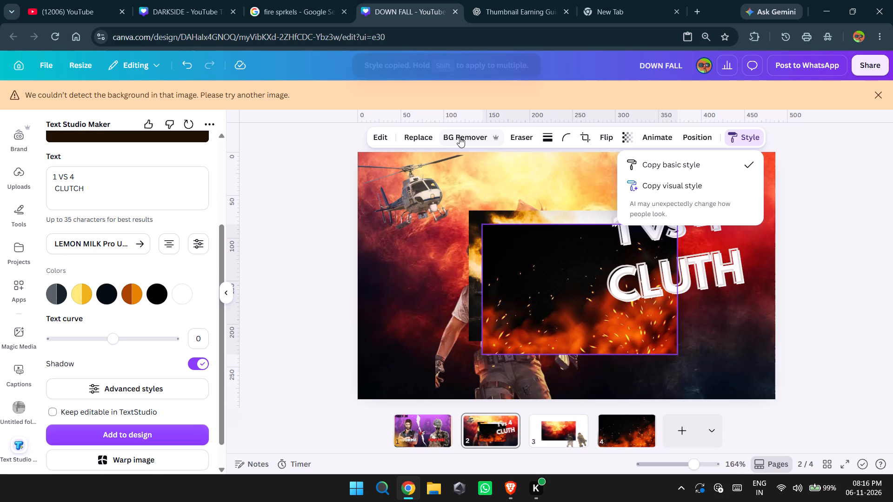
# Look through the fire sparks image's editing tools, filters and effects, and the list of installed apps for a blend option.
pyautogui.click(383, 139)
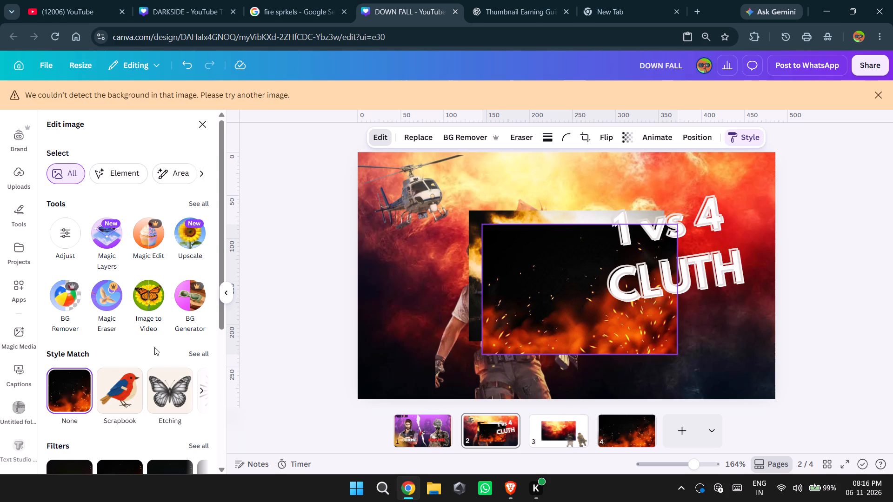
pyautogui.scroll(-4, 154, 347)
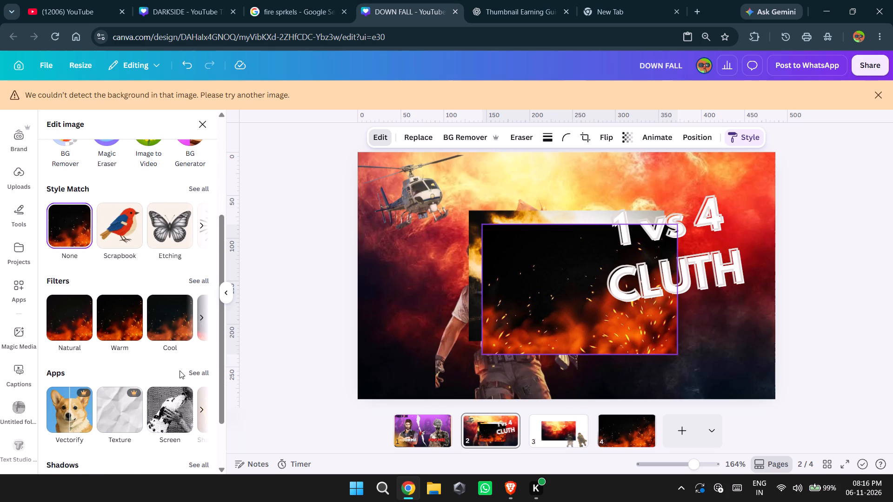
pyautogui.scroll(-3, 180, 370)
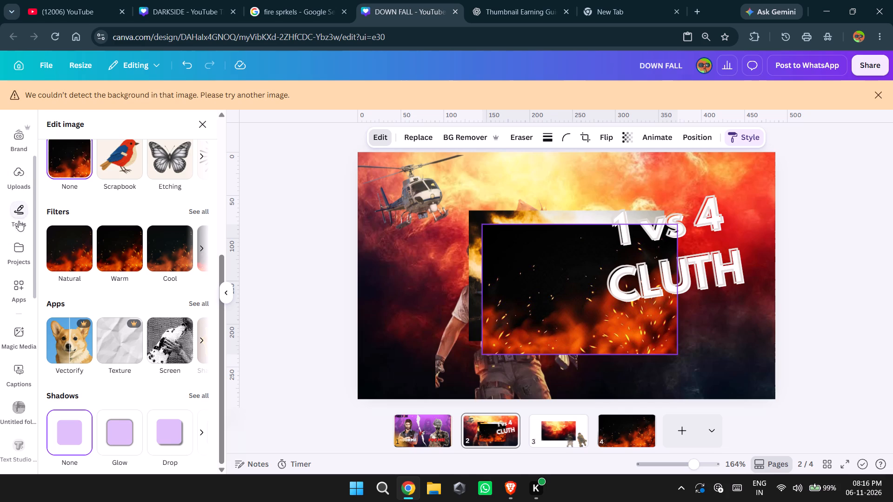
pyautogui.scroll(1, 22, 159)
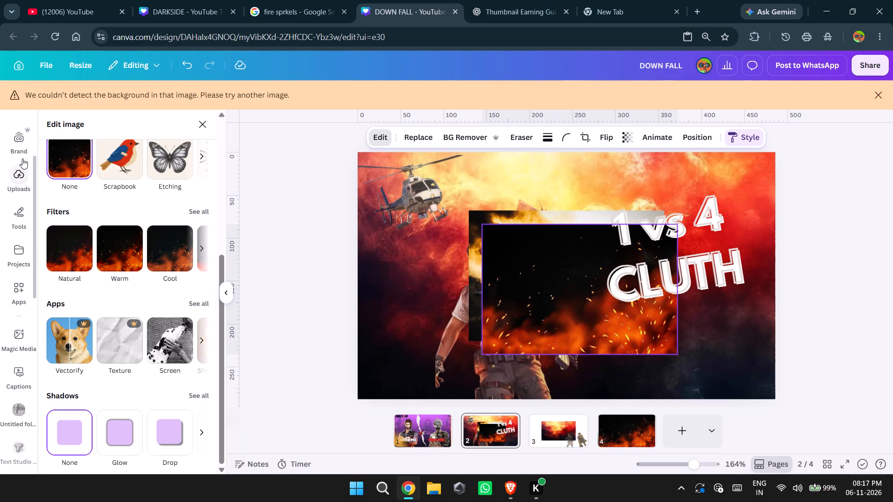
pyautogui.scroll(4, 22, 159)
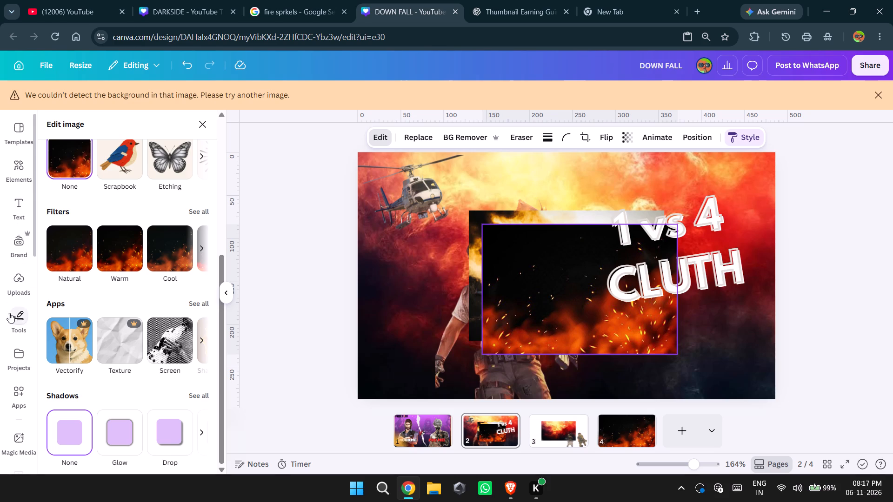
pyautogui.scroll(-3, 11, 321)
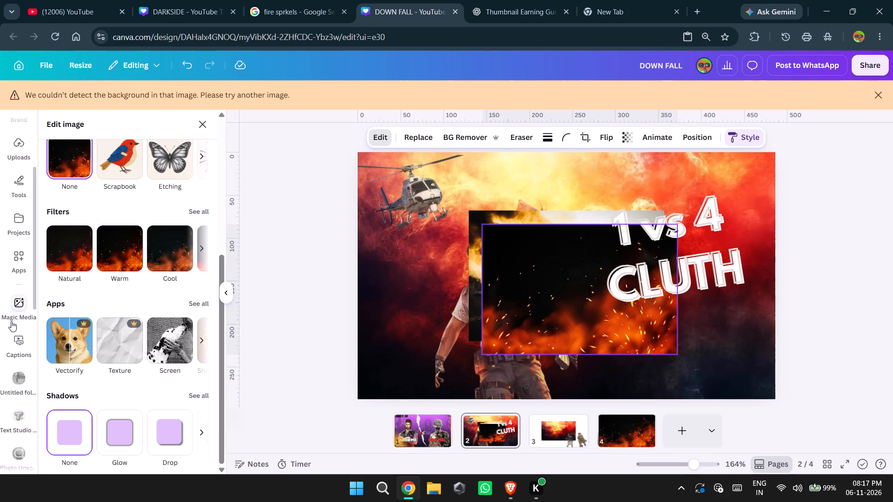
pyautogui.scroll(-5, 11, 321)
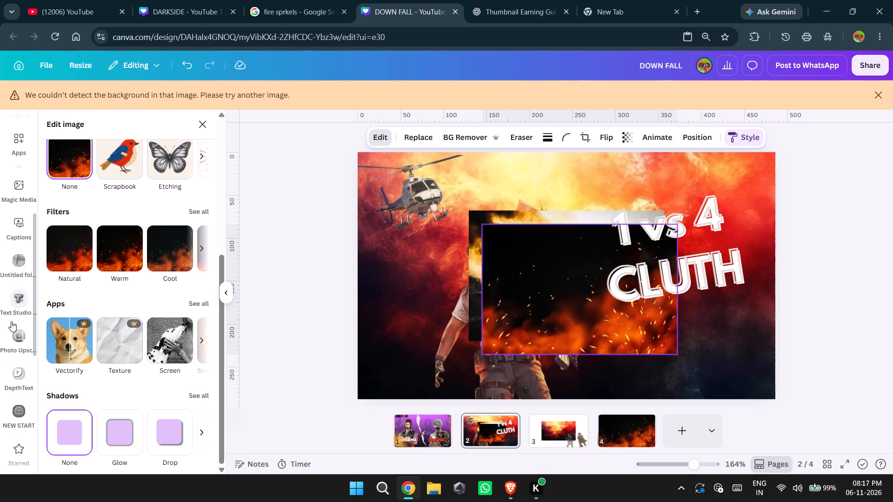
pyautogui.scroll(-3, 11, 321)
pyautogui.scroll(-3, 1, 274)
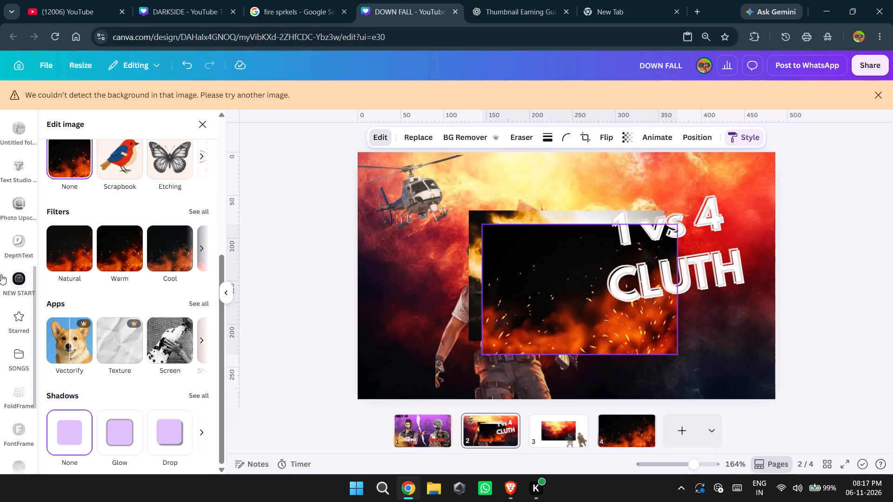
pyautogui.scroll(-4, 1, 274)
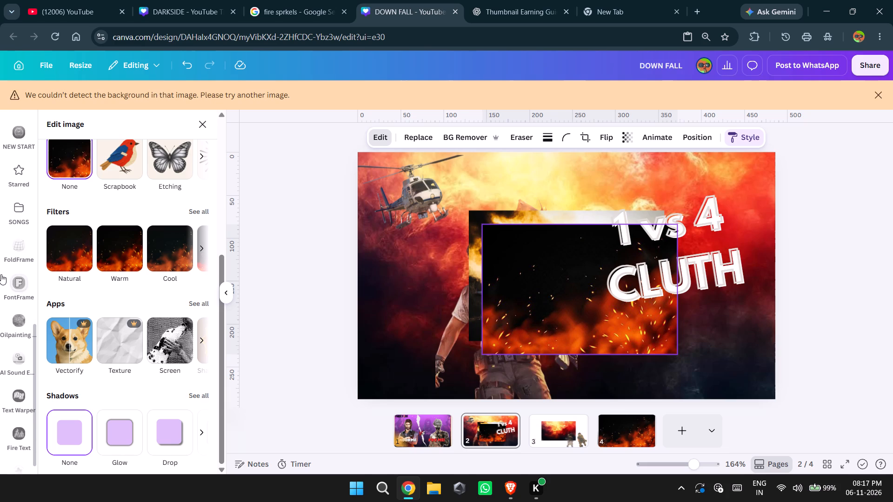
# Search Google in a new tab for "where is blend option in canva in pc website".
pyautogui.hotkey('ctrl', 't')
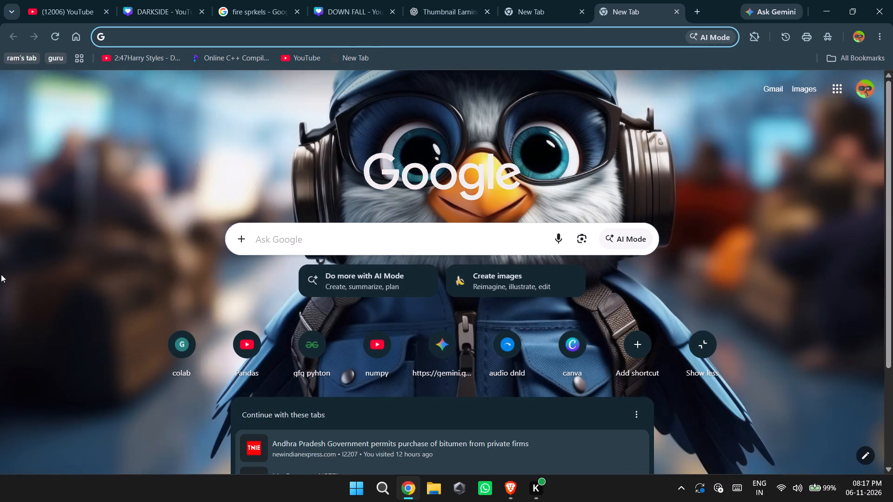
pyautogui.write('where is')
pyautogui.press('space')
pyautogui.press('b')
pyautogui.press('Down')
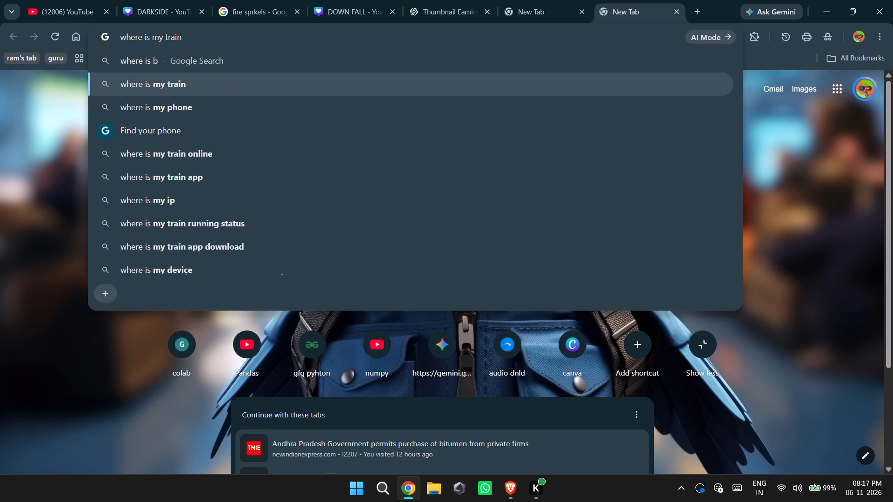
pyautogui.write('lend')
pyautogui.press('space')
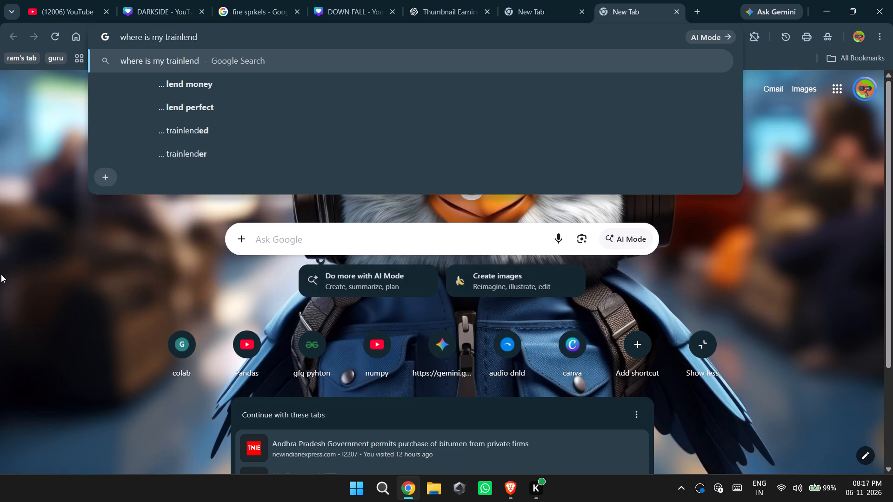
pyautogui.press('BackSpace')
pyautogui.press('BackSpace')
pyautogui.press('BackSpace')
pyautogui.press('BackSpace')
pyautogui.press('BackSpace')
pyautogui.press('BackSpace')
pyautogui.press('BackSpace')
pyautogui.press('BackSpace')
pyautogui.press('BackSpace')
pyautogui.press('BackSpace')
pyautogui.press('BackSpace')
pyautogui.press('BackSpace')
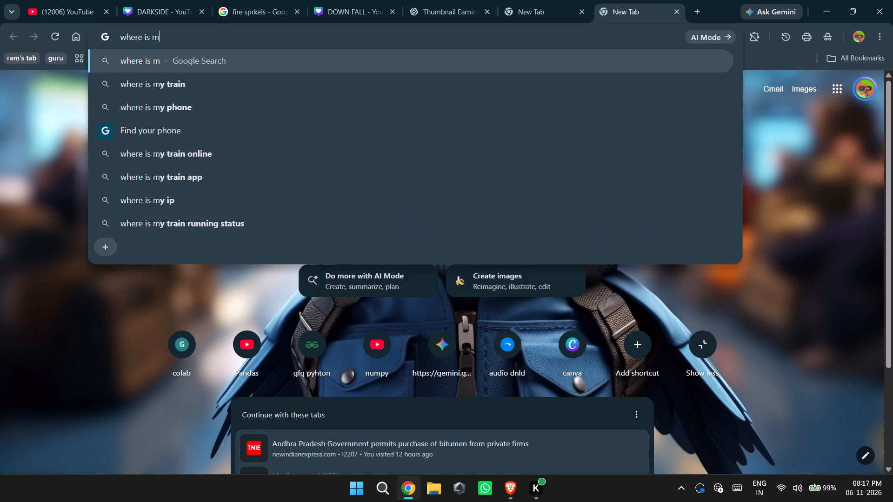
pyautogui.press('BackSpace')
pyautogui.press('b')
pyautogui.write('lend')
pyautogui.press('space')
pyautogui.write('option in')
pyautogui.press('space')
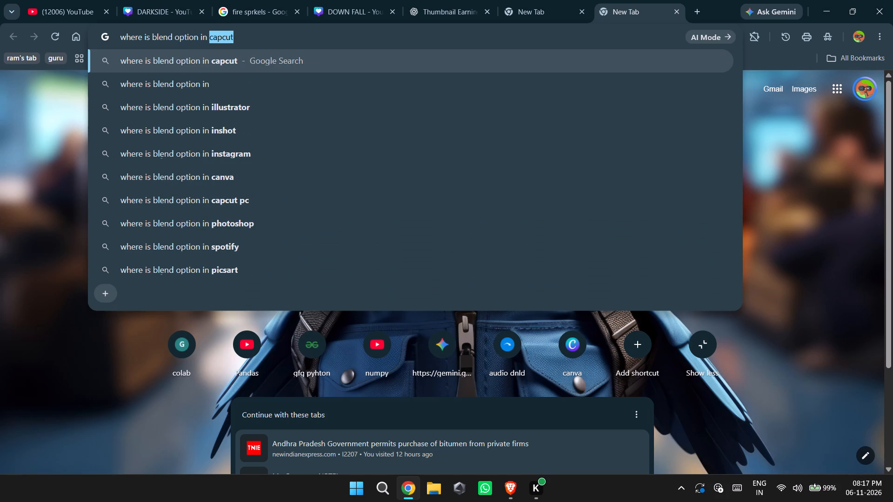
pyautogui.write('canva')
pyautogui.press('space')
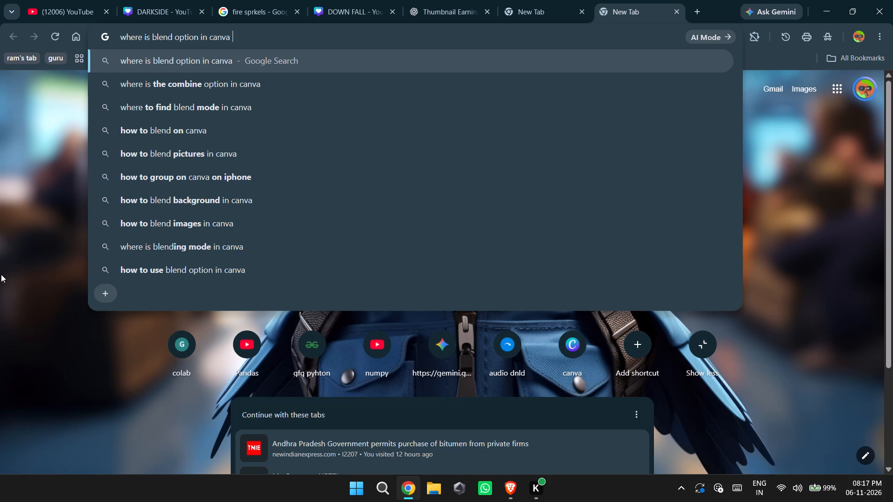
pyautogui.write('on')
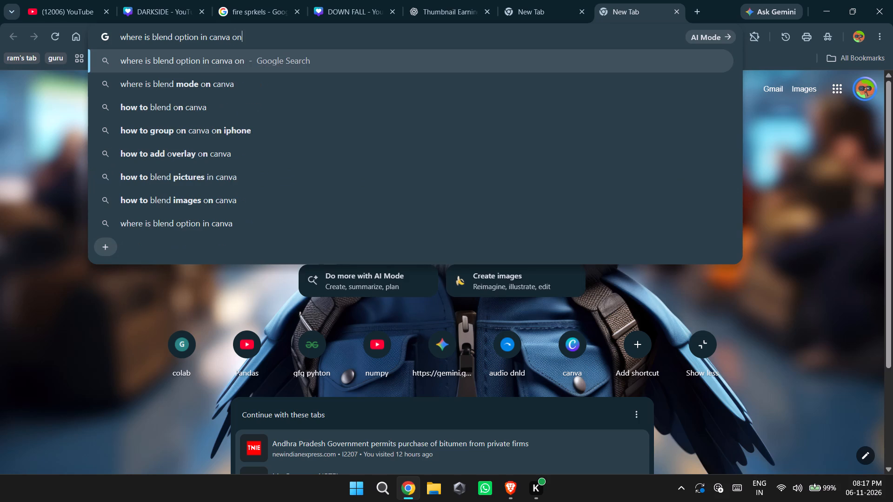
pyautogui.press('BackSpace')
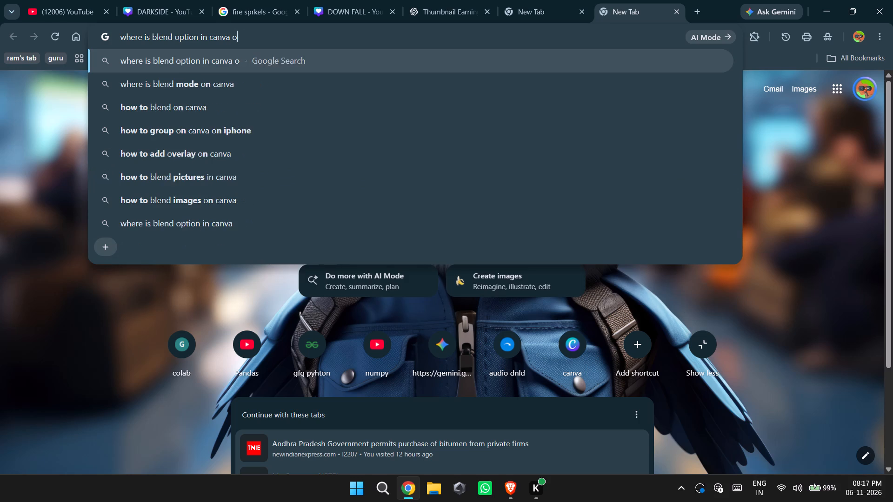
pyautogui.press('BackSpace')
pyautogui.write('in')
pyautogui.press('space')
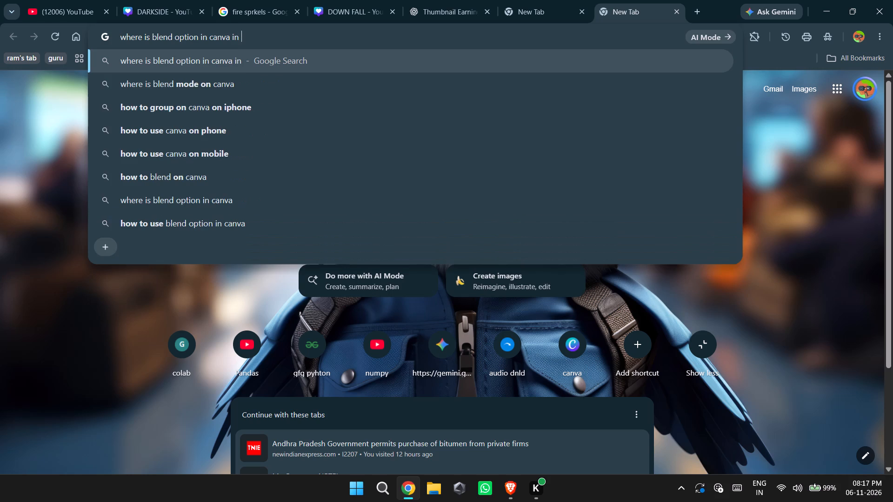
pyautogui.write('pc')
pyautogui.press('space')
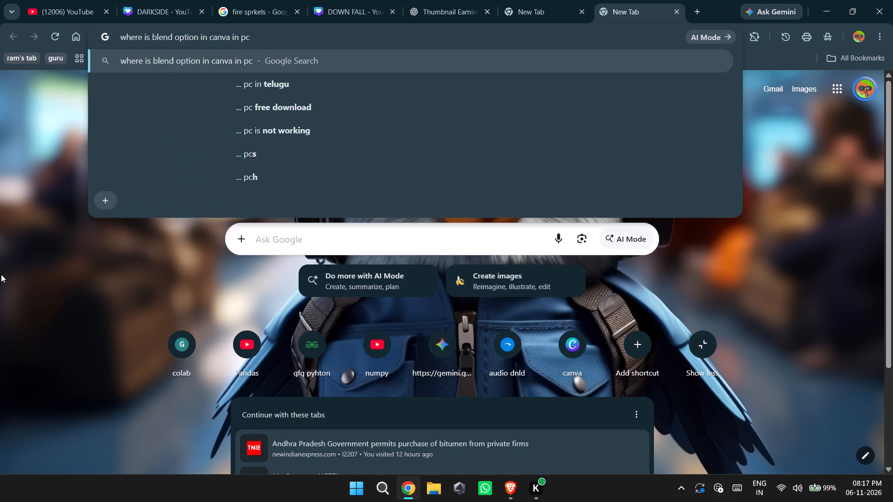
pyautogui.write('website')
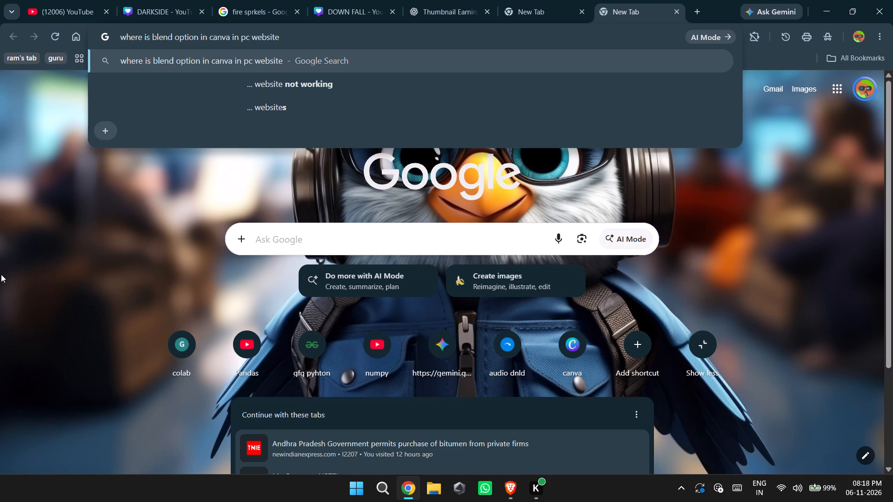
pyautogui.press('Return')
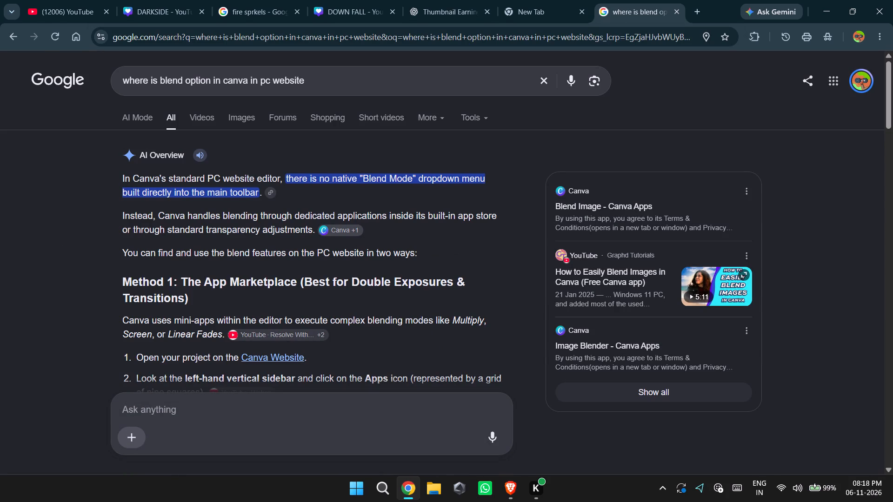
# Read the AI Overview's instructions on blending images in Canva with blend apps or the Transparency tool.
pyautogui.scroll(-1, 338, 233)
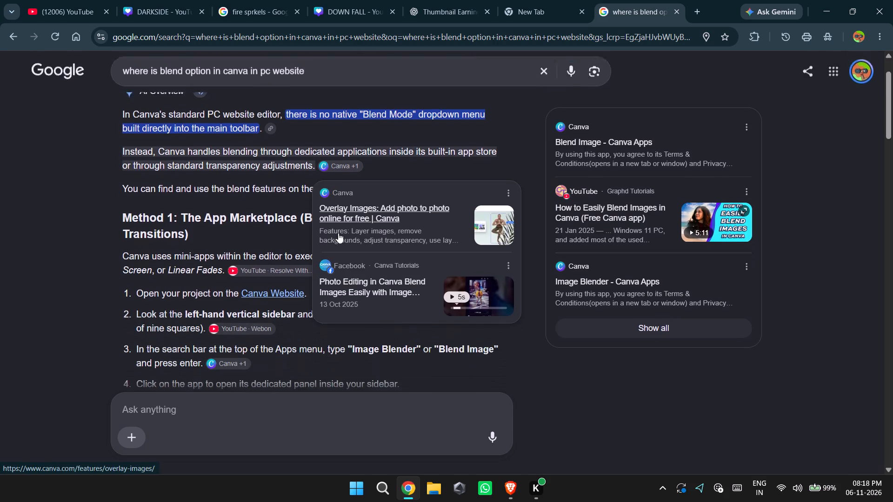
pyautogui.scroll(-1, 338, 233)
pyautogui.click(44, 292)
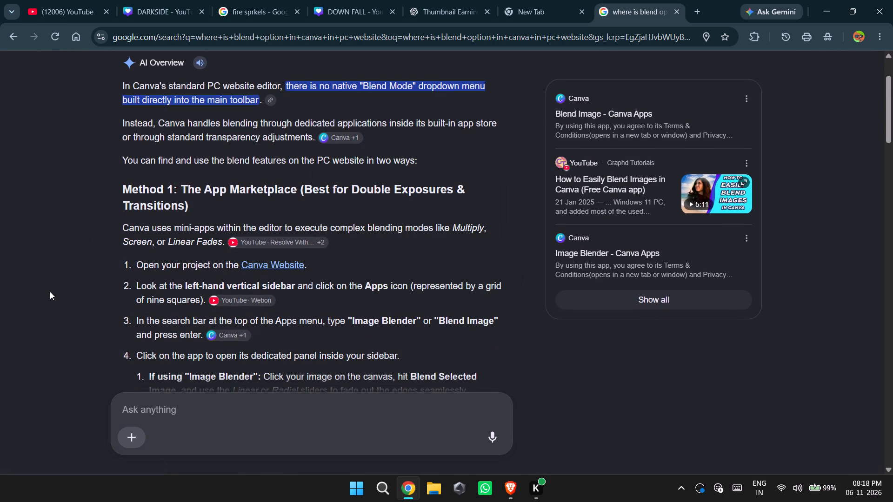
pyautogui.scroll(-6, 277, 302)
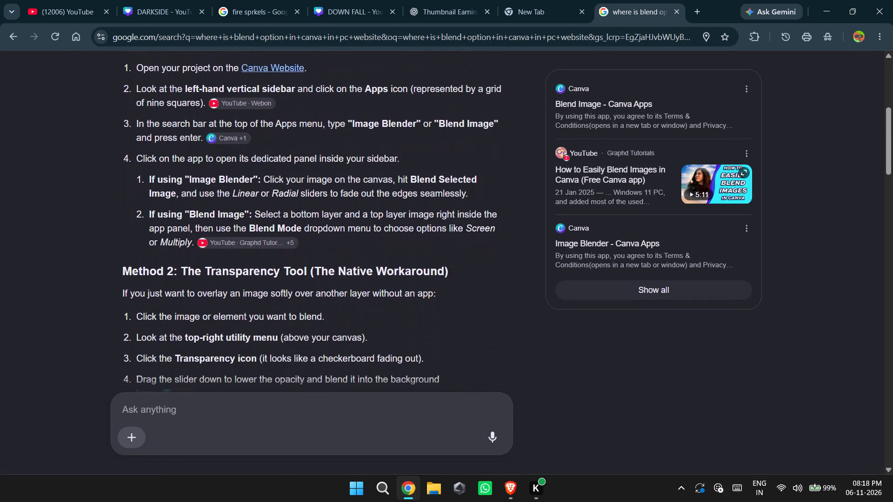
pyautogui.scroll(-1, 277, 302)
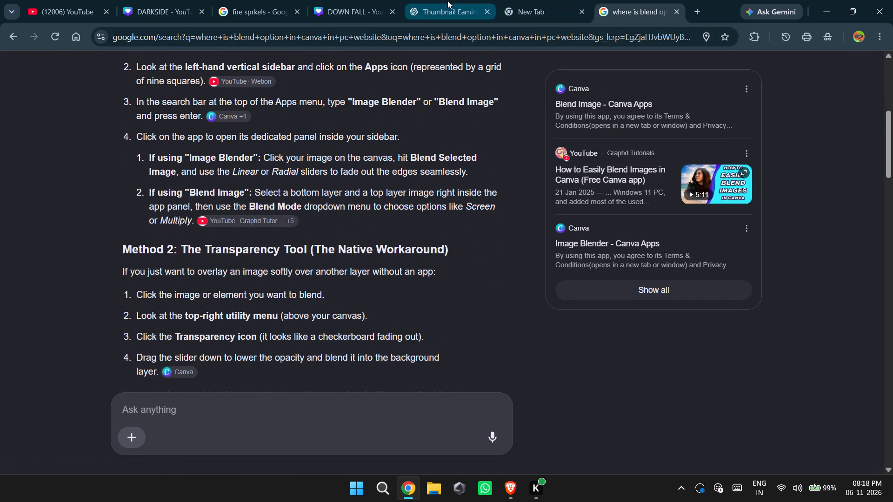
# Return to the DOWN FALL design and set the fire sparks image's transparency to 37.
pyautogui.click(346, 16)
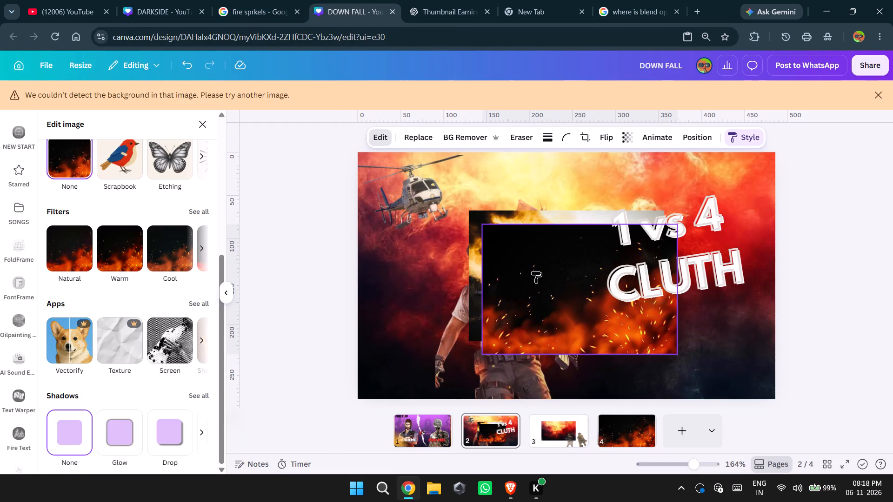
pyautogui.click(625, 138)
pyautogui.moveTo(653, 182); pyautogui.dragTo(649, 184)
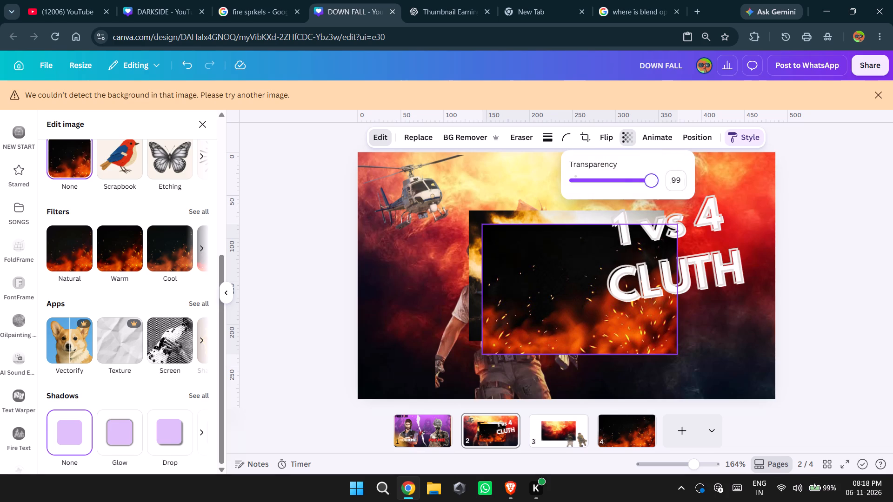
pyautogui.moveTo(649, 184); pyautogui.dragTo(603, 190)
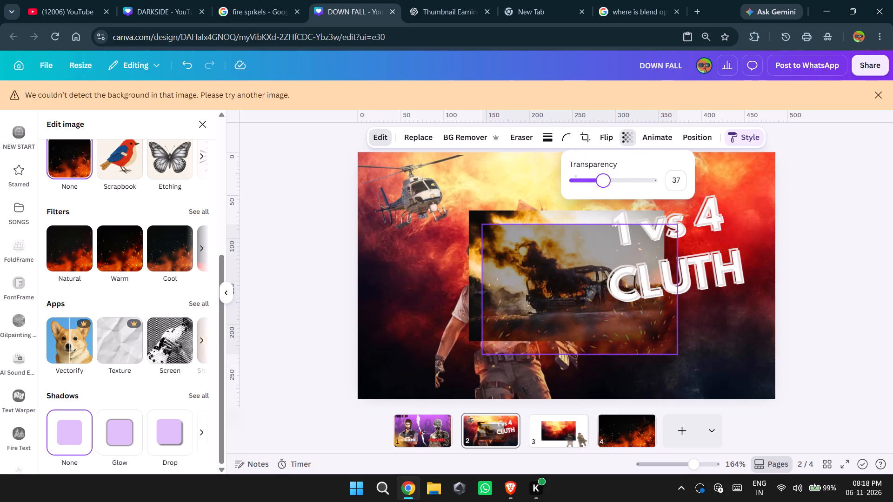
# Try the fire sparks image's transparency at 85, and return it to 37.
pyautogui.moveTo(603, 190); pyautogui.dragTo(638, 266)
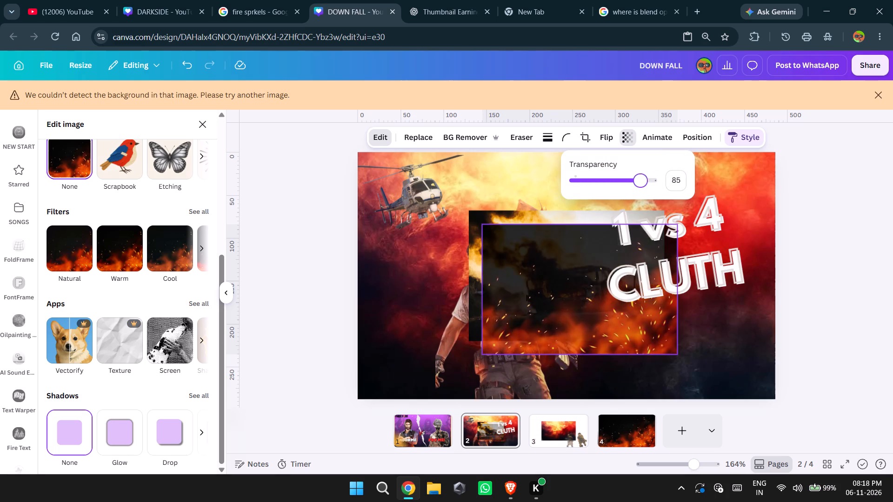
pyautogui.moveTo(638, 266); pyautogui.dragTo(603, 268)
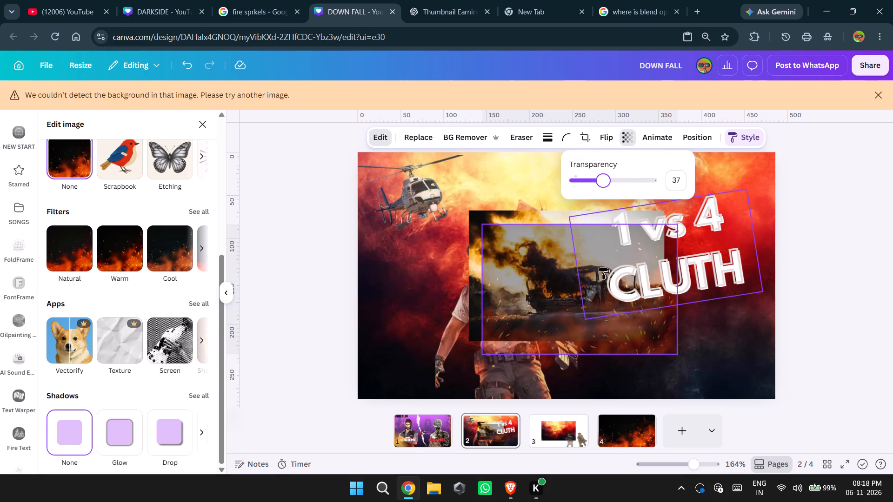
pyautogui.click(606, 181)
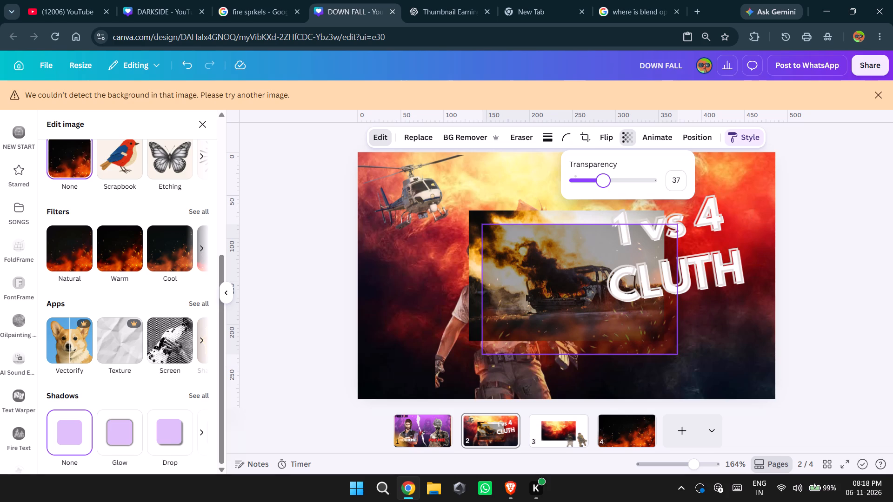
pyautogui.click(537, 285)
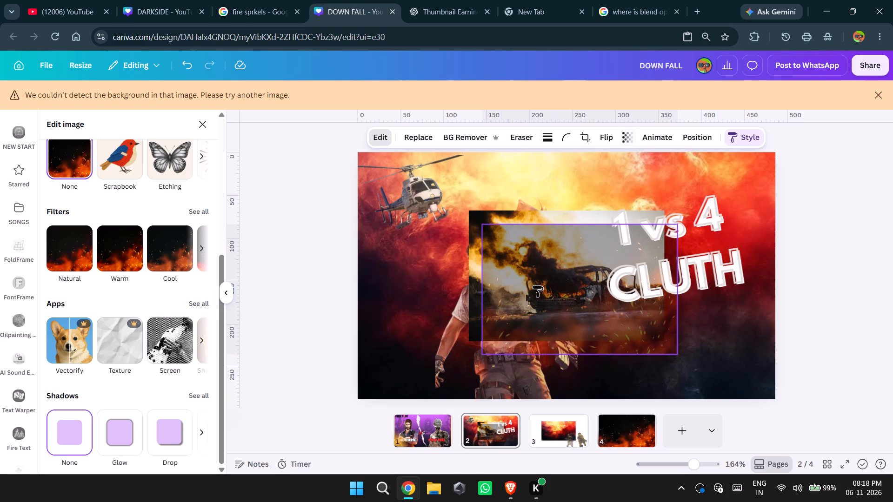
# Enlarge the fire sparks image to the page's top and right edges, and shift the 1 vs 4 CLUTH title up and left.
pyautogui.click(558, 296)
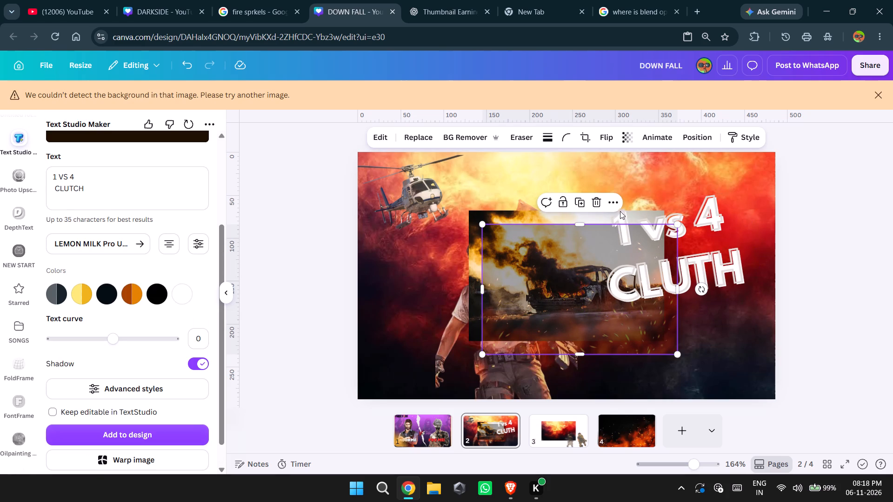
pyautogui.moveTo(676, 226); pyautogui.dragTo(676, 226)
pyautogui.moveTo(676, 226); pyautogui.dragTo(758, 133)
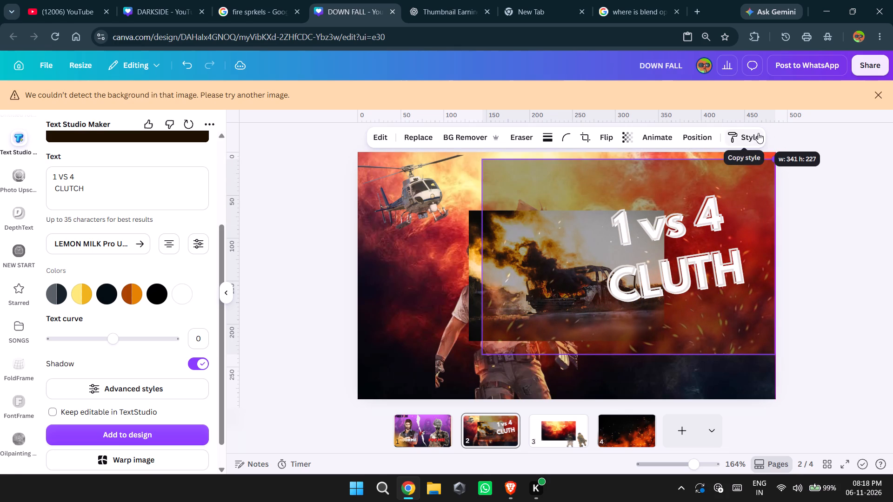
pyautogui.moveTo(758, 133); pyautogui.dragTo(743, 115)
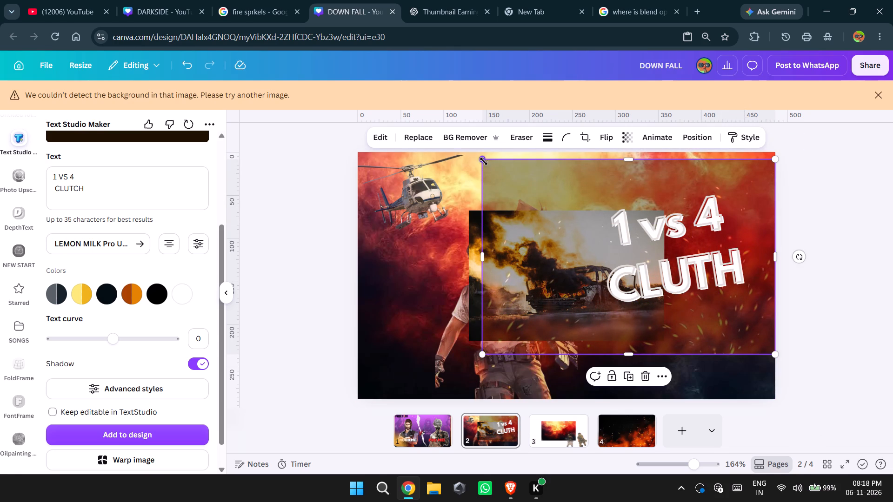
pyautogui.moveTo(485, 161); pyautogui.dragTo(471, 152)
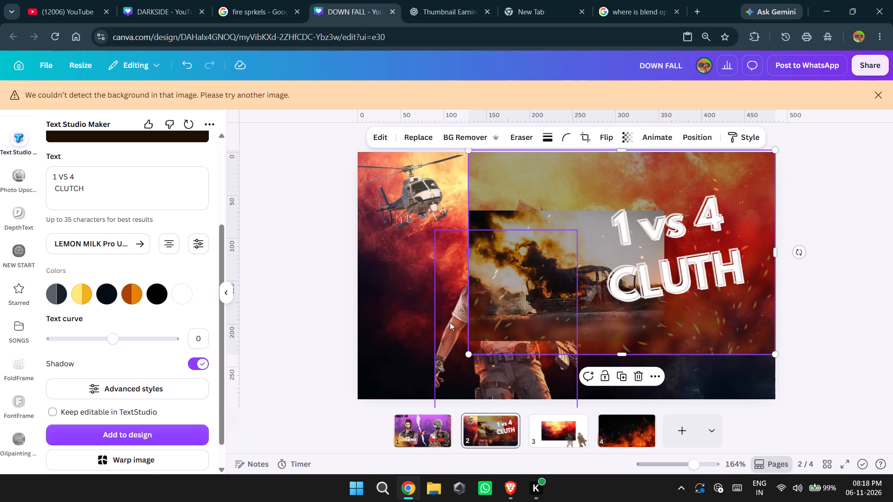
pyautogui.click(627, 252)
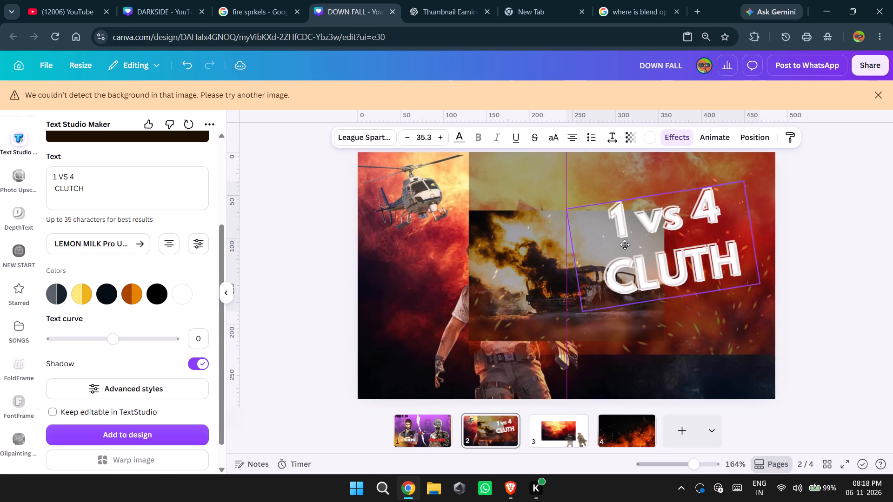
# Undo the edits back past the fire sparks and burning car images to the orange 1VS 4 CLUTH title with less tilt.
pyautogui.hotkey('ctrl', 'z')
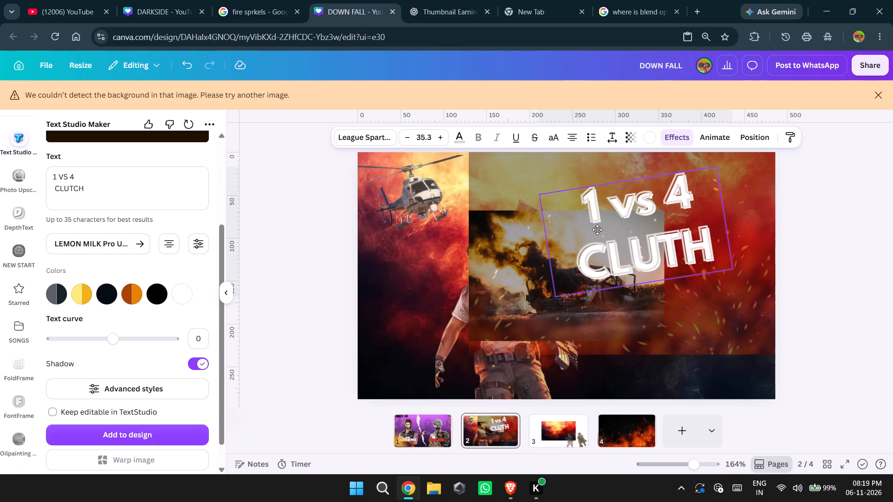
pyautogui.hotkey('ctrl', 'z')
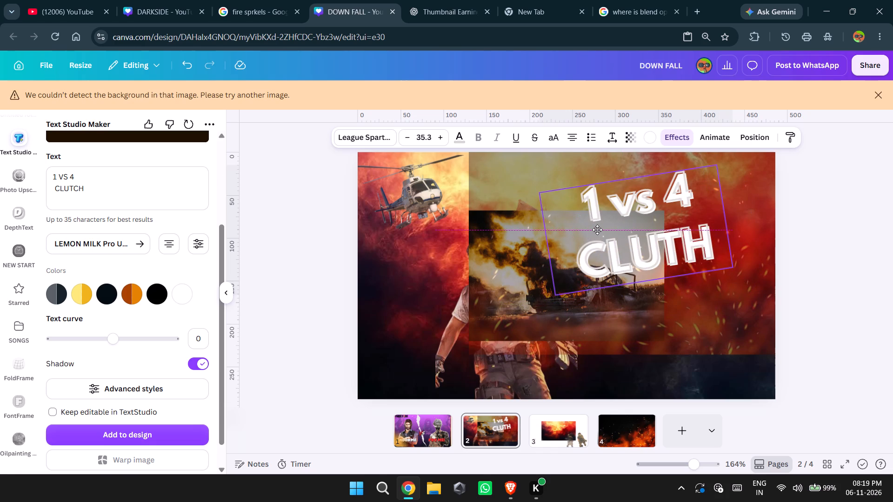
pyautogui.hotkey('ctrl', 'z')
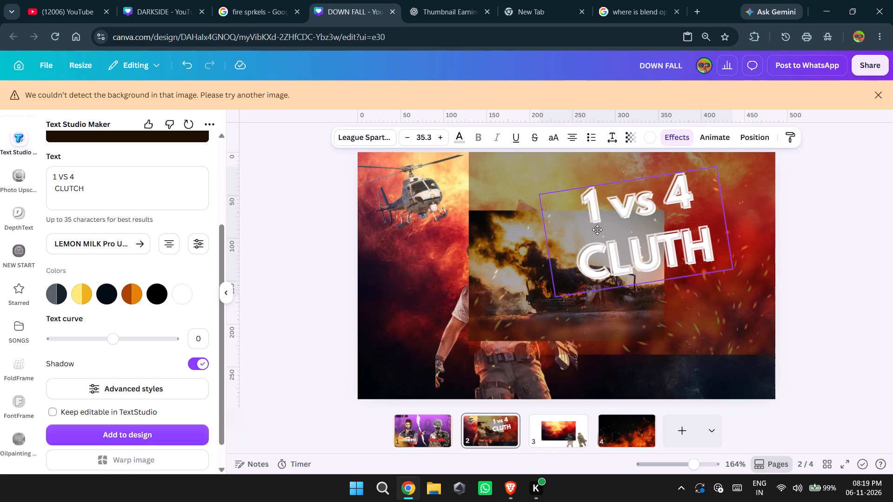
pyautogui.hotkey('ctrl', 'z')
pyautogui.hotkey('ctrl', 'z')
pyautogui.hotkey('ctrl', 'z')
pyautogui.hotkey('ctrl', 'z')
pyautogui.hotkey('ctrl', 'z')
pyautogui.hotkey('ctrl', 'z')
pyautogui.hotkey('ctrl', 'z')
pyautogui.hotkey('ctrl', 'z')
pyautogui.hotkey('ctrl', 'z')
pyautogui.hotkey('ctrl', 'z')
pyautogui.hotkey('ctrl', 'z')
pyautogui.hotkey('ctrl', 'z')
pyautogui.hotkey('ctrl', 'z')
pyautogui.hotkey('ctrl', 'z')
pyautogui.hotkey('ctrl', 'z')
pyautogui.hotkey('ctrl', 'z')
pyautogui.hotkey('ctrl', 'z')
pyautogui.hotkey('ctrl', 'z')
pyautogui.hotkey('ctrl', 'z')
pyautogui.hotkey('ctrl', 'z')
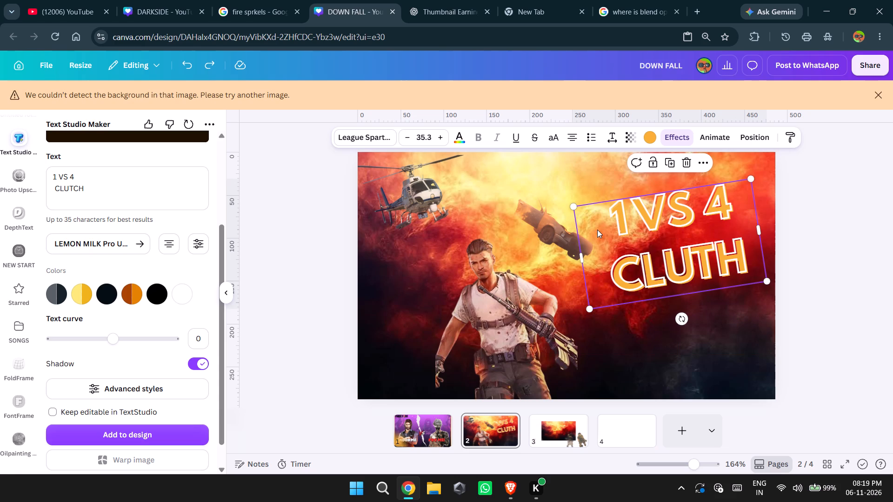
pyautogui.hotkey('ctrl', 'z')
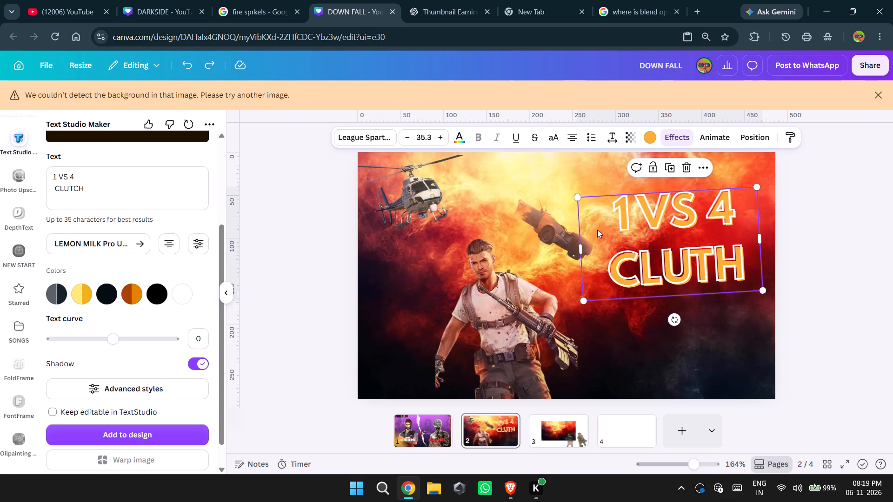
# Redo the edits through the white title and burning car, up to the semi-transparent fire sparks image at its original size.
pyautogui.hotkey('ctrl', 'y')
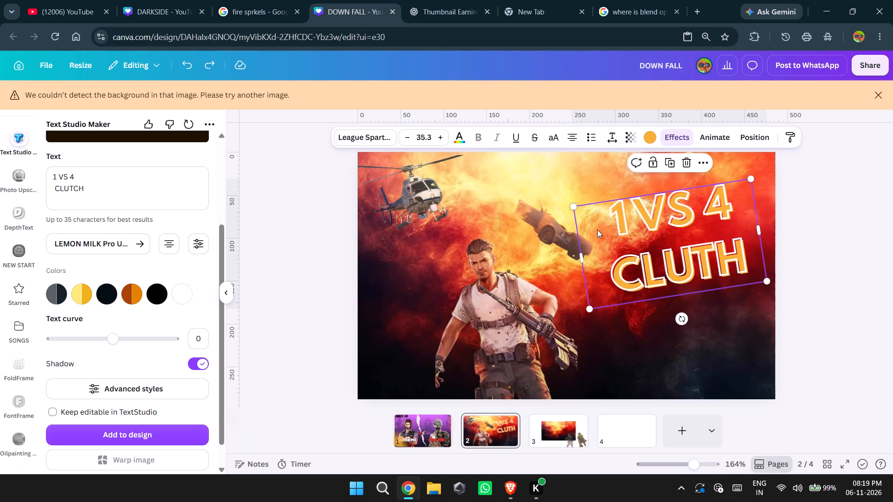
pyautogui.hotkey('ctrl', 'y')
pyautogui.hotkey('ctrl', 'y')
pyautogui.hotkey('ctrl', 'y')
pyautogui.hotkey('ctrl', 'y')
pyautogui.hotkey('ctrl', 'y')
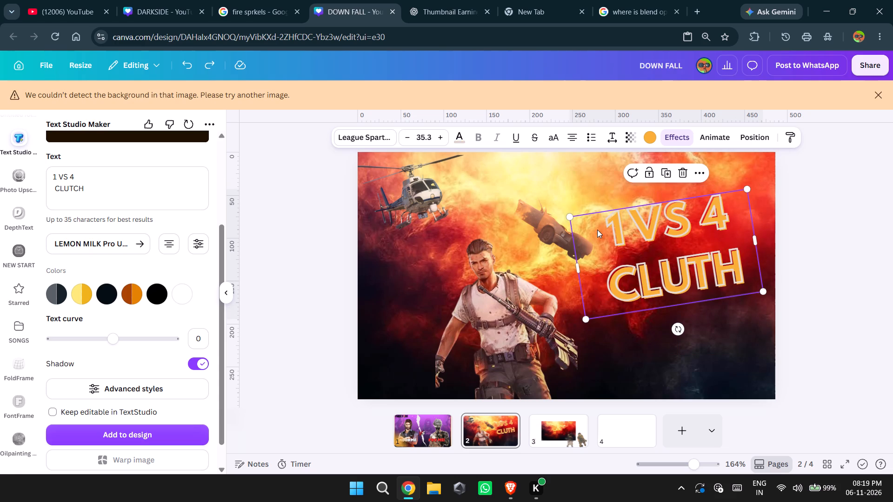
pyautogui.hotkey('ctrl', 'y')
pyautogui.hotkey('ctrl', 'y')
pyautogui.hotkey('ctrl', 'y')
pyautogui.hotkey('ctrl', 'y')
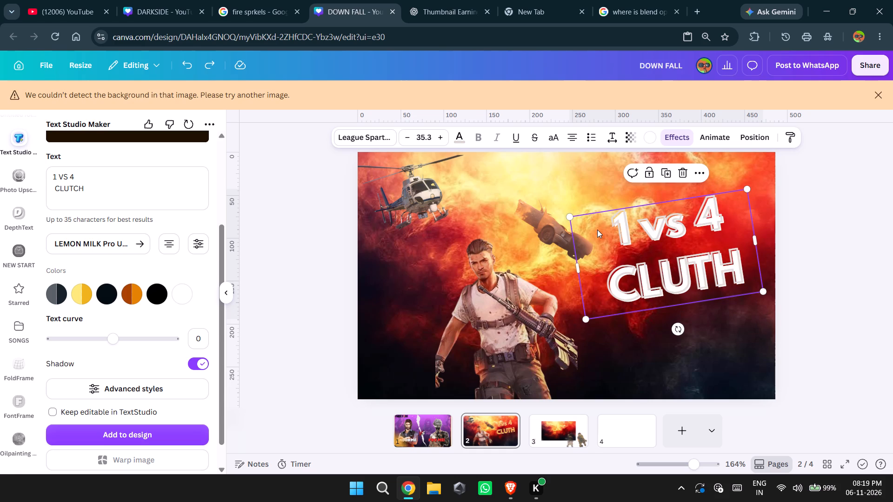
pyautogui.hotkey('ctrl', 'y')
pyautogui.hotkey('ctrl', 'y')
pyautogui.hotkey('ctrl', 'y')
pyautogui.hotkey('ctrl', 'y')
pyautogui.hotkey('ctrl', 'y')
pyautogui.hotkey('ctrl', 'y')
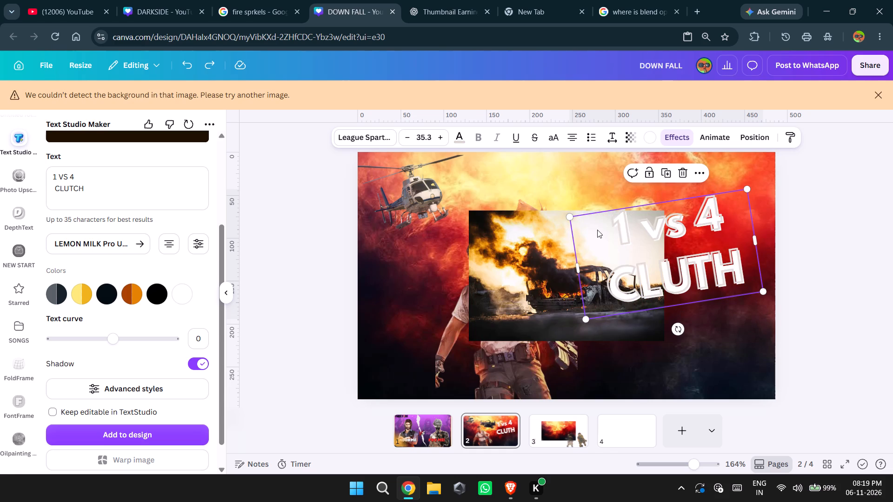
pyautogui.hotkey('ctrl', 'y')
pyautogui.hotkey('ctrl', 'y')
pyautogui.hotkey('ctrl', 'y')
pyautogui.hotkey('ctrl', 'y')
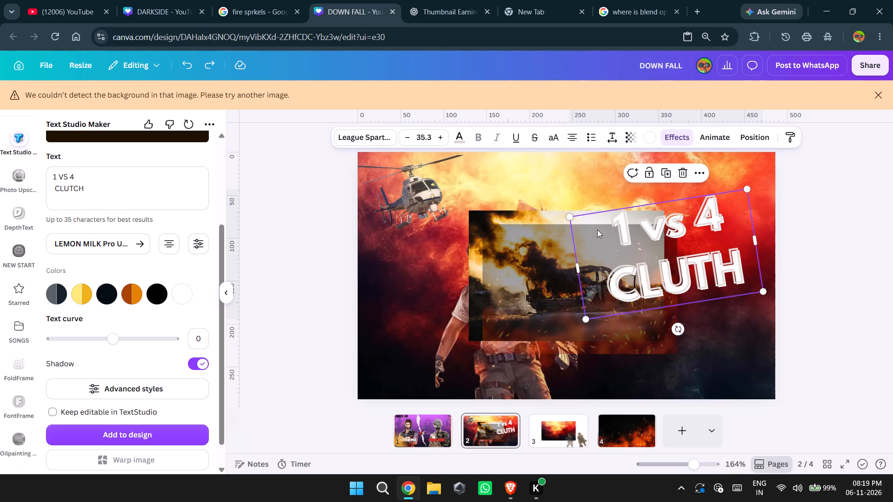
# Move the fire sparks image over the burning car picture so their top edges nearly line up.
pyautogui.click(533, 253)
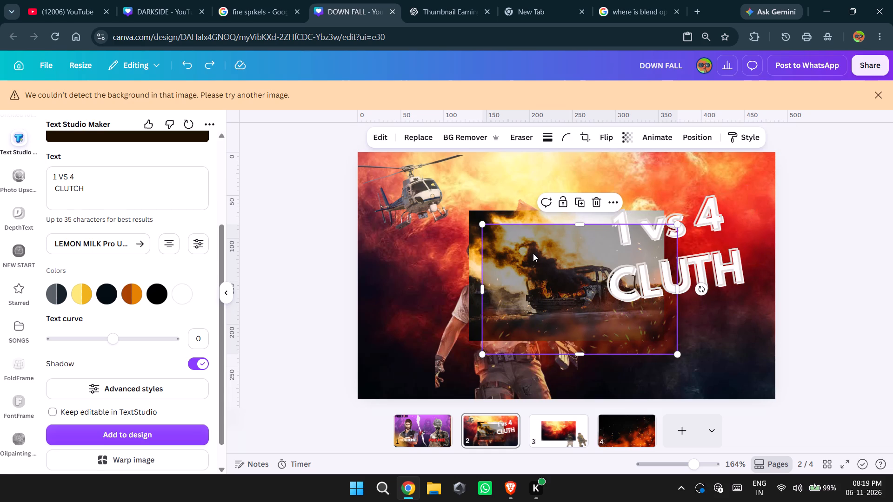
pyautogui.moveTo(575, 290); pyautogui.dragTo(523, 260)
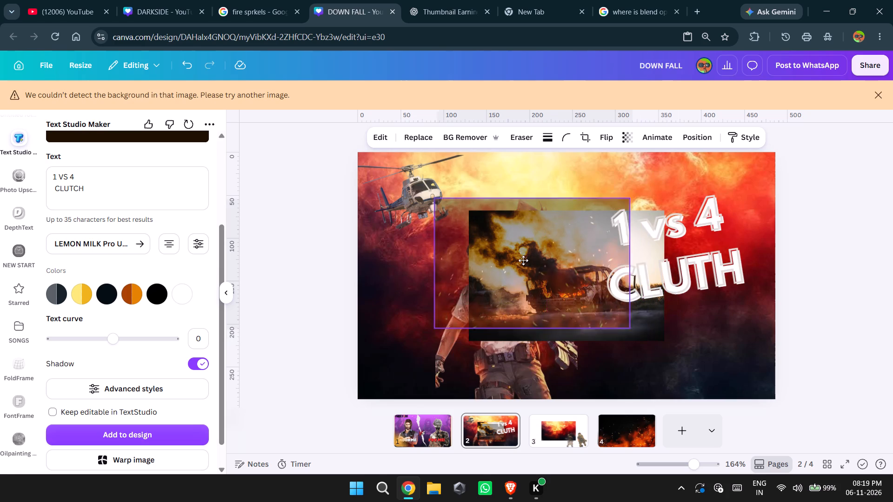
pyautogui.moveTo(523, 260); pyautogui.dragTo(547, 269)
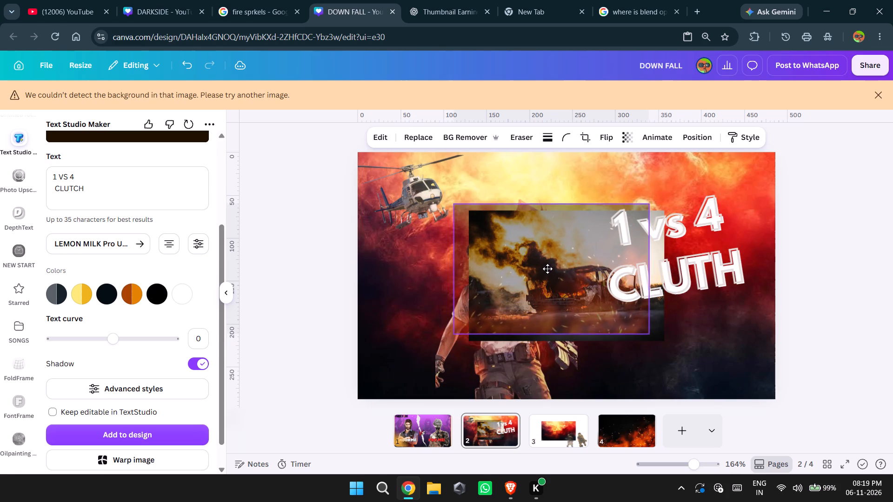
pyautogui.moveTo(547, 269); pyautogui.dragTo(541, 271)
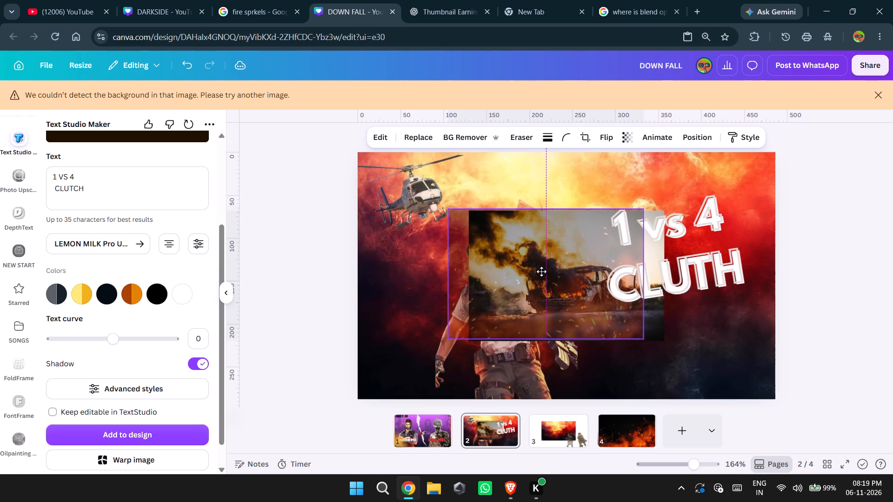
pyautogui.moveTo(541, 271); pyautogui.dragTo(548, 244)
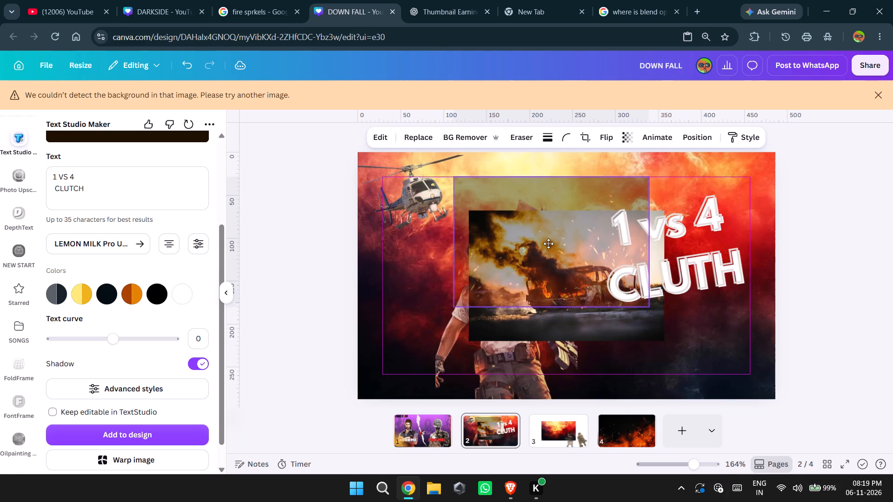
pyautogui.moveTo(548, 244); pyautogui.dragTo(551, 247)
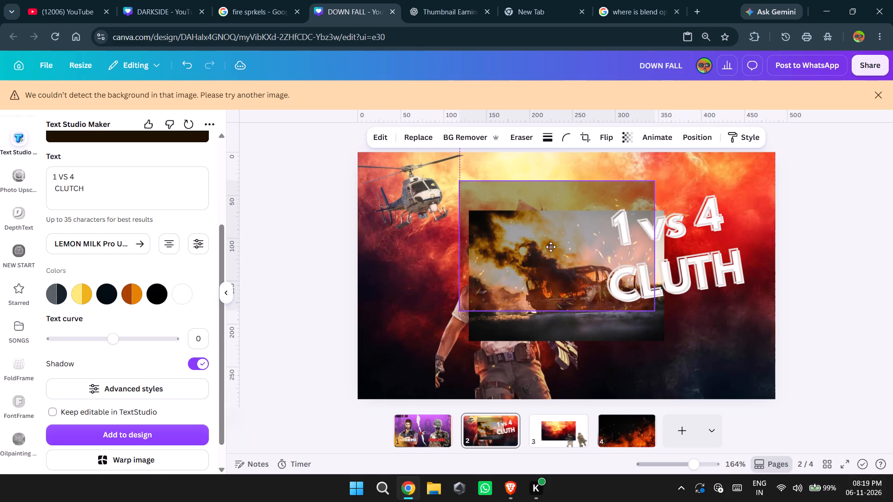
pyautogui.moveTo(551, 247); pyautogui.dragTo(550, 265)
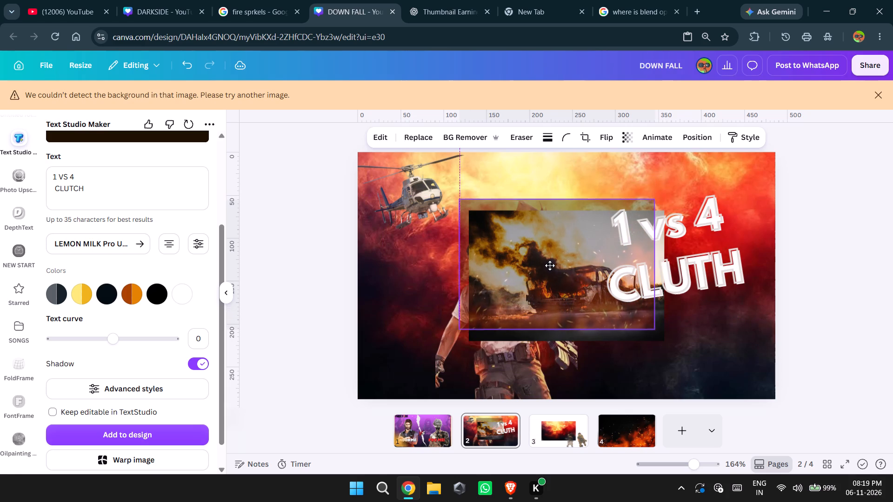
pyautogui.moveTo(550, 265); pyautogui.dragTo(540, 268)
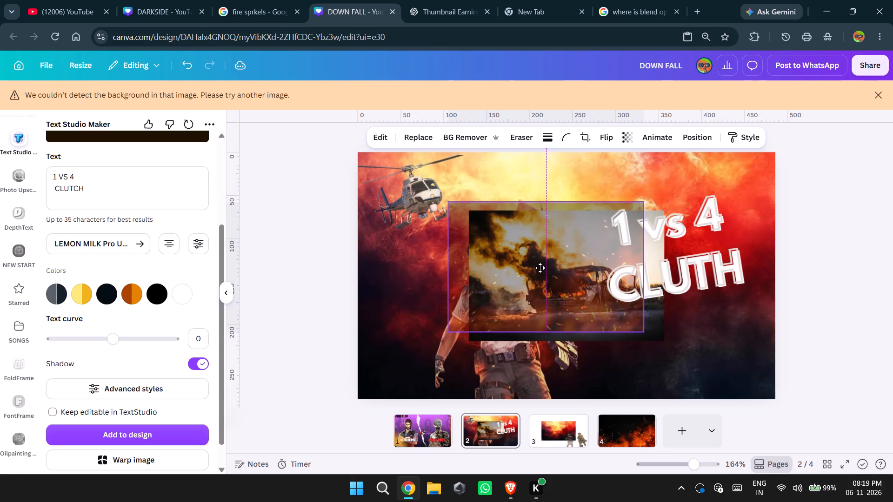
pyautogui.moveTo(540, 268); pyautogui.dragTo(546, 271)
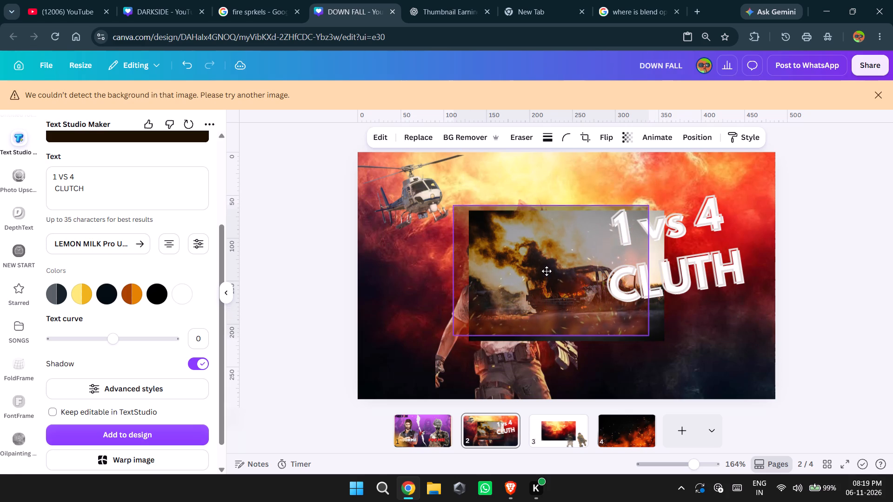
pyautogui.moveTo(546, 271); pyautogui.dragTo(541, 271)
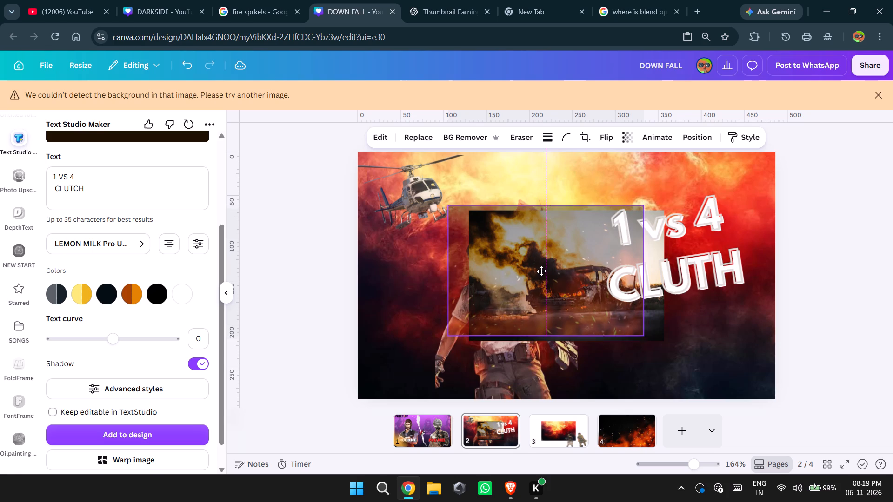
pyautogui.moveTo(541, 271); pyautogui.dragTo(542, 273)
# Align the fire sparks image to the page's horizontal center.
pyautogui.rightClick(542, 273)
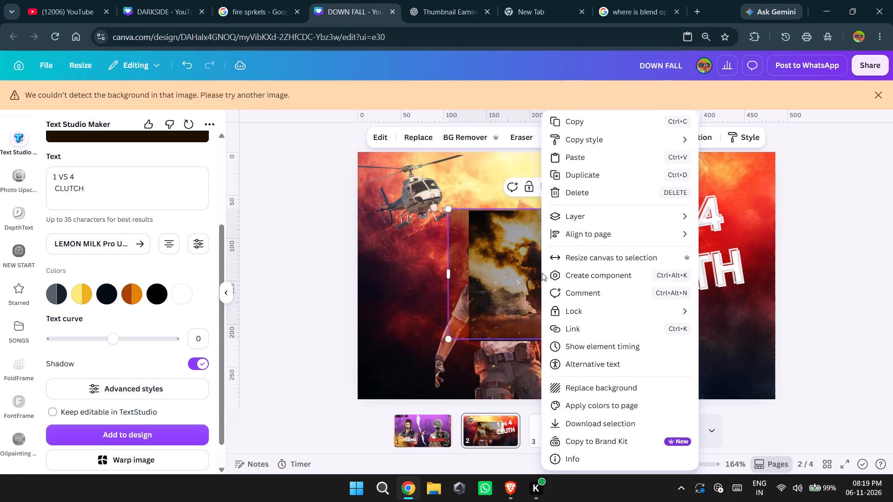
pyautogui.moveTo(542, 273); pyautogui.dragTo(628, 215)
pyautogui.moveTo(628, 215); pyautogui.dragTo(630, 232)
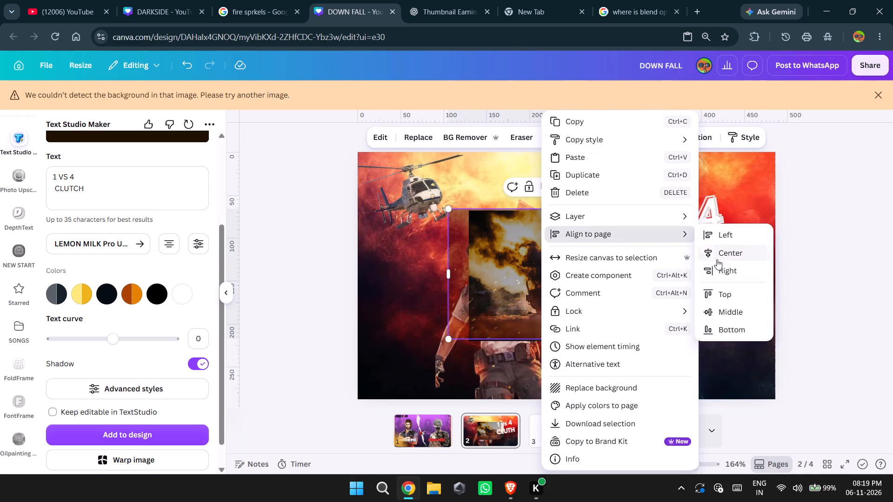
pyautogui.click(717, 256)
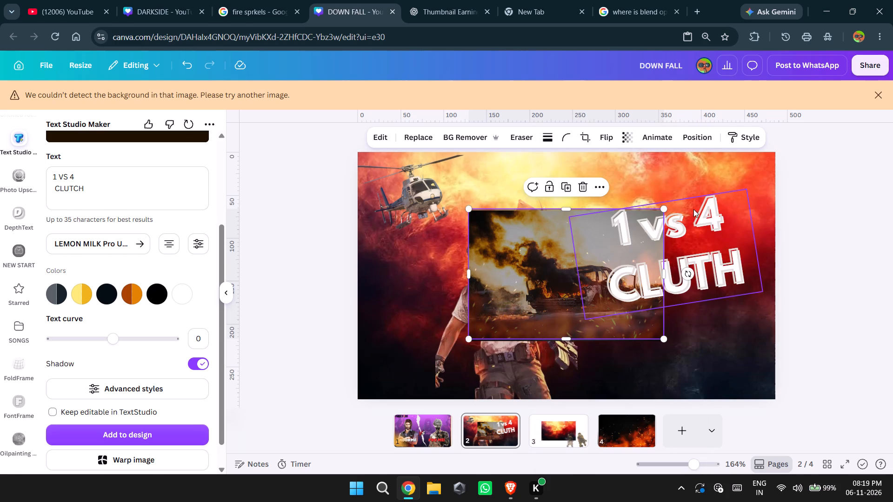
# Enlarge the semi-transparent fire sparks image proportionally until it spans the page's full width and covers its whole height.
pyautogui.moveTo(664, 209); pyautogui.dragTo(735, 150)
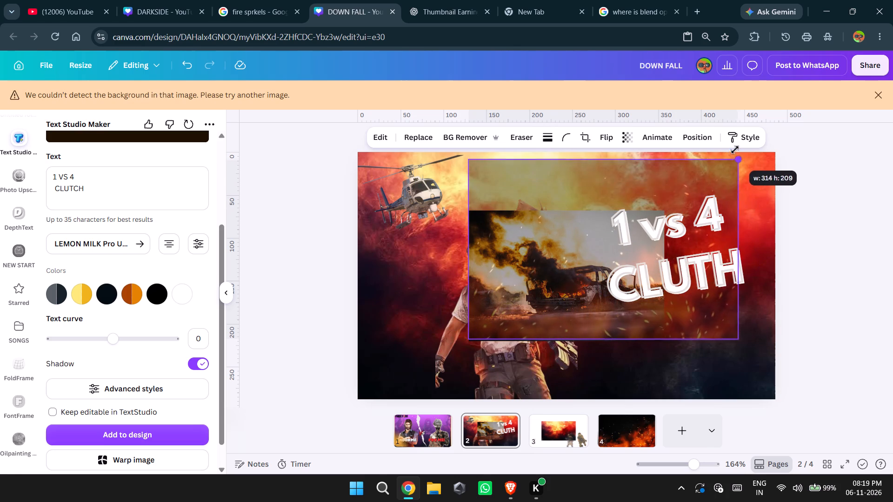
pyautogui.moveTo(735, 150); pyautogui.dragTo(722, 165)
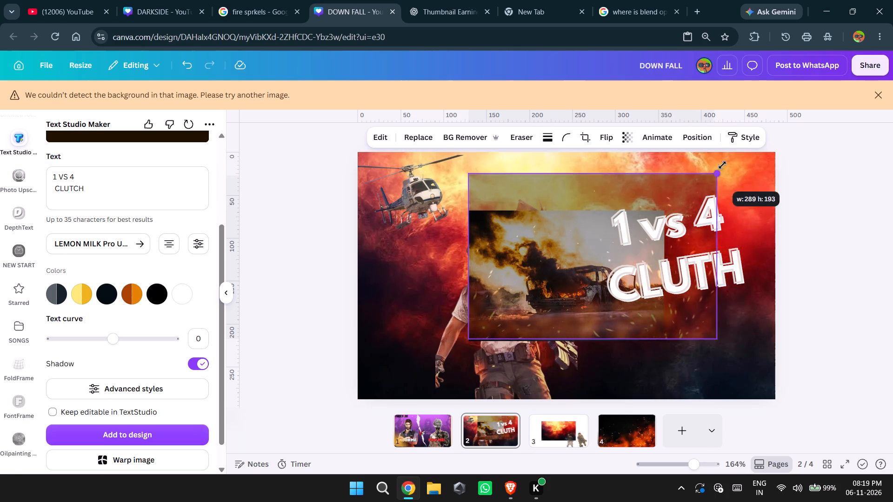
pyautogui.moveTo(722, 165); pyautogui.dragTo(780, 133)
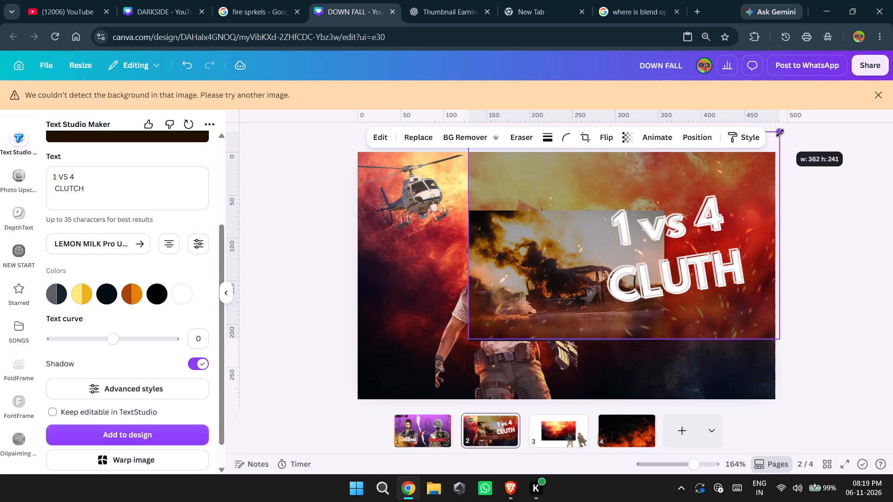
pyautogui.moveTo(780, 133); pyautogui.dragTo(778, 133)
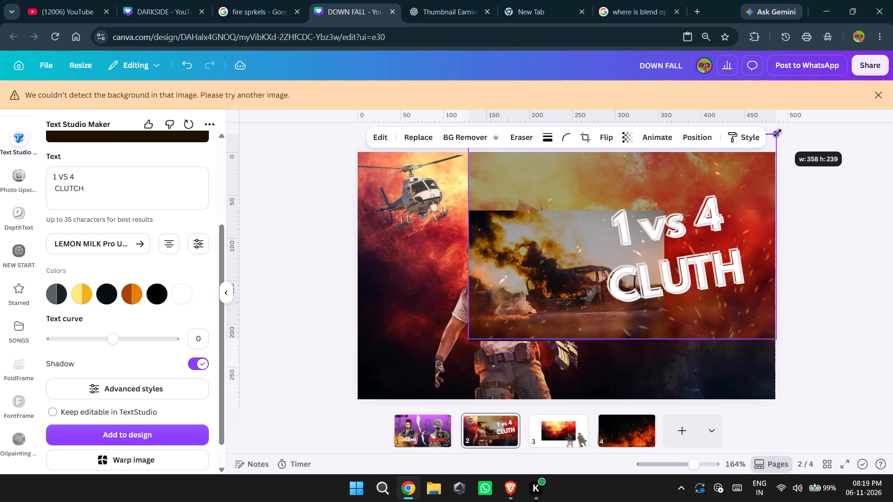
pyautogui.moveTo(778, 133); pyautogui.dragTo(774, 135)
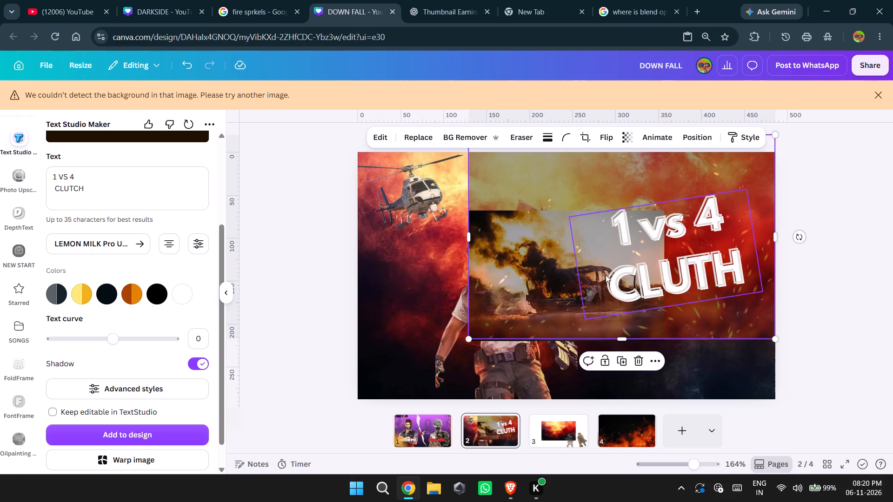
pyautogui.moveTo(470, 341); pyautogui.dragTo(361, 399)
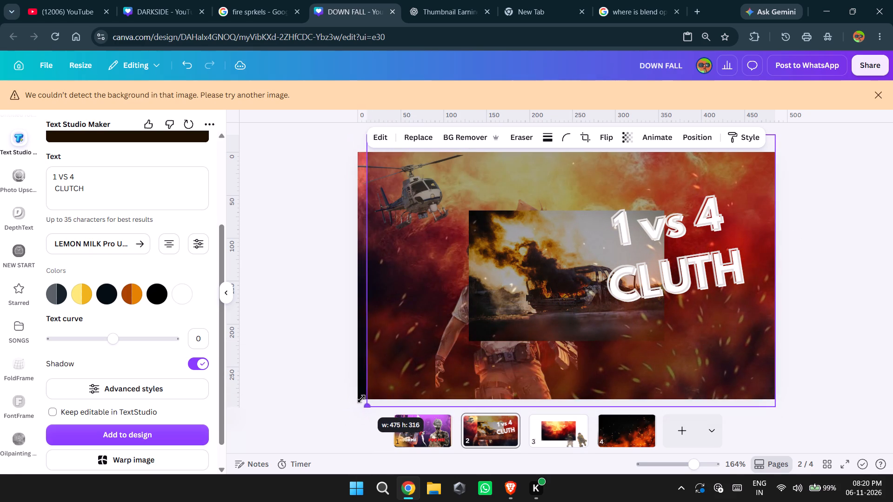
pyautogui.moveTo(361, 399); pyautogui.dragTo(350, 403)
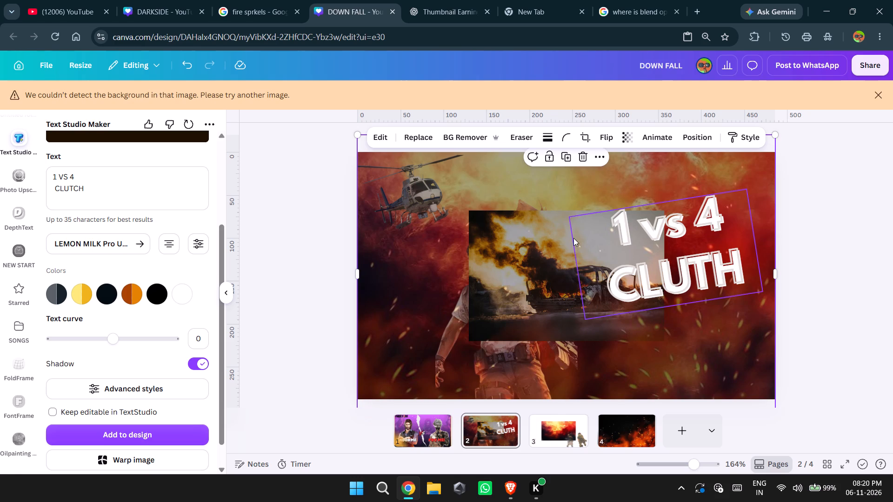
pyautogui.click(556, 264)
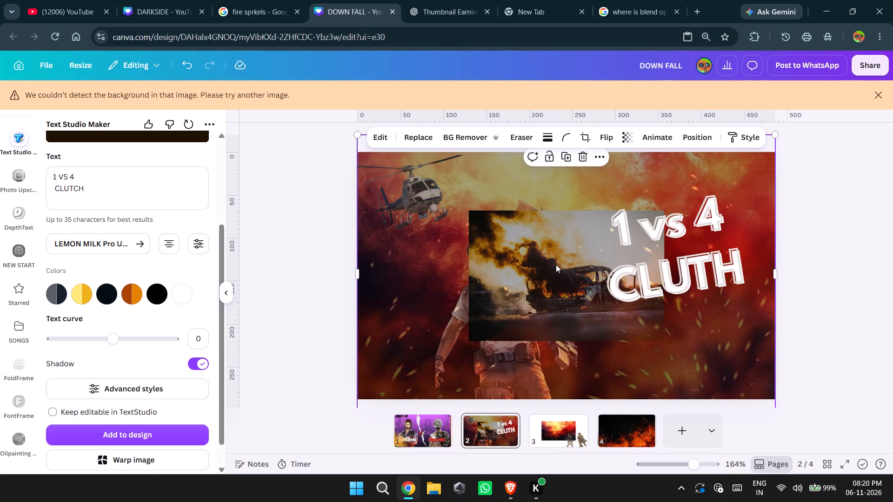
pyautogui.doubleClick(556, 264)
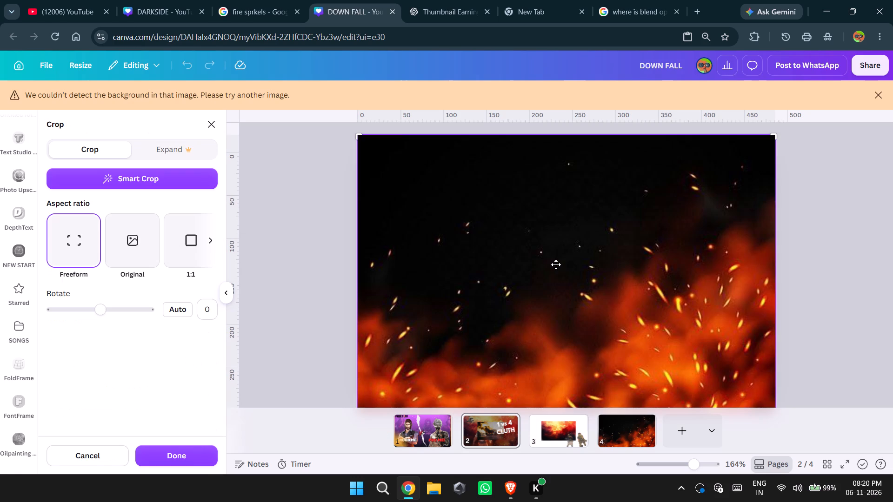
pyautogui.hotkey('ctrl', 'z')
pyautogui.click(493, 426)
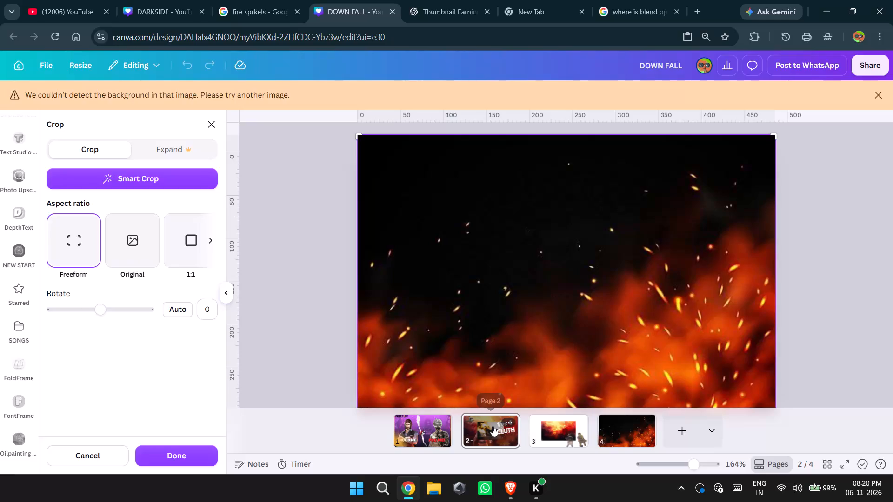
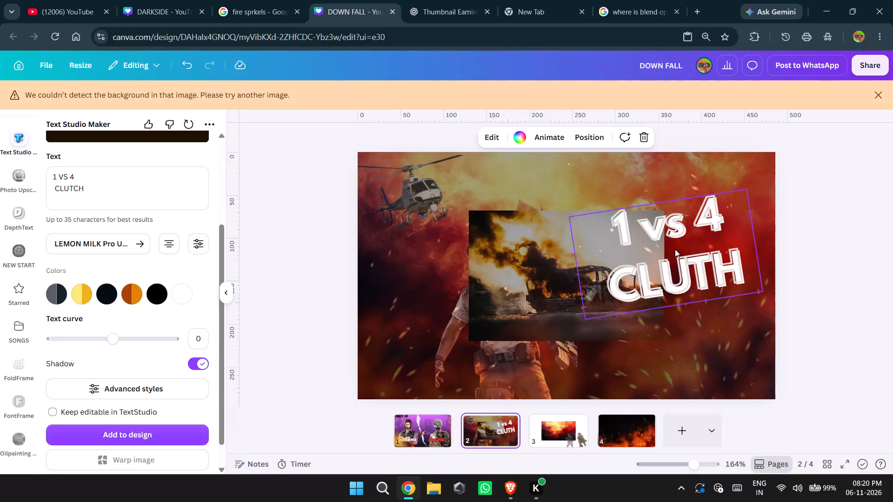
# Move the fire sparks image down the layer order to just above the background.
pyautogui.click(847, 229)
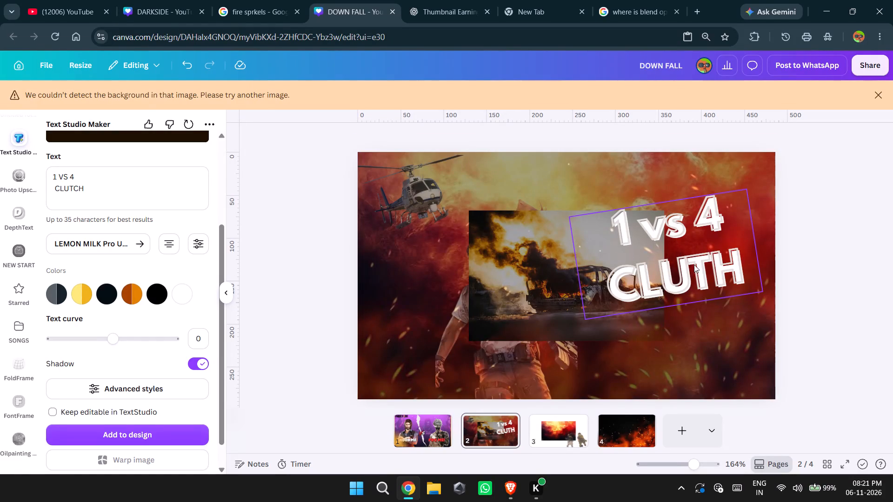
pyautogui.click(532, 283)
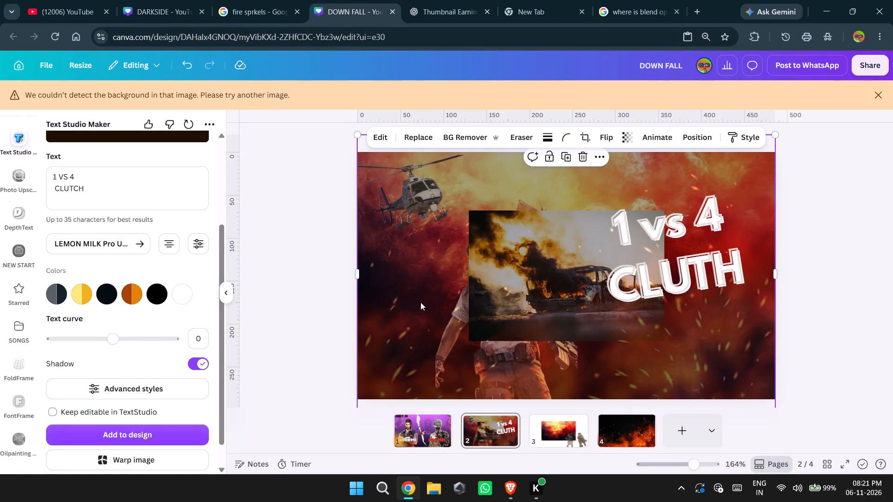
pyautogui.hotkey('alt', '1')
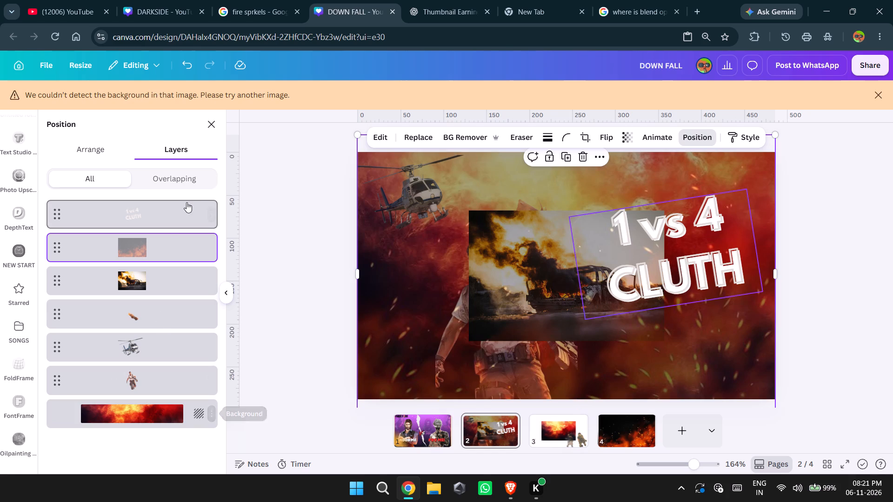
pyautogui.moveTo(162, 243); pyautogui.dragTo(136, 387)
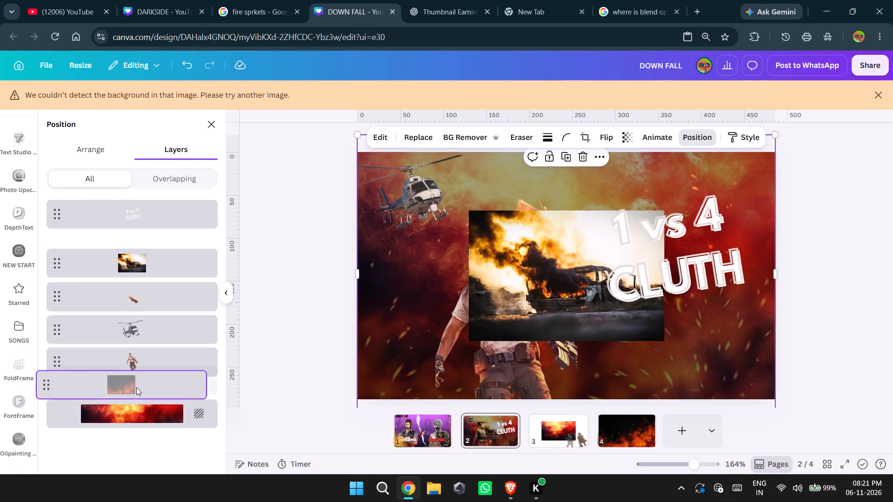
pyautogui.click(322, 318)
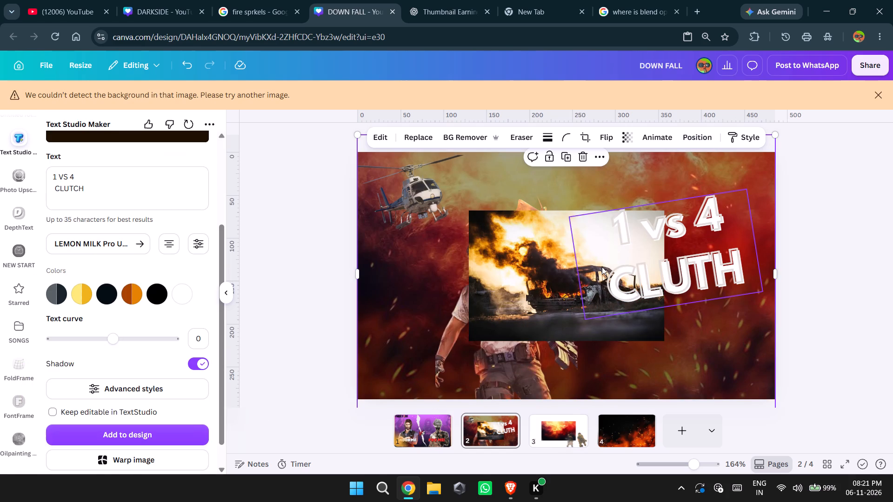
# Delete the rectangular burning car picture from the middle of the page.
pyautogui.click(602, 267)
pyautogui.click(531, 287)
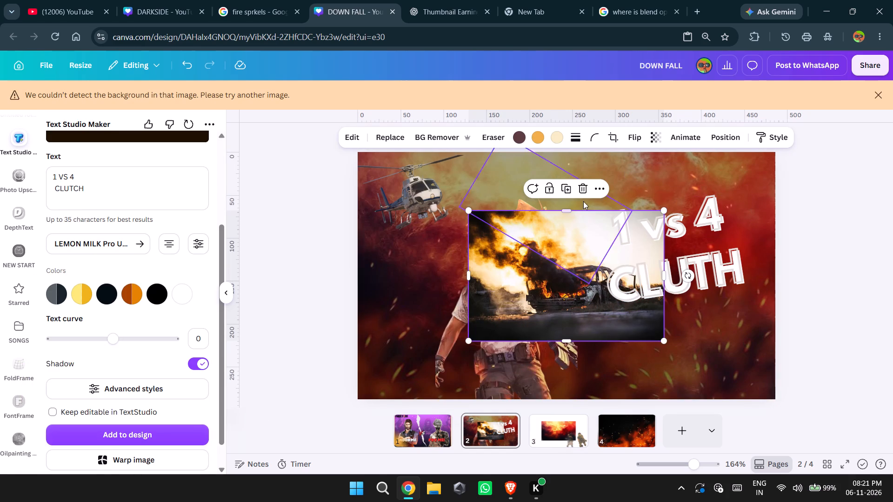
pyautogui.click(586, 194)
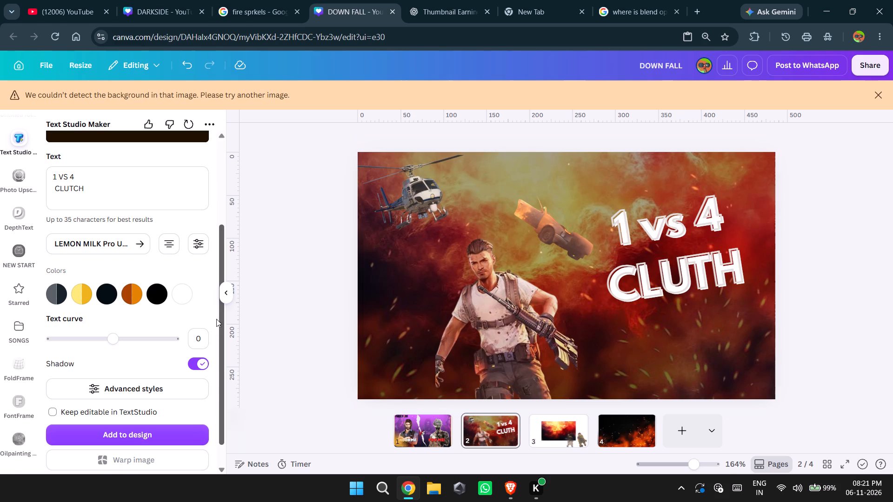
# Reorder the layers as character, helicopter, falling car and 1 vs 4 title from front to back, all above the fire sparks.
pyautogui.hotkey('alt', '1')
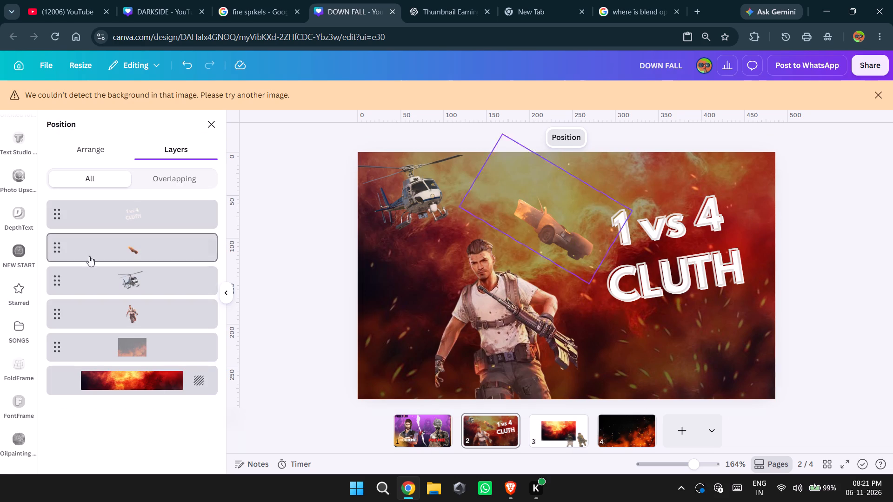
pyautogui.moveTo(107, 279); pyautogui.dragTo(102, 336)
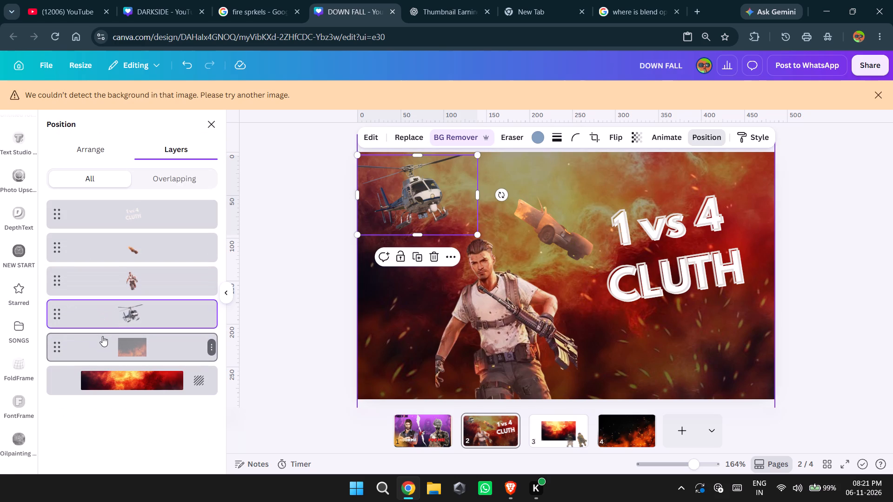
pyautogui.click(102, 336)
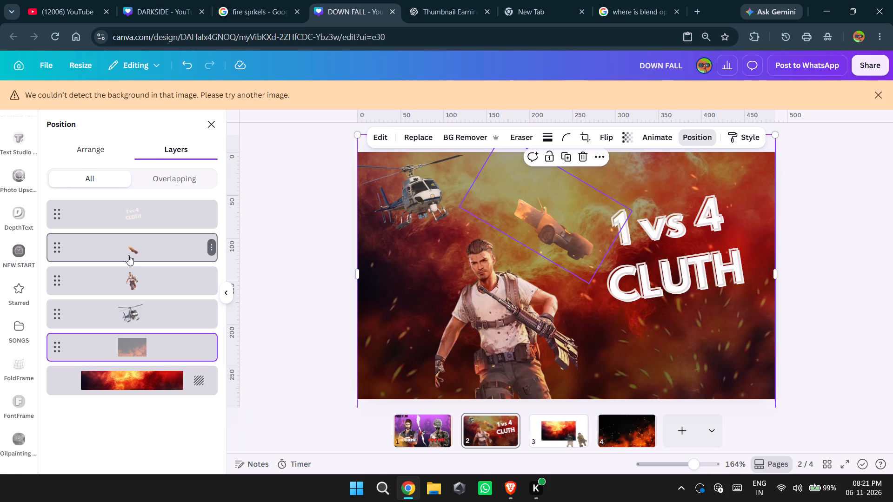
pyautogui.moveTo(129, 244); pyautogui.dragTo(124, 321)
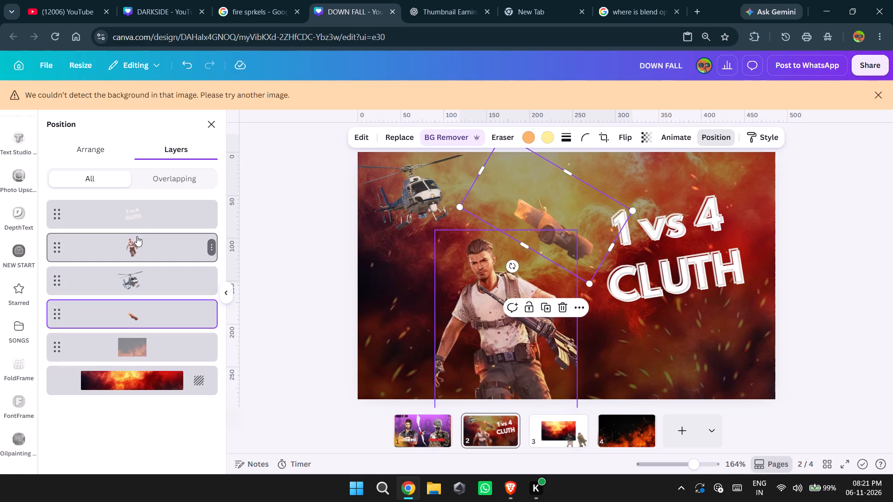
pyautogui.moveTo(138, 221); pyautogui.dragTo(132, 326)
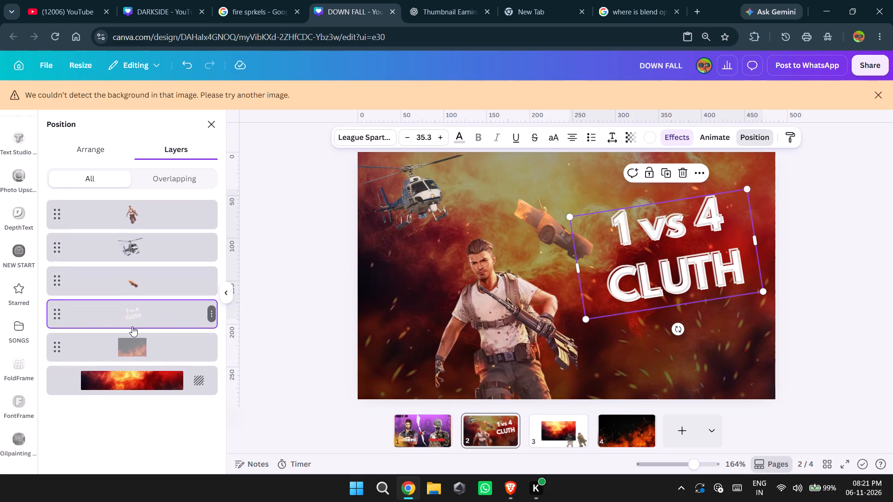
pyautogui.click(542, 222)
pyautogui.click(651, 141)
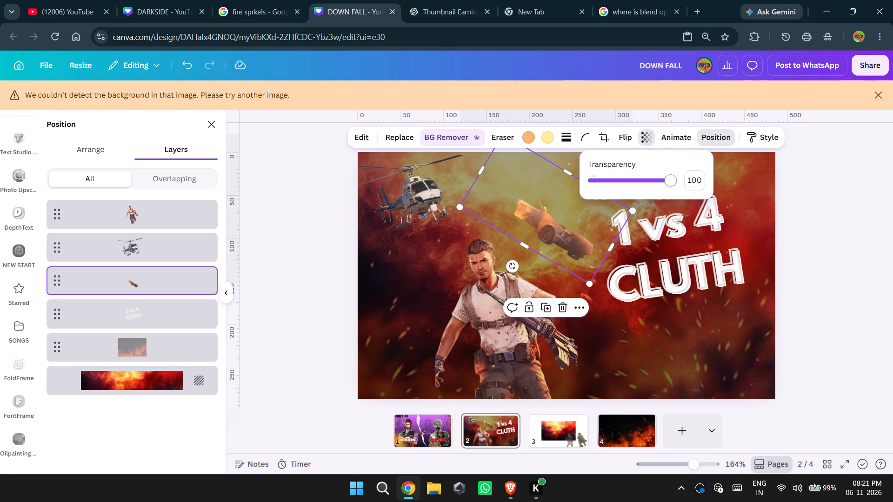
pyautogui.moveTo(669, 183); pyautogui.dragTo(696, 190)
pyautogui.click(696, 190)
# Move the falling car slightly lower, keeping it between the character's head and the title.
pyautogui.moveTo(545, 234); pyautogui.dragTo(545, 237)
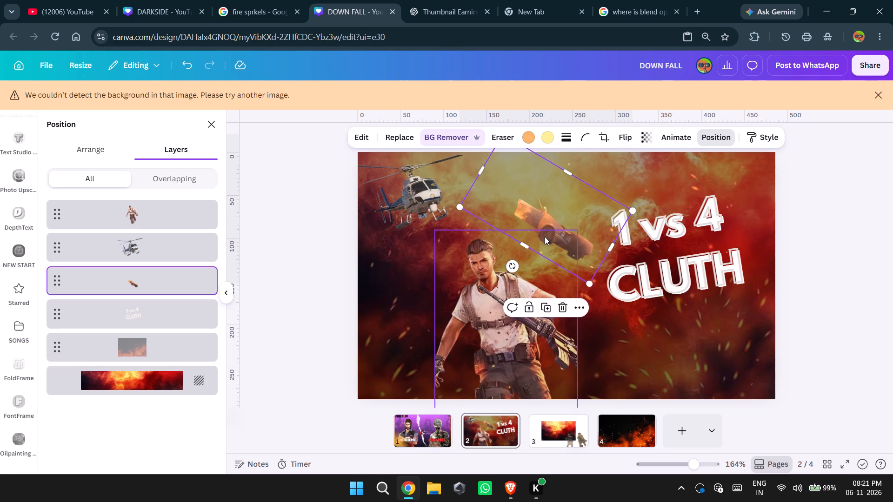
pyautogui.moveTo(545, 237); pyautogui.dragTo(558, 288)
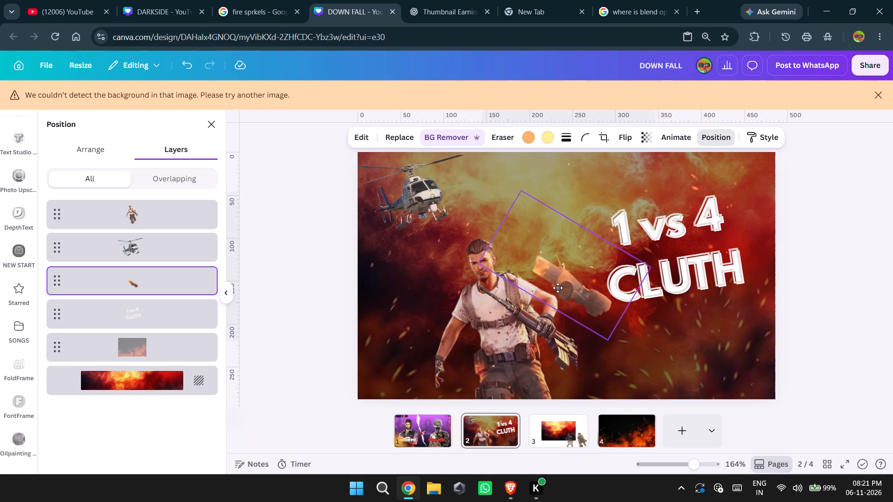
pyautogui.moveTo(558, 288); pyautogui.dragTo(544, 254)
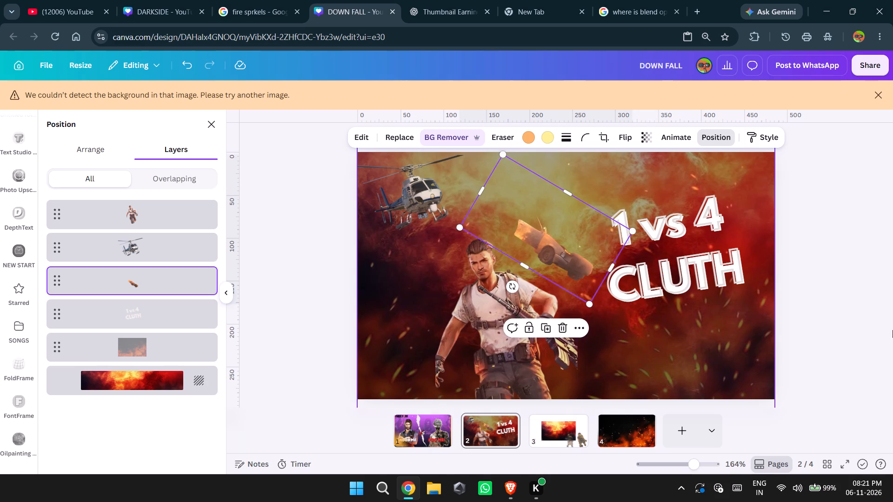
pyautogui.click(844, 310)
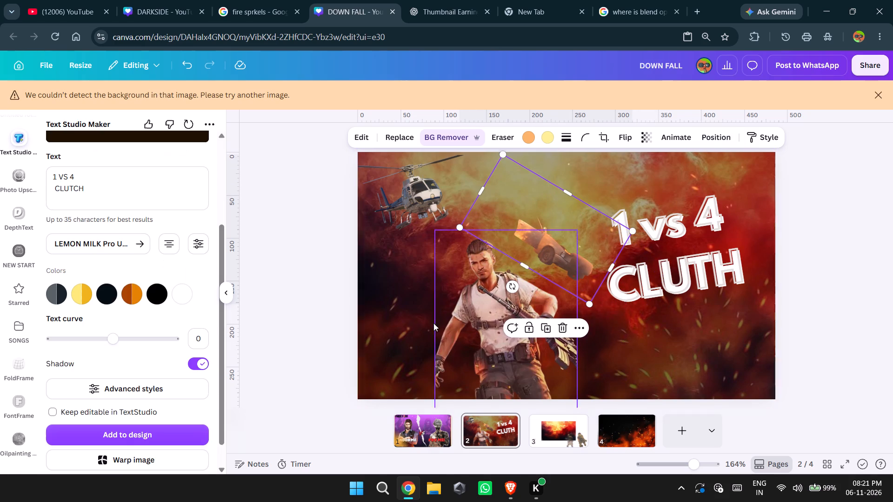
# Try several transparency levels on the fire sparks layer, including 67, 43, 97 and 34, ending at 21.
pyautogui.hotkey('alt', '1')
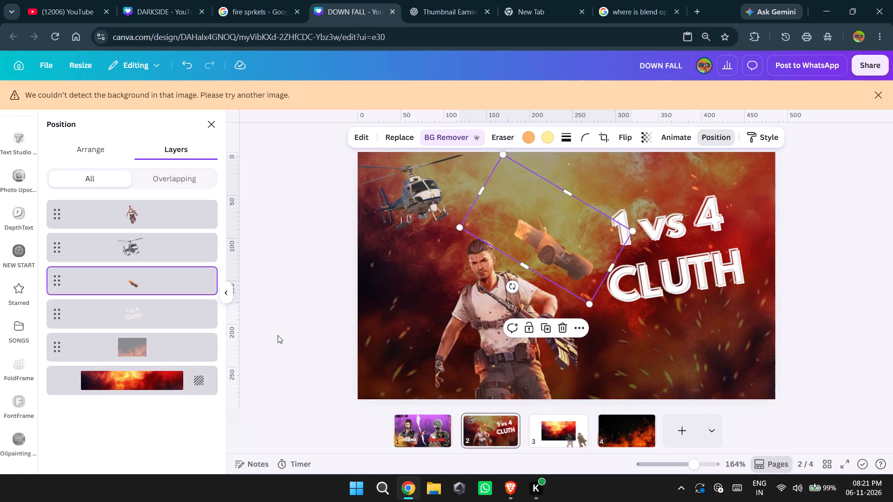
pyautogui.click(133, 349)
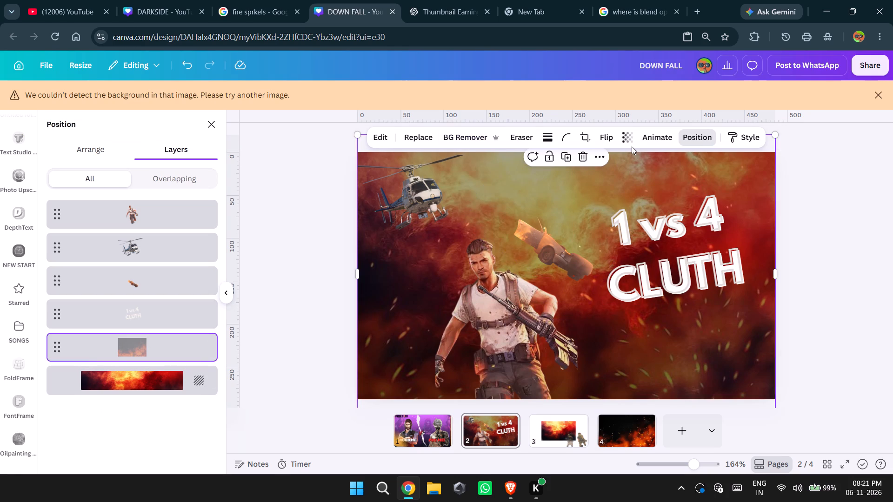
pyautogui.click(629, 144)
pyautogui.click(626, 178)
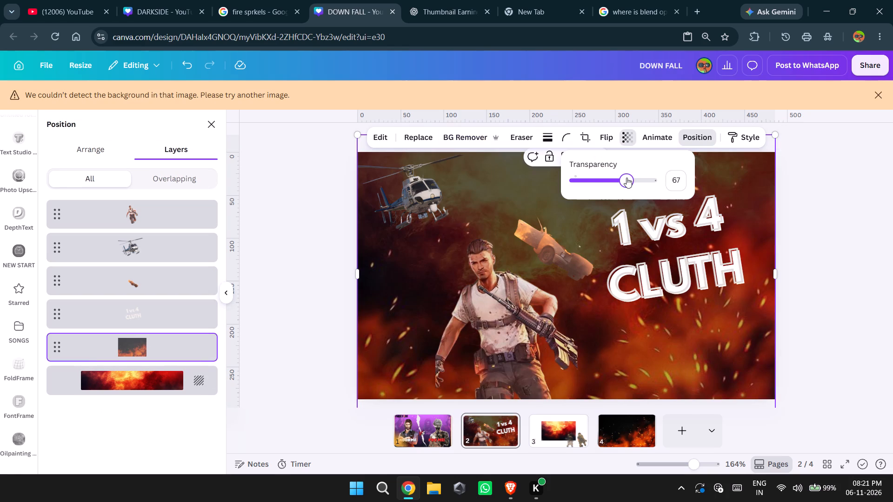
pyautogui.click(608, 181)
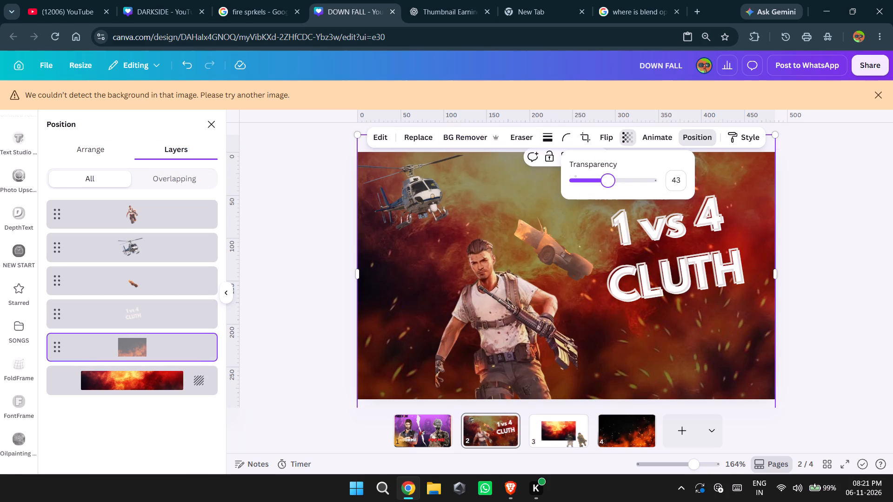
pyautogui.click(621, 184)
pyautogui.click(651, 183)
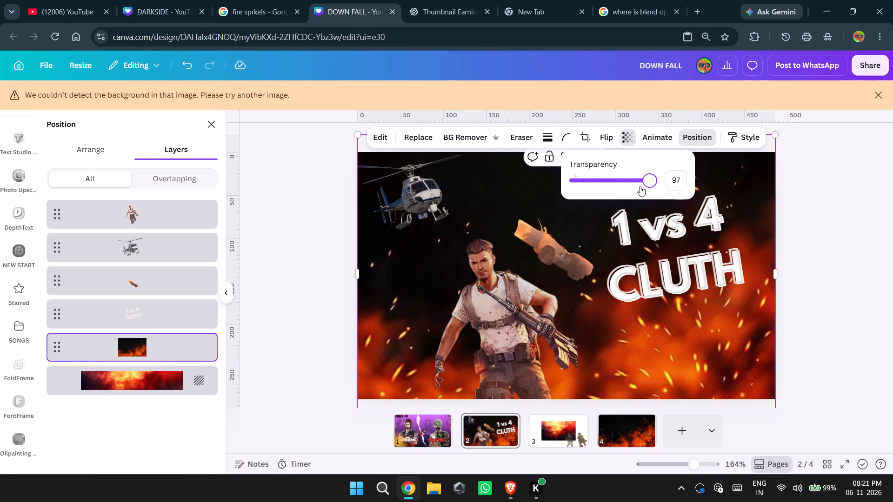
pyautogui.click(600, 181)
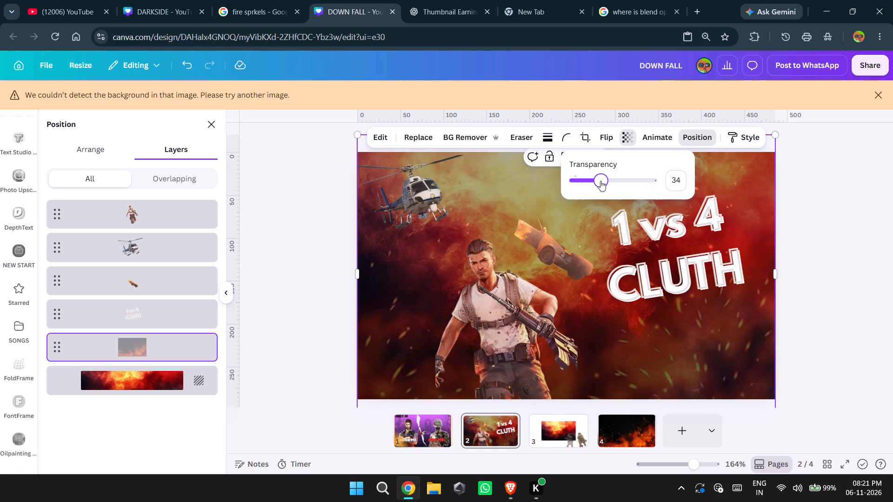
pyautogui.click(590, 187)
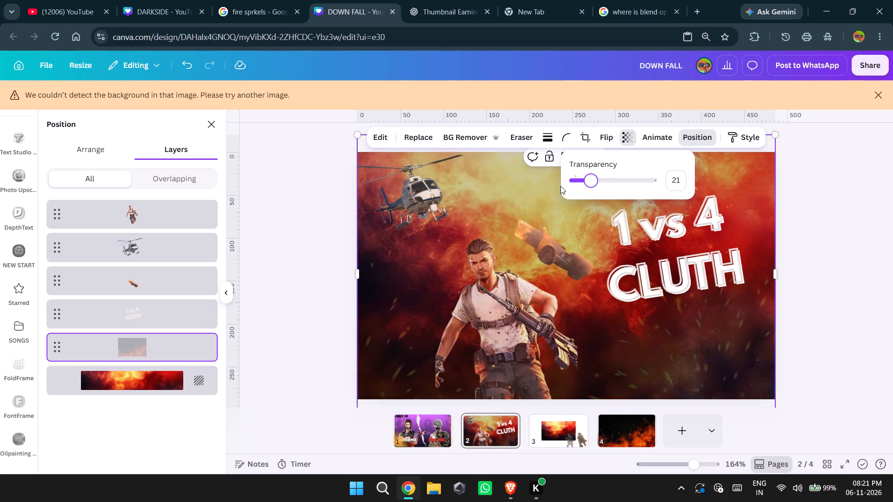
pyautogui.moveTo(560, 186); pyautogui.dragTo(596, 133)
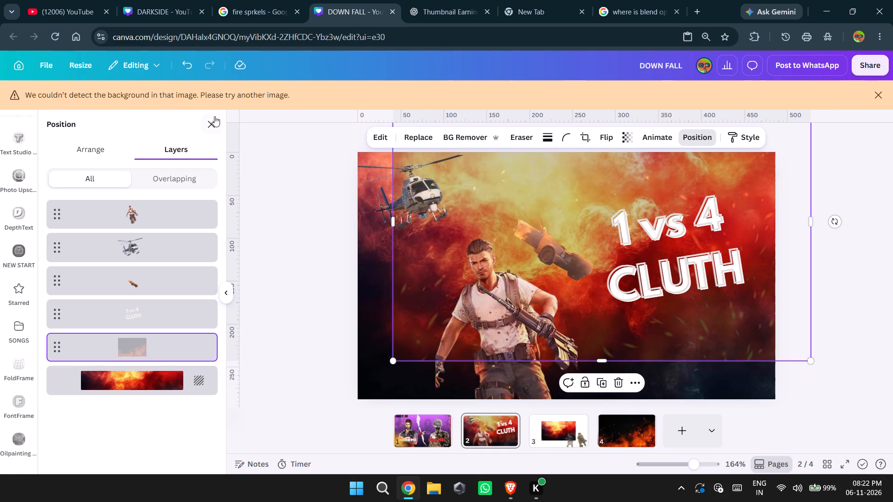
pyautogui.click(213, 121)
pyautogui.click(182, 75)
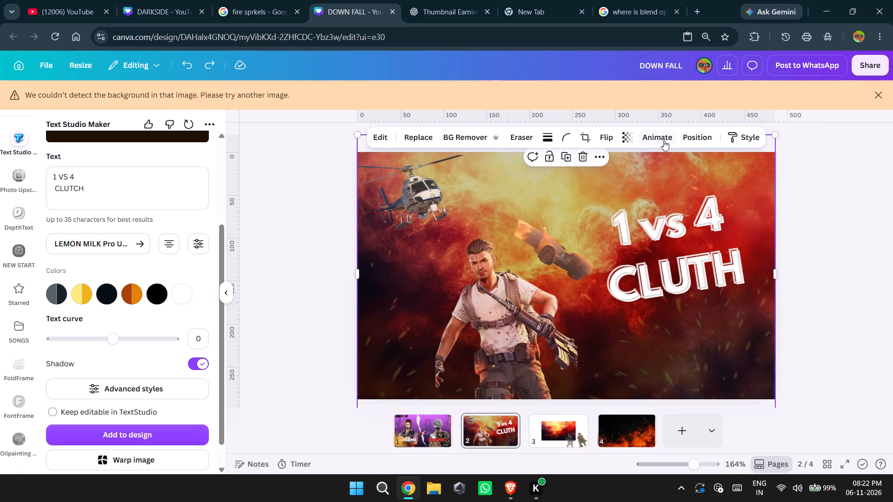
# Set the fire sparks image's transparency to 35 after trying other levels.
pyautogui.click(626, 135)
pyautogui.click(586, 182)
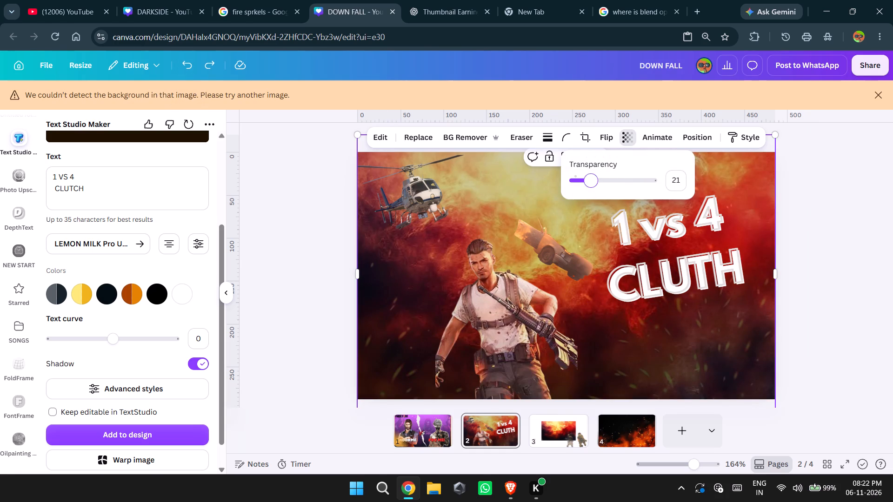
pyautogui.click(574, 187)
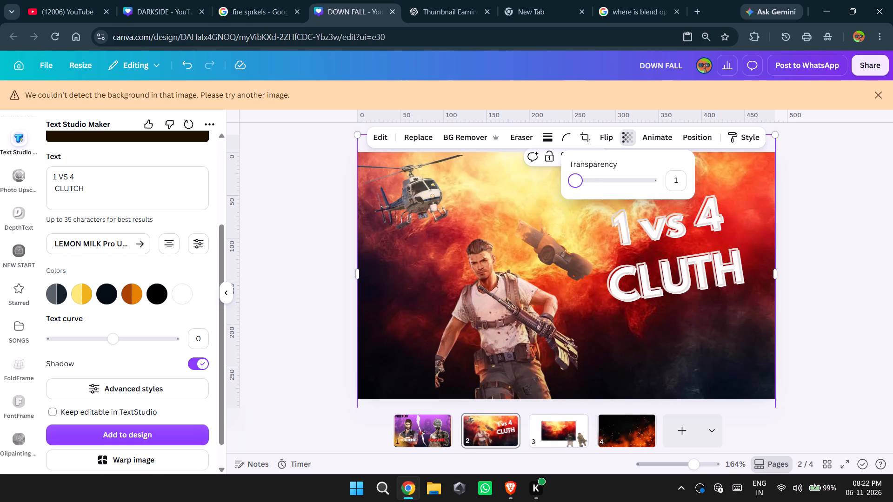
pyautogui.click(582, 185)
pyautogui.click(591, 185)
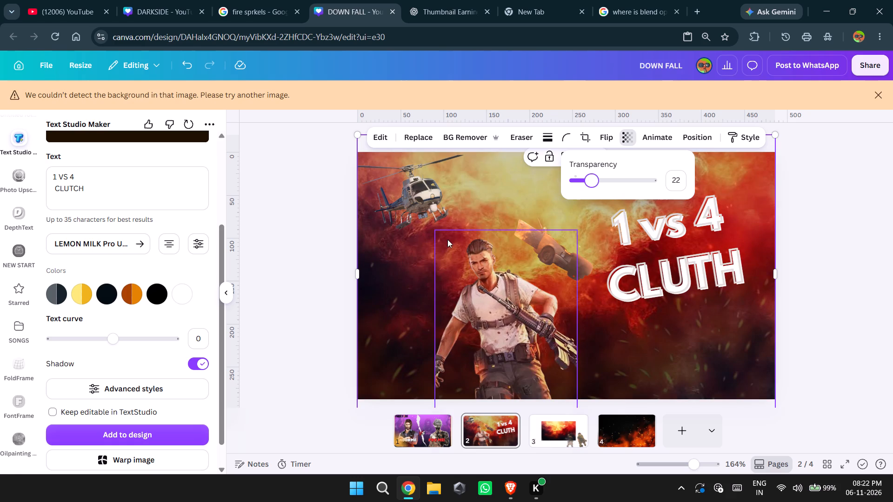
pyautogui.click(600, 178)
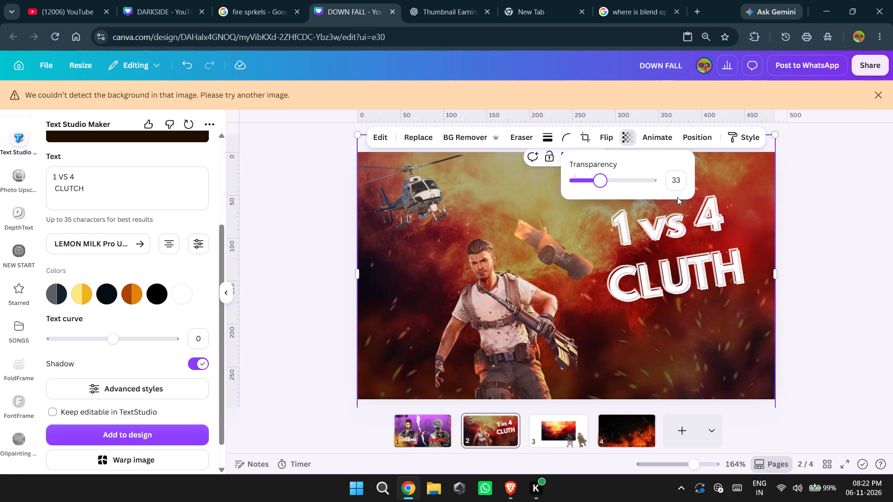
pyautogui.press('Right')
pyautogui.press('Right')
pyautogui.click(840, 268)
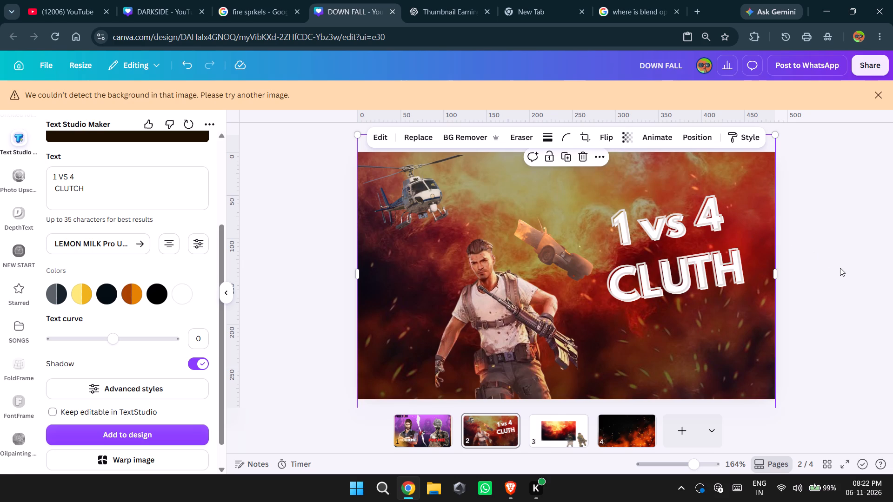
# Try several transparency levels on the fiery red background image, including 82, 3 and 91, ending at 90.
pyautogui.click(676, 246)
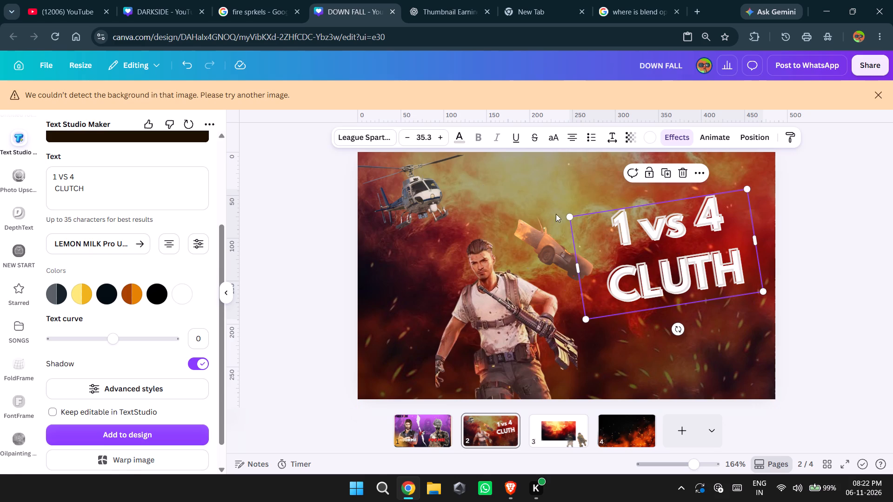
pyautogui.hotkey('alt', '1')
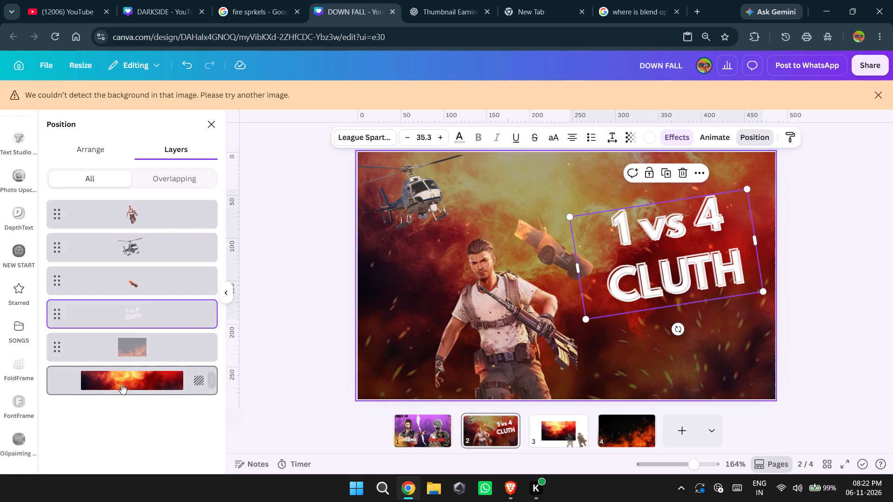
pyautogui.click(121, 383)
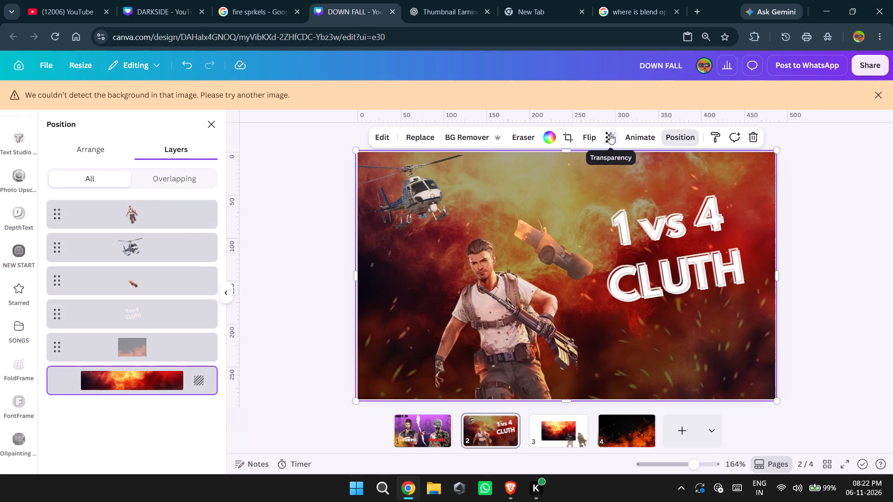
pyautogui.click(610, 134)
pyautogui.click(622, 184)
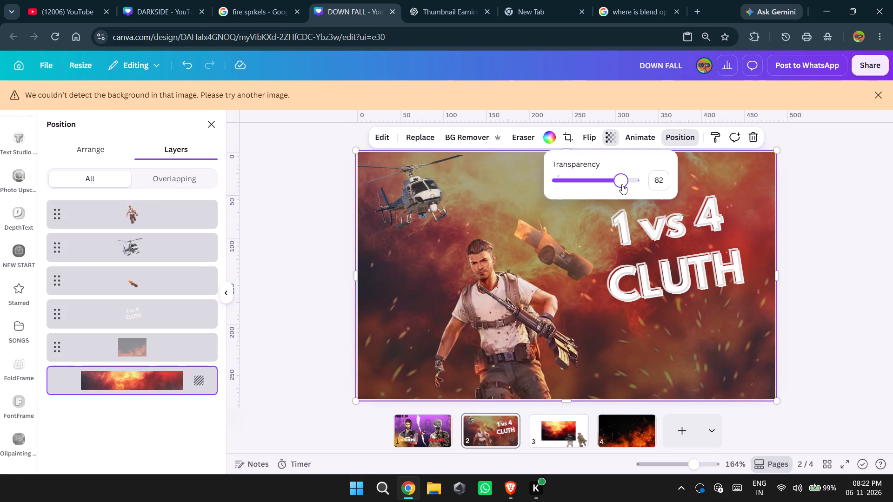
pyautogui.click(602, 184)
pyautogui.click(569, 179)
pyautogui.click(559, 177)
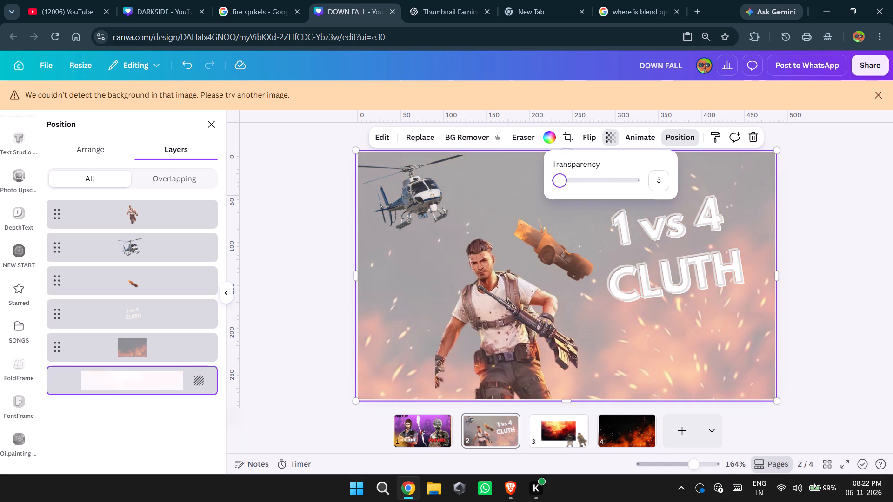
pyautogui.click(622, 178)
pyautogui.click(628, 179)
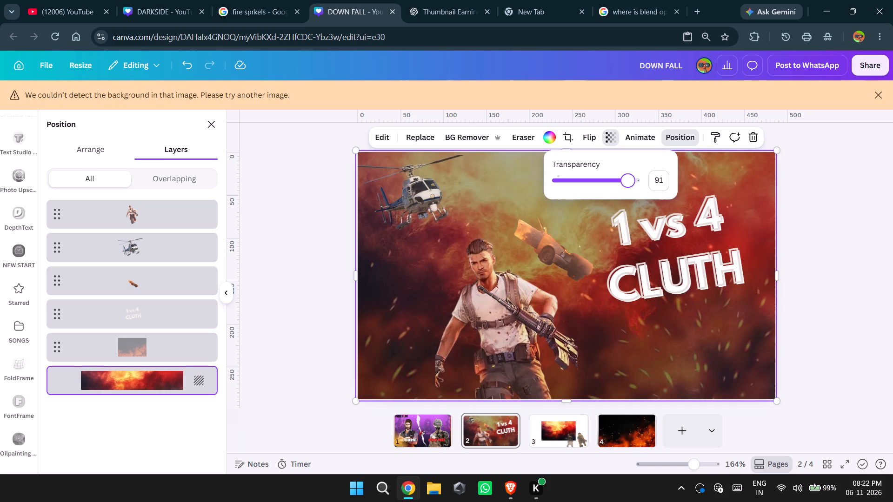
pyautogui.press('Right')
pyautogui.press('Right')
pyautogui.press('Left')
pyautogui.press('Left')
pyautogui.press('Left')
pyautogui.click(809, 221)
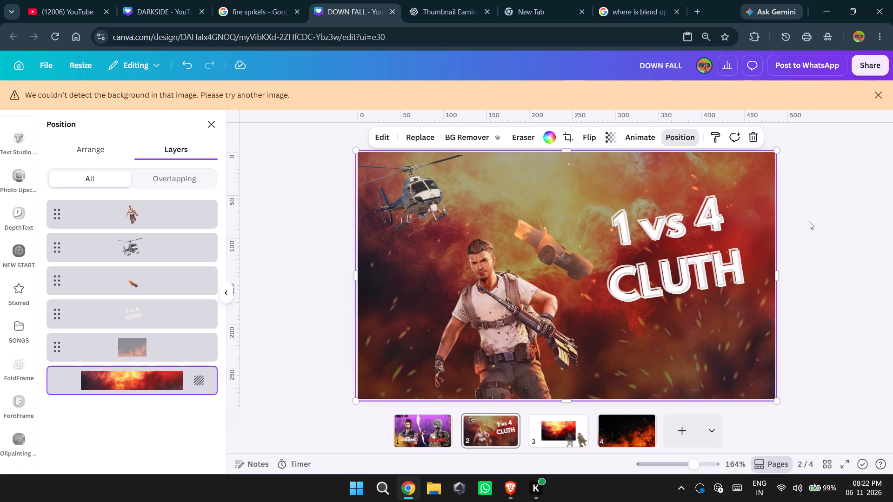
# Set the fiery red background image's transparency to 100.
pyautogui.click(611, 133)
pyautogui.click(636, 182)
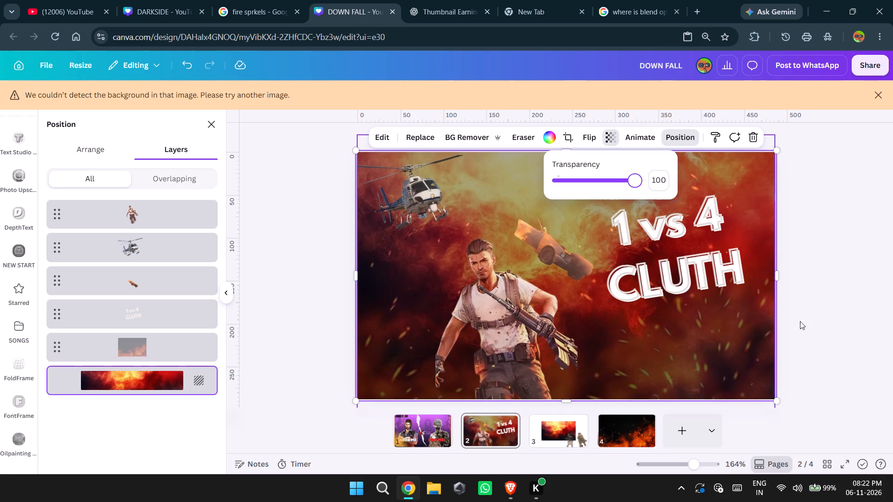
pyautogui.click(825, 350)
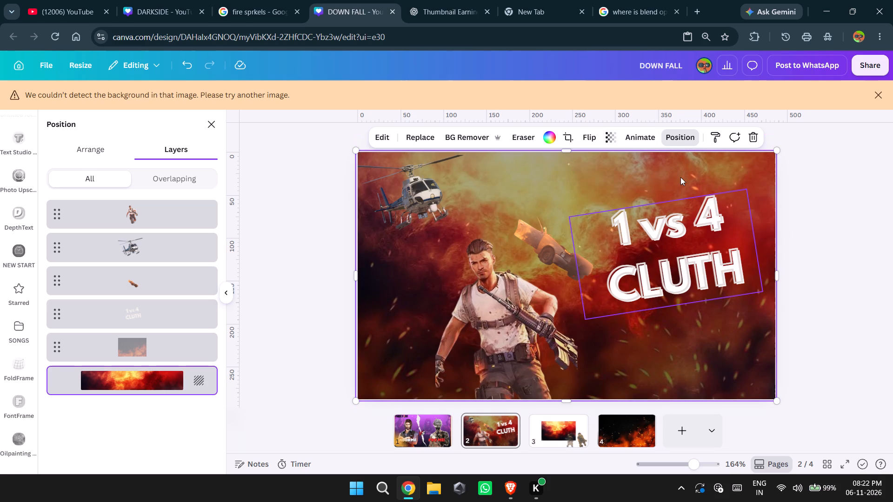
# Examine the stroke and depth settings of the Yellow And Black 3D effect for the 1 VS 4 CLUTCH text, and return to the effects list.
pyautogui.click(671, 136)
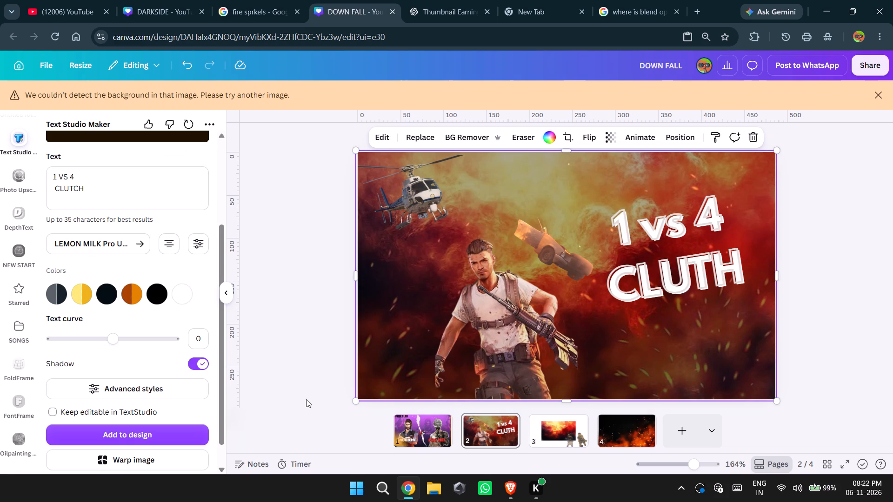
pyautogui.scroll(-2, 115, 342)
pyautogui.scroll(1, 115, 342)
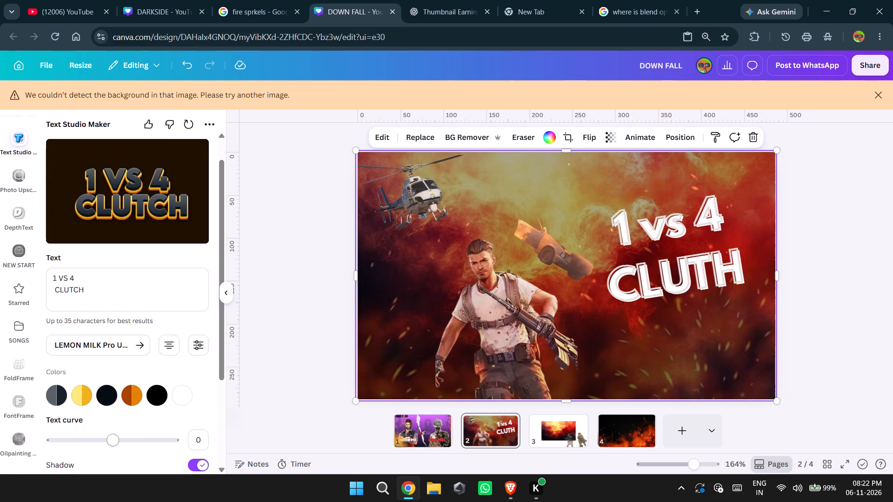
pyautogui.scroll(-4, 115, 342)
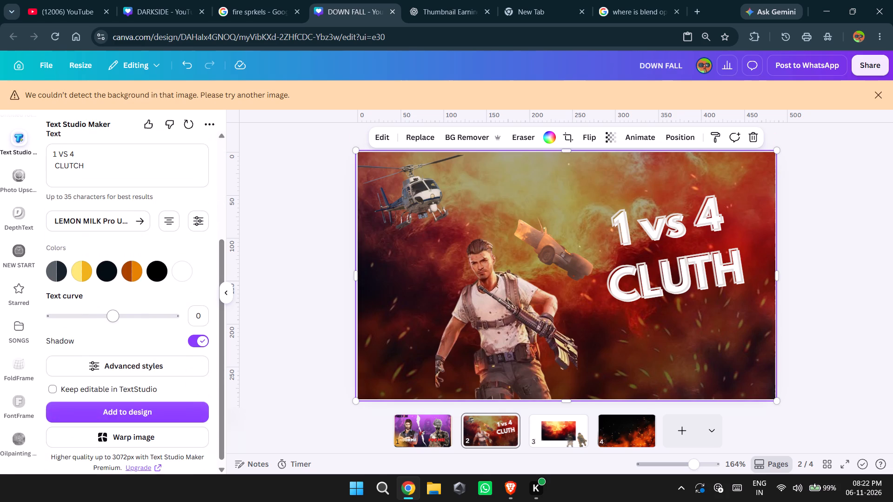
pyautogui.click(71, 267)
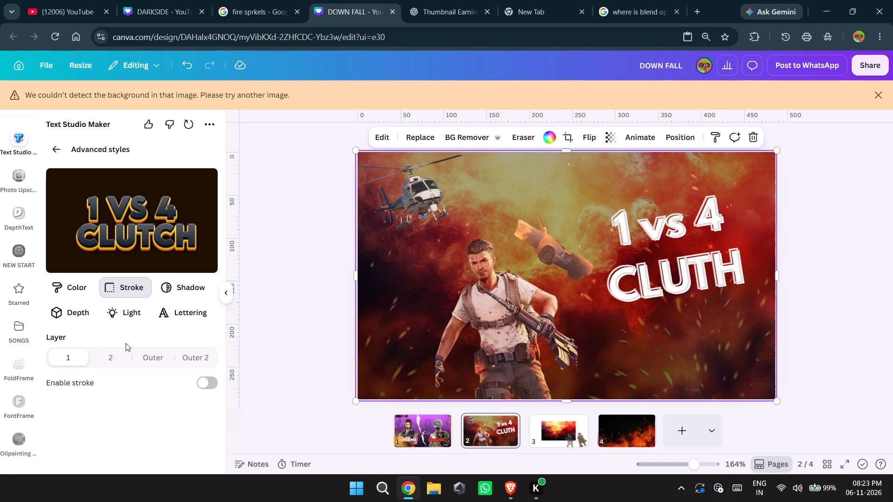
pyautogui.scroll(-2, 126, 343)
pyautogui.click(58, 140)
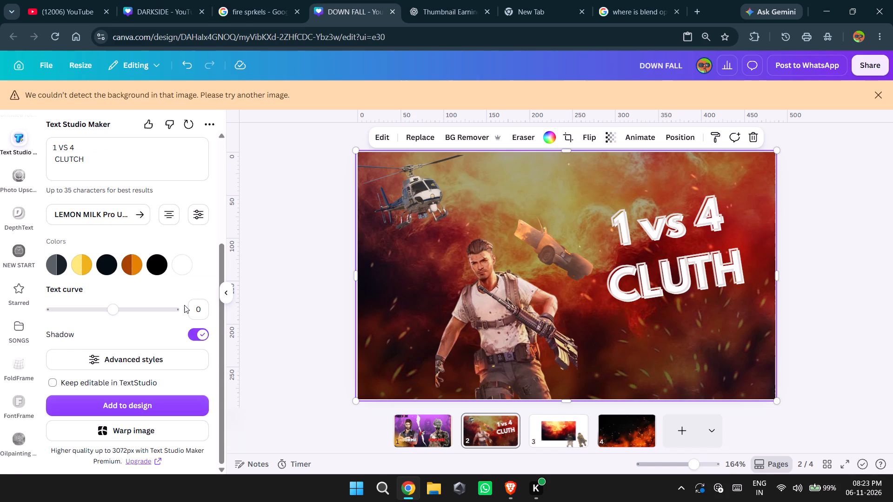
pyautogui.click(137, 268)
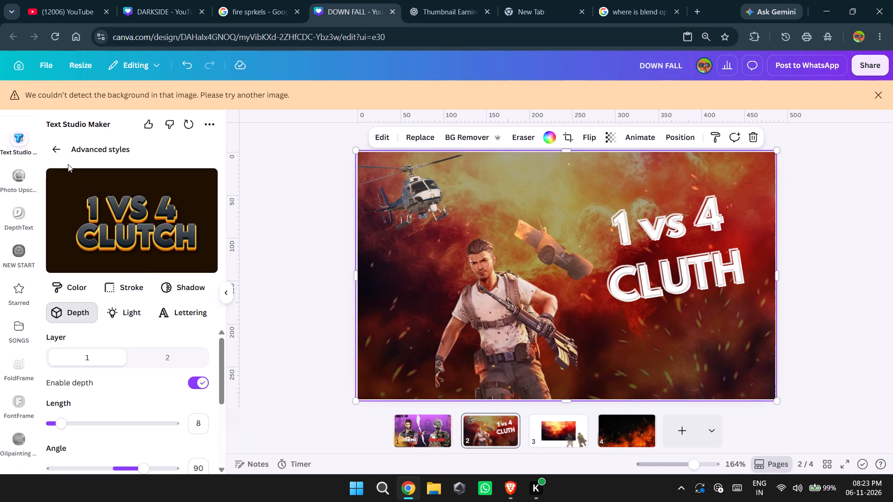
pyautogui.click(60, 156)
pyautogui.scroll(-3, 163, 354)
pyautogui.scroll(3, 163, 354)
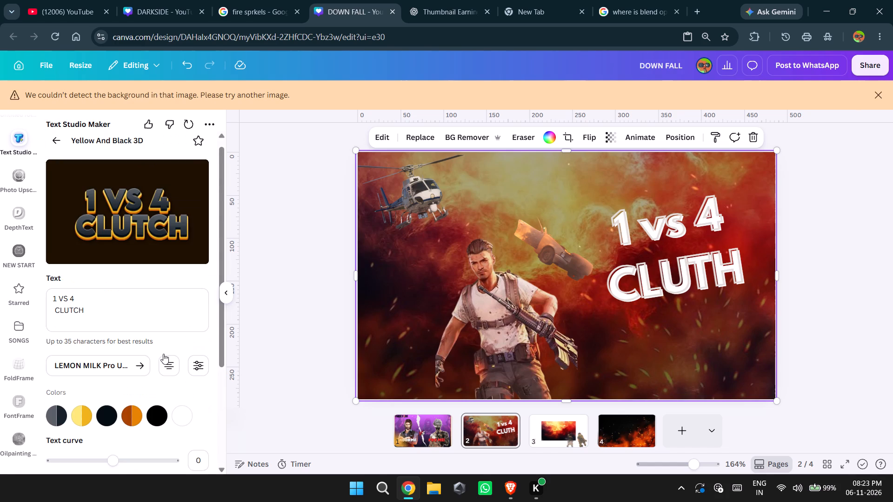
pyautogui.click(58, 140)
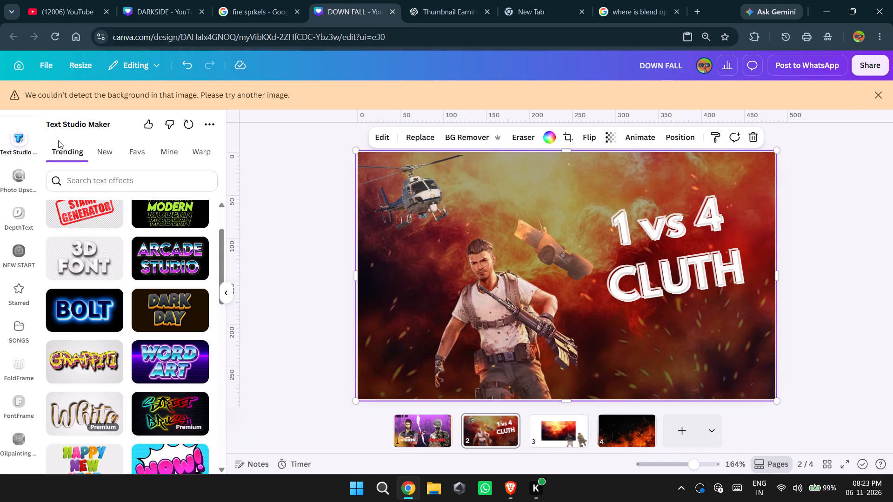
# Browse the trending text effects for a title style, checking the blue Sport effect and the Cheerful effect.
pyautogui.scroll(-1, 143, 288)
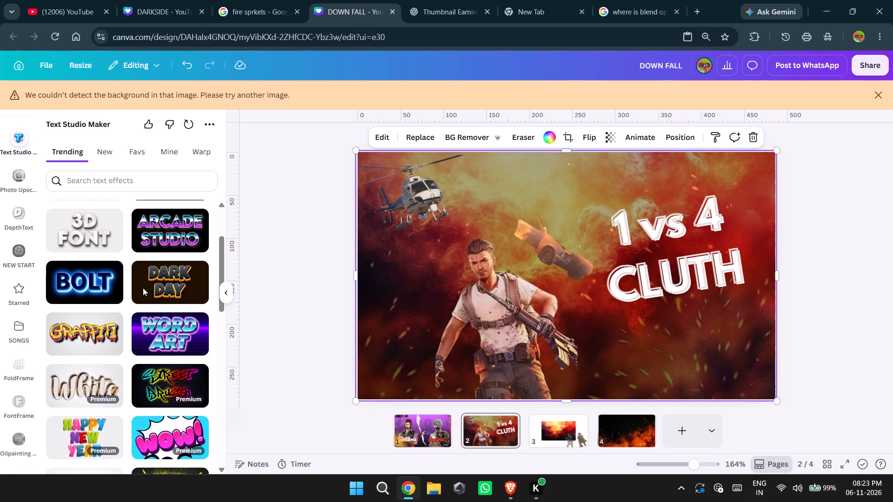
pyautogui.scroll(-4, 143, 288)
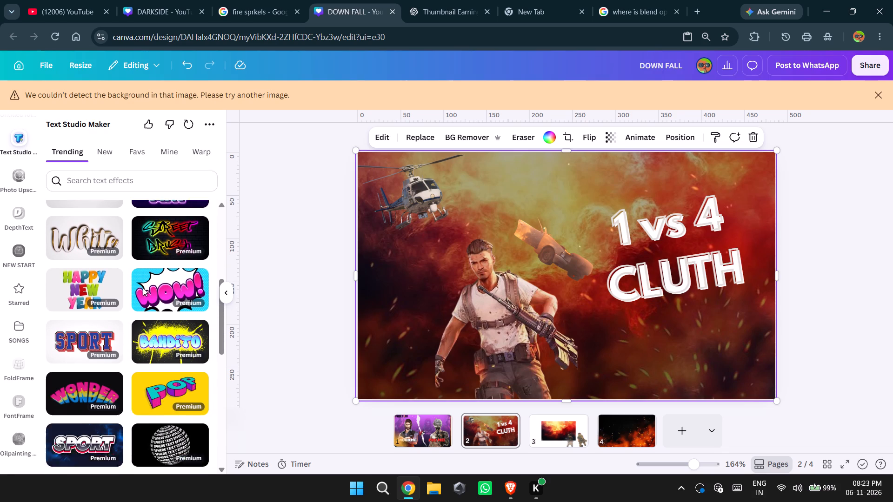
pyautogui.scroll(-3, 143, 288)
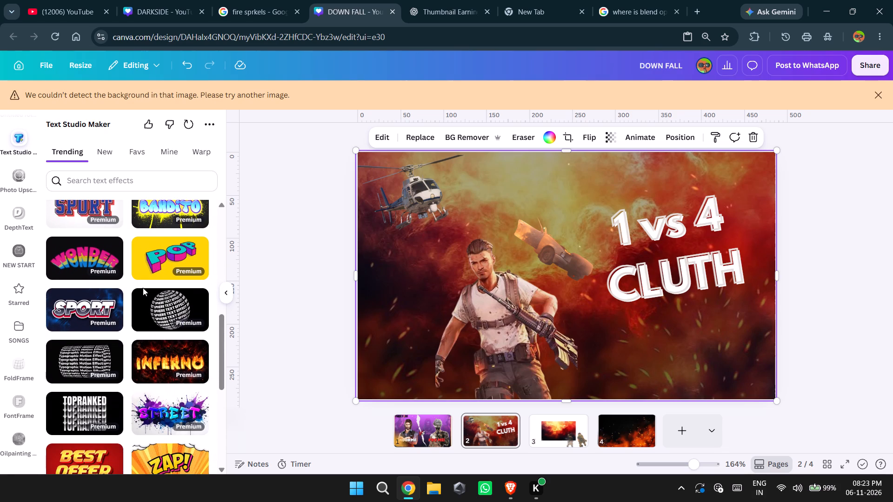
pyautogui.scroll(-2, 143, 288)
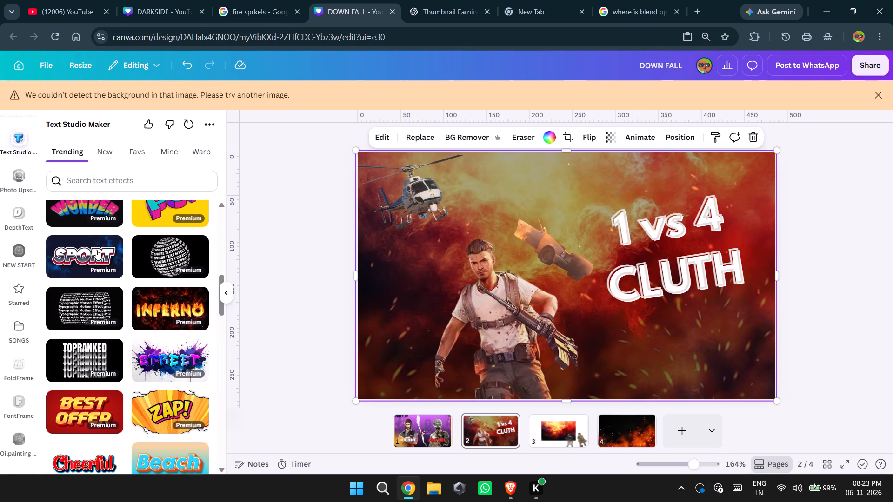
pyautogui.click(96, 250)
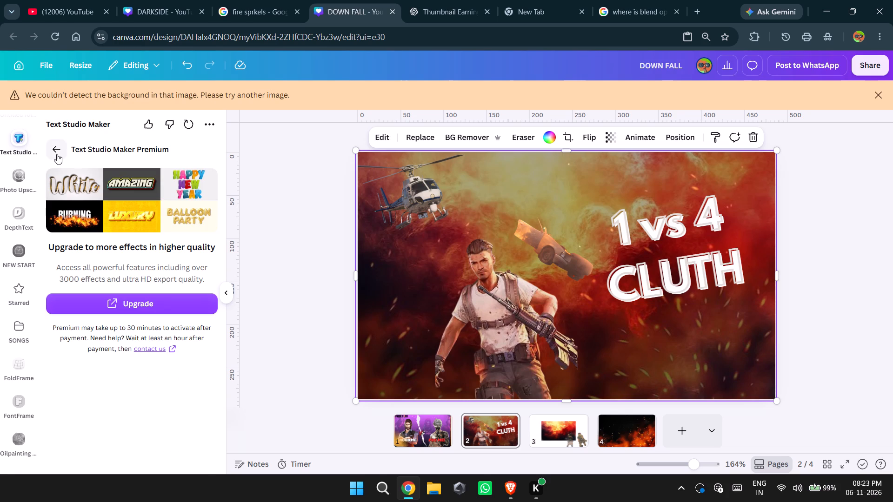
pyautogui.click(57, 154)
pyautogui.scroll(-4, 180, 403)
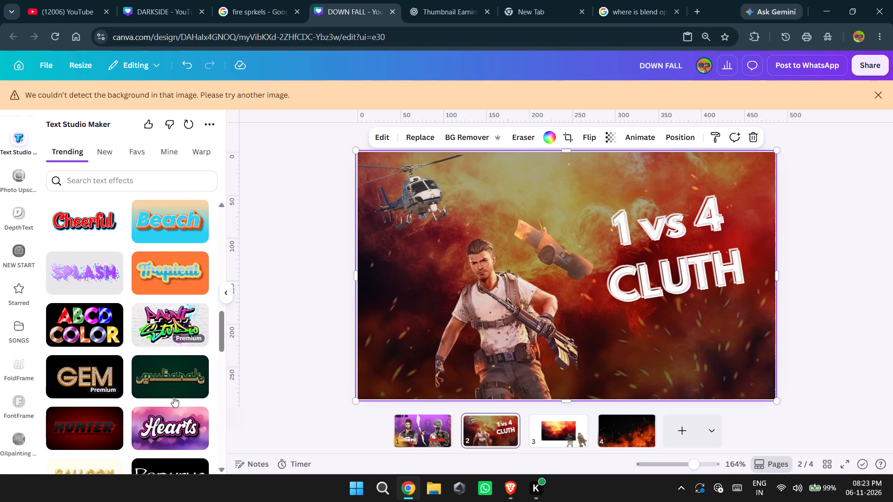
pyautogui.click(78, 232)
pyautogui.click(62, 151)
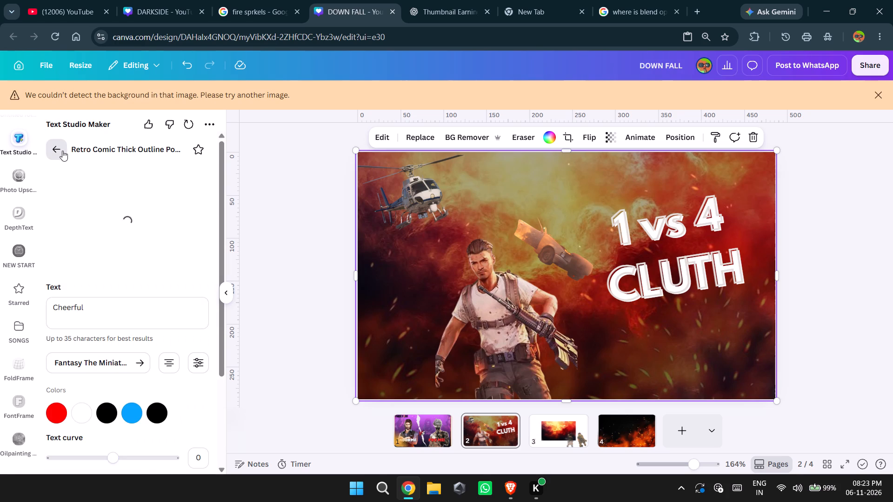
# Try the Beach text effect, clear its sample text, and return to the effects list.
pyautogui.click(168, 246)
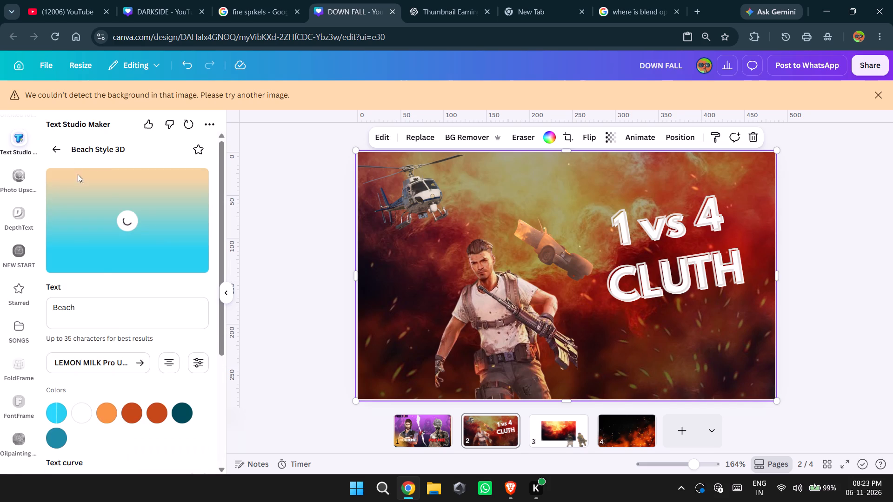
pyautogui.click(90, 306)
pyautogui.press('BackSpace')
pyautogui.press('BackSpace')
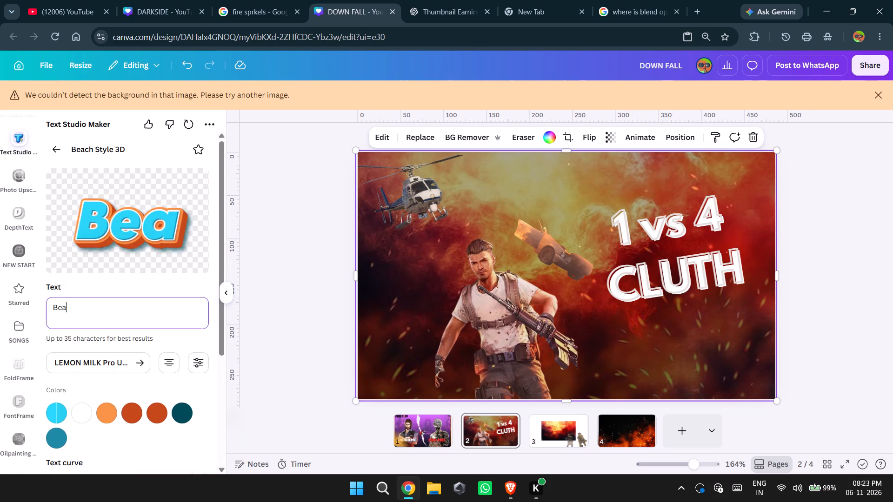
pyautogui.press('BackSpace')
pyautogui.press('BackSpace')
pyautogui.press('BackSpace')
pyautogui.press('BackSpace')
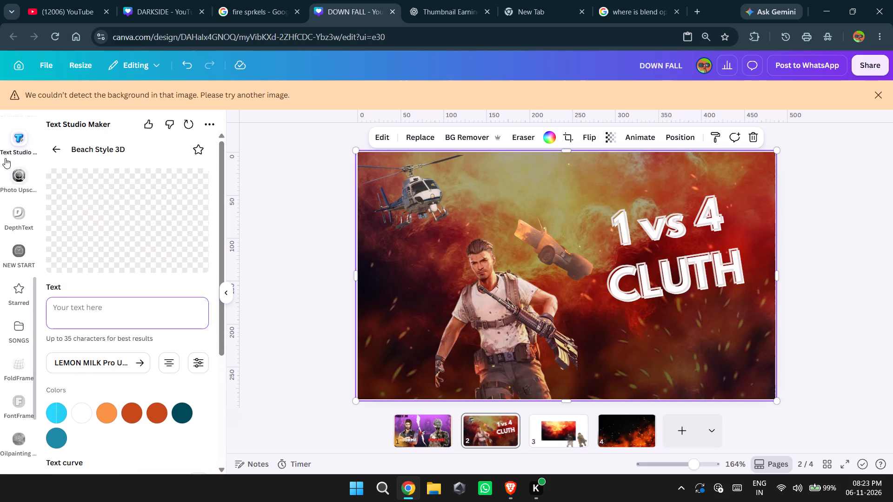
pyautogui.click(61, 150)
# Open the Hunter text effect from the trending effects after checking Cheerful again.
pyautogui.scroll(-1, 127, 286)
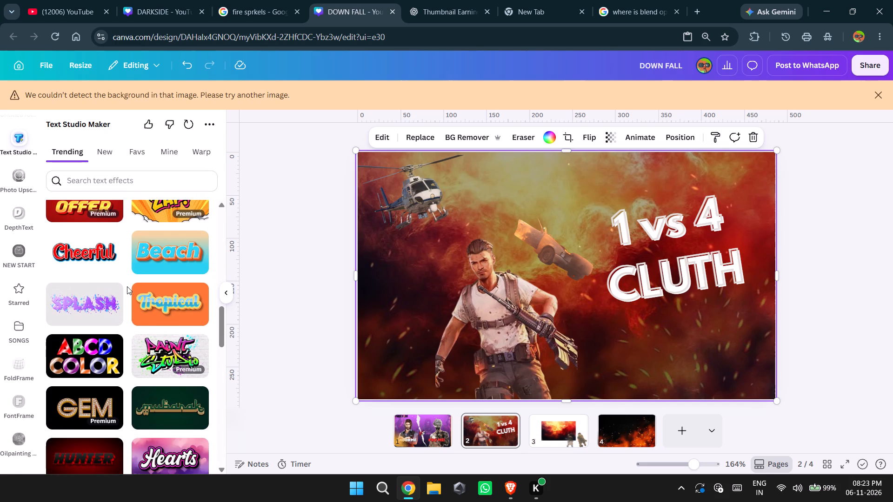
pyautogui.scroll(-1, 127, 286)
pyautogui.scroll(1, 142, 243)
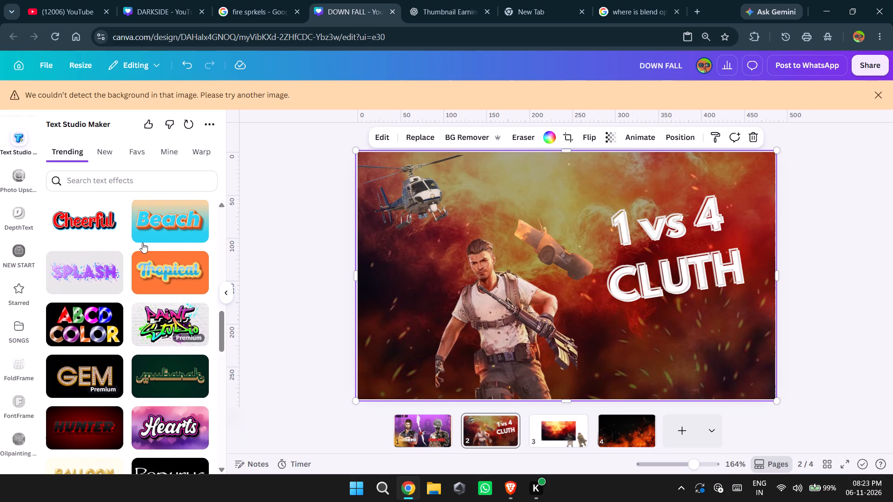
pyautogui.click(66, 230)
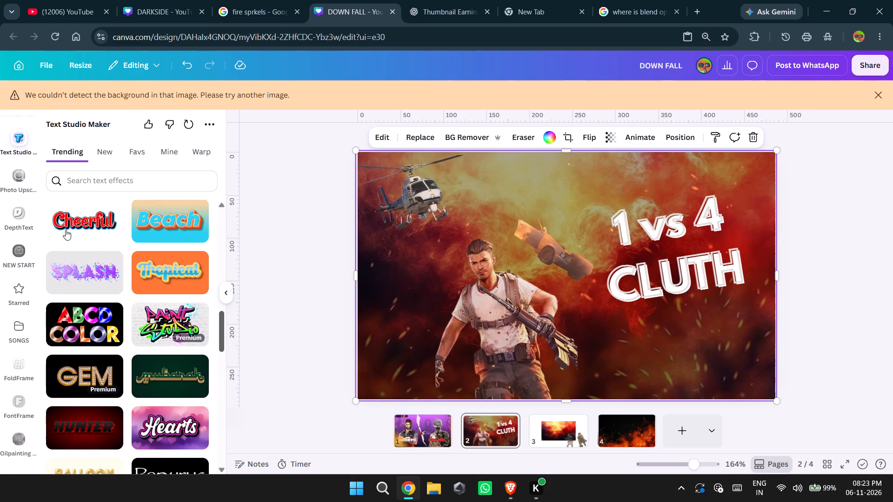
pyautogui.click(56, 145)
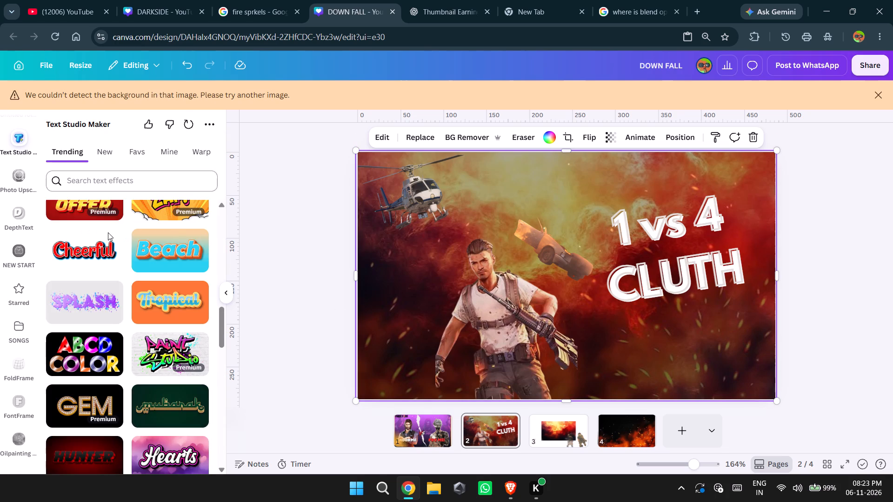
pyautogui.scroll(-2, 138, 363)
pyautogui.click(103, 329)
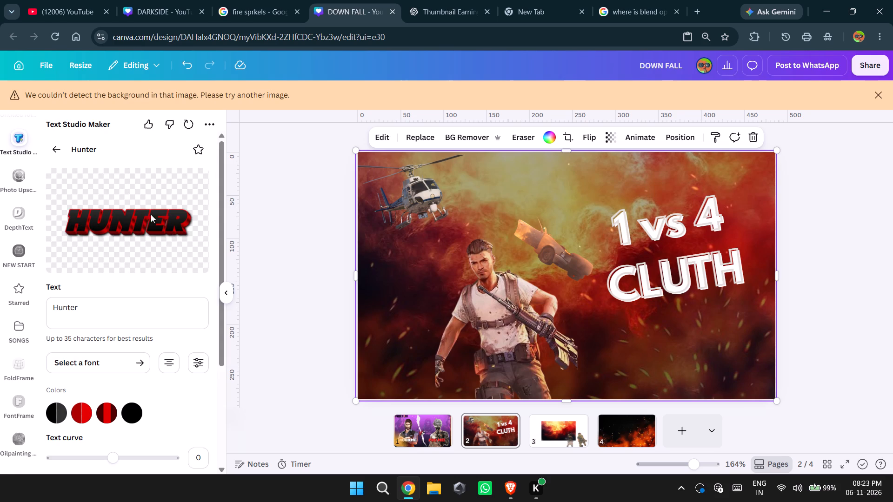
# Replace the Hunter effect's sample text with "1 4" on the first line and "Clutch" on the second.
pyautogui.click(145, 217)
pyautogui.click(133, 328)
pyautogui.press('BackSpace')
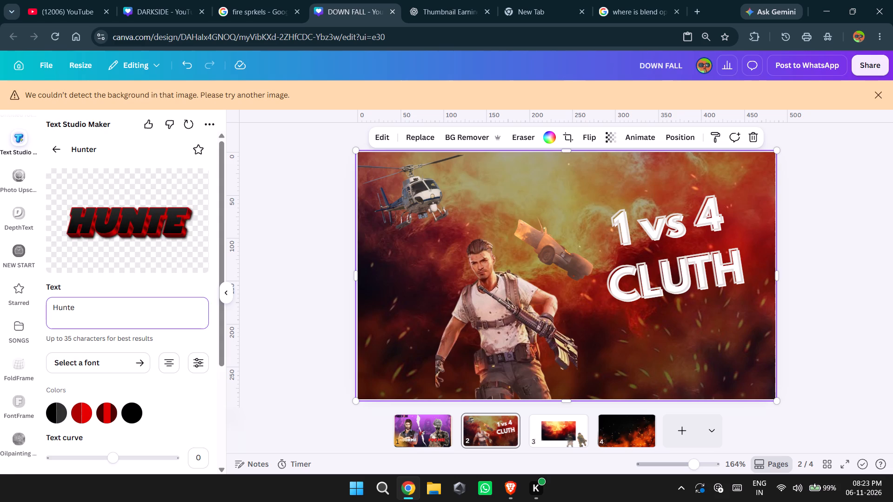
pyautogui.press('BackSpace')
pyautogui.press('BackSpace')
pyautogui.press('BackSpace')
pyautogui.press('BackSpace')
pyautogui.press('BackSpace')
pyautogui.write('1')
pyautogui.press('space')
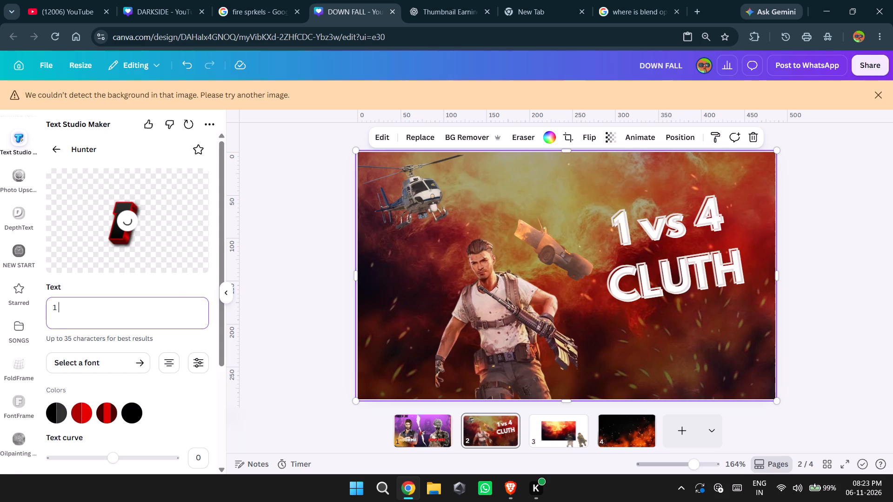
pyautogui.press('4')
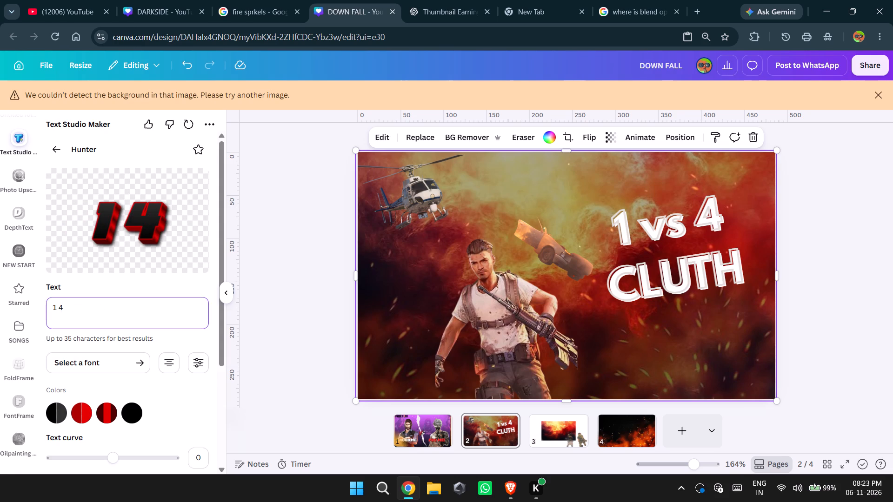
pyautogui.press('BackSpace')
pyautogui.press('space')
pyautogui.press('space')
pyautogui.write('4')
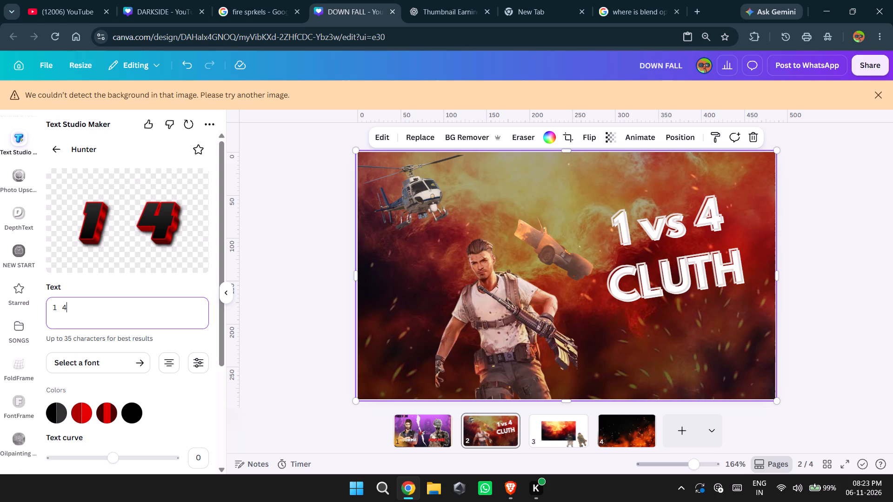
pyautogui.press('space')
pyautogui.press('Return')
pyautogui.write('Clutch')
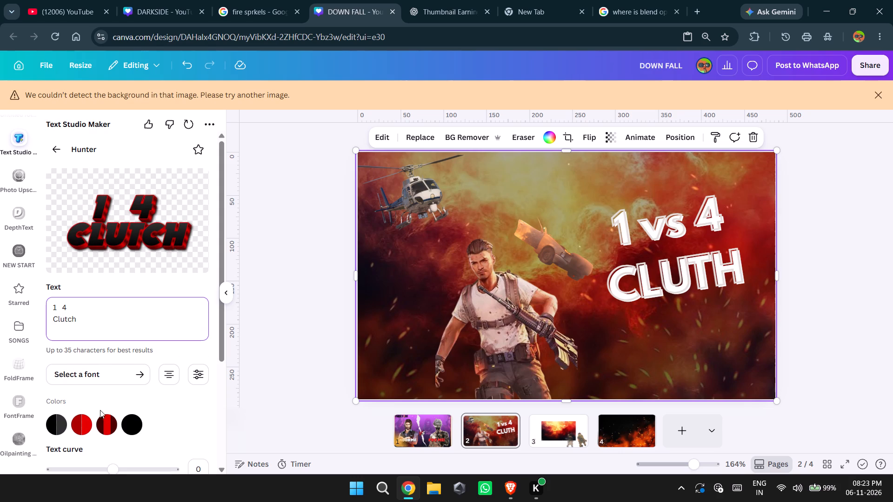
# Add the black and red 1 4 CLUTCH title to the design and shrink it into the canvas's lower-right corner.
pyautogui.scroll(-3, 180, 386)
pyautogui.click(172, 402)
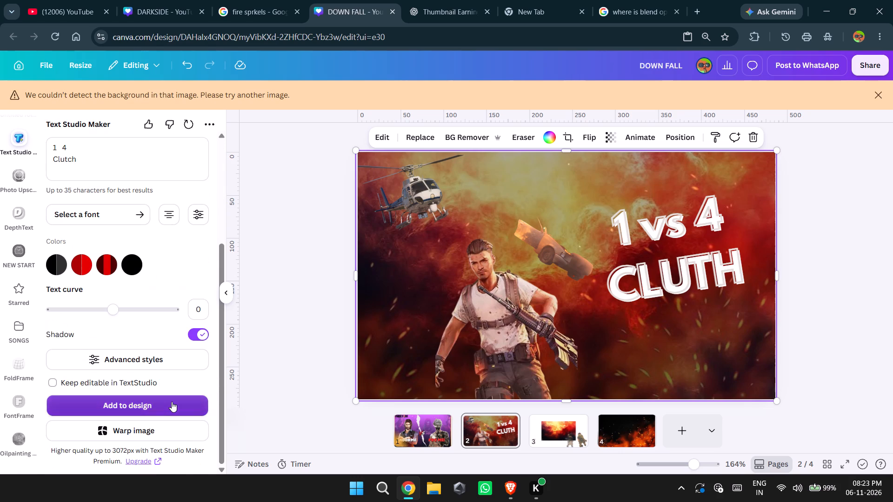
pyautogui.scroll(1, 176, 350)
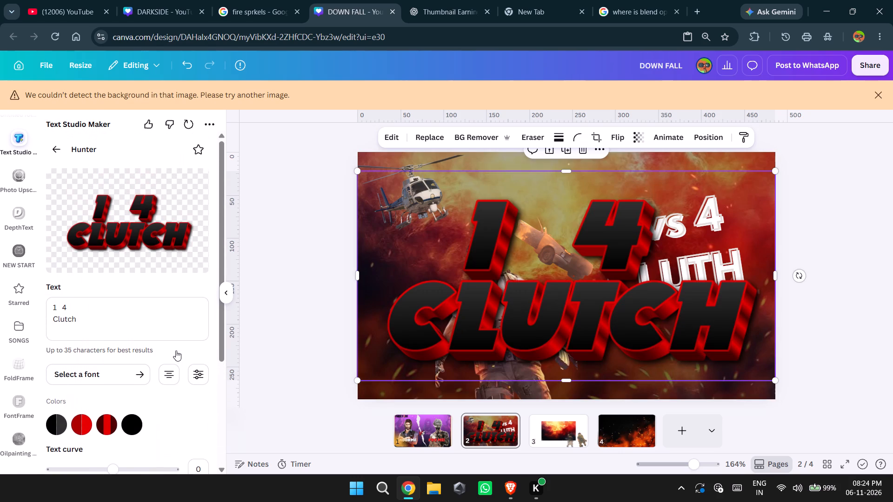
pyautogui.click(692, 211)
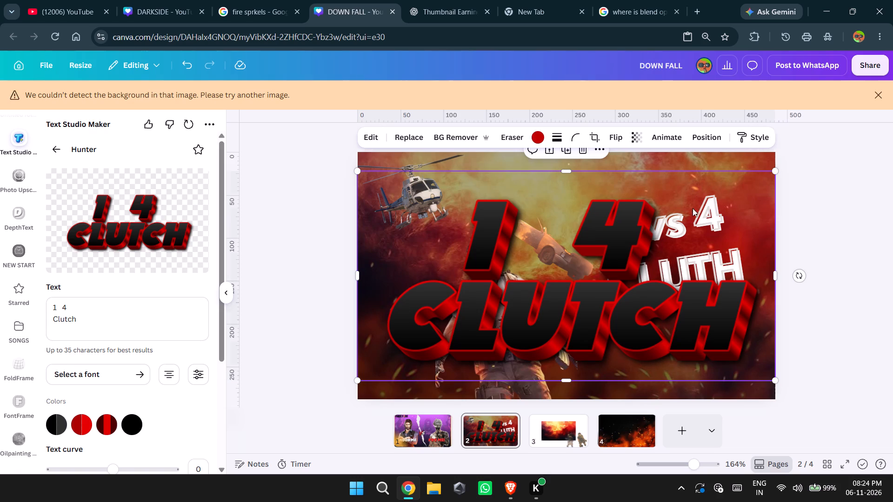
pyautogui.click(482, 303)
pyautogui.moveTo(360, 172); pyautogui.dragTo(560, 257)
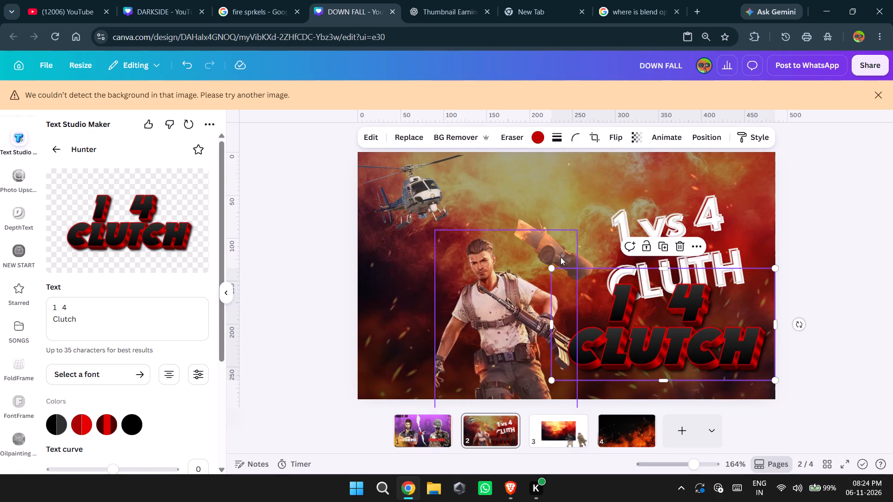
# Delete the old white "1 vs 4 CLUTH" text from the thumbnail.
pyautogui.click(651, 228)
pyautogui.click(684, 172)
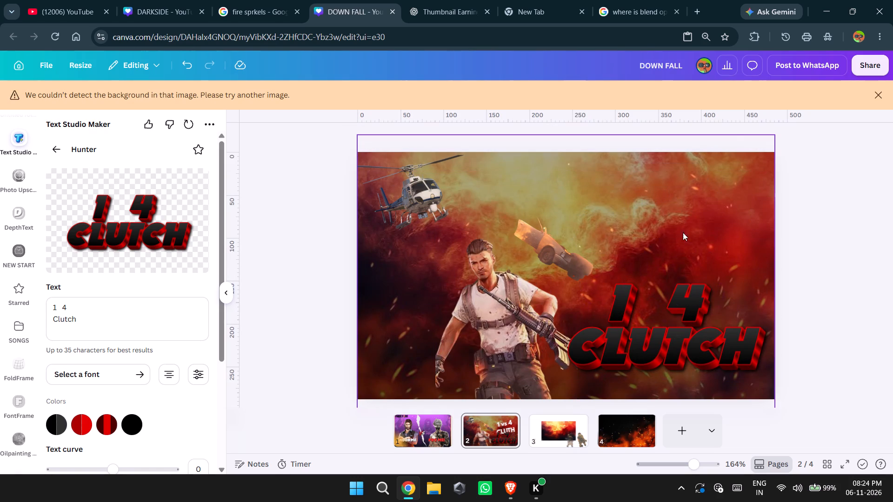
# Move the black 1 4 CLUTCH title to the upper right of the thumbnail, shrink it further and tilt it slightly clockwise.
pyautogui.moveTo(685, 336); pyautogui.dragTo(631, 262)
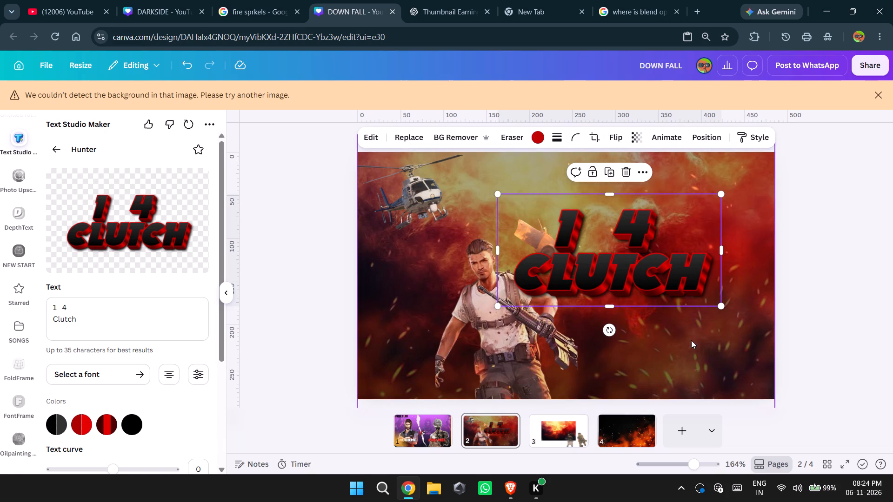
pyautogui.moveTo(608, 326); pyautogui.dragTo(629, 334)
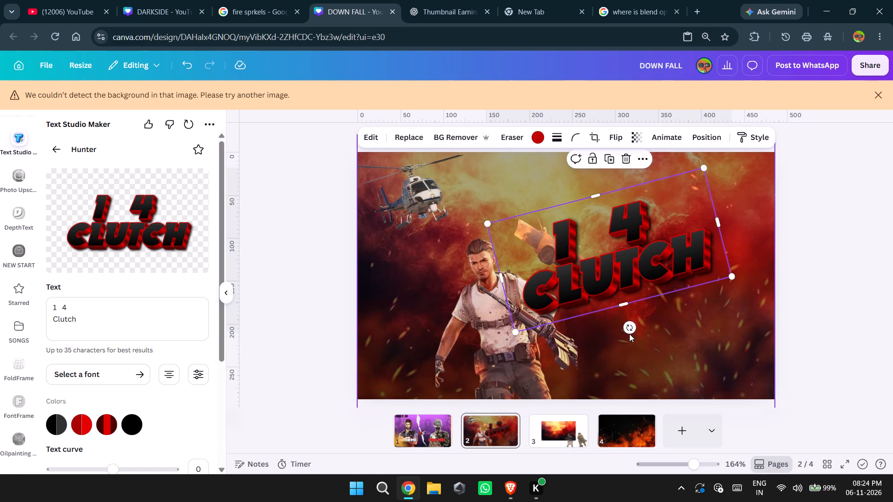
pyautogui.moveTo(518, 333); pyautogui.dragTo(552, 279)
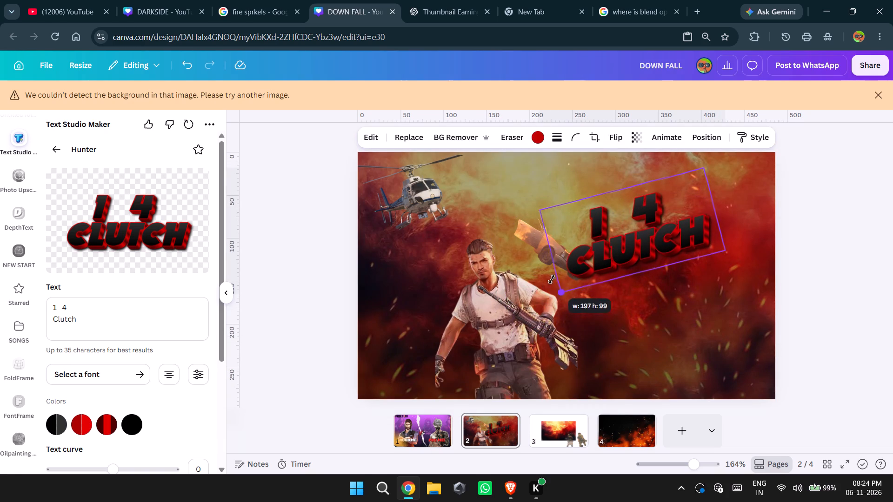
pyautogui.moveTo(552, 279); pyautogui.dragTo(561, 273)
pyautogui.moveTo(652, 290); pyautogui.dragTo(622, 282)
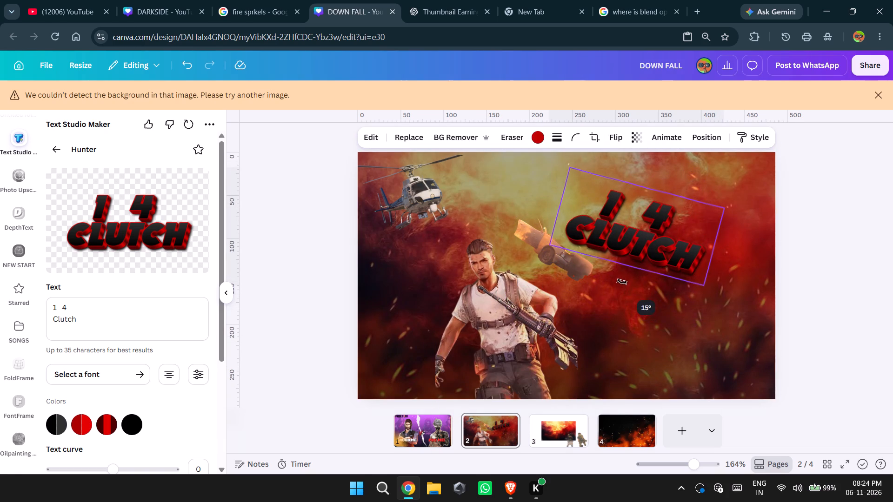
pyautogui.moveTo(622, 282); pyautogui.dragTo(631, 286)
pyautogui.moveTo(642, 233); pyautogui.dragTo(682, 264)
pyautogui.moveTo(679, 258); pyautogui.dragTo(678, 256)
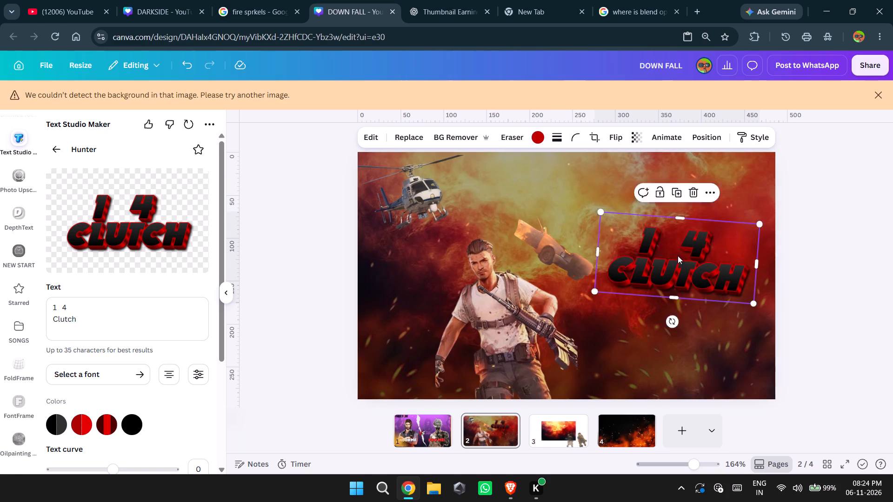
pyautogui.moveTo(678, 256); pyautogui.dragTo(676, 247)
# Change the Hunter text's fill to solid white in the advanced styles and return to the effect settings.
pyautogui.scroll(-1, 251, 368)
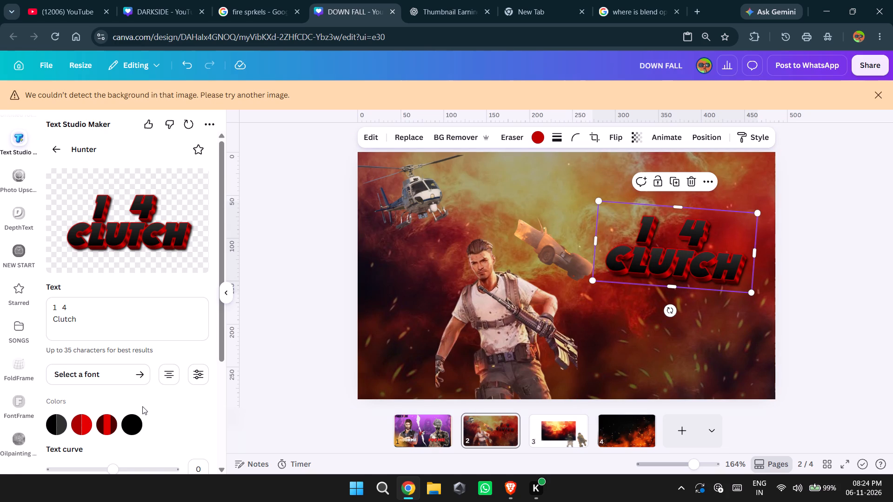
pyautogui.scroll(-3, 142, 406)
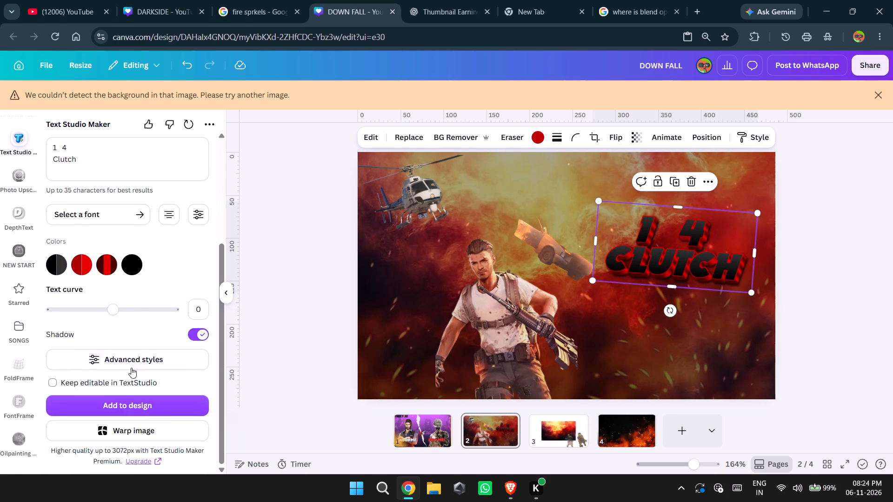
pyautogui.click(131, 365)
pyautogui.scroll(-2, 146, 334)
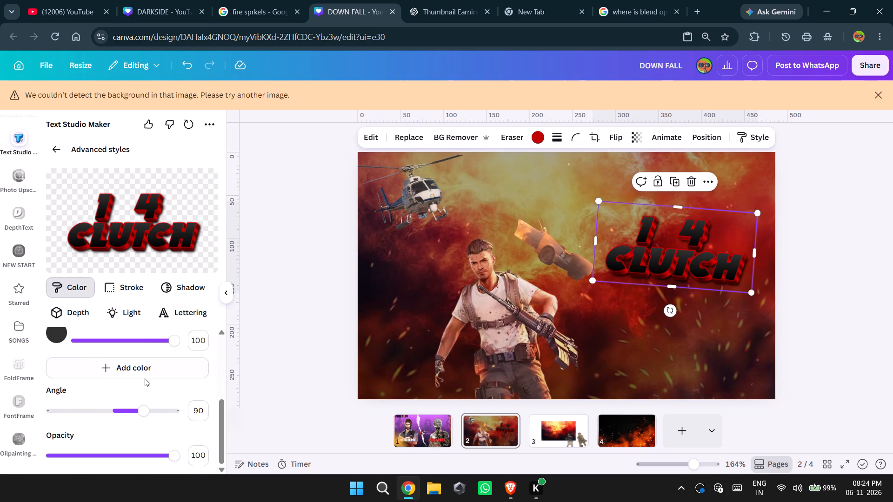
pyautogui.scroll(1, 145, 378)
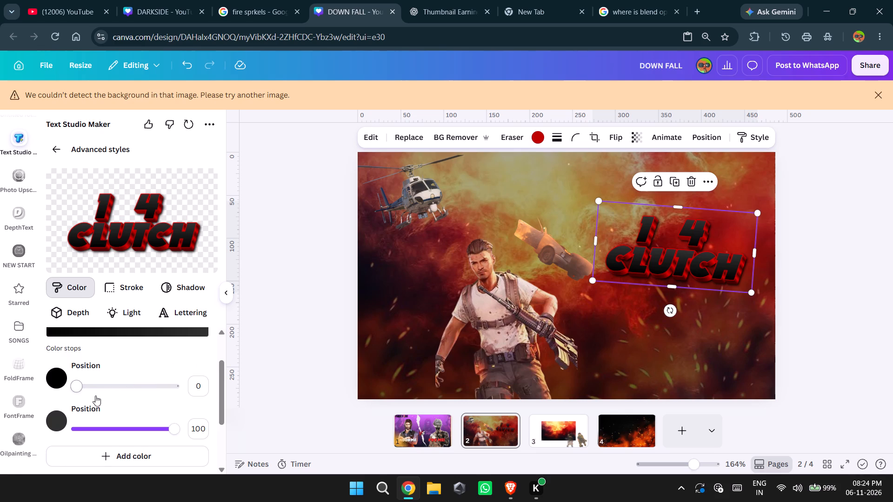
pyautogui.scroll(2, 94, 410)
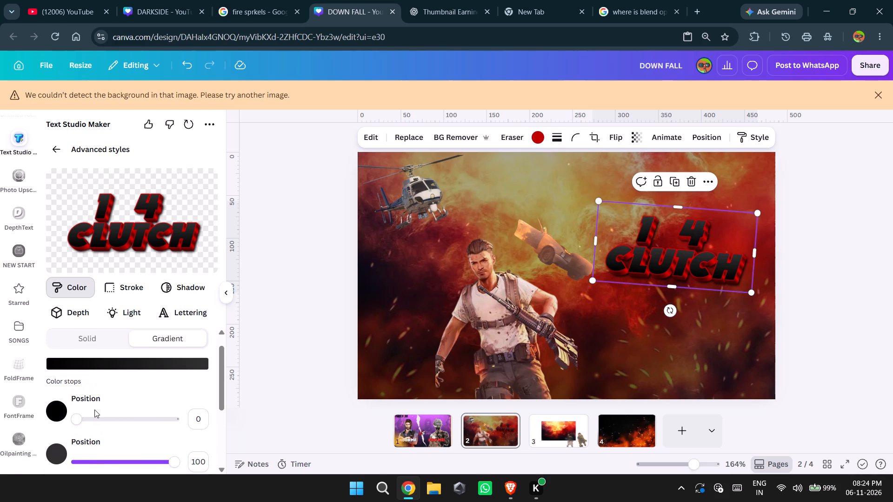
pyautogui.click(98, 357)
pyautogui.scroll(-1, 130, 388)
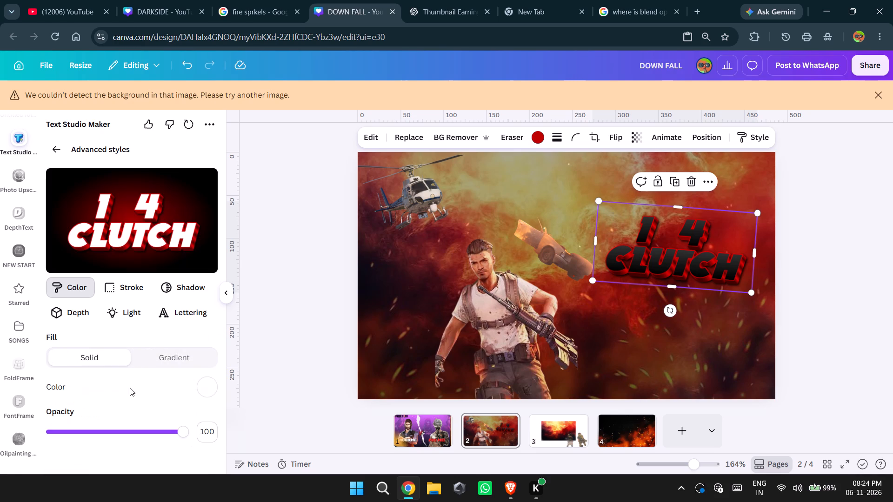
pyautogui.scroll(-5, 130, 388)
pyautogui.click(59, 151)
# Add the white 1 4 CLUTCH title to the design and shrink it into the canvas's lower-right area.
pyautogui.scroll(-2, 128, 281)
pyautogui.click(135, 403)
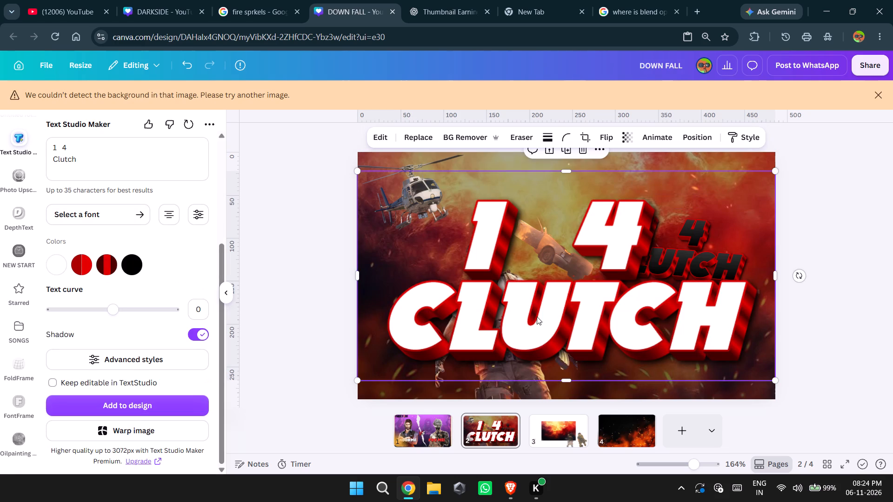
pyautogui.moveTo(358, 168); pyautogui.dragTo(585, 277)
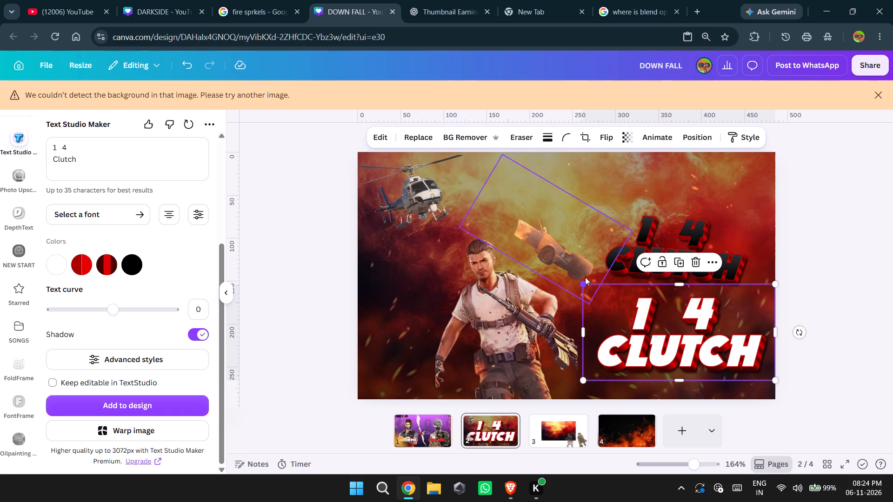
# Delete the black 1 4 CLUTCH title from the thumbnail.
pyautogui.click(664, 242)
pyautogui.click(690, 181)
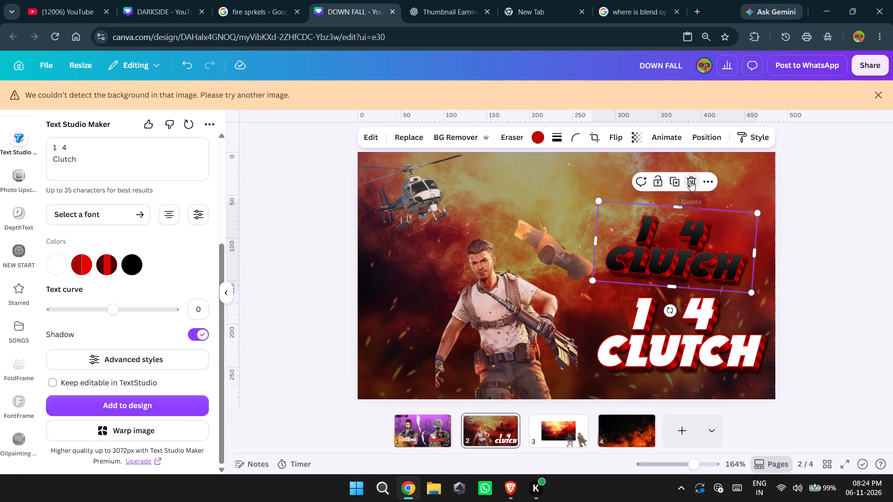
# Move the white 1 4 CLUTCH title to the upper right of the thumbnail and make it slightly smaller.
pyautogui.moveTo(671, 322); pyautogui.dragTo(649, 242)
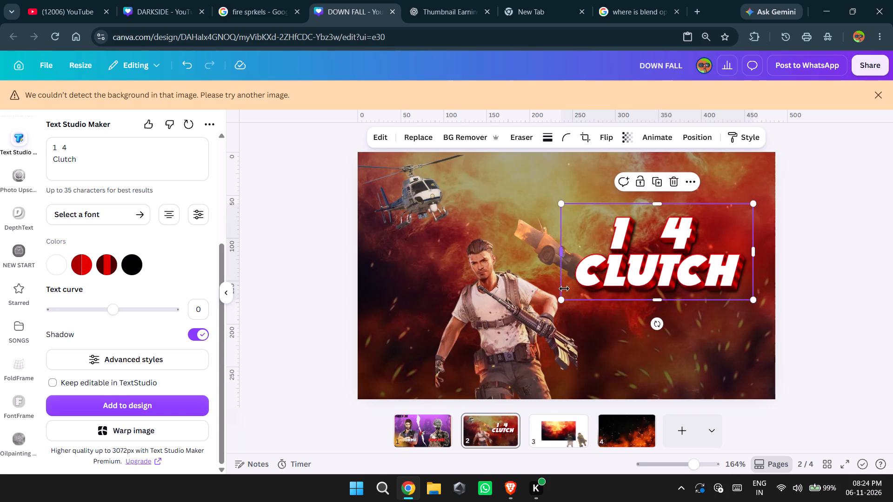
pyautogui.moveTo(564, 302); pyautogui.dragTo(596, 285)
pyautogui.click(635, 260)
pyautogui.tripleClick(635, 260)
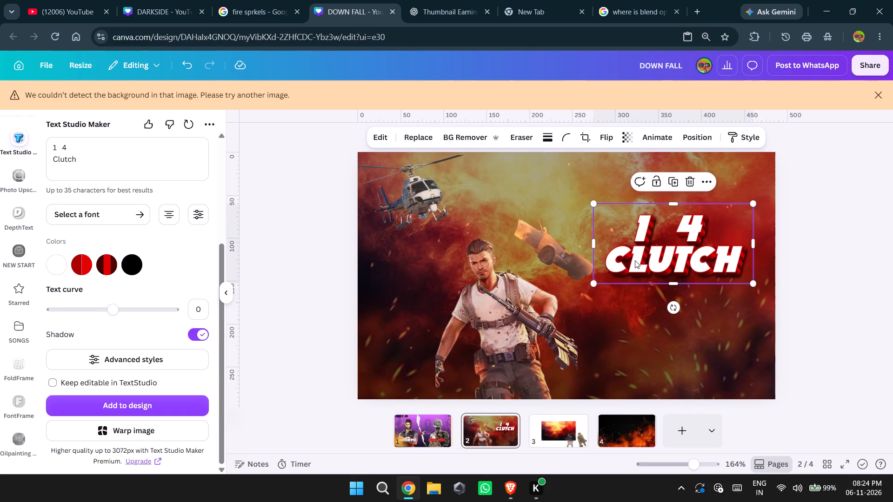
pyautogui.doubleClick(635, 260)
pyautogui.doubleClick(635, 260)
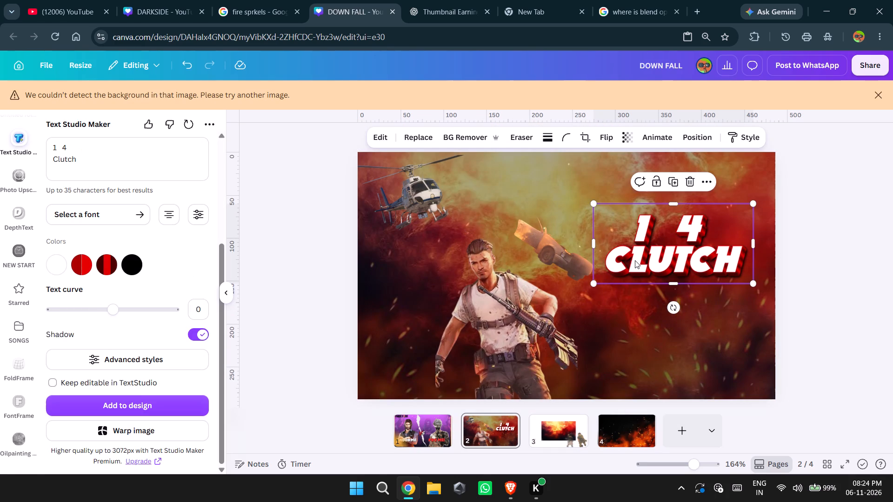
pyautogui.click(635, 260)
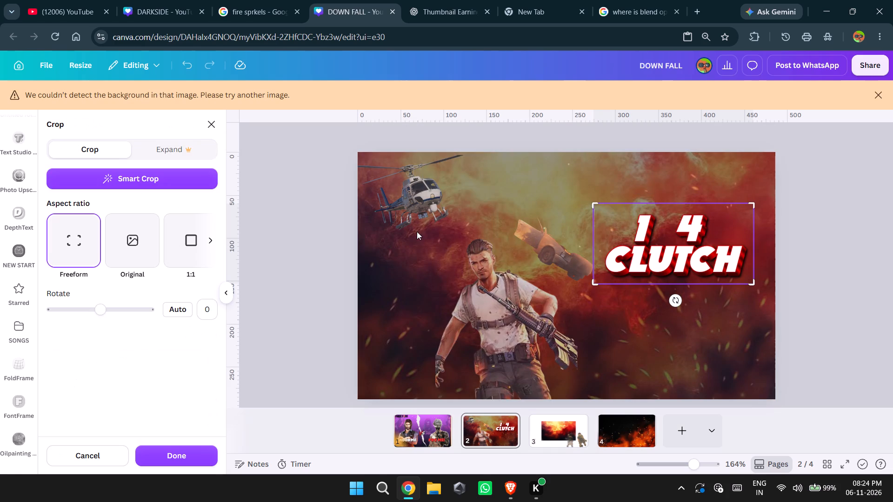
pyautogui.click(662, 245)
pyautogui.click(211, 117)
# Insert "vs" between 1 and 4 in the Hunter effect text and add the corrected title to the design.
pyautogui.moveTo(108, 160); pyautogui.dragTo(77, 156)
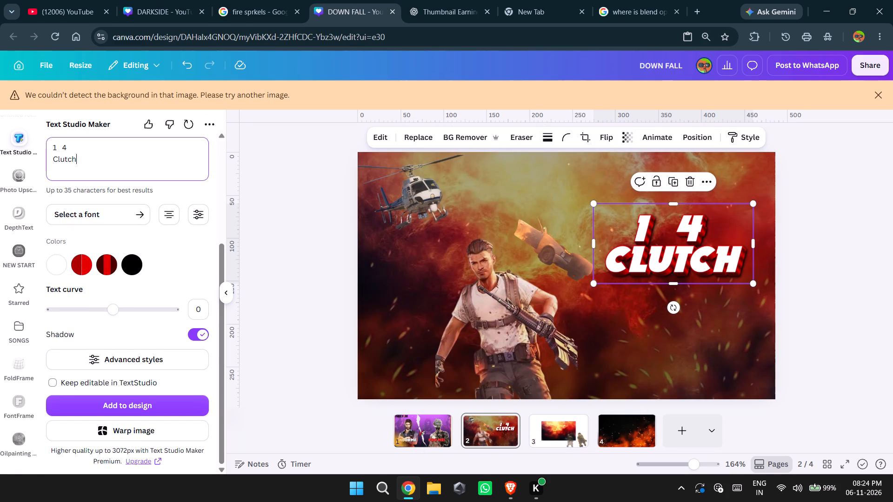
pyautogui.moveTo(77, 156); pyautogui.dragTo(56, 150)
pyautogui.click(56, 150)
pyautogui.click(60, 149)
pyautogui.write('vs')
pyautogui.click(109, 399)
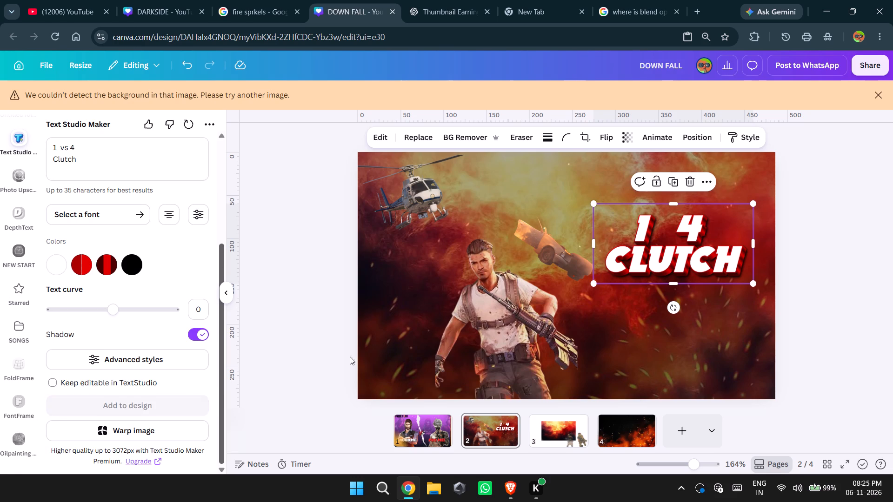
# Shrink the newly added 1 VS 4 CLUTCH title into the thumbnail's lower-right area.
pyautogui.moveTo(360, 172); pyautogui.dragTo(620, 337)
# Delete the old 1 4 CLUTCH title from the thumbnail.
pyautogui.click(674, 228)
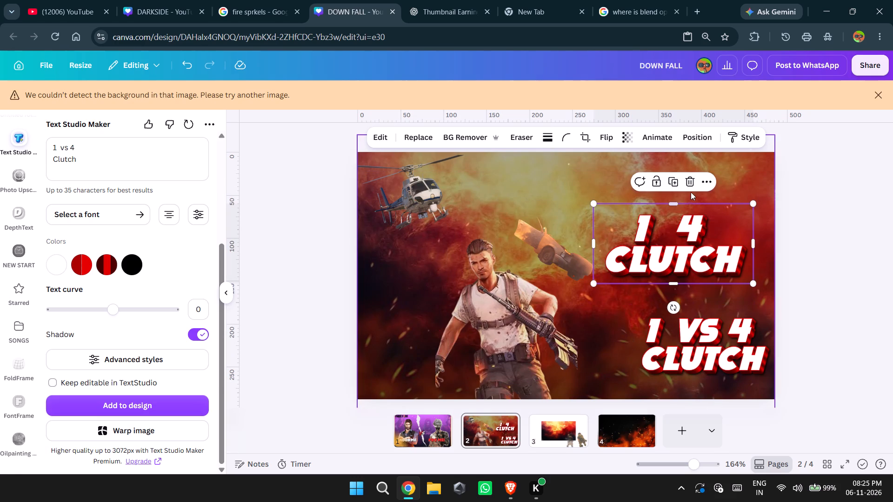
pyautogui.click(687, 185)
# Place the 1 VS 4 CLUTCH title right of the falling car, shrink it to about 137 by 69, and tilt it slightly counter-clockwise.
pyautogui.moveTo(705, 351); pyautogui.dragTo(685, 269)
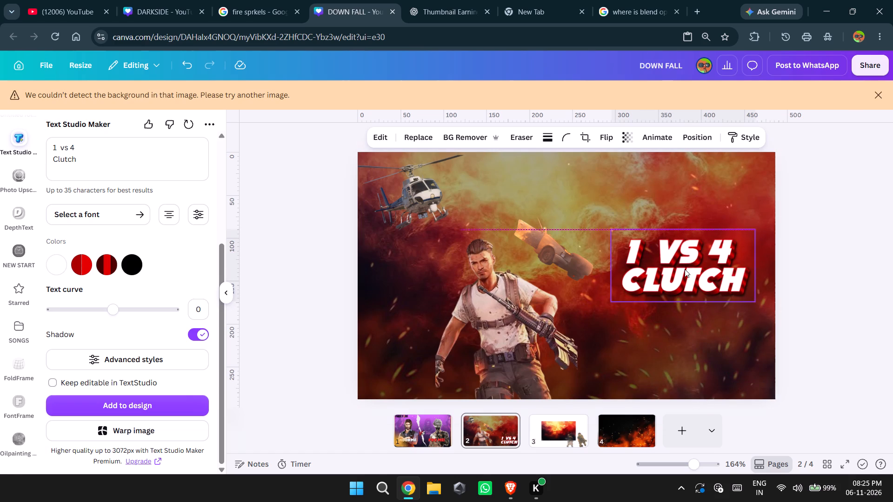
pyautogui.moveTo(613, 300); pyautogui.dragTo(658, 324)
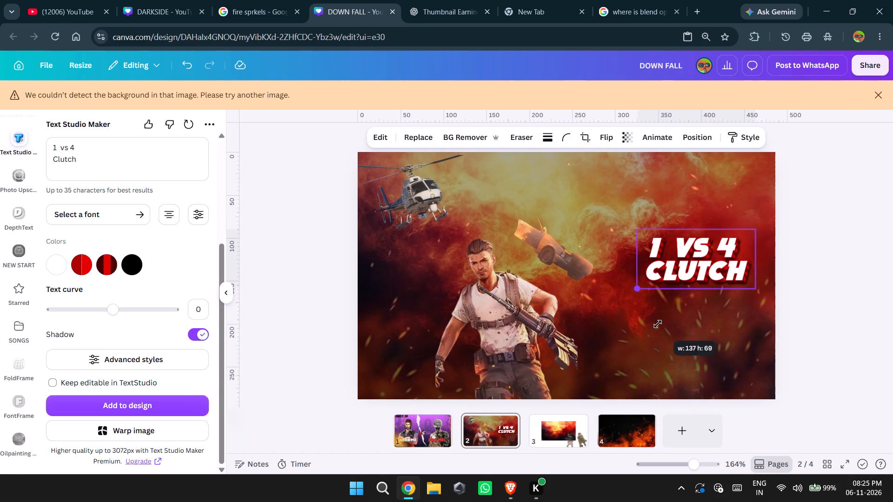
pyautogui.moveTo(658, 324); pyautogui.dragTo(660, 325)
pyautogui.moveTo(691, 312); pyautogui.dragTo(701, 311)
pyautogui.moveTo(701, 266); pyautogui.dragTo(690, 270)
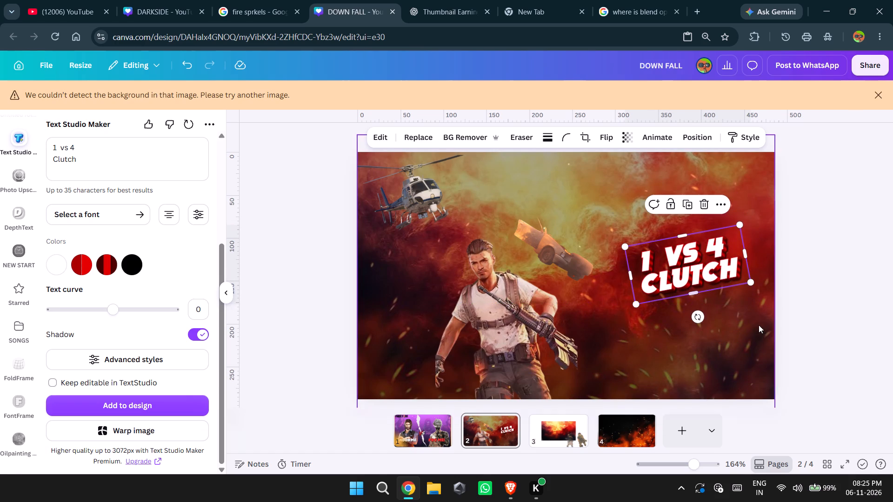
pyautogui.click(814, 340)
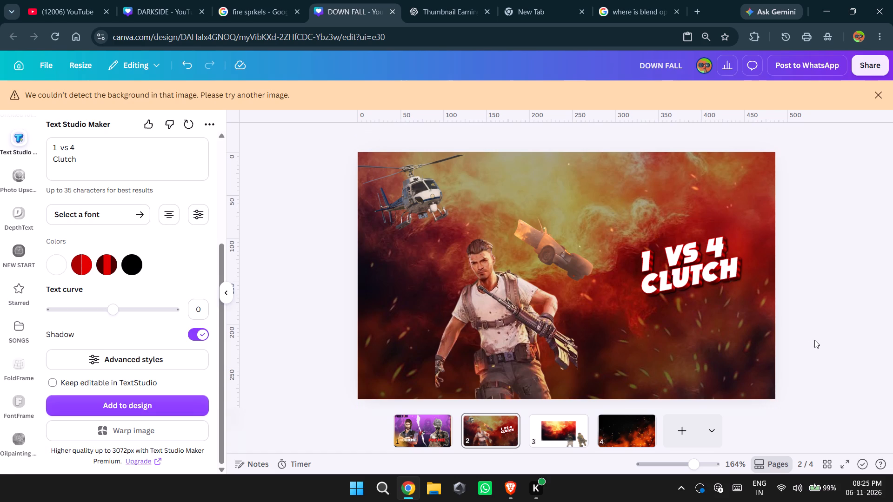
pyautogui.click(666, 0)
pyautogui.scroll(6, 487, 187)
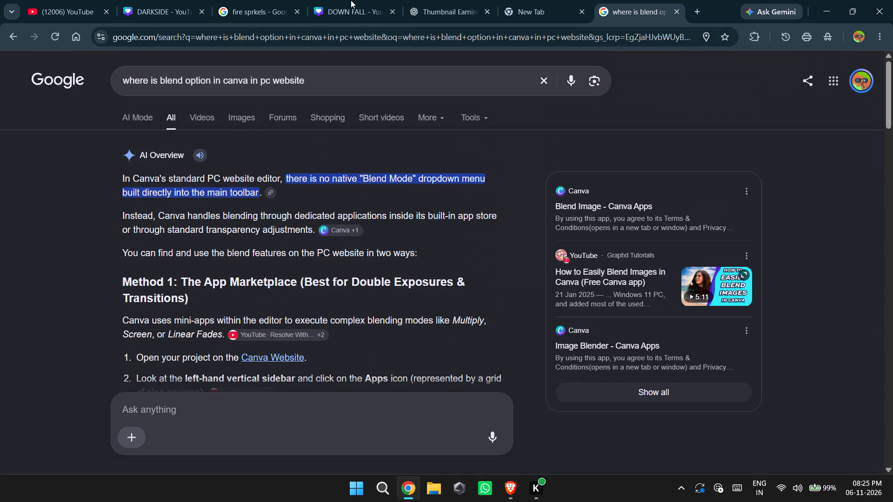
# Move the DOWN FALL browser tab directly after the DARKSIDE tab.
pyautogui.moveTo(351, 0); pyautogui.dragTo(250, 0)
pyautogui.click(250, 0)
pyautogui.click(250, 0)
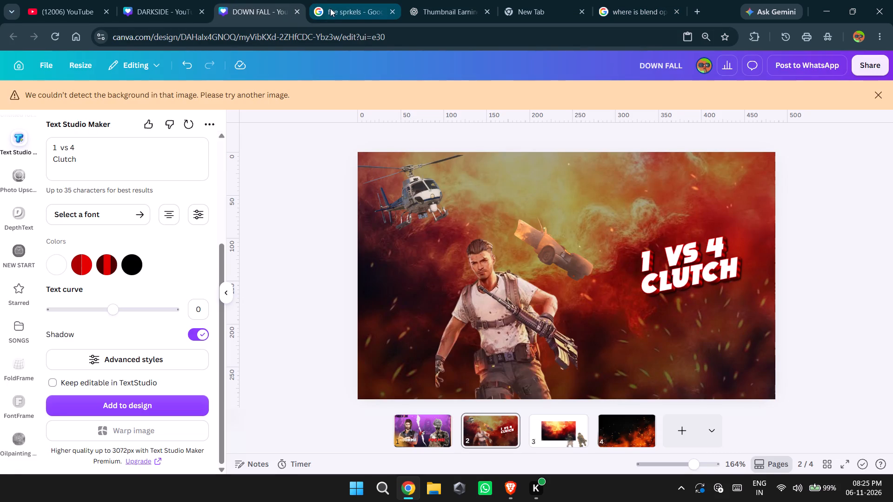
# Replace the fire sprkels image search with a Google Images search for "clothes firing".
pyautogui.click(344, 7)
pyautogui.scroll(5, 405, 251)
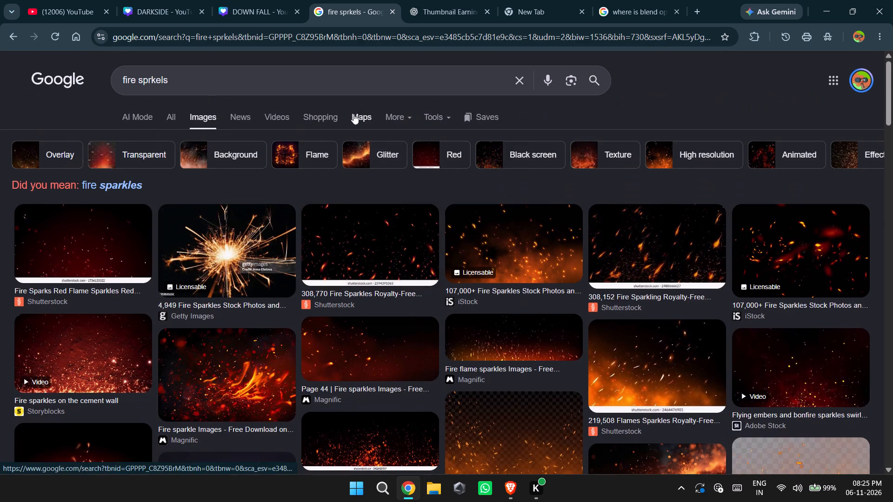
pyautogui.click(394, 80)
pyautogui.press('BackSpace')
pyautogui.press('BackSpace')
pyautogui.press('BackSpace')
pyautogui.press('BackSpace')
pyautogui.press('BackSpace')
pyautogui.press('BackSpace')
pyautogui.press('BackSpace')
pyautogui.press('BackSpace')
pyautogui.press('BackSpace')
pyautogui.press('BackSpace')
pyautogui.press('BackSpace')
pyautogui.press('BackSpace')
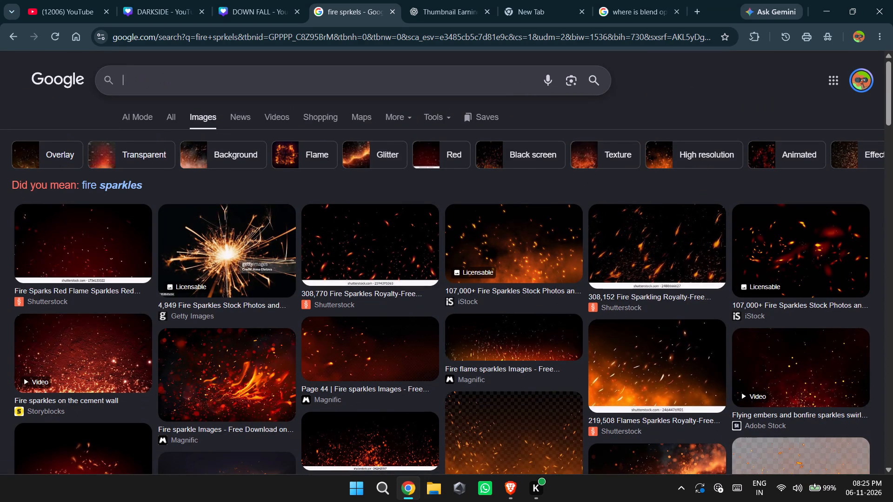
pyautogui.write('clo')
pyautogui.write('thes')
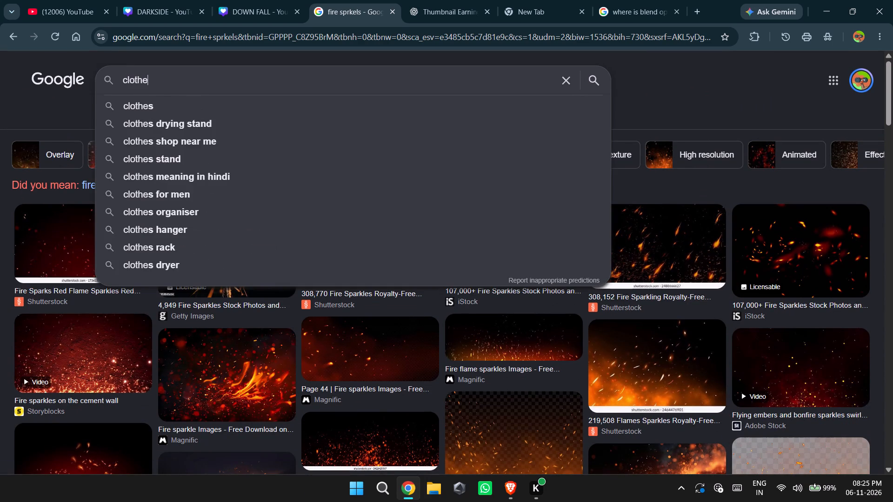
pyautogui.press('space')
pyautogui.write('fire')
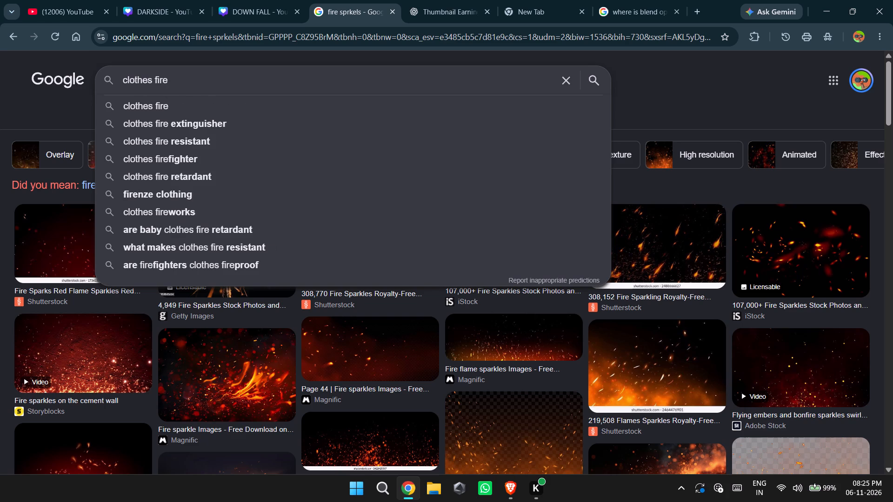
pyautogui.write('ing')
pyautogui.press('BackSpace')
pyautogui.press('BackSpace')
pyautogui.press('BackSpace')
pyautogui.press('BackSpace')
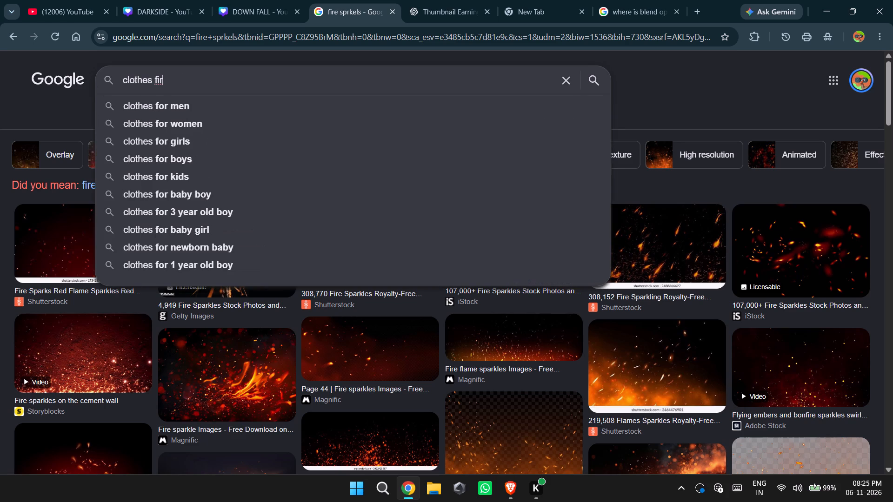
pyautogui.write('ing')
pyautogui.press('Return')
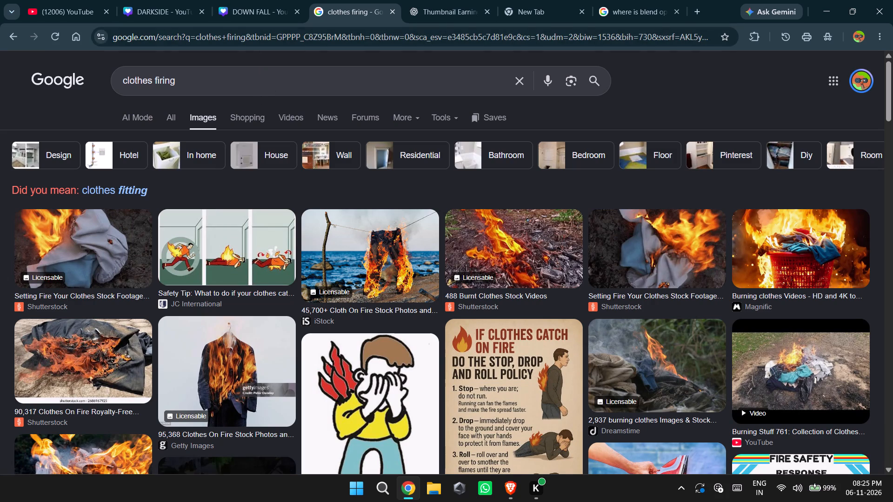
# Search Google Images for "clothes burning in foregorund".
pyautogui.click(243, 79)
pyautogui.press('BackSpace')
pyautogui.press('BackSpace')
pyautogui.press('BackSpace')
pyautogui.press('BackSpace')
pyautogui.press('BackSpace')
pyautogui.press('BackSpace')
pyautogui.press('BackSpace')
pyautogui.press('BackSpace')
pyautogui.press('BackSpace')
pyautogui.press('BackSpace')
pyautogui.press('BackSpace')
pyautogui.press('BackSpace')
pyautogui.press('BackSpace')
pyautogui.press('BackSpace')
pyautogui.press('BackSpace')
pyautogui.press('BackSpace')
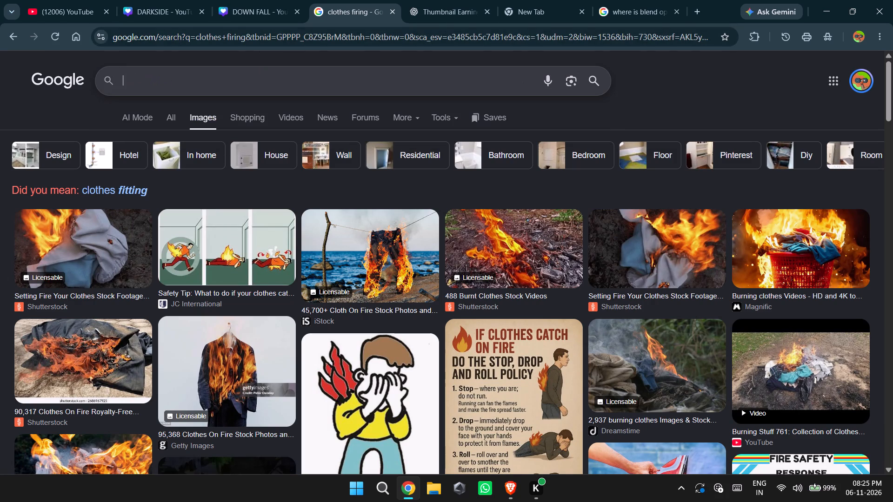
pyautogui.write('clothes buri')
pyautogui.press('F12')
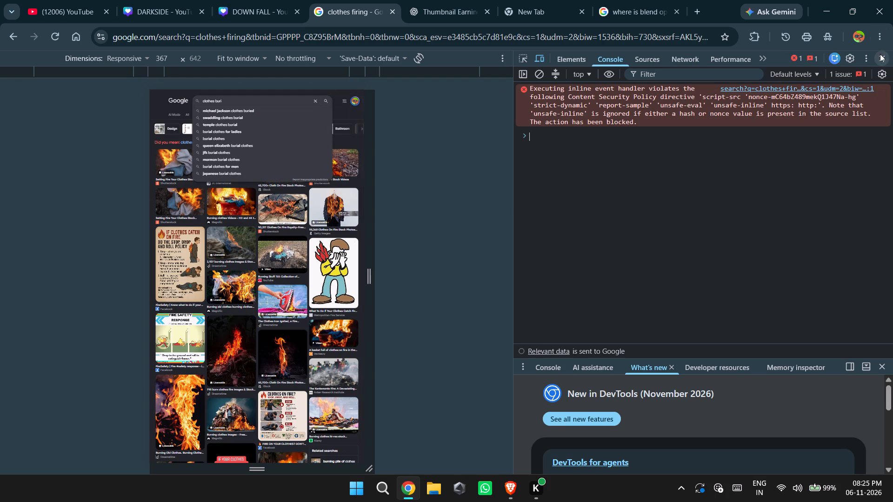
pyautogui.click(886, 64)
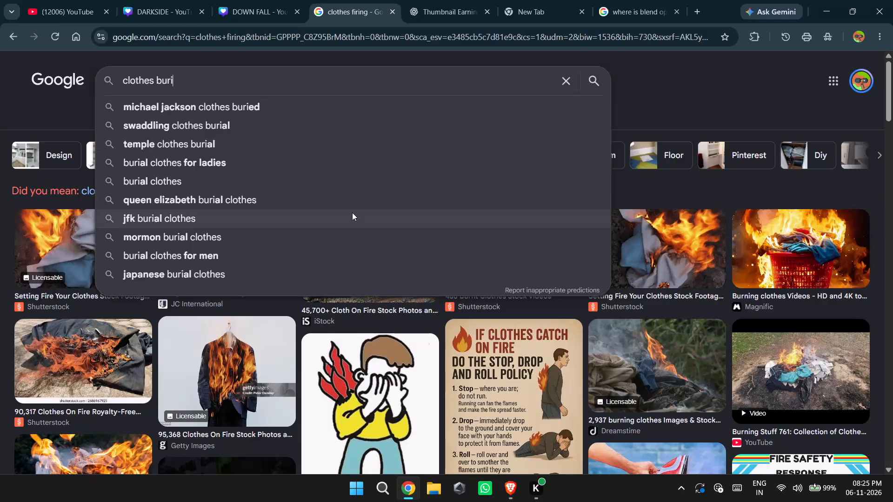
pyautogui.press('BackSpace')
pyautogui.write('ni')
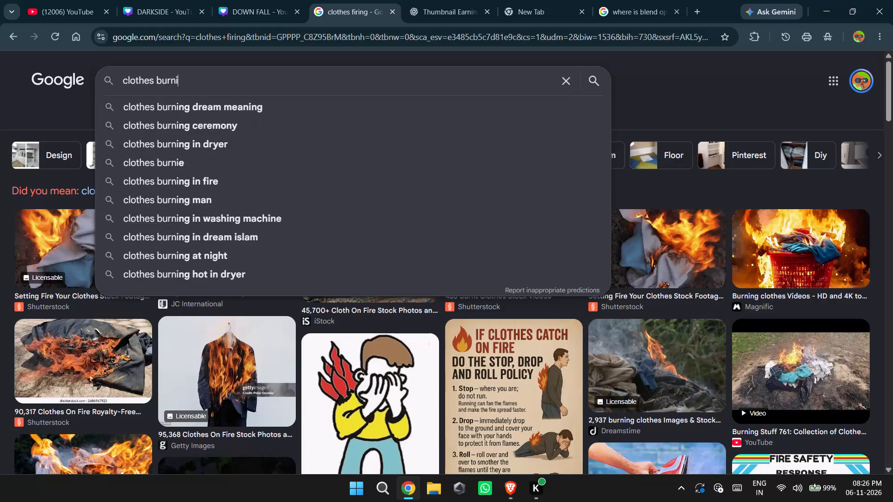
pyautogui.press('BackSpace')
pyautogui.press('BackSpace')
pyautogui.write('ning in')
pyautogui.press('space')
pyautogui.write('foregorund')
pyautogui.press('Return')
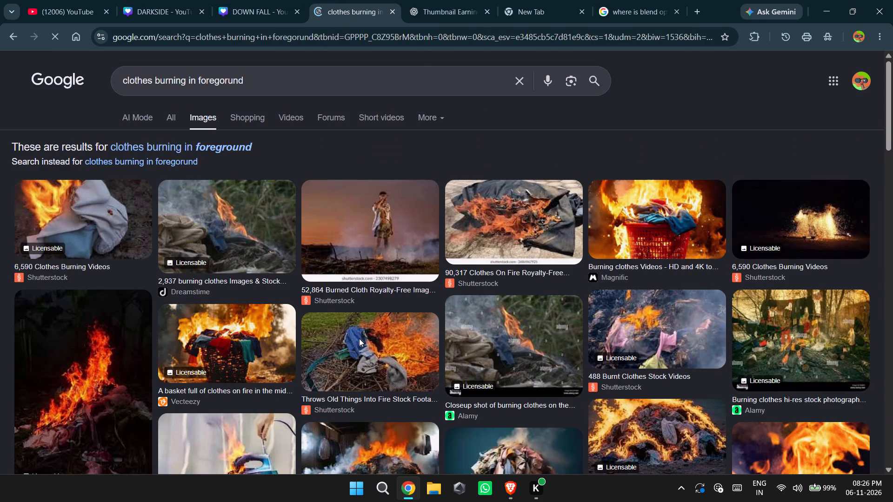
# Look through the burning-clothes image results and switch to the corrected query "clothes burning in foreground".
pyautogui.scroll(-1, 444, 363)
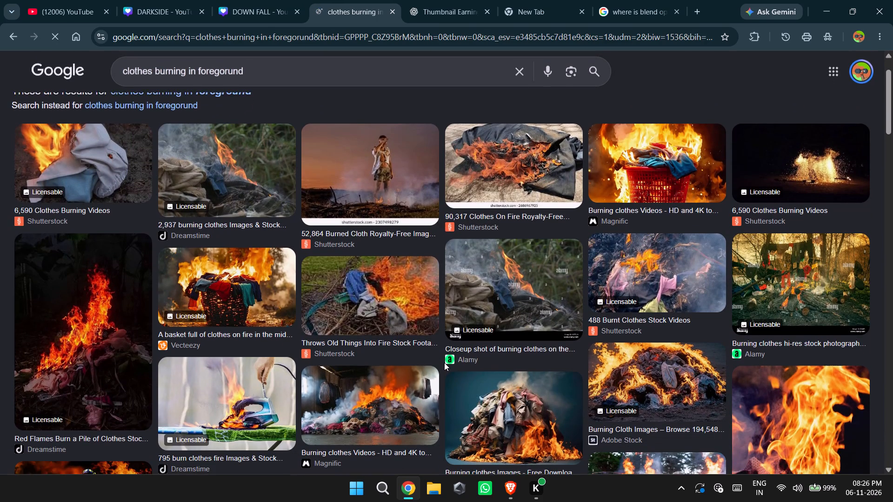
pyautogui.scroll(-2, 444, 363)
pyautogui.scroll(1, 444, 363)
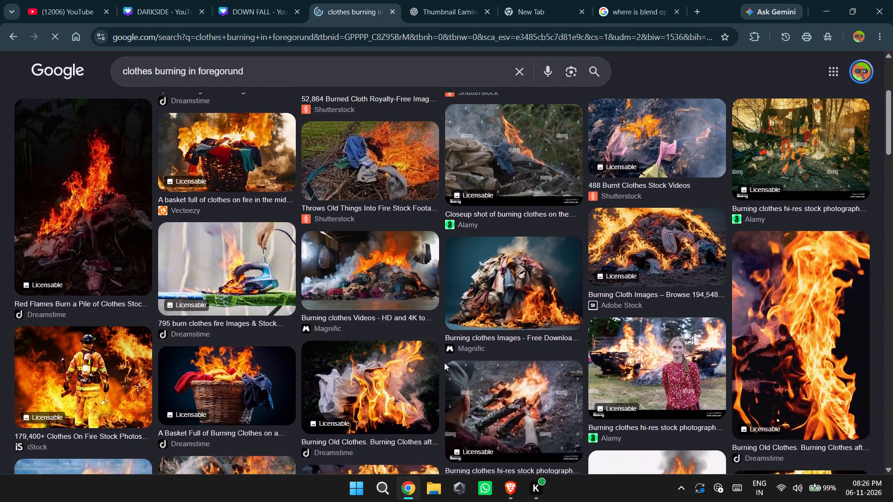
pyautogui.hscroll(1, 393, 389)
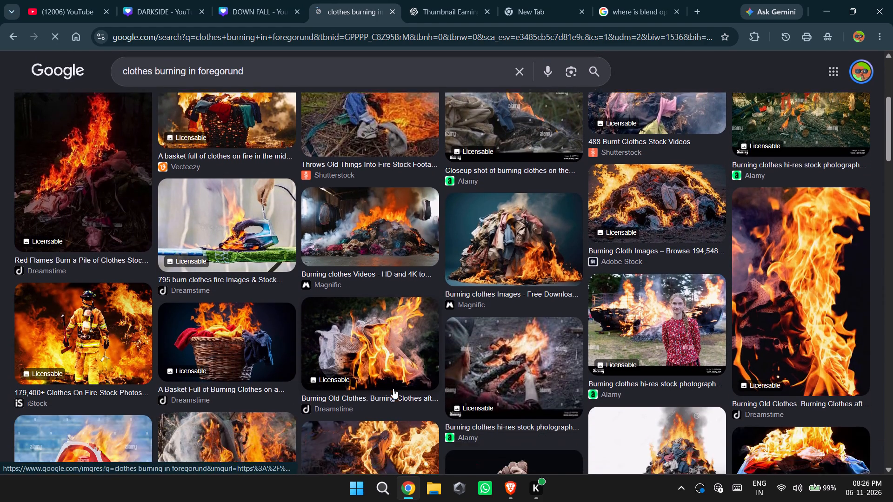
pyautogui.hscroll(1, 393, 389)
pyautogui.scroll(2, 393, 389)
pyautogui.scroll(-1, 393, 389)
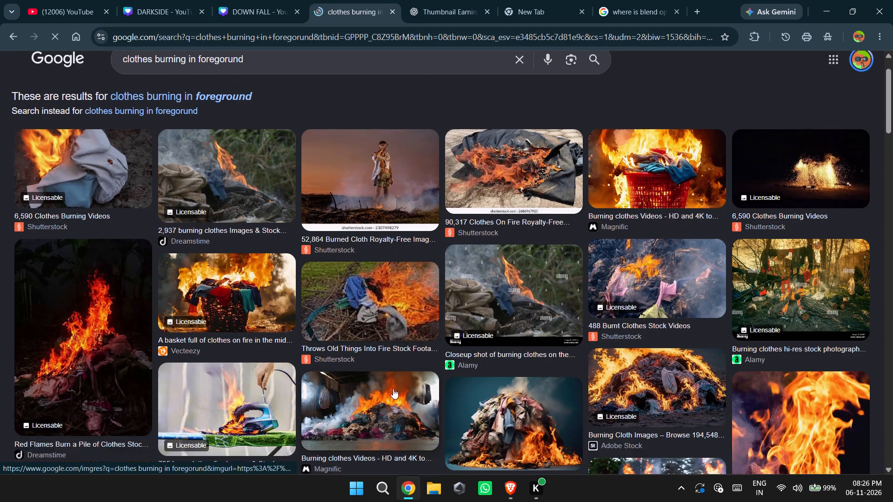
pyautogui.scroll(-1, 393, 389)
pyautogui.scroll(4, 308, 283)
pyautogui.click(212, 152)
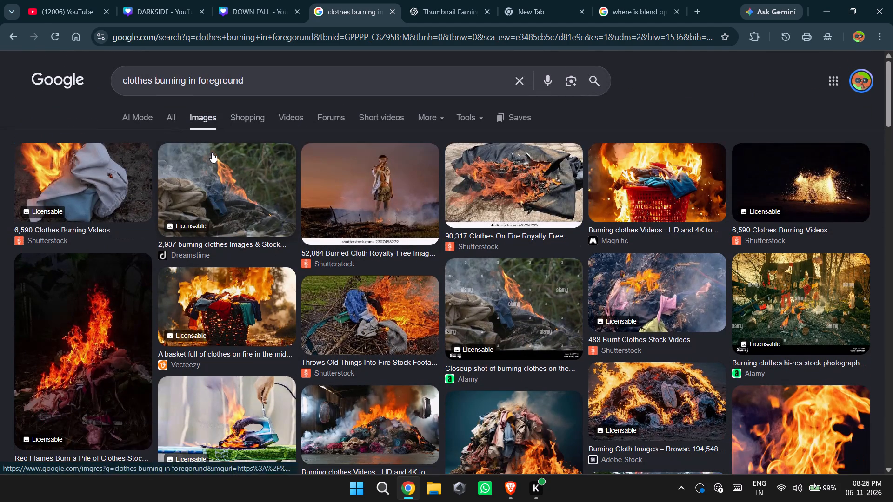
# Change the image search to "clothes burning in battlefiedl" and accept the corrected spelling "battlefield".
pyautogui.click(327, 84)
pyautogui.press('BackSpace')
pyautogui.press('BackSpace')
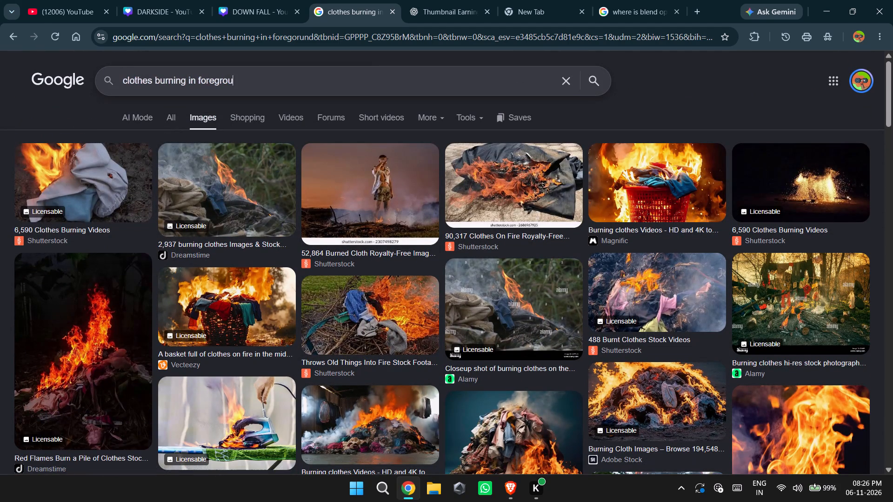
pyautogui.press('BackSpace')
pyautogui.press('BackSpace')
pyautogui.press('BackSpace')
pyautogui.press('BackSpace')
pyautogui.press('BackSpace')
pyautogui.press('BackSpace')
pyautogui.press('BackSpace')
pyautogui.press('BackSpace')
pyautogui.write('bta')
pyautogui.press('BackSpace')
pyautogui.press('BackSpace')
pyautogui.write('attlefiedl')
pyautogui.press('Return')
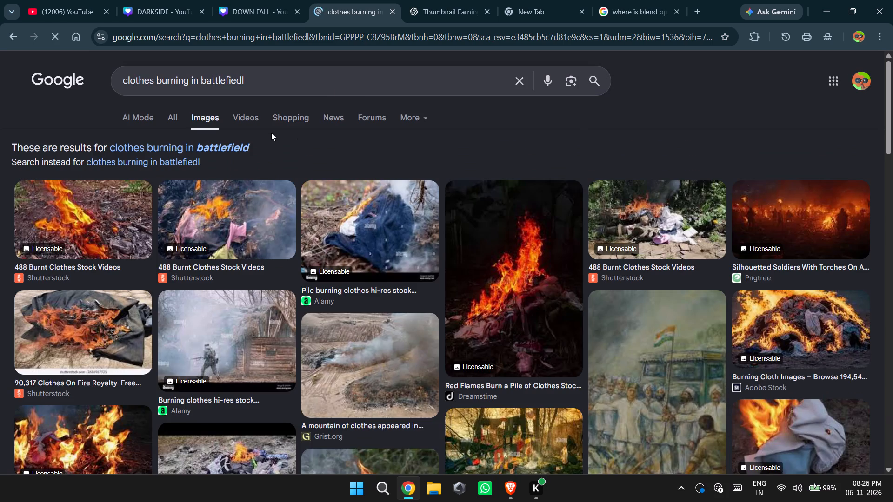
pyautogui.click(231, 148)
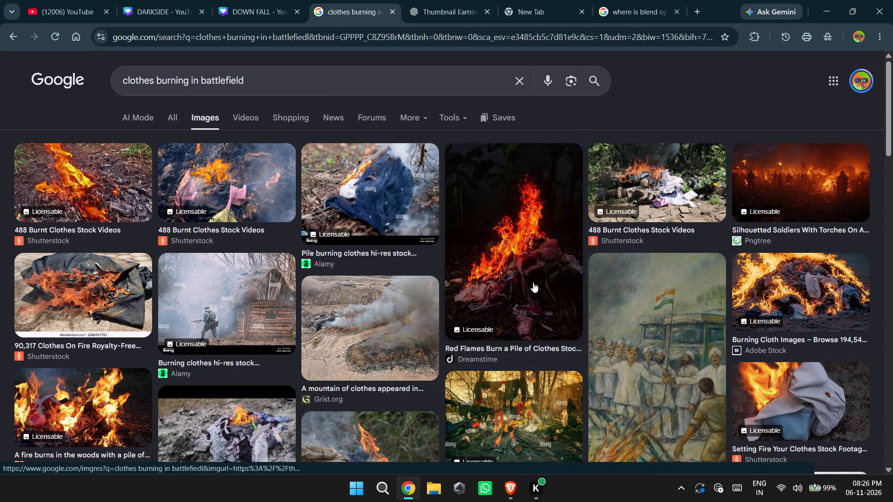
# Browse the battlefield burning-clothes image results for a fire picture that suits the thumbnail.
pyautogui.scroll(-4, 533, 282)
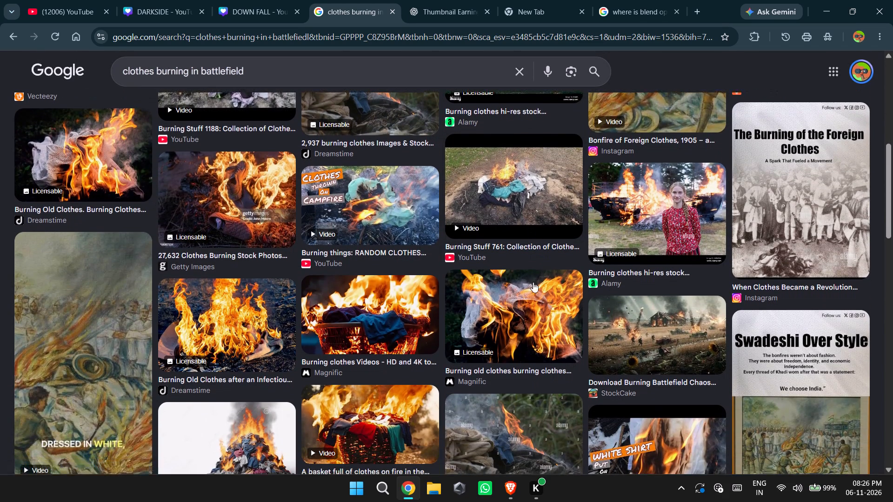
pyautogui.scroll(-5, 533, 282)
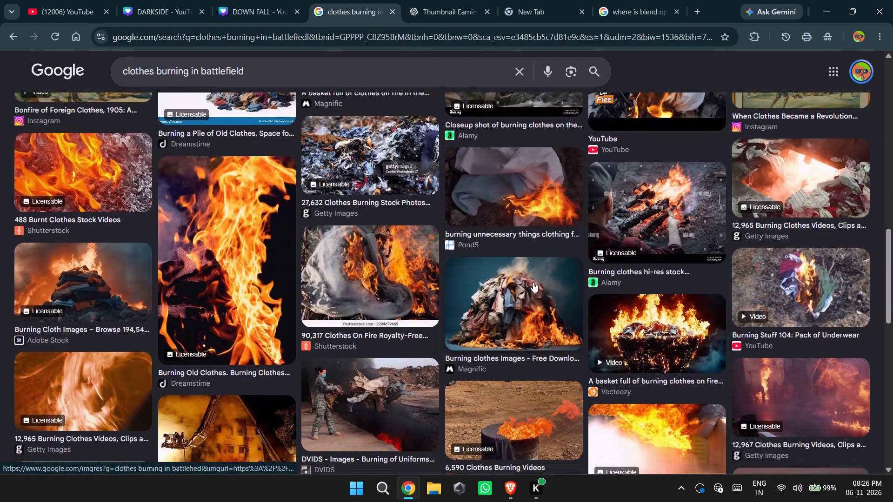
pyautogui.hscroll(2, 533, 282)
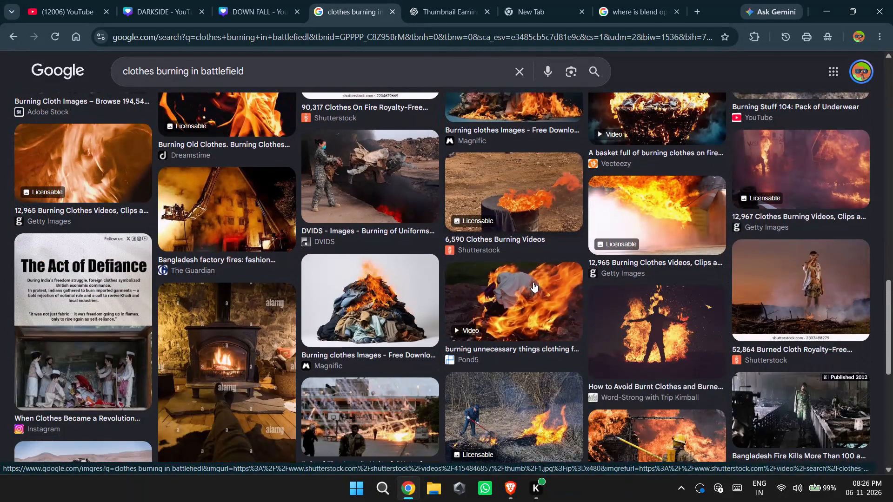
pyautogui.hscroll(2, 533, 282)
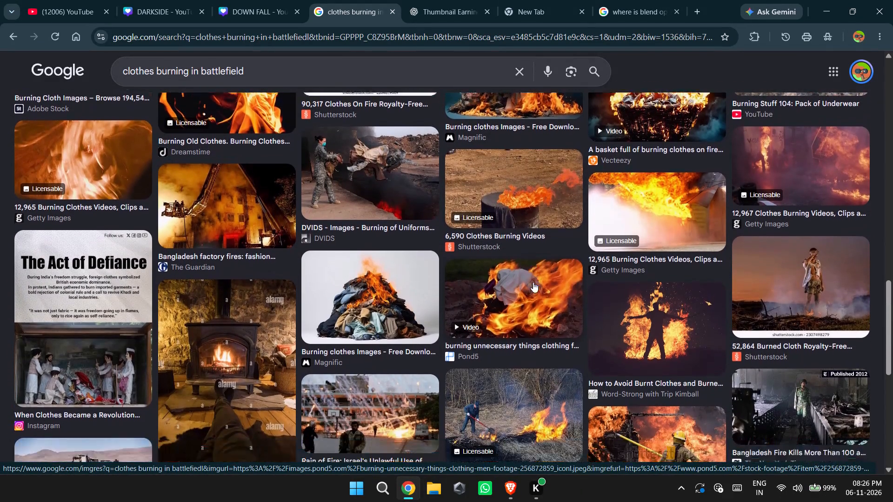
pyautogui.hscroll(1, 533, 282)
pyautogui.scroll(-2, 533, 282)
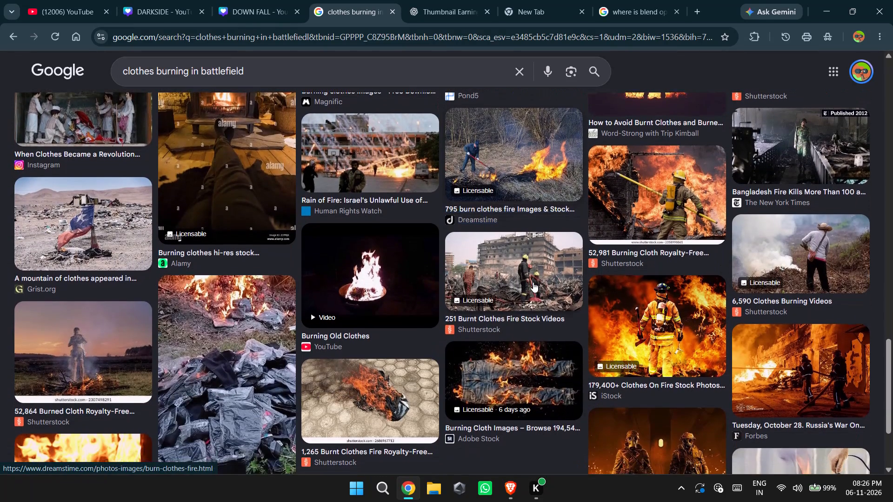
pyautogui.scroll(-2, 533, 282)
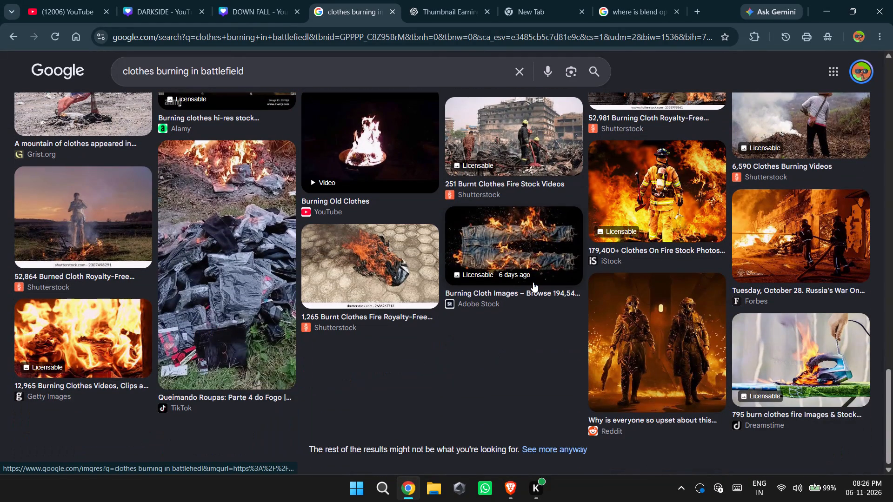
pyautogui.scroll(4, 533, 282)
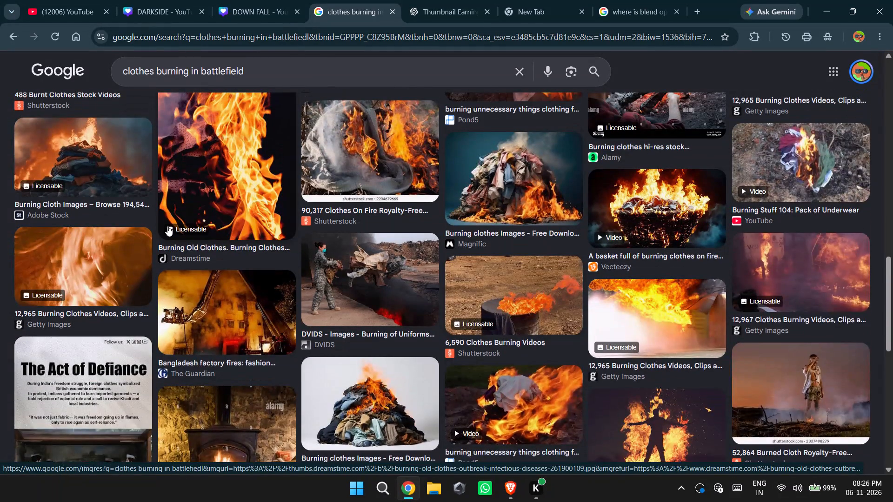
# Copy the tall Dreamstime "Burning Old Clothes" flames image from the search results.
pyautogui.scroll(2, 167, 226)
pyautogui.rightClick(206, 256)
pyautogui.click(276, 396)
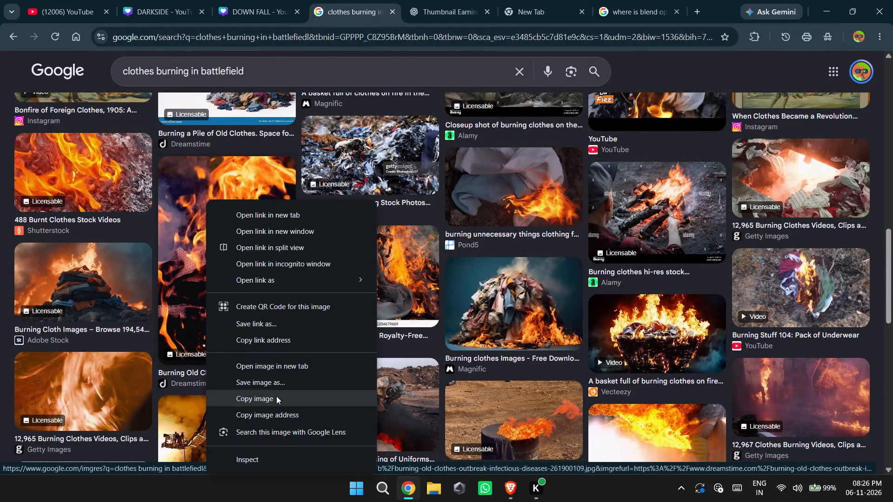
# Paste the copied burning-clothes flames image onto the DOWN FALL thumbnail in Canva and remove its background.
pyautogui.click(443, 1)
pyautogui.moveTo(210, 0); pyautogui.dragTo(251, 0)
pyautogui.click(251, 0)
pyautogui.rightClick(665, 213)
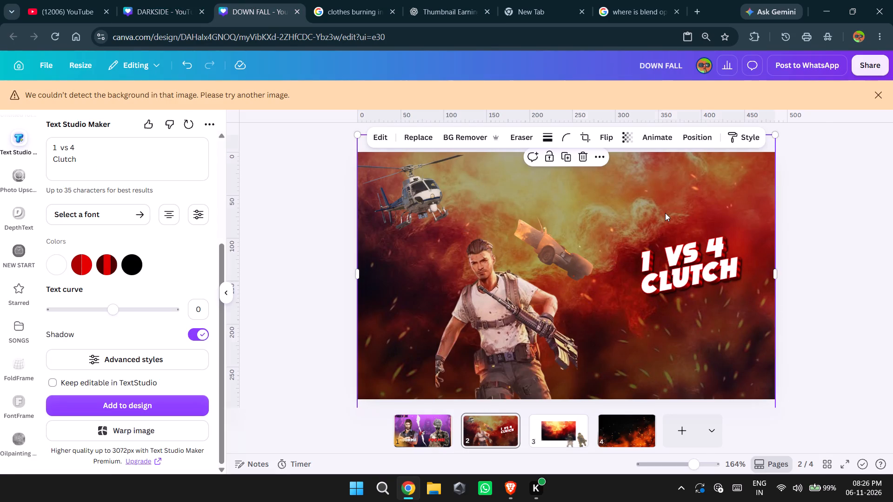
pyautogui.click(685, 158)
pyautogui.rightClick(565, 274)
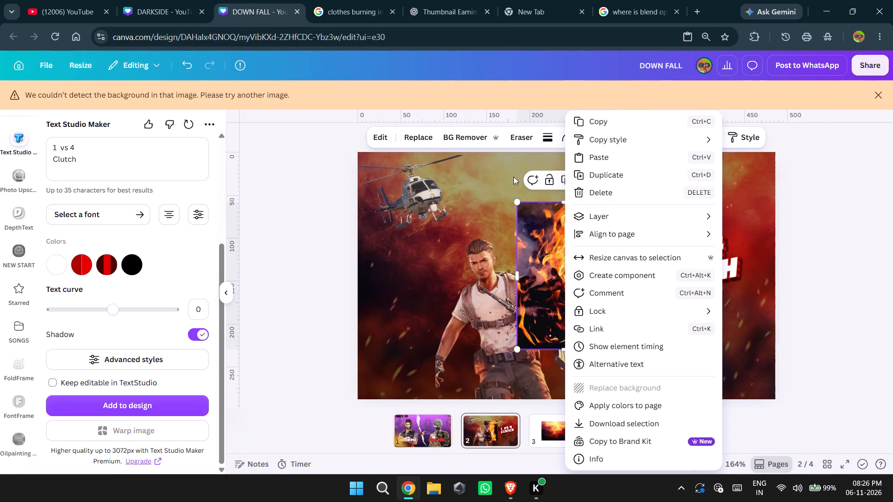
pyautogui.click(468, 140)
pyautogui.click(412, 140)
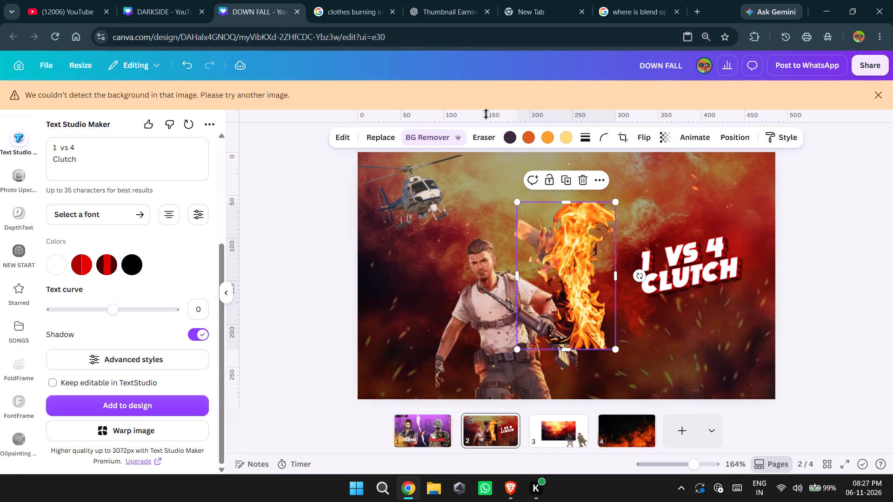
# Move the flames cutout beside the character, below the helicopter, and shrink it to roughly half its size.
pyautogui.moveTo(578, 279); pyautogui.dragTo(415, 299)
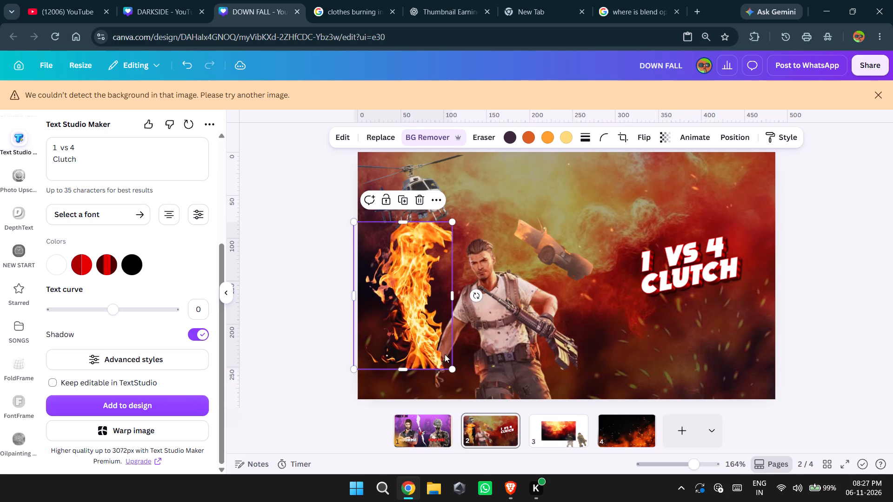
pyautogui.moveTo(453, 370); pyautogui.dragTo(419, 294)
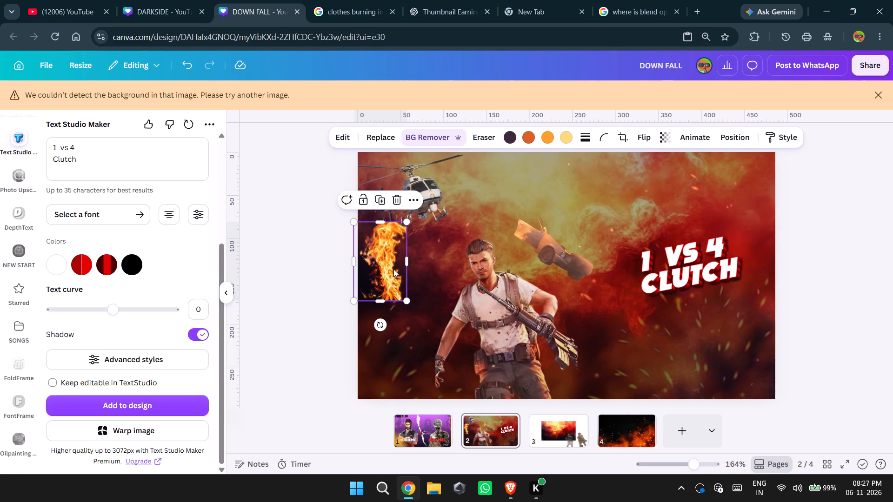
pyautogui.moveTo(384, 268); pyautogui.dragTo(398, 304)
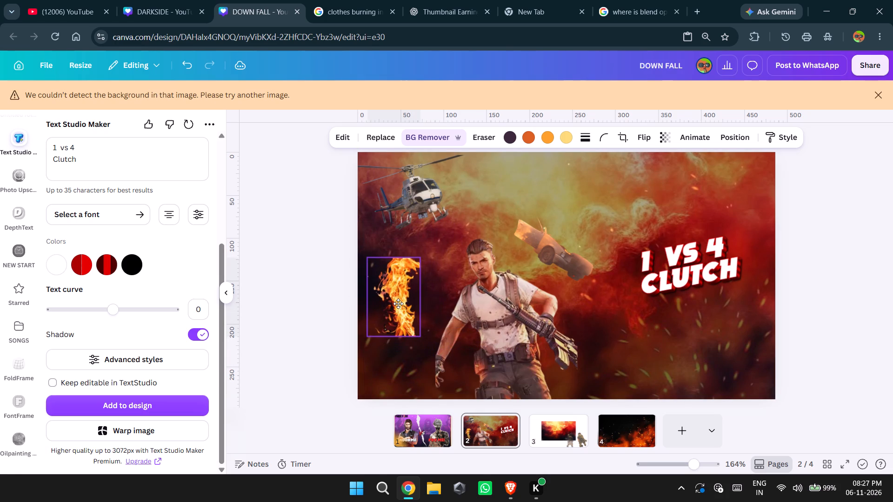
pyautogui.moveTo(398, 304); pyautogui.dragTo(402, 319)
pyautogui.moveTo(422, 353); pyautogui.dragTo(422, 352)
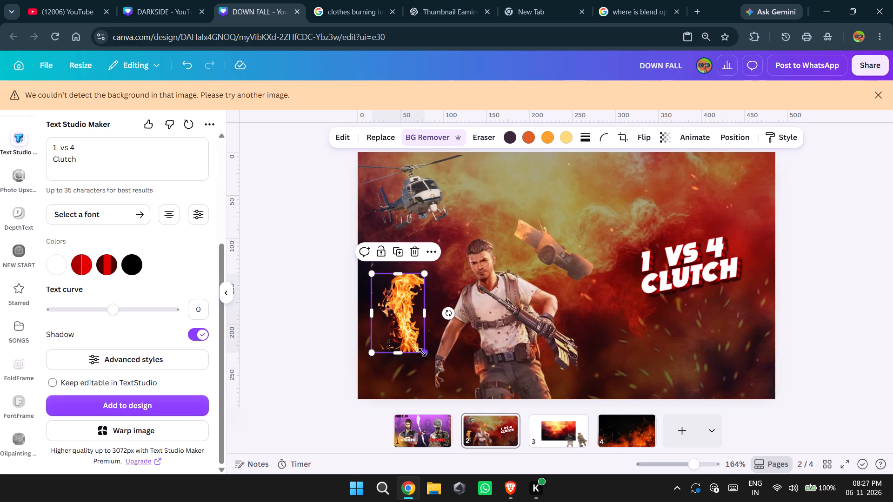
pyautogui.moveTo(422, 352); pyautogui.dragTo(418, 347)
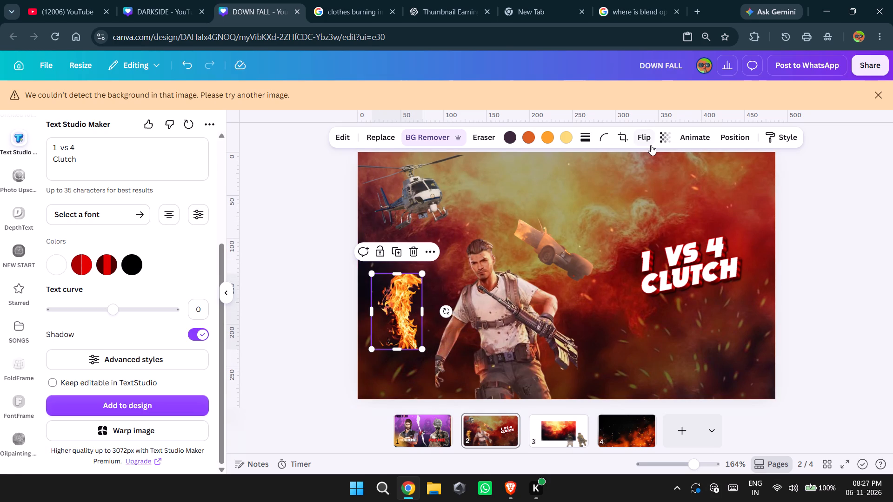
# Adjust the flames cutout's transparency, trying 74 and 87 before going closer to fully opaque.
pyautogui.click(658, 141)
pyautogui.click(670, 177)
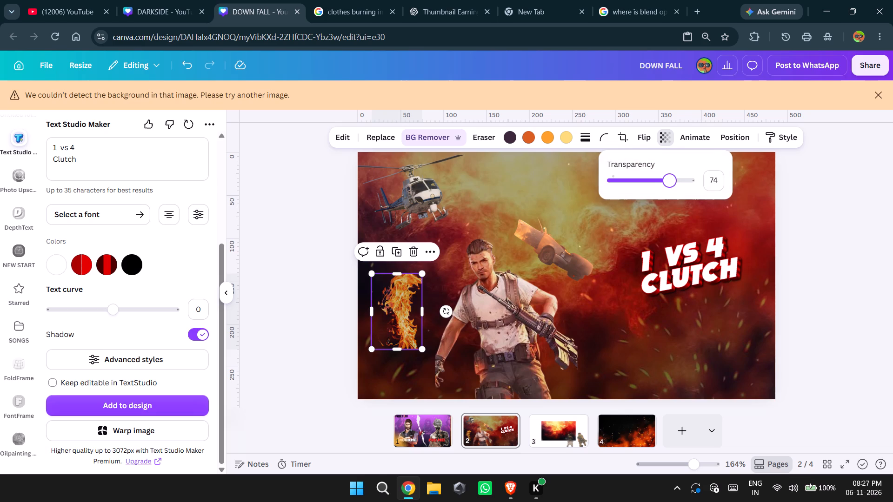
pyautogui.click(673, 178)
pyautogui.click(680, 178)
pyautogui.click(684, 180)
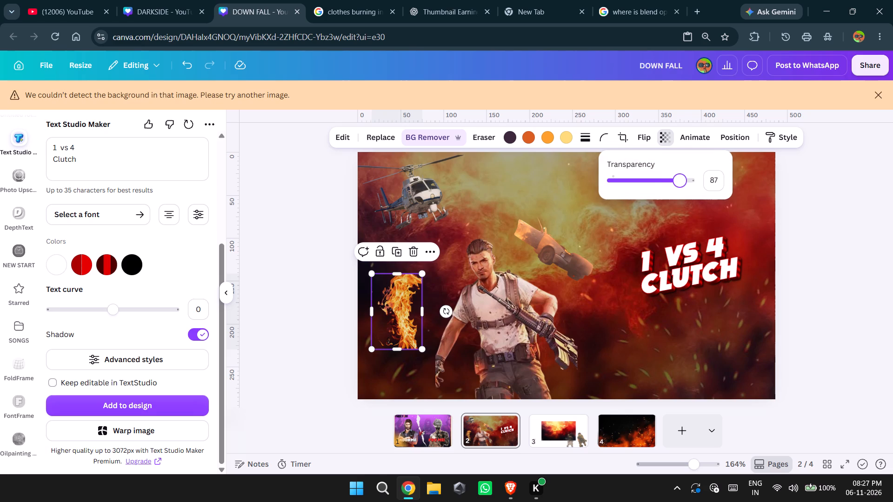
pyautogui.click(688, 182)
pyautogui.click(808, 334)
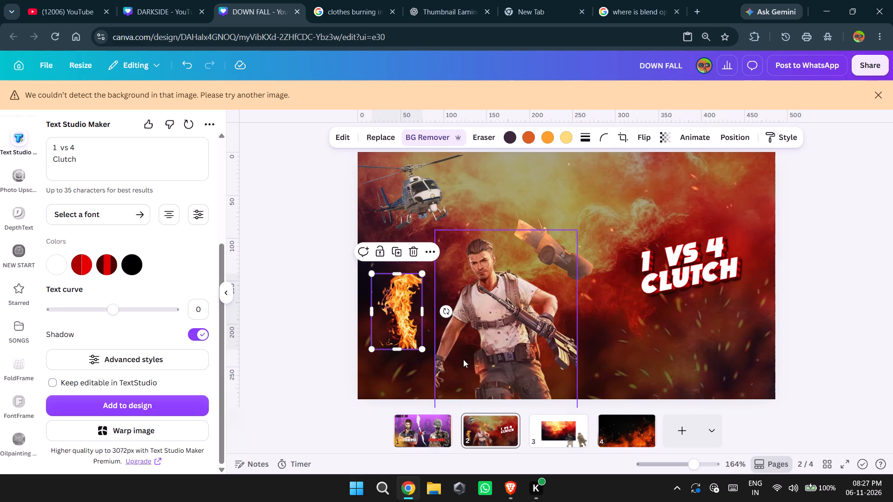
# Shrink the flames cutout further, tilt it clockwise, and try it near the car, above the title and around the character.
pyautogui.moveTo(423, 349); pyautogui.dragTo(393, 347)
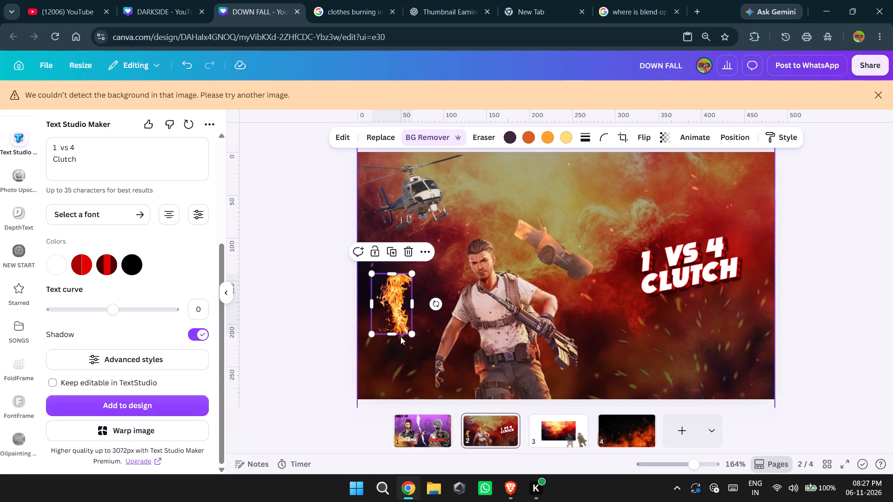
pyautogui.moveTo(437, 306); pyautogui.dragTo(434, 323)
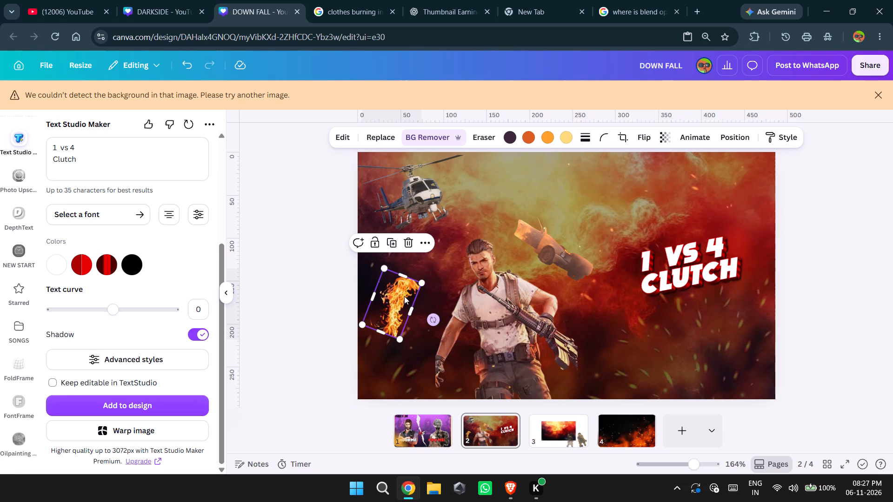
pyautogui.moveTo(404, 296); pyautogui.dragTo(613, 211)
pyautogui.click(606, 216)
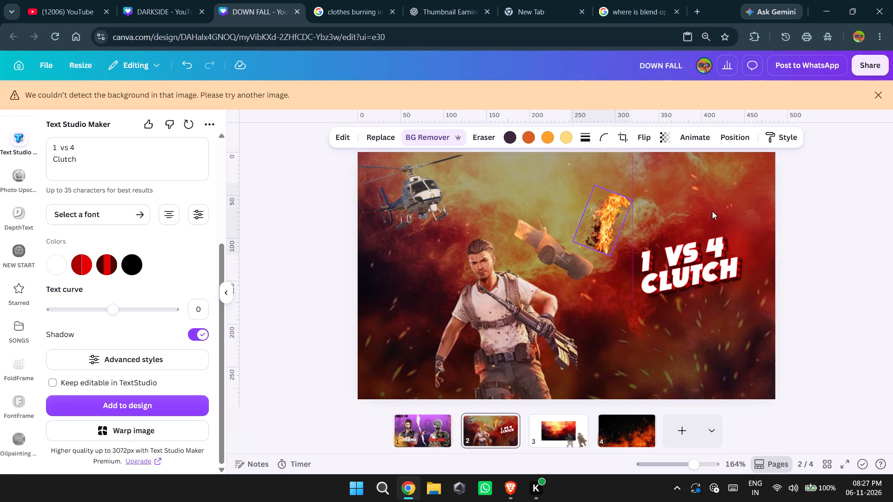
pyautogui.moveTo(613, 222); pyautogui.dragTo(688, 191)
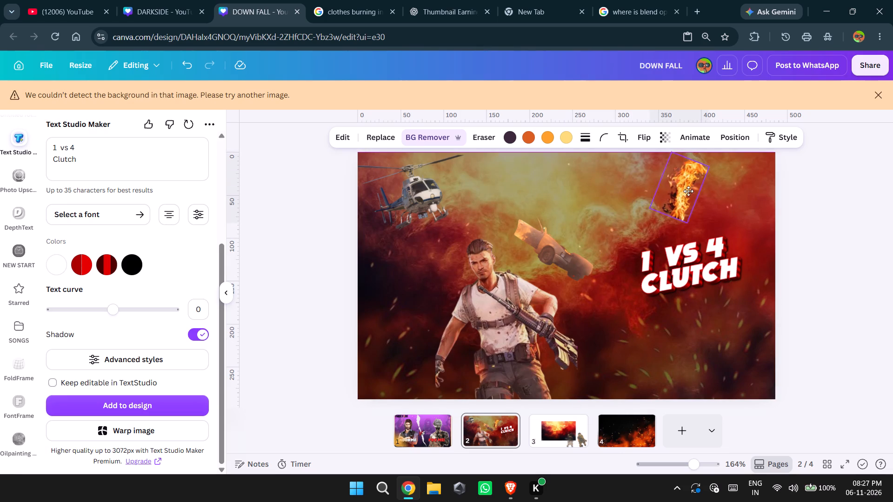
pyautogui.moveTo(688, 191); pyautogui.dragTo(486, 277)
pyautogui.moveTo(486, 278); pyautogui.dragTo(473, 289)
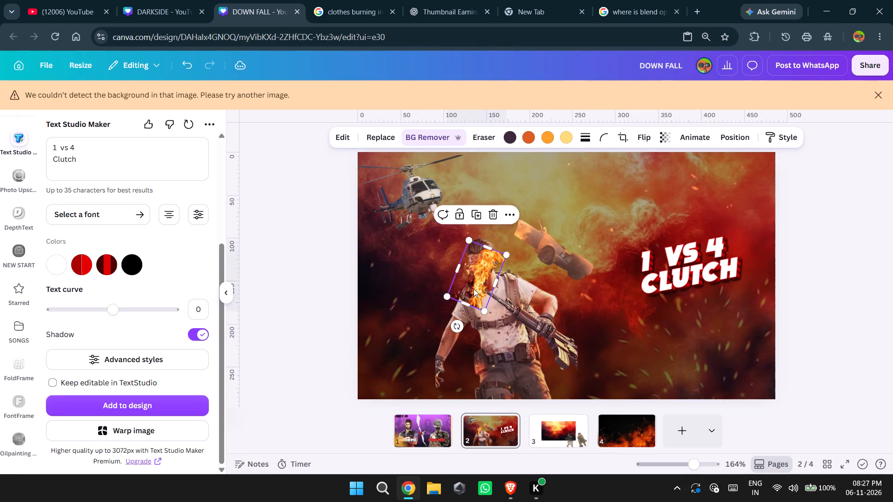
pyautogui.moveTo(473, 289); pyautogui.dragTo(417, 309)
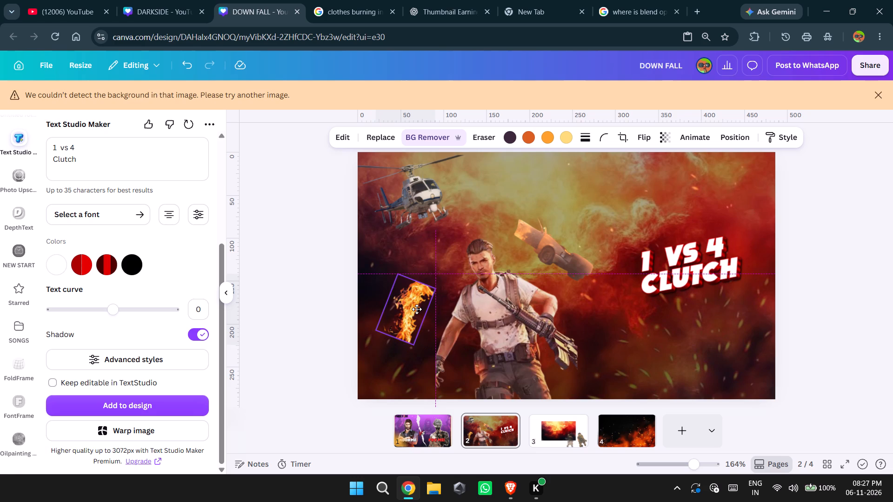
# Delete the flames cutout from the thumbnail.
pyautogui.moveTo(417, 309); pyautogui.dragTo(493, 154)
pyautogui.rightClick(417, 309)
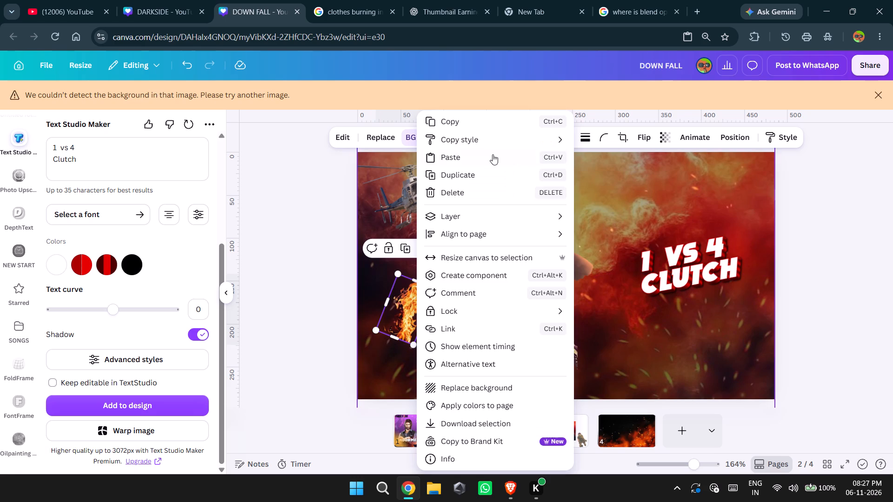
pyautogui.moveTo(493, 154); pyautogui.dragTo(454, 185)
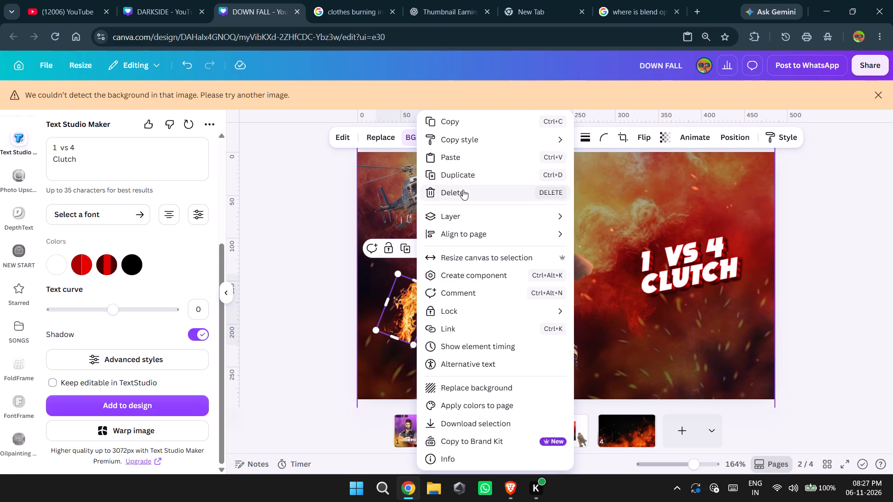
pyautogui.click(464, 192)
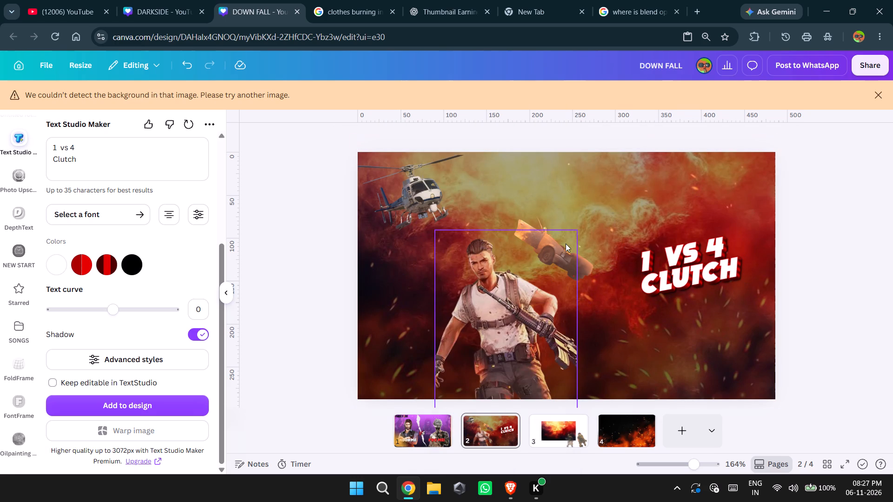
# Shift the character slightly up and to the left on the thumbnail.
pyautogui.moveTo(566, 244); pyautogui.dragTo(547, 218)
pyautogui.moveTo(501, 291); pyautogui.dragTo(504, 307)
pyautogui.click(504, 307)
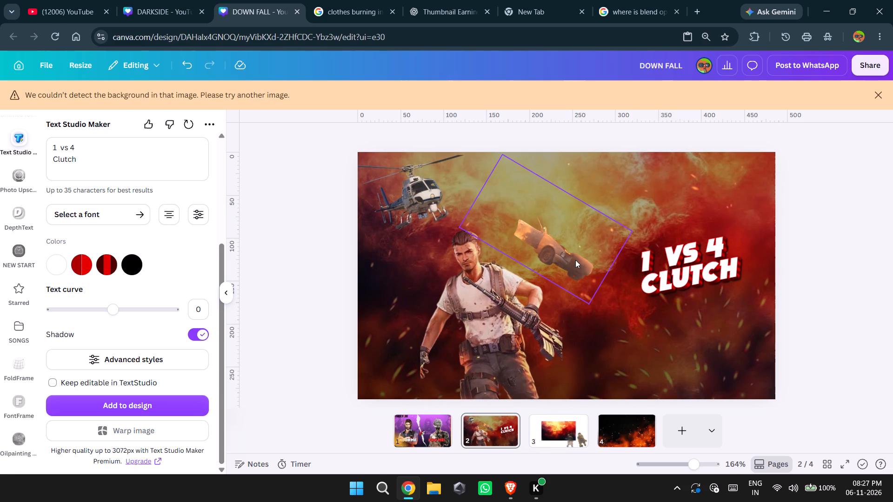
# Move the falling car slightly right and down, into the gap between the character and the 1 VS 4 CLUTCH title.
pyautogui.click(575, 260)
pyautogui.moveTo(575, 260); pyautogui.dragTo(599, 214)
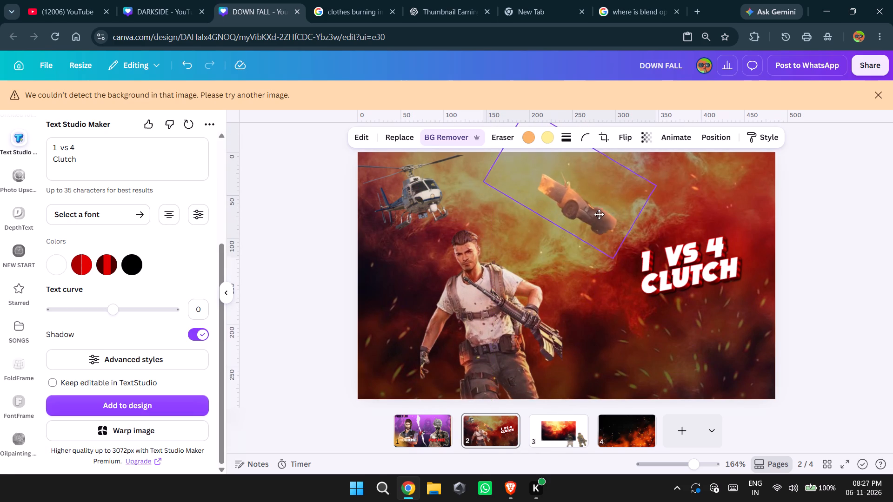
pyautogui.moveTo(599, 214); pyautogui.dragTo(606, 276)
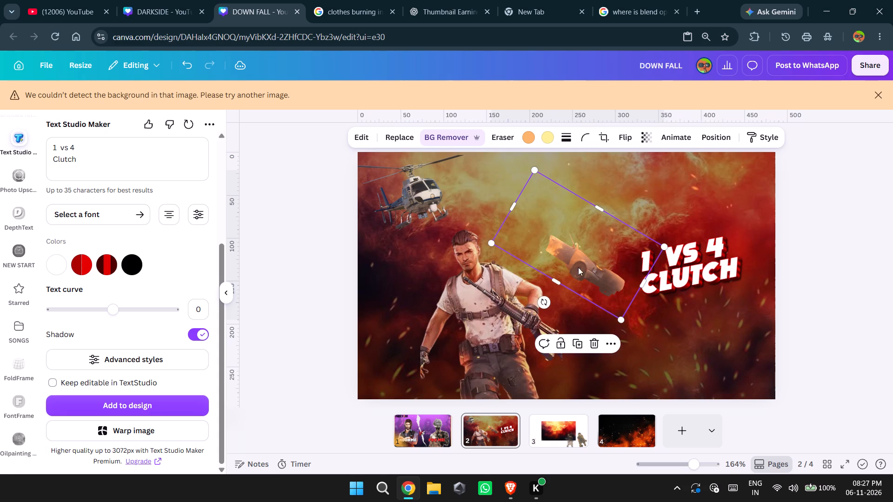
# Reposition the helicopter so its image frame sits flush in the thumbnail's top-left corner.
pyautogui.moveTo(423, 201); pyautogui.dragTo(420, 209)
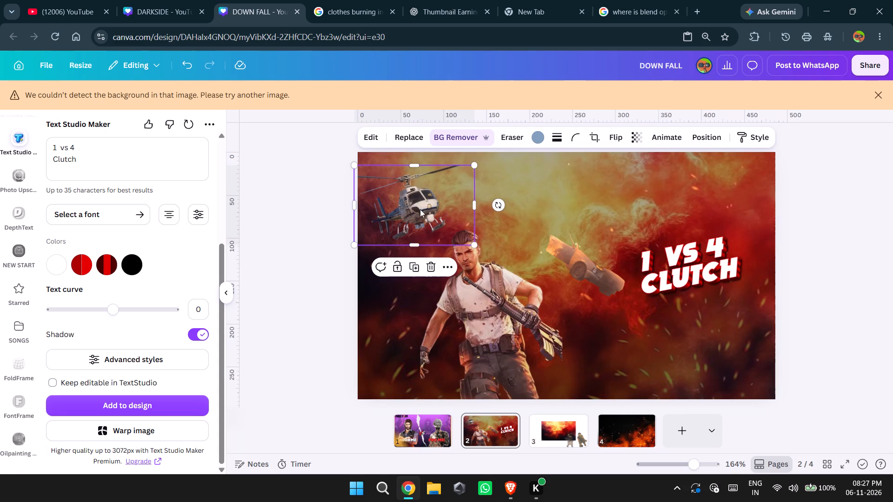
pyautogui.moveTo(425, 201); pyautogui.dragTo(427, 191)
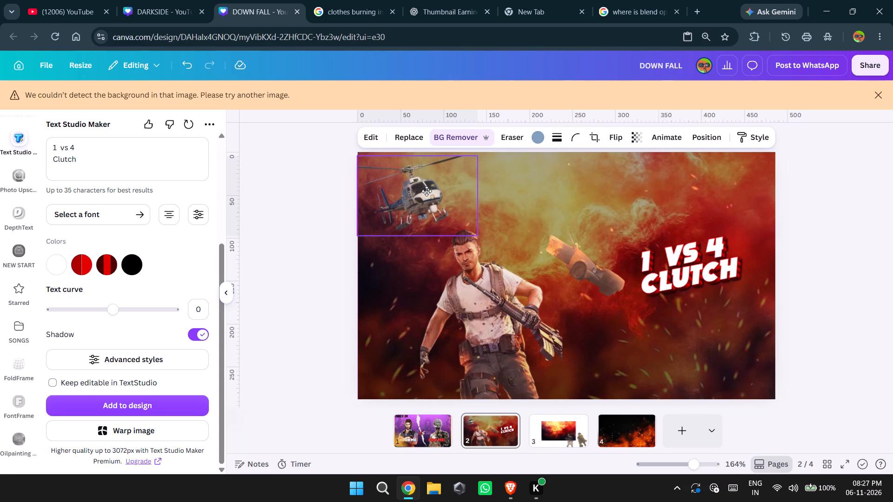
pyautogui.moveTo(427, 191); pyautogui.dragTo(427, 192)
pyautogui.moveTo(427, 192); pyautogui.dragTo(427, 187)
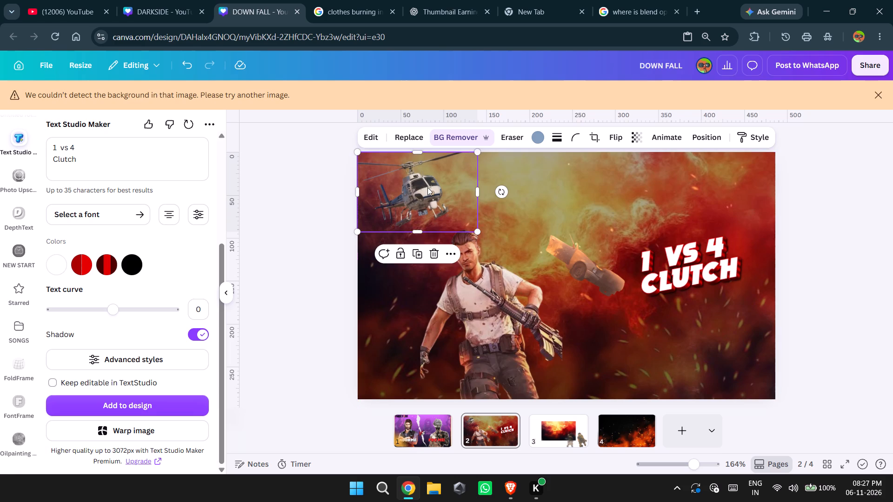
pyautogui.click(427, 187)
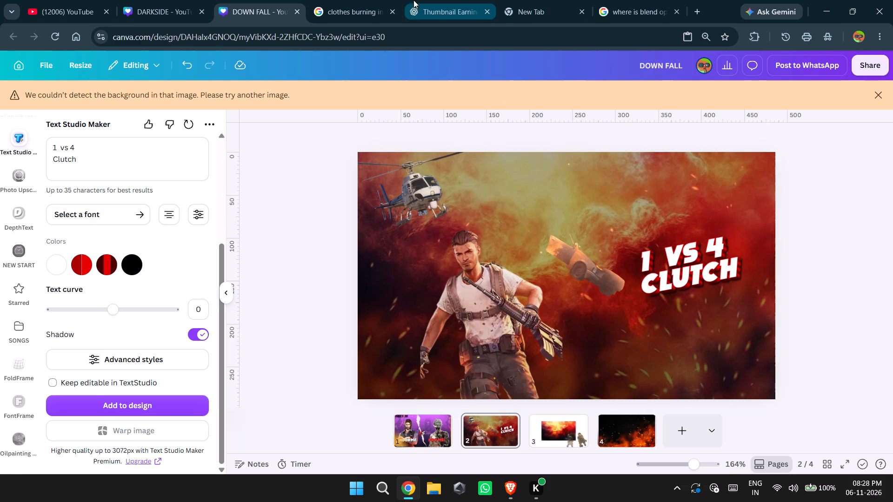
# Change the Google image search to "characters in battle feild" and accept the corrected spelling "battlefield".
pyautogui.click(333, 0)
pyautogui.click(268, 3)
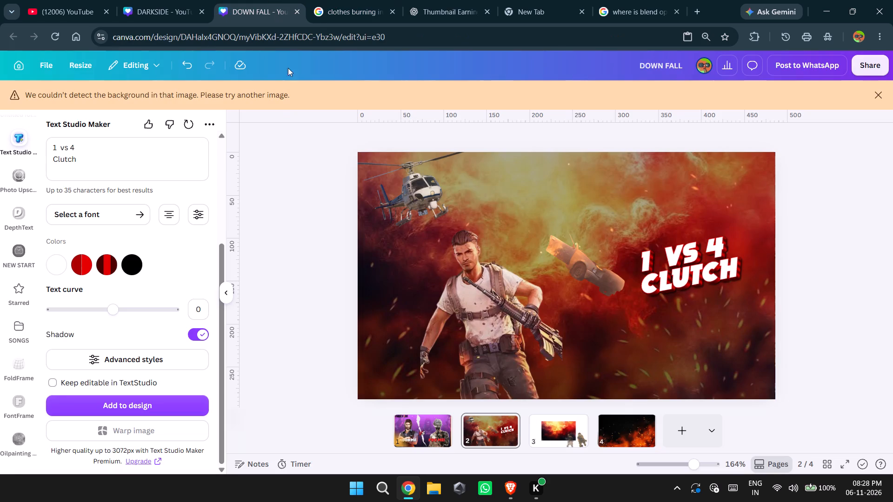
pyautogui.click(327, 0)
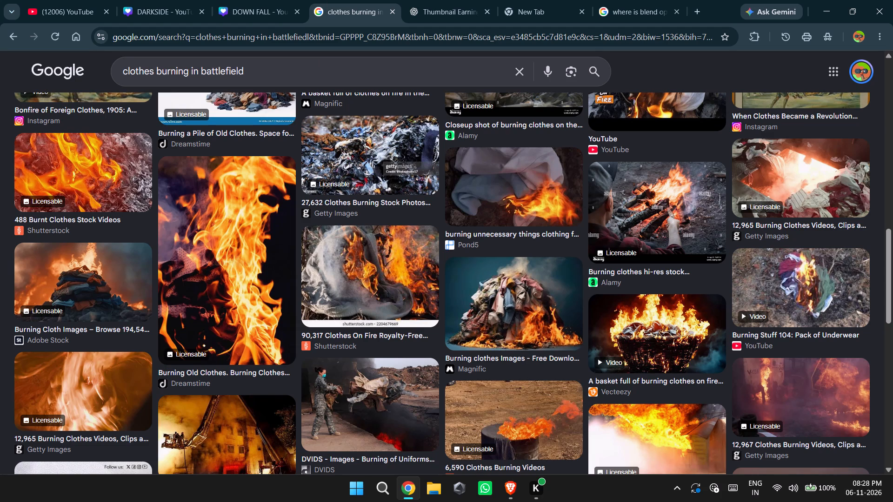
pyautogui.click(192, 69)
pyautogui.press('BackSpace')
pyautogui.press('BackSpace')
pyautogui.press('BackSpace')
pyautogui.press('BackSpace')
pyautogui.press('BackSpace')
pyautogui.press('BackSpace')
pyautogui.press('BackSpace')
pyautogui.press('BackSpace')
pyautogui.press('BackSpace')
pyautogui.press('BackSpace')
pyautogui.press('BackSpace')
pyautogui.press('BackSpace')
pyautogui.press('BackSpace')
pyautogui.press('BackSpace')
pyautogui.press('BackSpace')
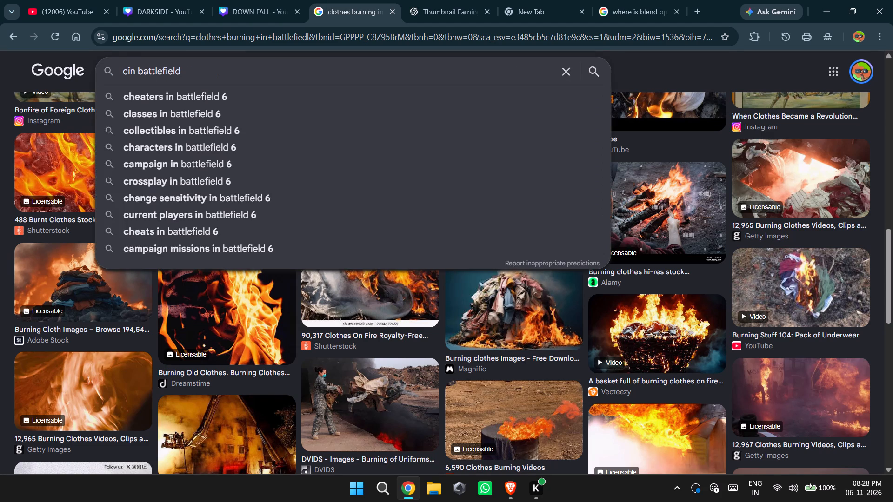
pyautogui.click(315, 82)
pyautogui.press('BackSpace')
pyautogui.press('BackSpace')
pyautogui.press('BackSpace')
pyautogui.press('BackSpace')
pyautogui.press('BackSpace')
pyautogui.press('BackSpace')
pyautogui.press('BackSpace')
pyautogui.press('BackSpace')
pyautogui.press('BackSpace')
pyautogui.press('BackSpace')
pyautogui.press('BackSpace')
pyautogui.press('BackSpace')
pyautogui.press('BackSpace')
pyautogui.press('BackSpace')
pyautogui.press('BackSpace')
pyautogui.press('BackSpace')
pyautogui.press('BackSpace')
pyautogui.press('BackSpace')
pyautogui.press('BackSpace')
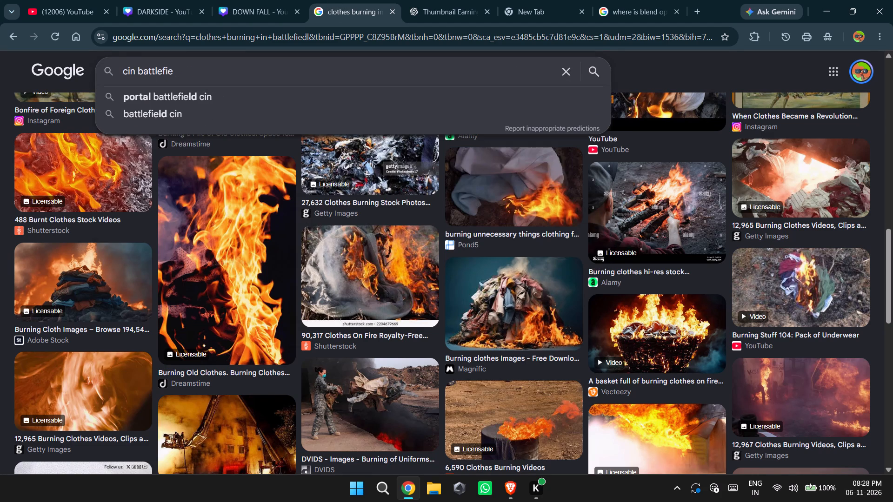
pyautogui.write('characters in battle f')
pyautogui.write('eild')
pyautogui.press('Return')
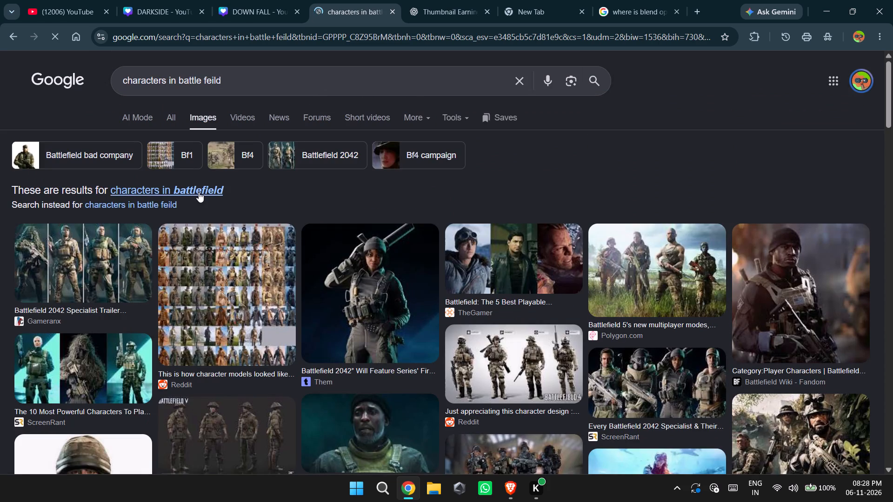
pyautogui.click(199, 192)
# Extend the image search query to "characters in battlefield free fire" and run it.
pyautogui.click(162, 84)
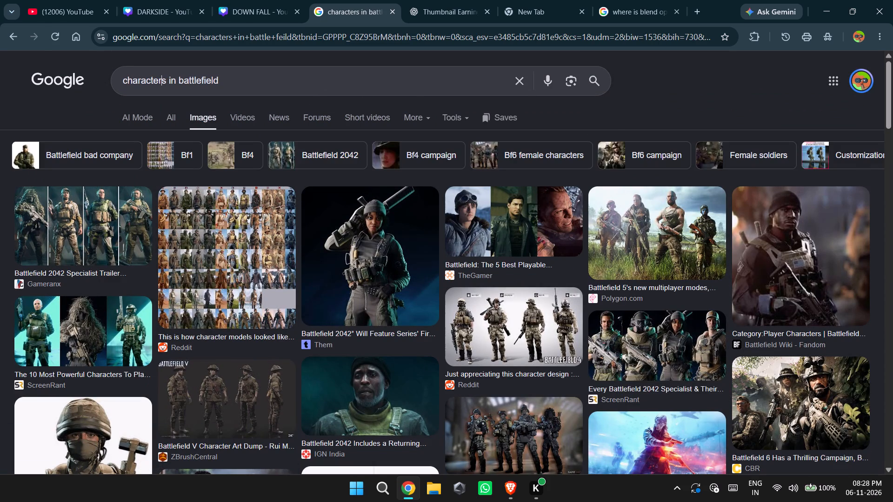
pyautogui.moveTo(276, 73); pyautogui.dragTo(275, 88)
pyautogui.press('space')
pyautogui.write('fer')
pyautogui.press('BackSpace')
pyautogui.press('r')
pyautogui.press('BackSpace')
pyautogui.press('BackSpace')
pyautogui.write('ree fire')
pyautogui.press('Return')
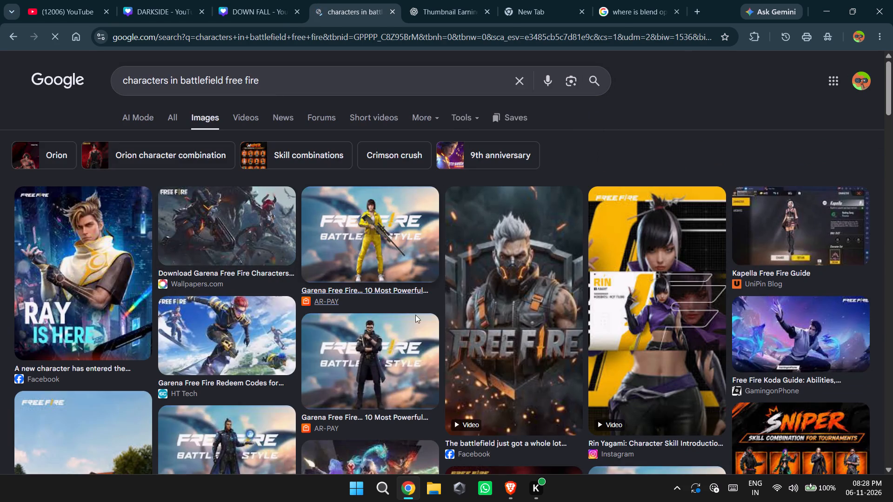
# Browse the Free Fire image results and preview the Wallpapers.com picture of the rifle-carrying character in front of an explosion.
pyautogui.scroll(-2, 415, 315)
pyautogui.scroll(3, 415, 315)
pyautogui.scroll(-3, 415, 315)
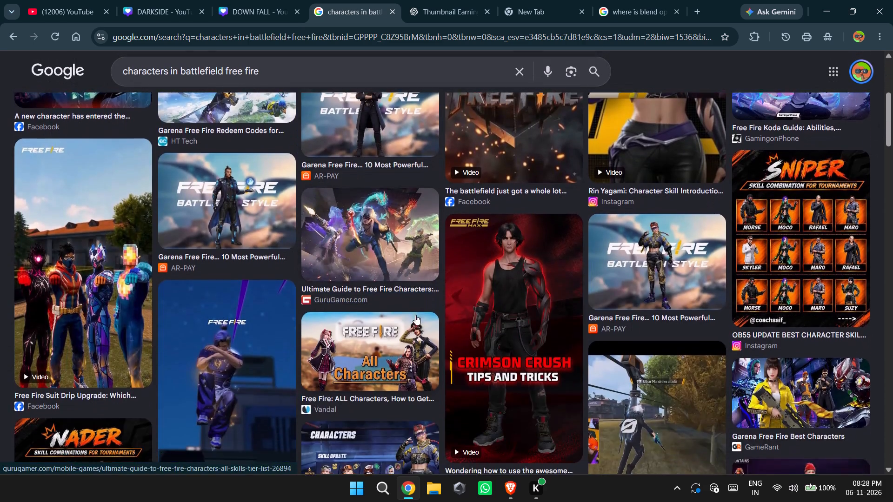
pyautogui.scroll(-6, 415, 315)
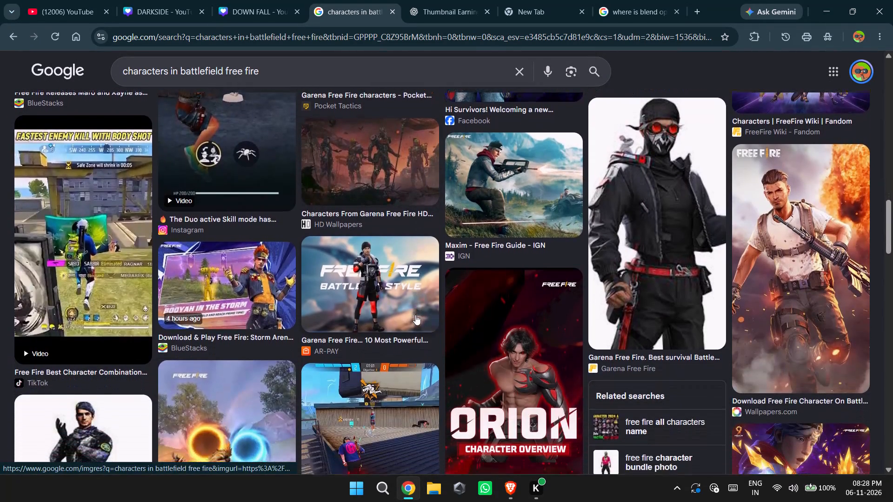
pyautogui.scroll(-4, 415, 315)
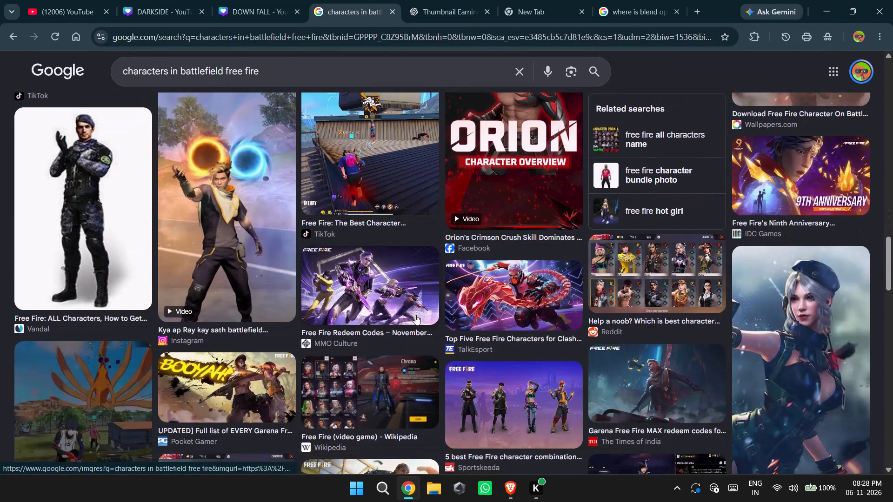
pyautogui.scroll(2, 583, 231)
pyautogui.click(785, 229)
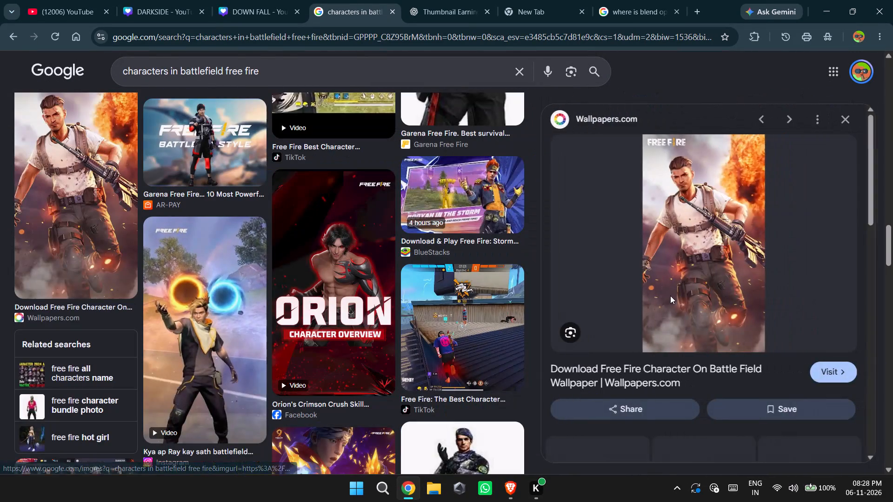
# Find the Wallpapers.com image of four Free Fire characters walking side by side among the related images and copy it.
pyautogui.scroll(-5, 670, 296)
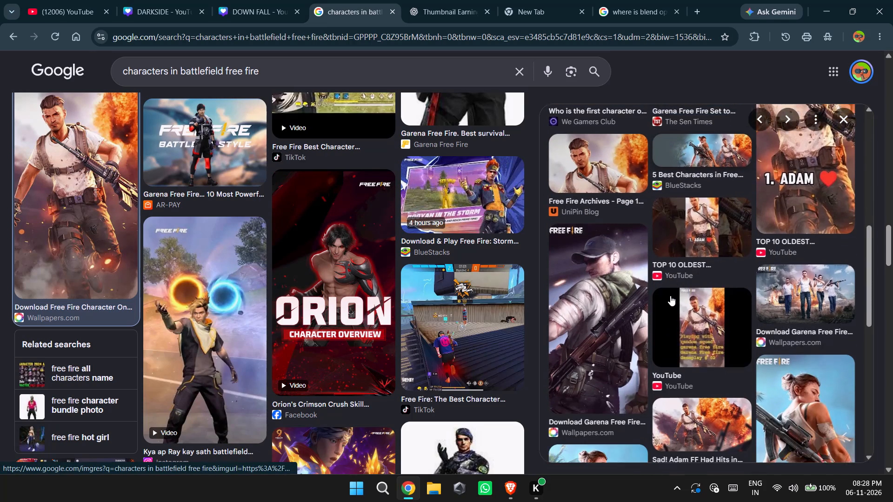
pyautogui.scroll(-3, 670, 296)
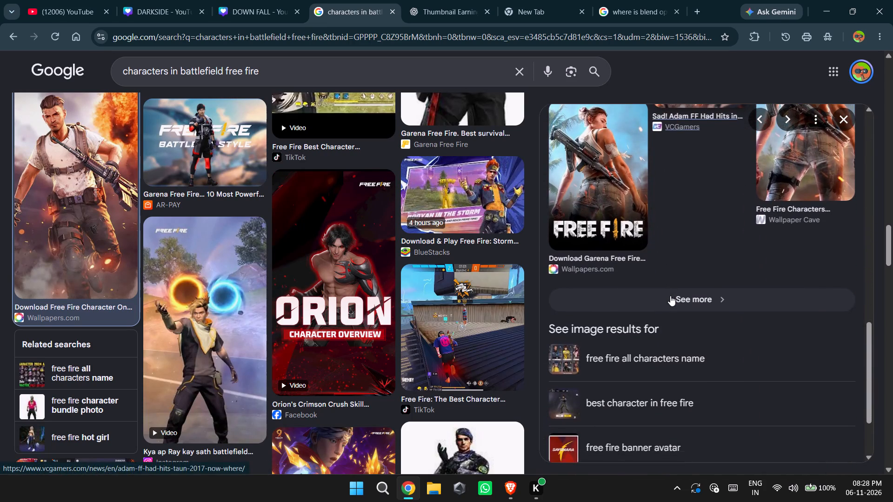
pyautogui.scroll(3, 670, 296)
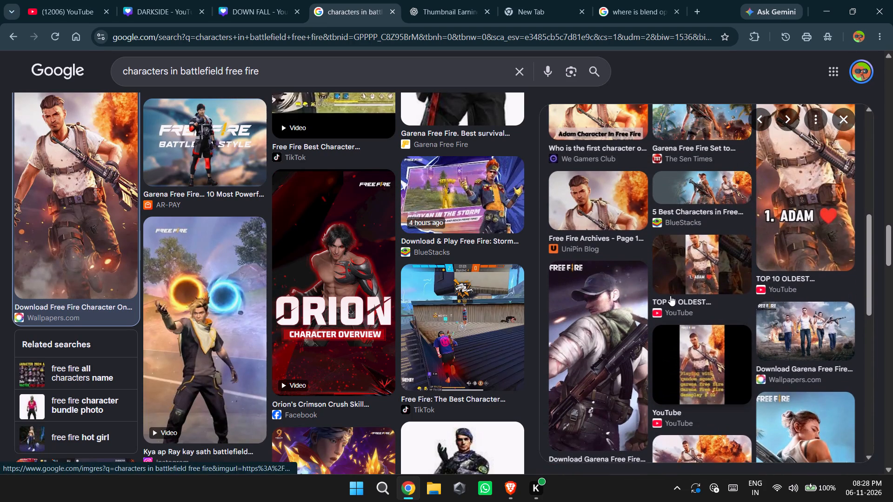
pyautogui.rightClick(800, 324)
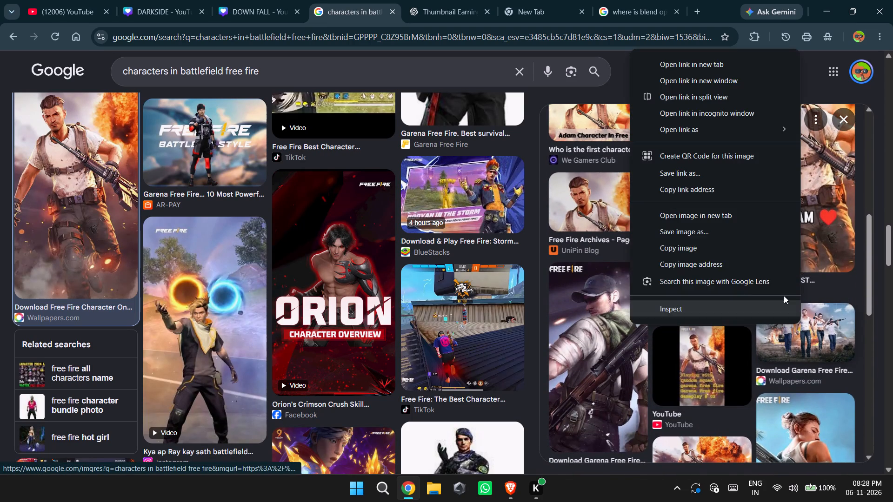
pyautogui.click(680, 251)
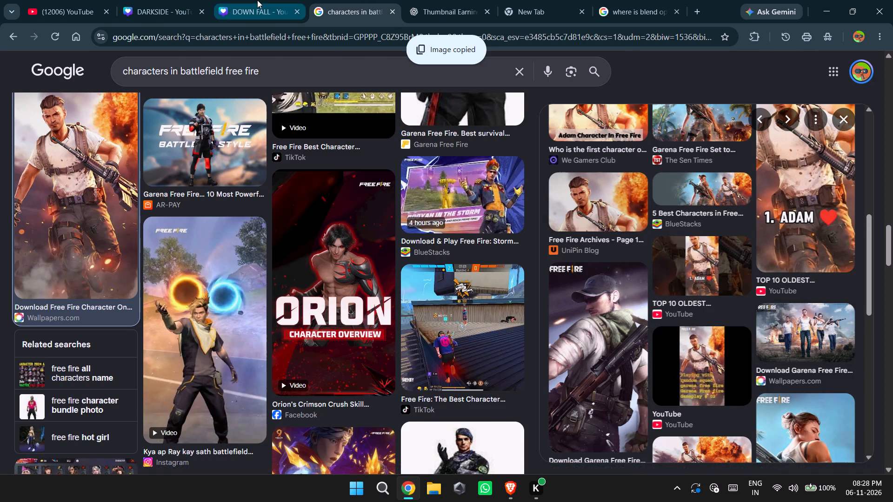
# Paste the copied four-character image onto page 2 of the DOWN FALL design and remove its background.
pyautogui.click(257, 0)
pyautogui.rightClick(584, 218)
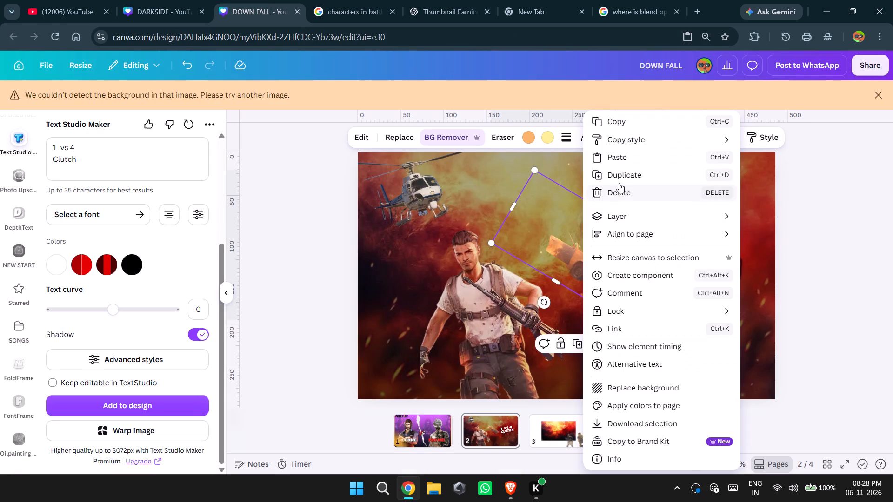
pyautogui.click(617, 163)
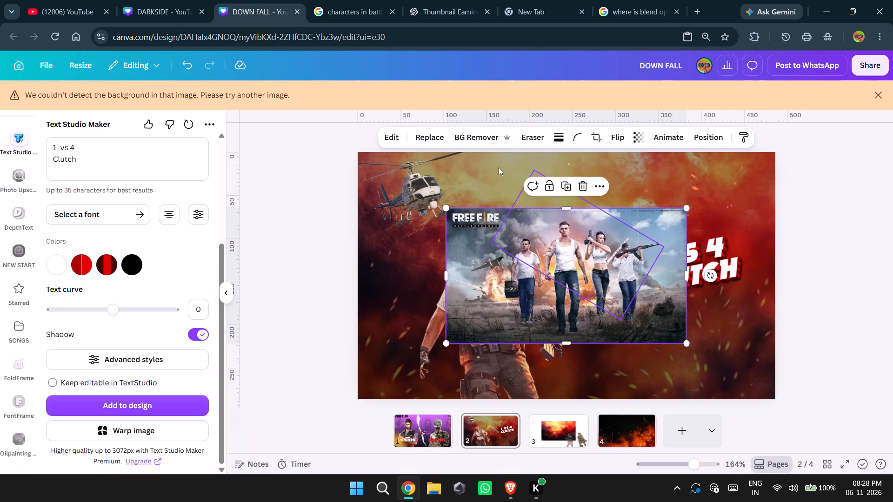
pyautogui.click(476, 138)
# Shift the large rifle-holding character slightly left, clear of the middle of the thumbnail.
pyautogui.click(432, 362)
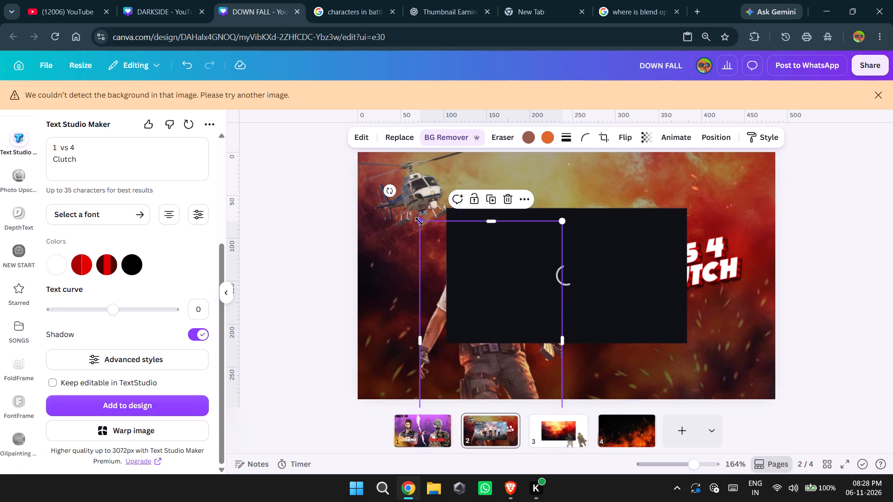
pyautogui.moveTo(419, 221); pyautogui.dragTo(405, 231)
pyautogui.moveTo(472, 294); pyautogui.dragTo(453, 296)
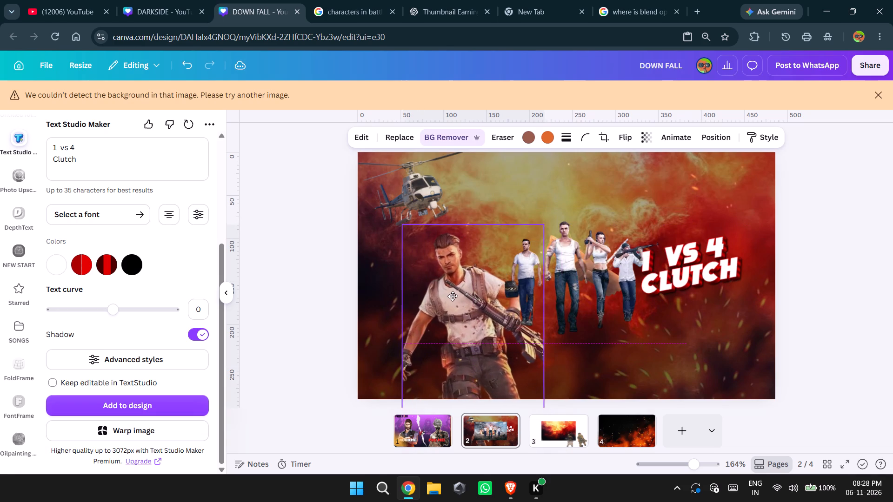
pyautogui.moveTo(453, 296); pyautogui.dragTo(451, 294)
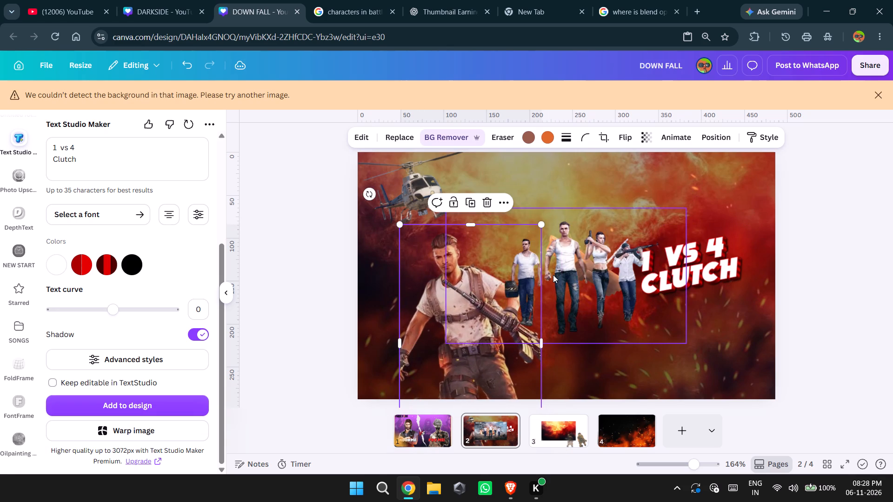
# Move the four-character group below the 1 VS 4 CLUTCH title and shrink it to about 200 wide, beside the main character's rifle.
pyautogui.click(553, 275)
pyautogui.moveTo(553, 275); pyautogui.dragTo(629, 342)
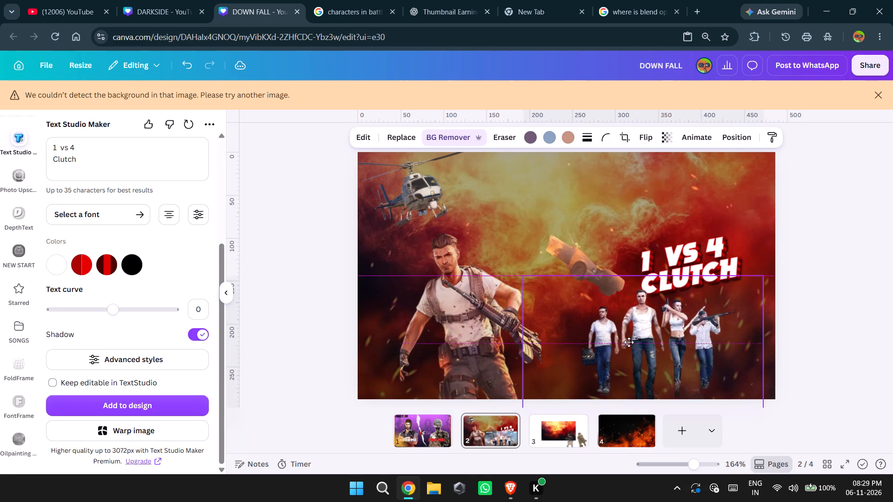
pyautogui.moveTo(629, 342); pyautogui.dragTo(609, 333)
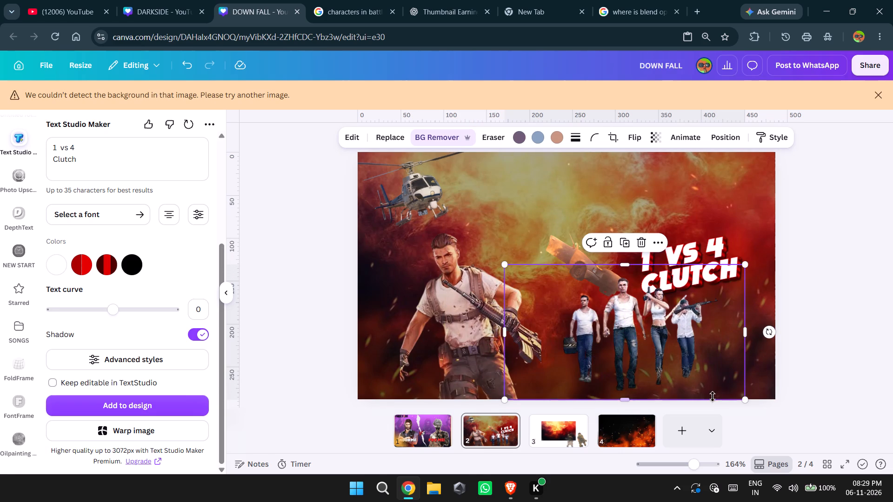
pyautogui.moveTo(744, 398); pyautogui.dragTo(665, 375)
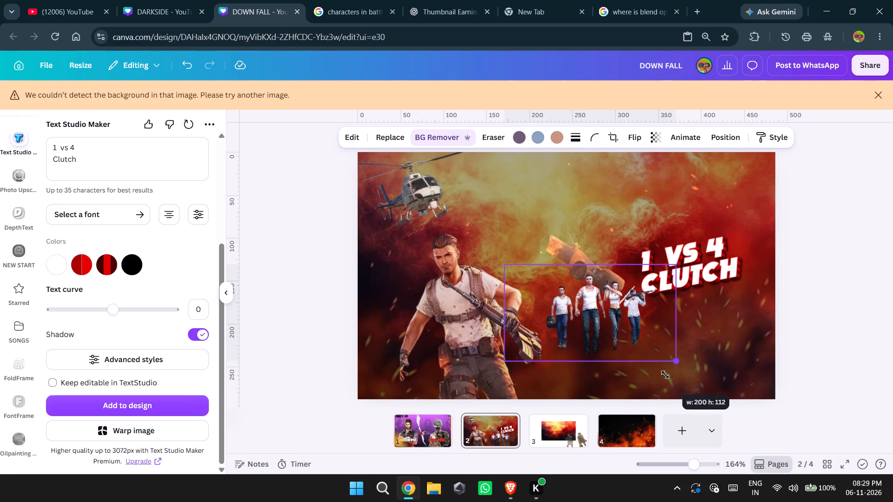
pyautogui.moveTo(665, 375); pyautogui.dragTo(671, 377)
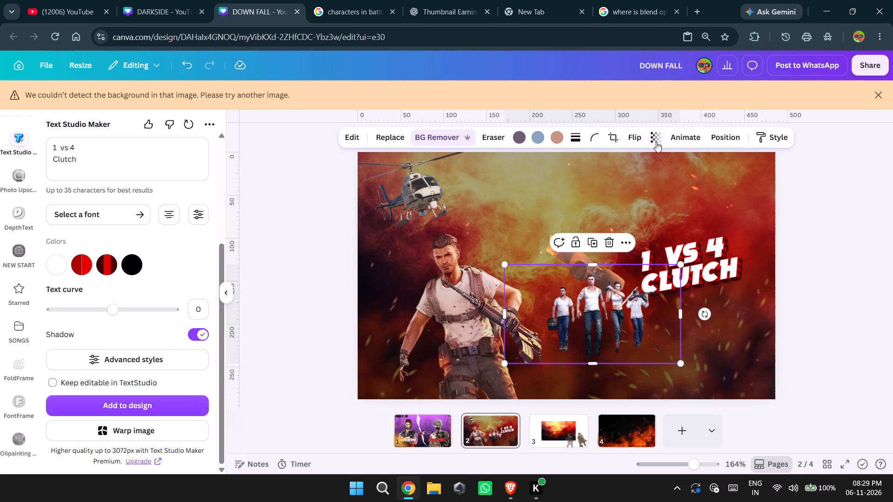
# Set the four-character group's transparency to 90.
pyautogui.click(658, 142)
pyautogui.click(666, 179)
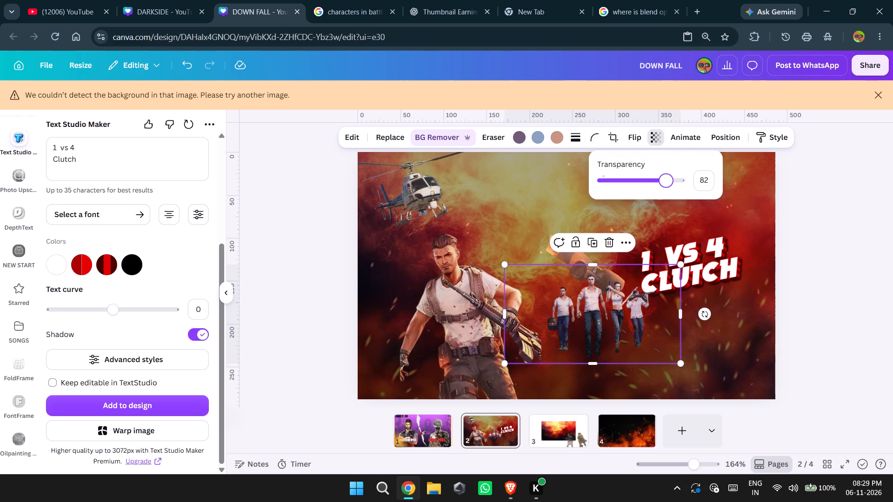
pyautogui.click(670, 179)
pyautogui.click(673, 181)
pyautogui.click(682, 181)
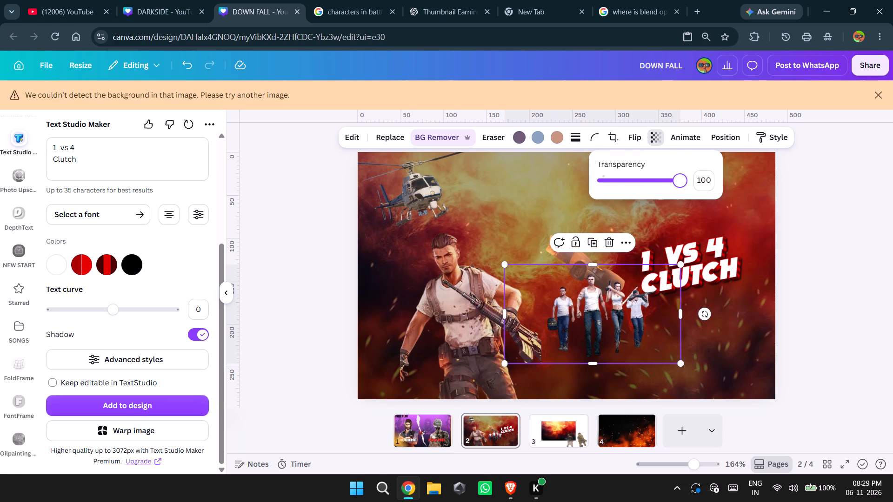
pyautogui.click(678, 182)
pyautogui.press('Left')
pyautogui.press('Left')
pyautogui.press('Left')
pyautogui.press('Left')
pyautogui.press('Left')
pyautogui.press('Left')
pyautogui.press('Right')
pyautogui.press('Left')
pyautogui.press('Left')
pyautogui.press('Left')
pyautogui.press('Left')
pyautogui.press('Left')
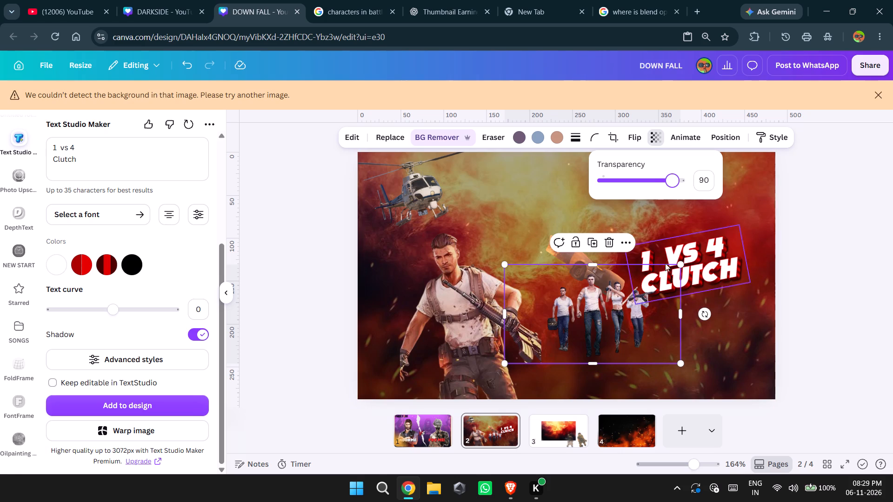
# Move the 1 VS 4 CLUTCH title up and slightly left, and place the four-character group directly beneath it.
pyautogui.moveTo(597, 319); pyautogui.dragTo(599, 333)
pyautogui.moveTo(694, 258); pyautogui.dragTo(658, 232)
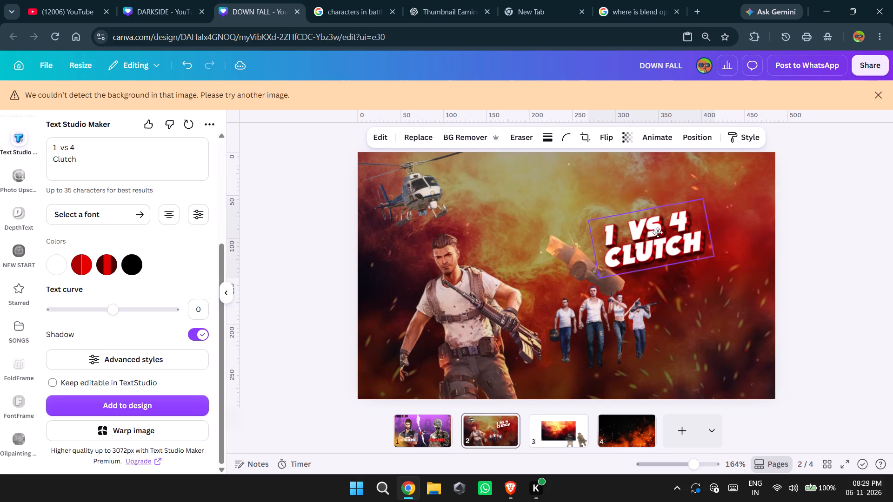
pyautogui.moveTo(658, 232); pyautogui.dragTo(668, 225)
pyautogui.click(617, 319)
pyautogui.moveTo(617, 319); pyautogui.dragTo(618, 324)
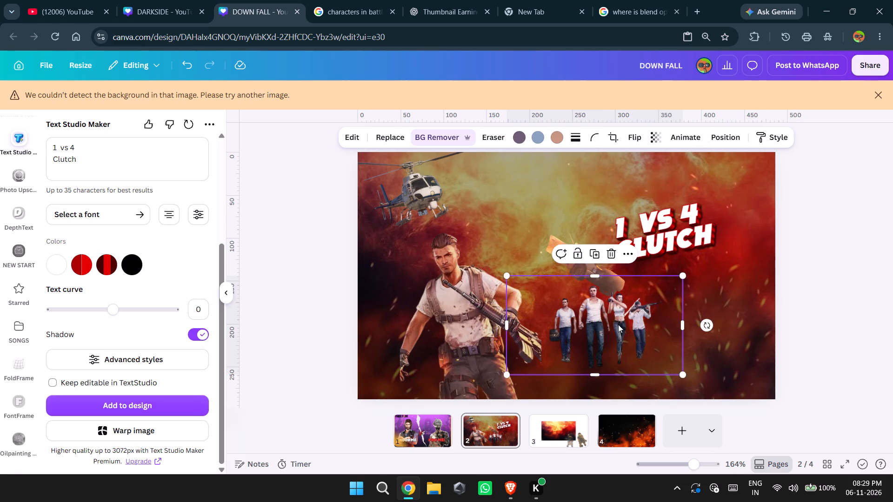
pyautogui.moveTo(618, 324); pyautogui.dragTo(700, 306)
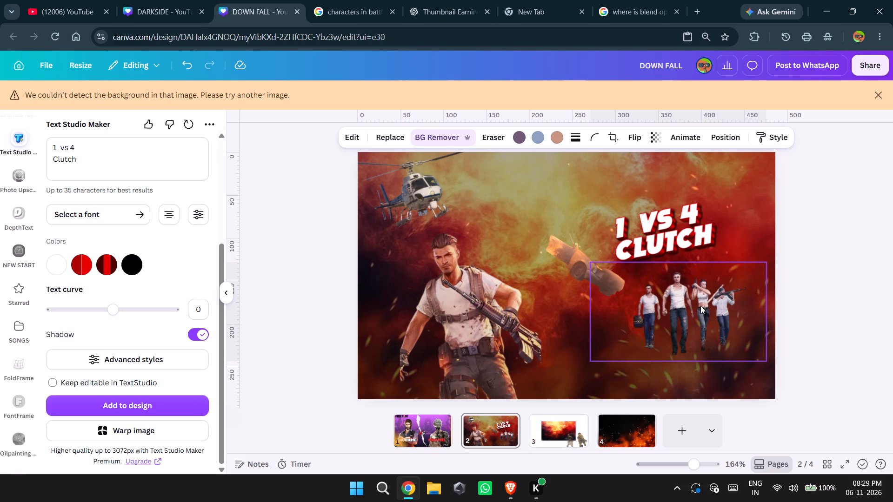
pyautogui.moveTo(678, 322); pyautogui.dragTo(644, 331)
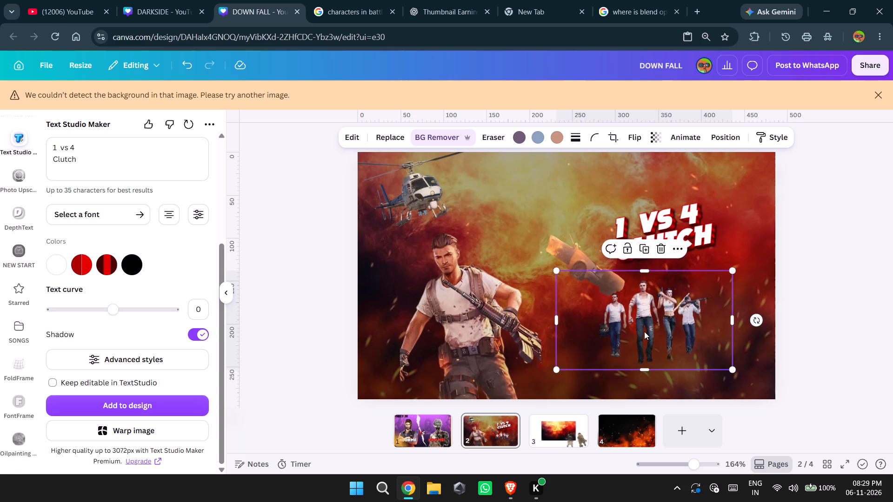
pyautogui.click(644, 331)
# Move the main character against the thumbnail's left edge and enlarge it slightly.
pyautogui.moveTo(471, 335); pyautogui.dragTo(434, 334)
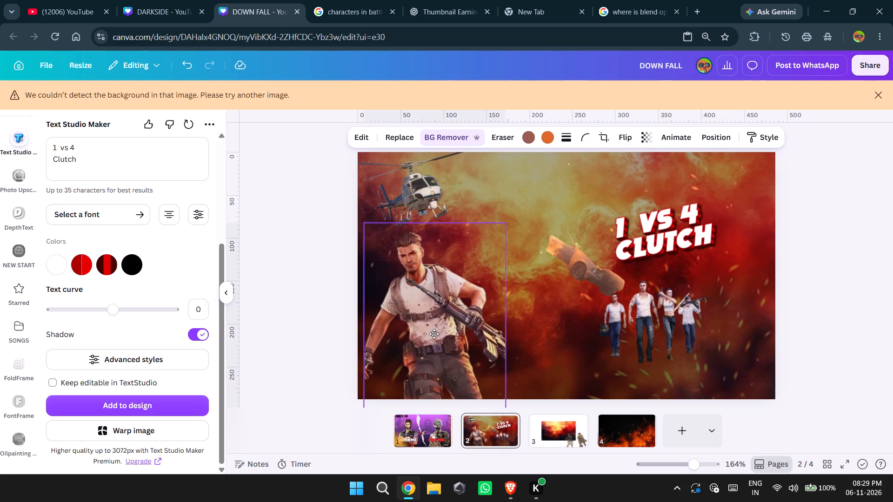
pyautogui.moveTo(434, 334); pyautogui.dragTo(428, 335)
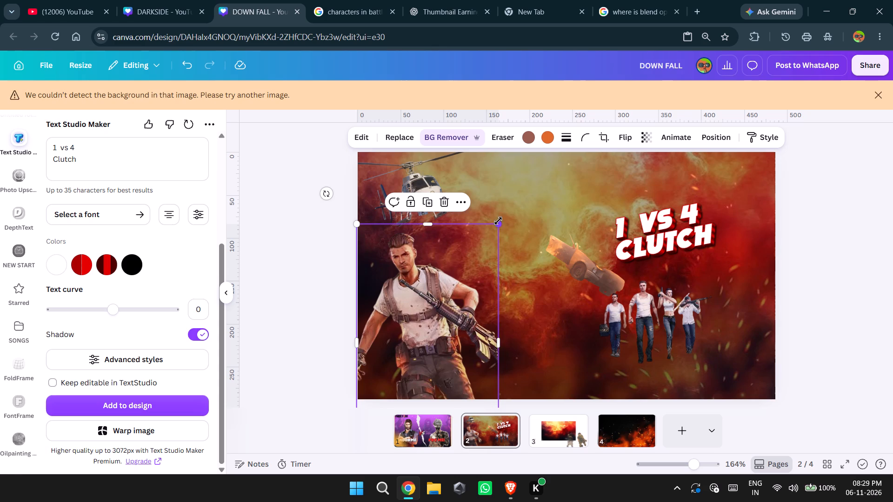
pyautogui.moveTo(499, 224); pyautogui.dragTo(508, 224)
pyautogui.click(534, 317)
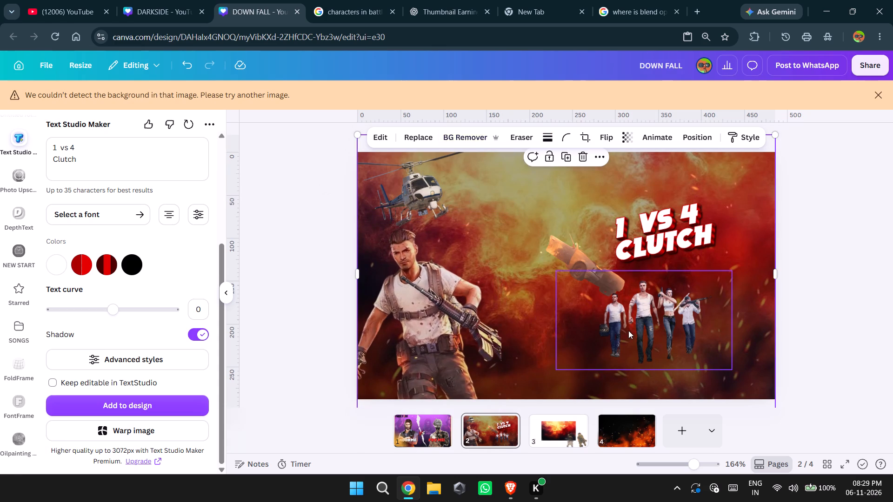
# Shift the four-character group slightly left and down, below the falling car.
pyautogui.click(628, 330)
pyautogui.moveTo(620, 330); pyautogui.dragTo(609, 338)
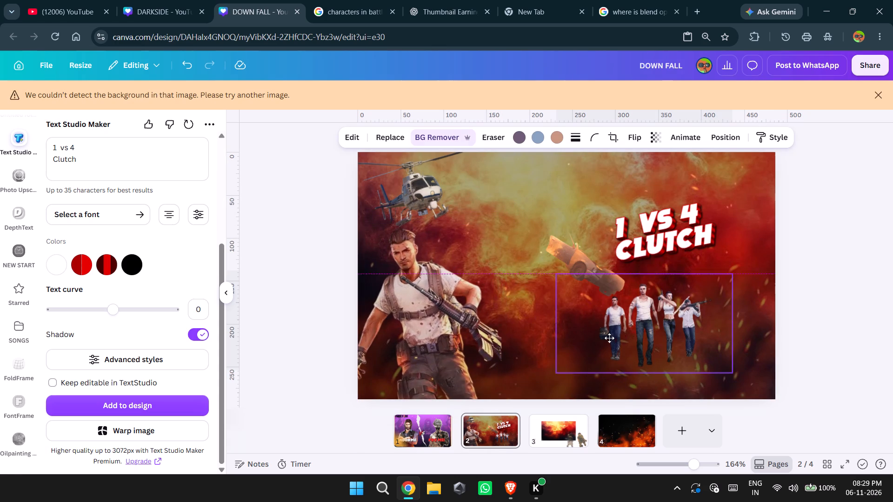
pyautogui.moveTo(609, 338); pyautogui.dragTo(601, 336)
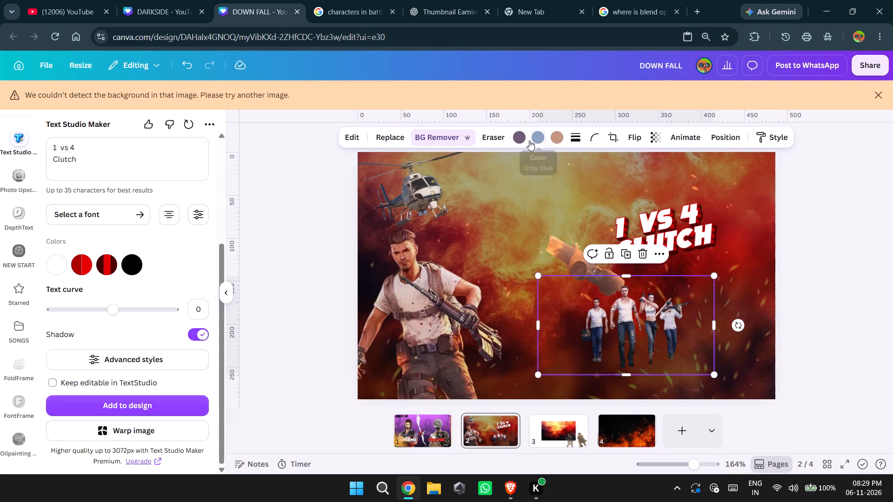
# Look through the Free Fire character images on Google for an alternative enemy group, copying the four-character wallpaper and browsing its related pictures.
pyautogui.click(367, 0)
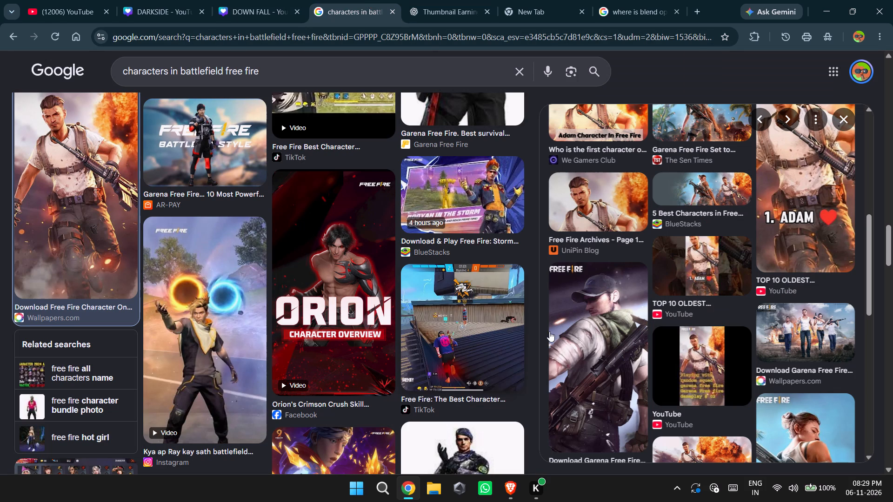
pyautogui.scroll(4, 694, 231)
pyautogui.scroll(-5, 694, 231)
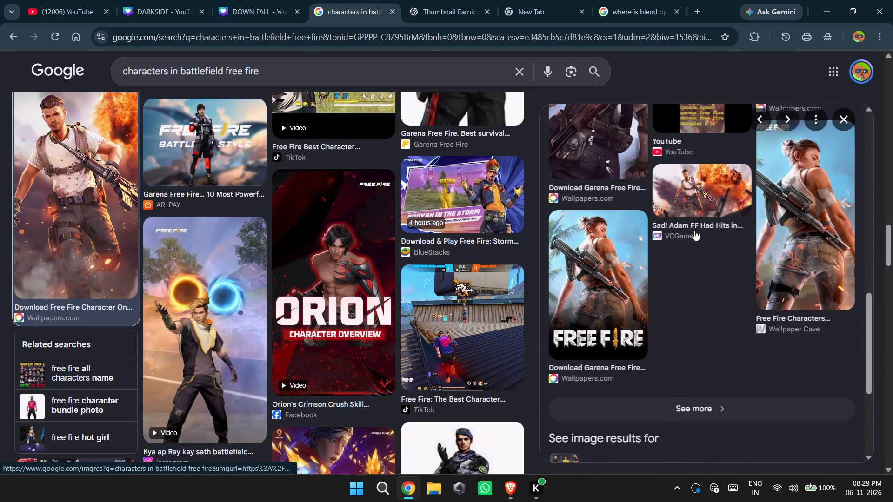
pyautogui.scroll(2, 775, 192)
pyautogui.rightClick(785, 197)
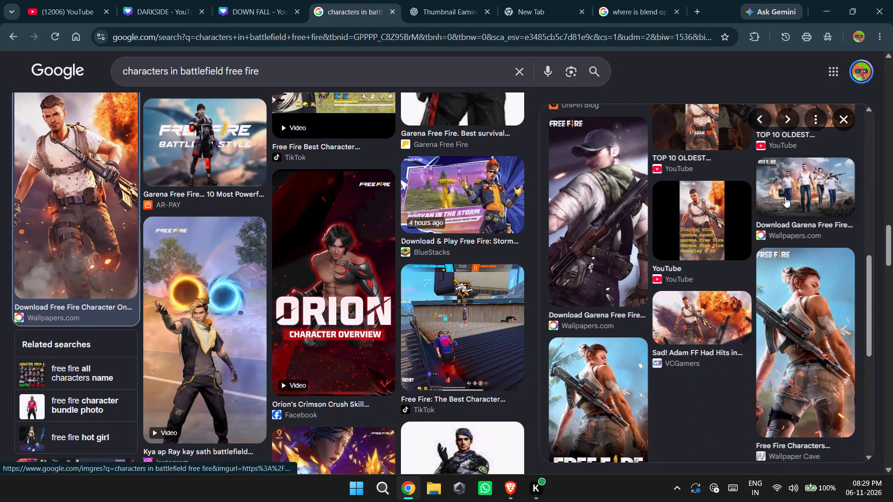
pyautogui.click(652, 390)
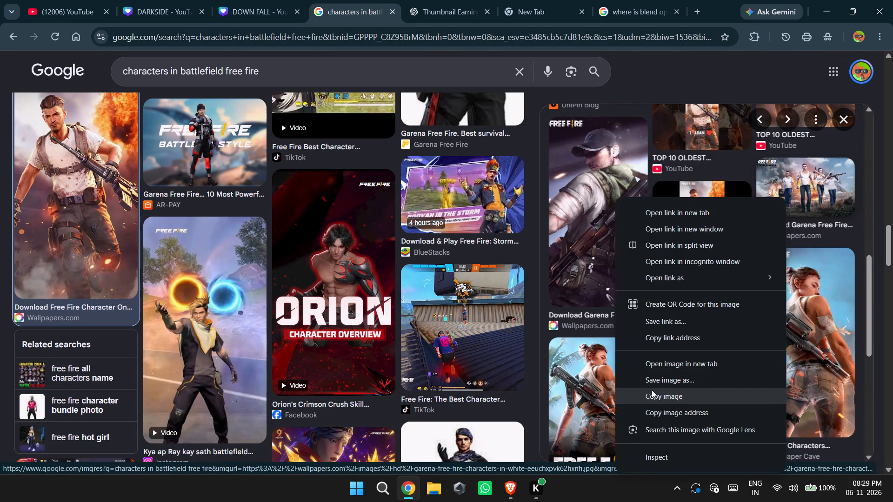
pyautogui.rightClick(789, 170)
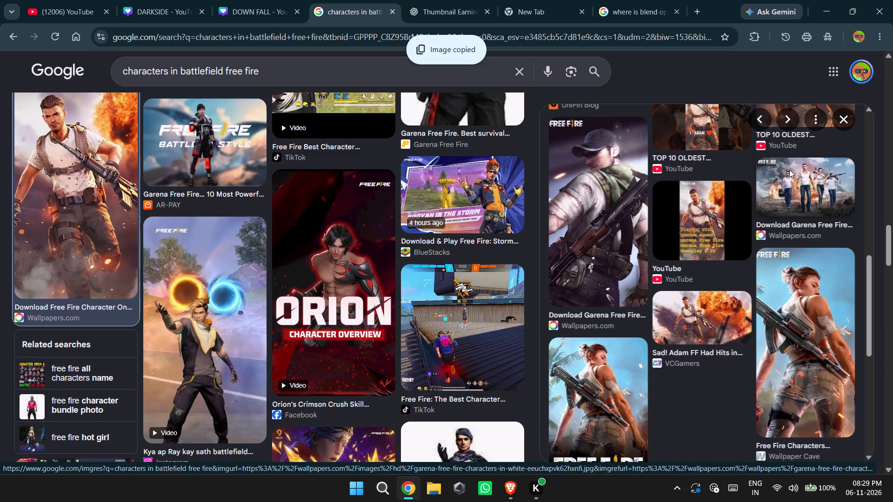
pyautogui.click(820, 191)
pyautogui.scroll(-1, 773, 181)
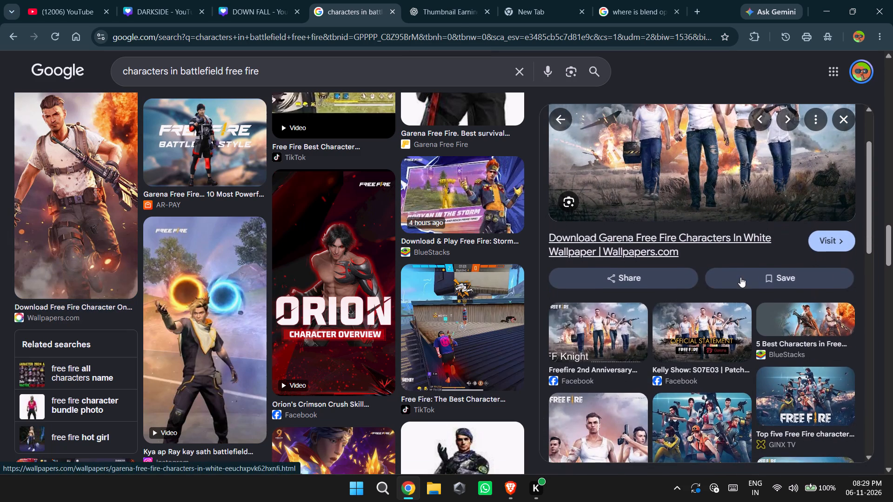
pyautogui.scroll(-4, 740, 277)
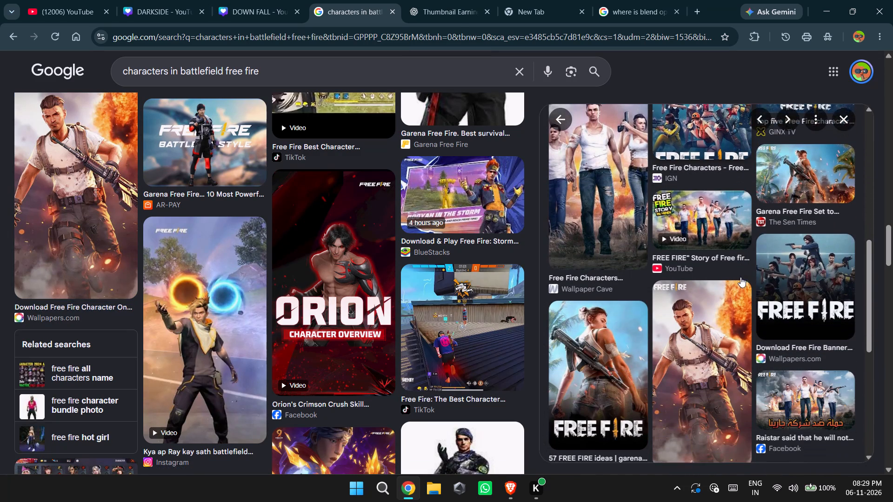
pyautogui.scroll(-3, 740, 277)
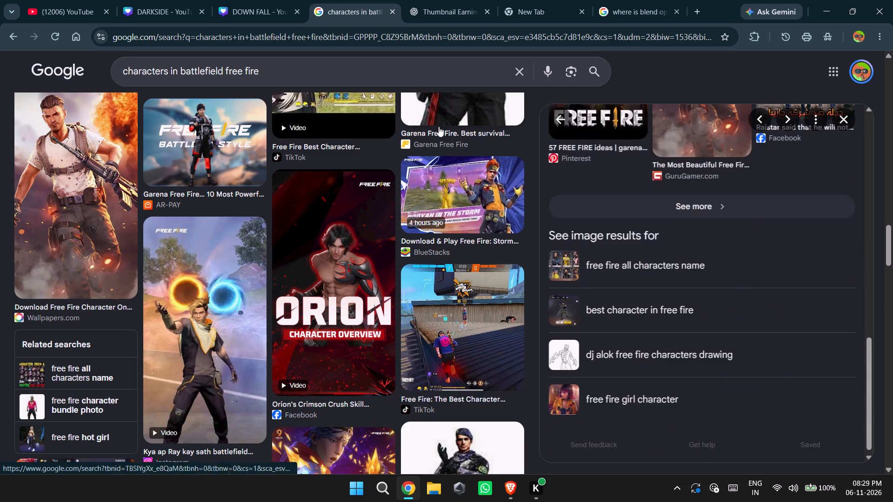
# Search Google Images for "squad in battlefield free fire".
pyautogui.click(170, 73)
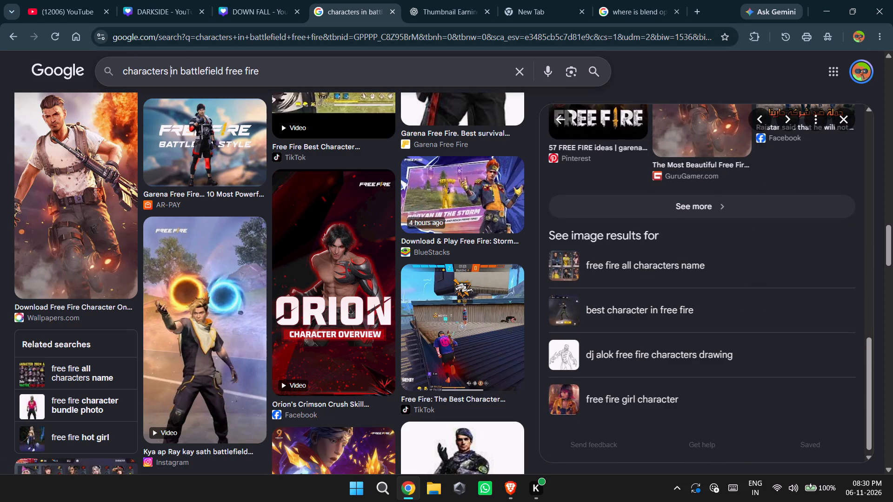
pyautogui.press('BackSpace')
pyautogui.press('BackSpace')
pyautogui.press('BackSpace')
pyautogui.press('BackSpace')
pyautogui.press('BackSpace')
pyautogui.press('BackSpace')
pyautogui.press('BackSpace')
pyautogui.press('BackSpace')
pyautogui.press('BackSpace')
pyautogui.press('BackSpace')
pyautogui.press('BackSpace')
pyautogui.press('BackSpace')
pyautogui.press('BackSpace')
pyautogui.press('BackSpace')
pyautogui.write('squad')
pyautogui.press('space')
pyautogui.press('Return')
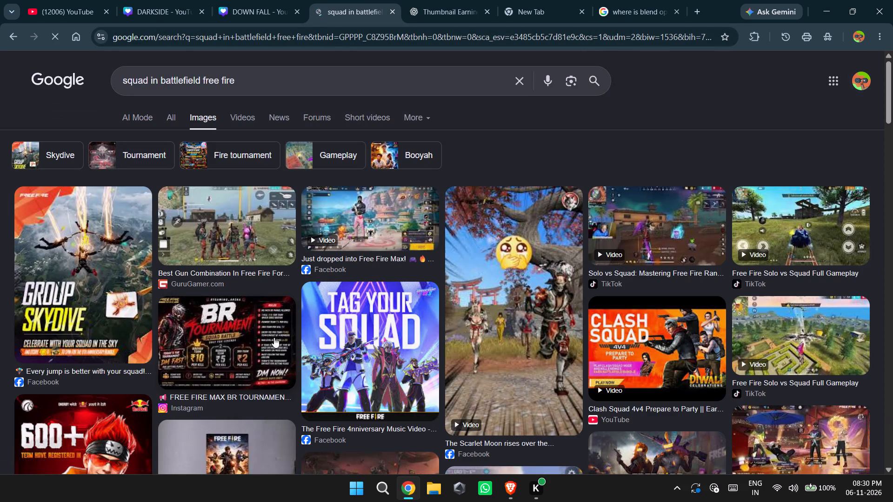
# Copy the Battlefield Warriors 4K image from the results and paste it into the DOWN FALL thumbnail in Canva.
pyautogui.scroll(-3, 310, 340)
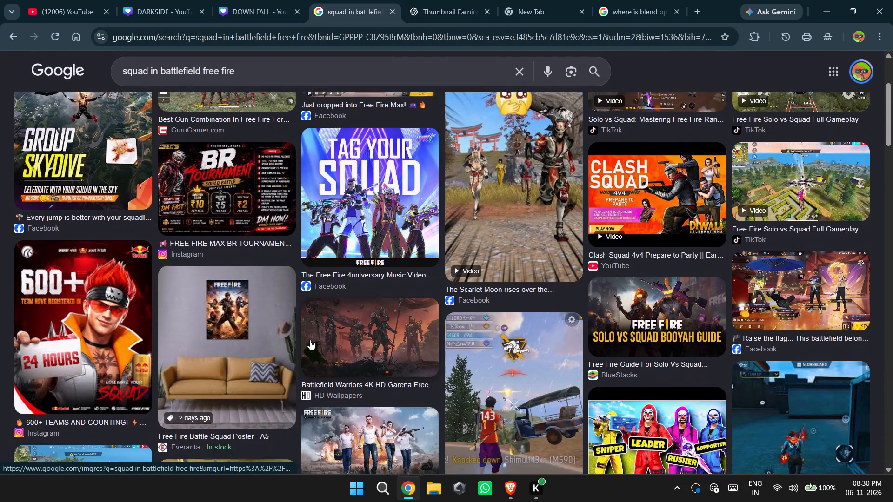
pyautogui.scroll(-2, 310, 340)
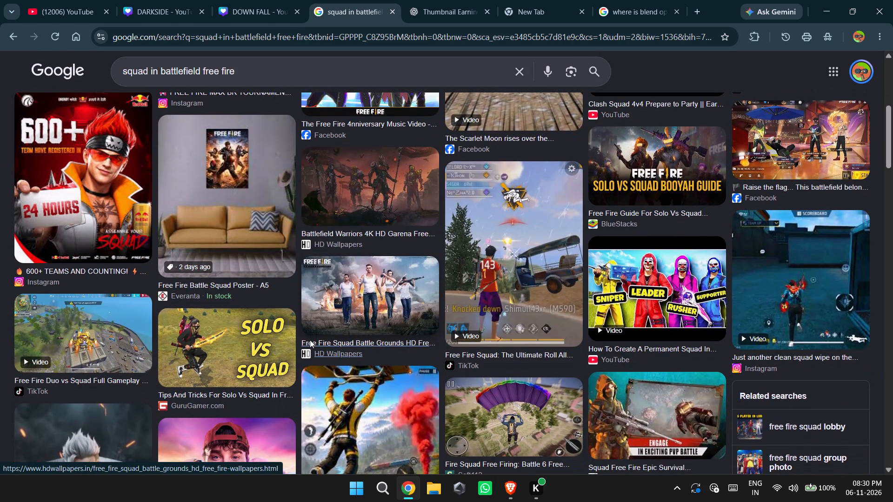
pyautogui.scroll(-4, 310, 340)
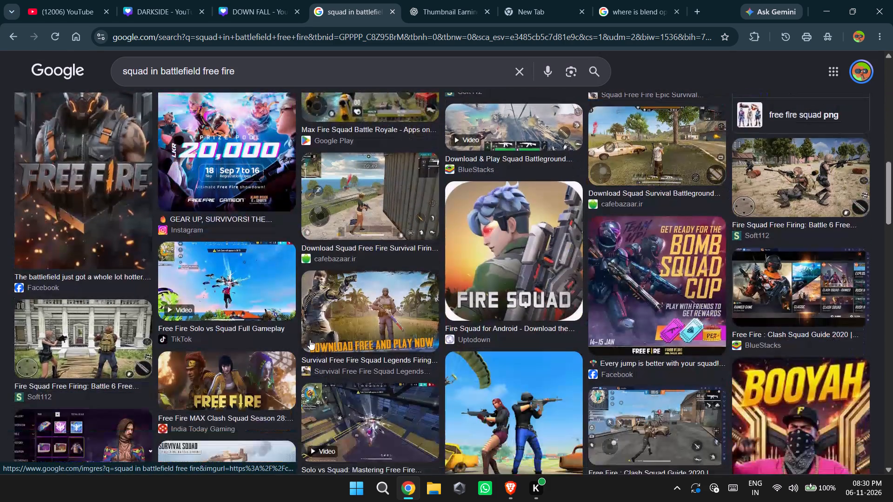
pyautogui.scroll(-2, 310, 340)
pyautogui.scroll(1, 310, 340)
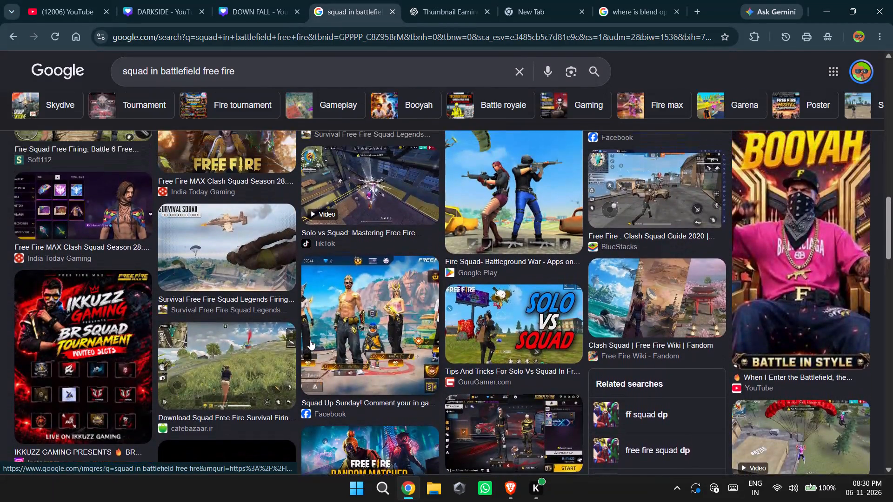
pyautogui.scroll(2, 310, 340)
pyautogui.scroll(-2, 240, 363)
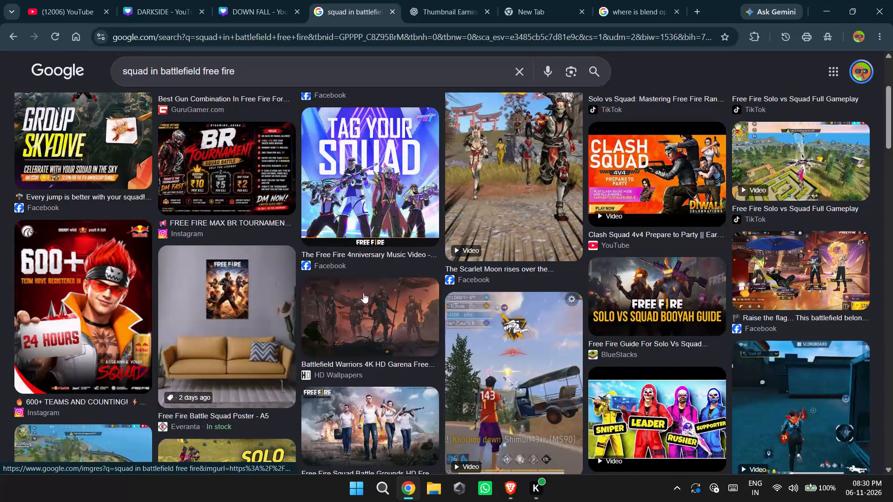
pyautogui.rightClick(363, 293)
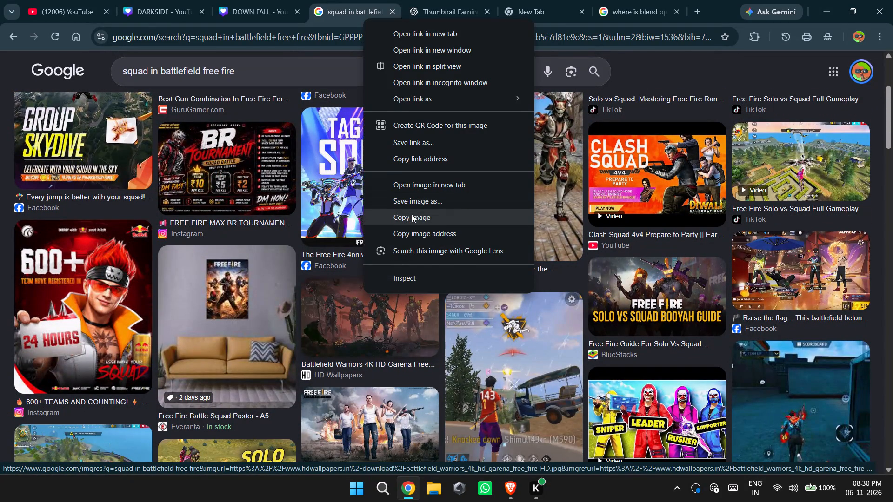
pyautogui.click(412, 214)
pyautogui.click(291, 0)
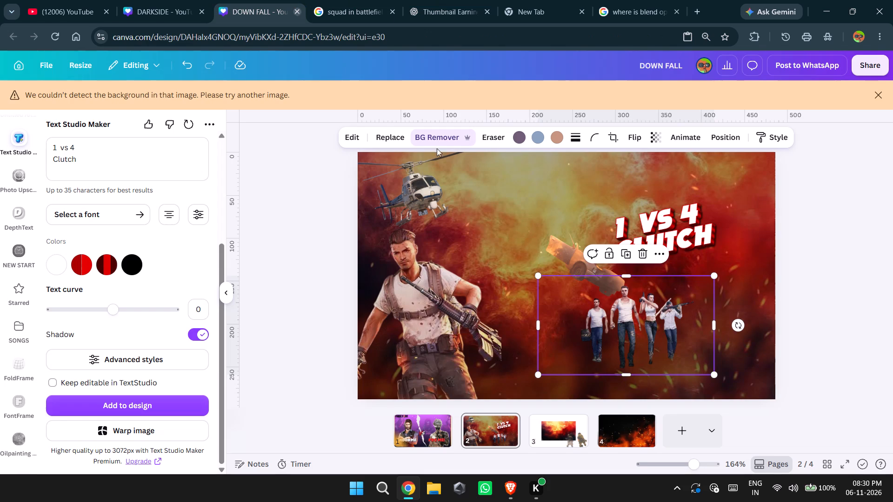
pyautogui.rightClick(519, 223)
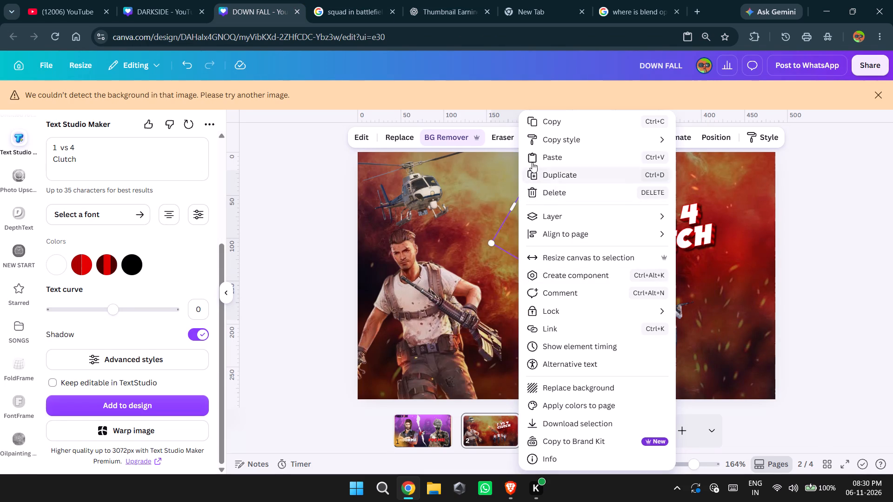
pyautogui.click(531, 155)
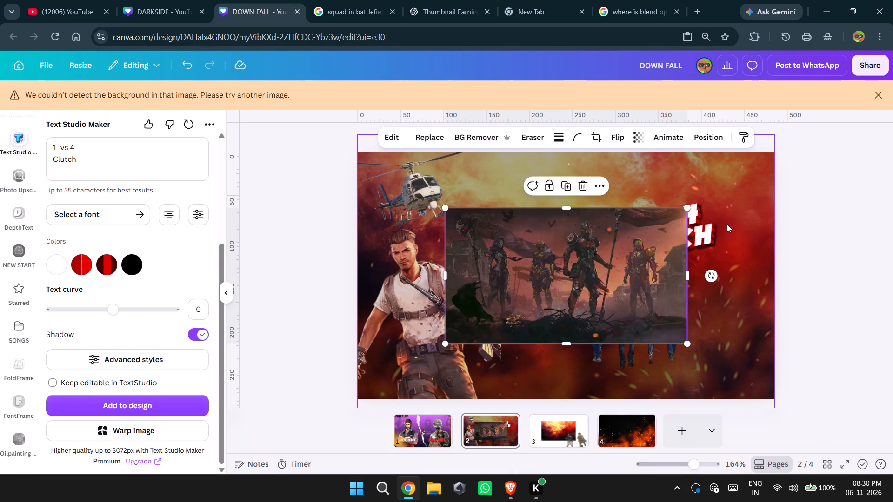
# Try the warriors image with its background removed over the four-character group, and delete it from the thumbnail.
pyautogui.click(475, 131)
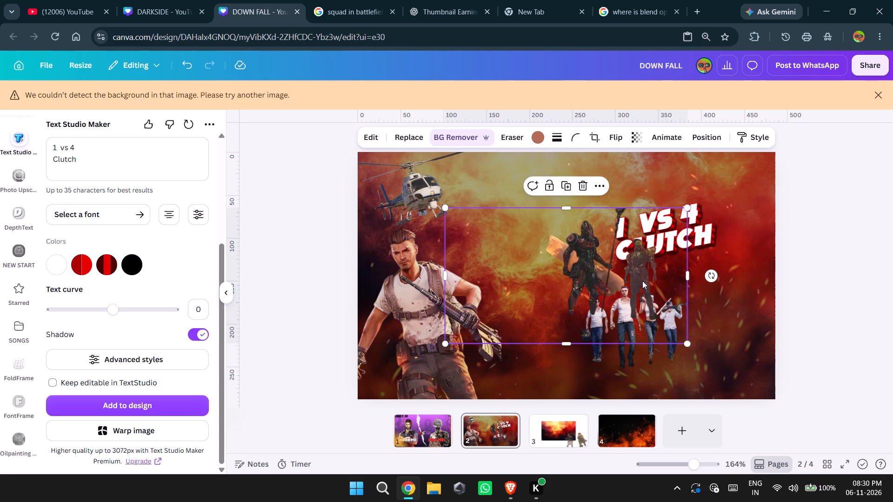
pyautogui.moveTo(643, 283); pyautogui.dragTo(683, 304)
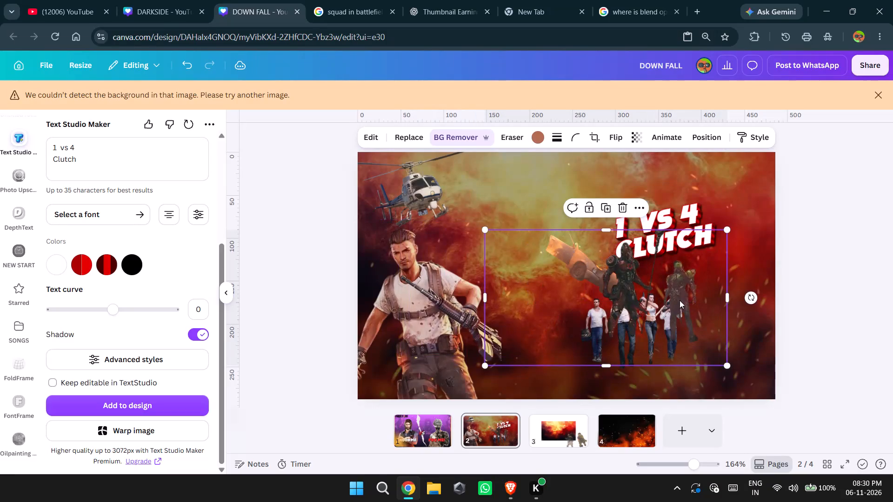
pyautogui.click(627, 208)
# Shrink the four-character group slightly and place it lower and further right, beneath the 1 VS 4 CLUTCH title.
pyautogui.moveTo(679, 324); pyautogui.dragTo(700, 333)
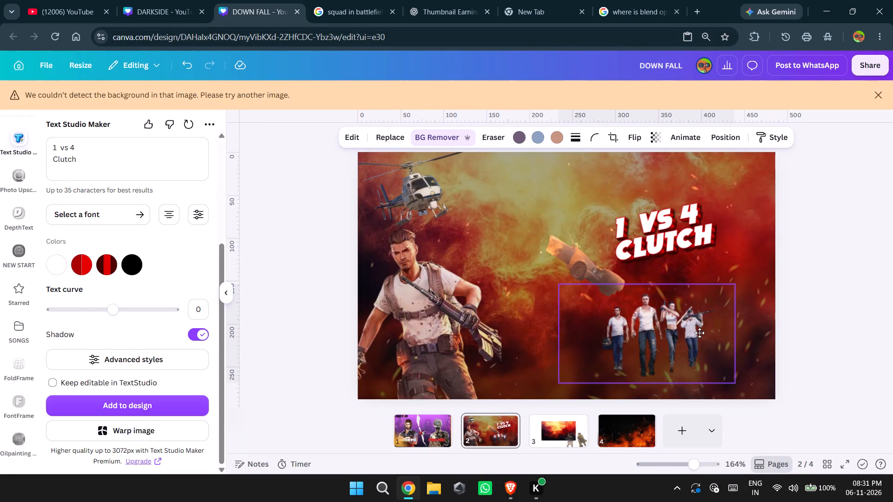
pyautogui.moveTo(700, 333); pyautogui.dragTo(690, 322)
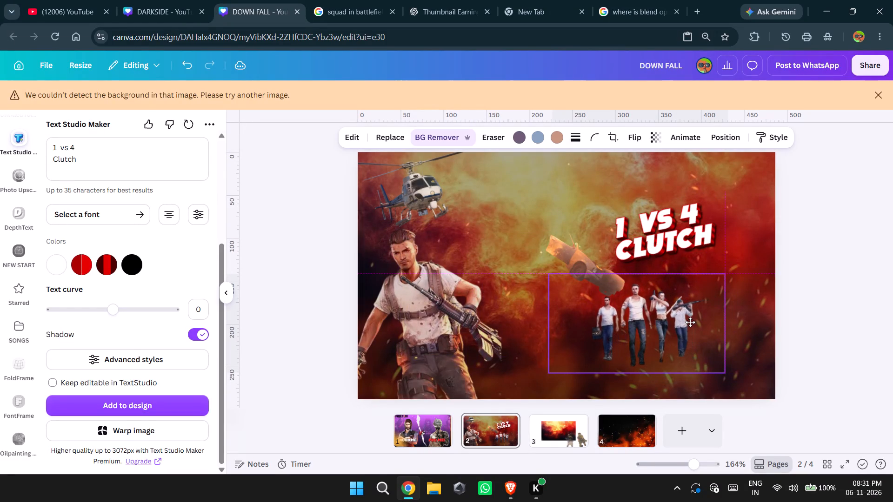
pyautogui.moveTo(690, 322); pyautogui.dragTo(689, 323)
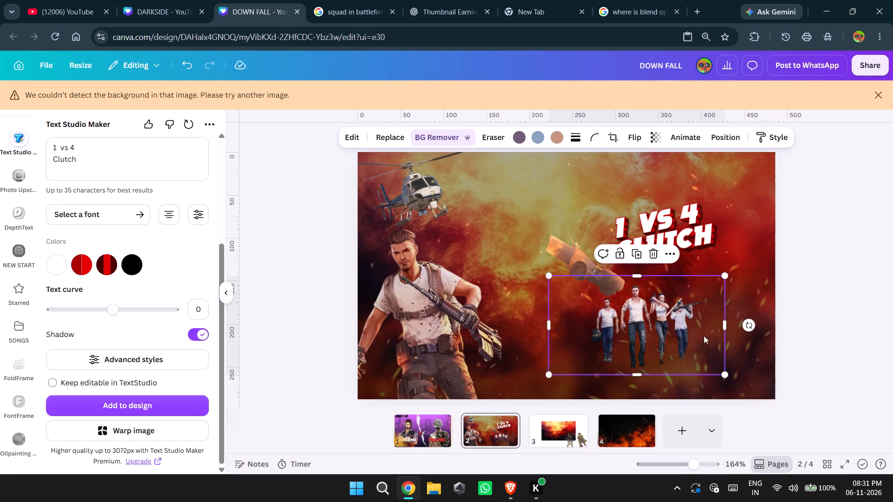
pyautogui.moveTo(726, 375); pyautogui.dragTo(730, 380)
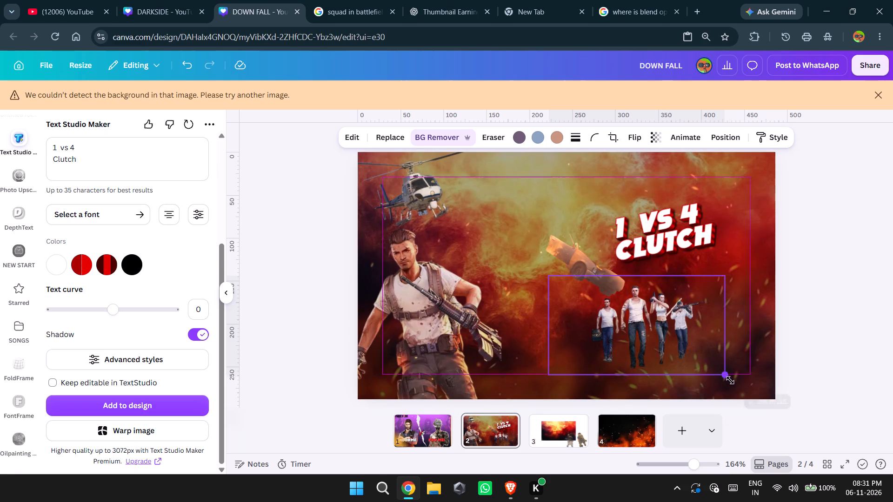
pyautogui.moveTo(730, 380); pyautogui.dragTo(713, 371)
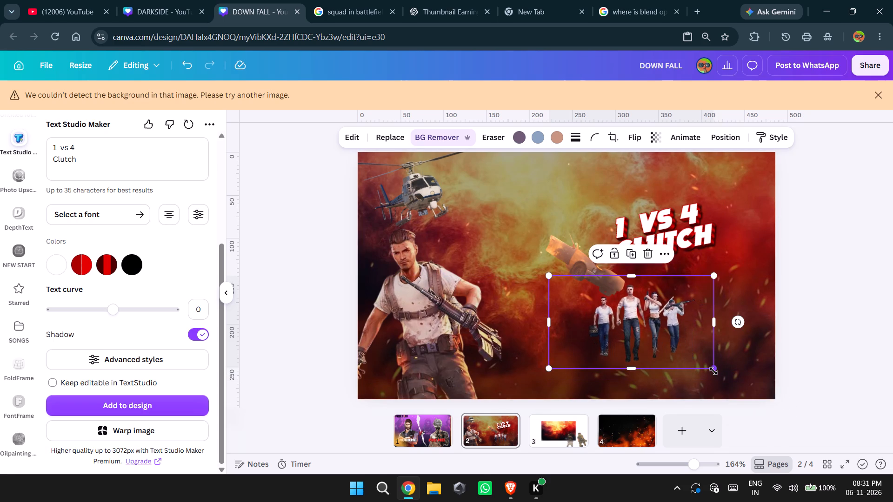
pyautogui.moveTo(666, 330); pyautogui.dragTo(700, 348)
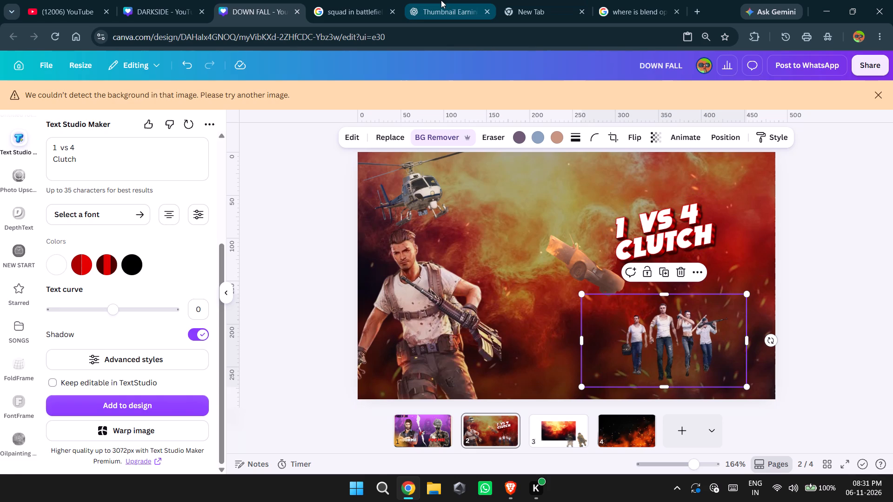
# Return to Google Images and search for "squad in war feild".
pyautogui.click(395, 0)
pyautogui.scroll(-3, 318, 269)
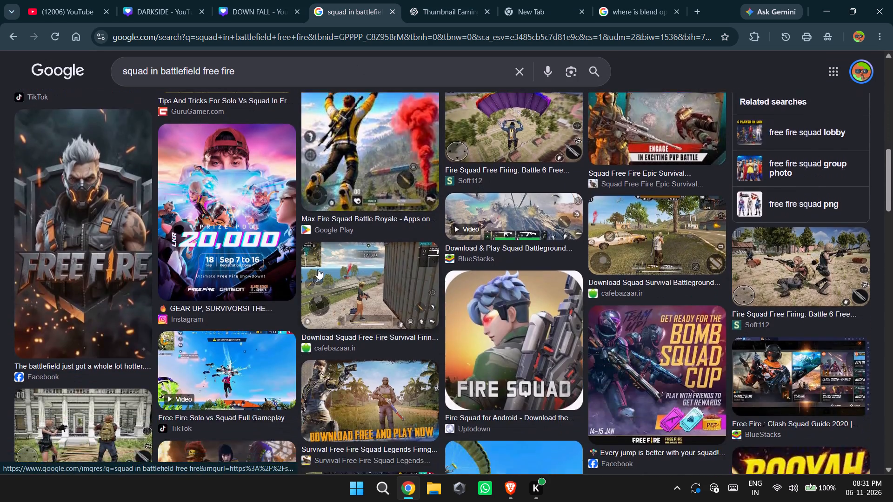
pyautogui.scroll(10, 318, 269)
pyautogui.click(273, 82)
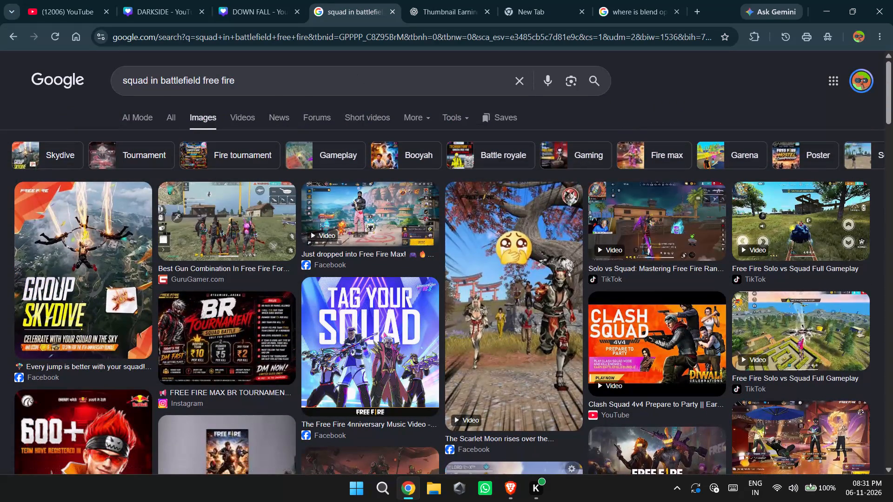
pyautogui.press('BackSpace')
pyautogui.press('BackSpace')
pyautogui.press('BackSpace')
pyautogui.press('BackSpace')
pyautogui.press('BackSpace')
pyautogui.press('BackSpace')
pyautogui.press('BackSpace')
pyautogui.press('BackSpace')
pyautogui.press('BackSpace')
pyautogui.press('BackSpace')
pyautogui.press('BackSpace')
pyautogui.press('BackSpace')
pyautogui.press('BackSpace')
pyautogui.press('BackSpace')
pyautogui.press('BackSpace')
pyautogui.press('BackSpace')
pyautogui.press('BackSpace')
pyautogui.press('BackSpace')
pyautogui.press('BackSpace')
pyautogui.press('BackSpace')
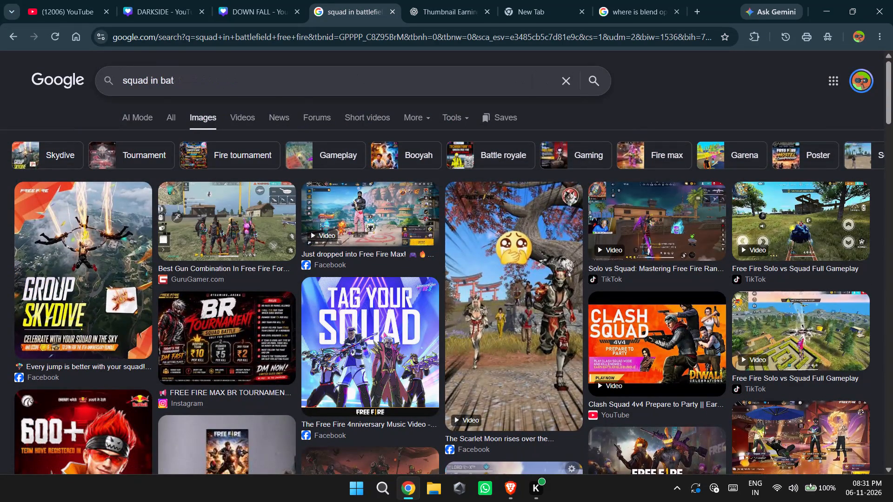
pyautogui.write('squad fitt')
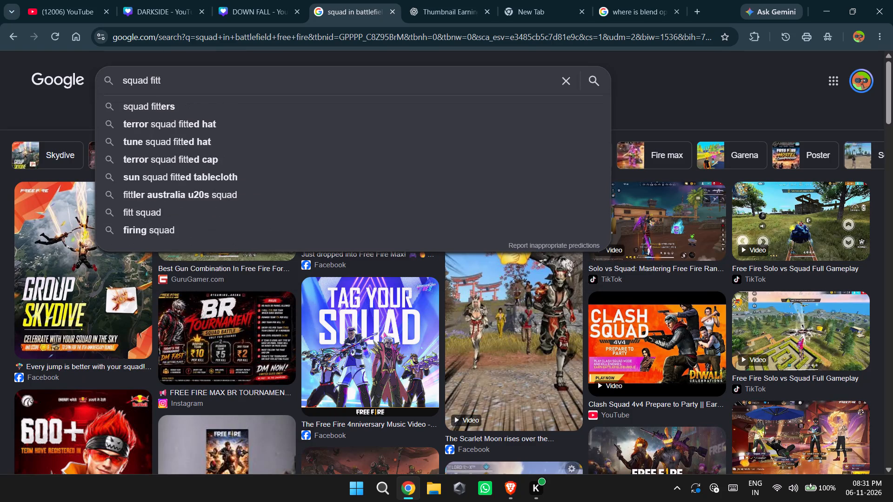
pyautogui.press('BackSpace')
pyautogui.press('BackSpace')
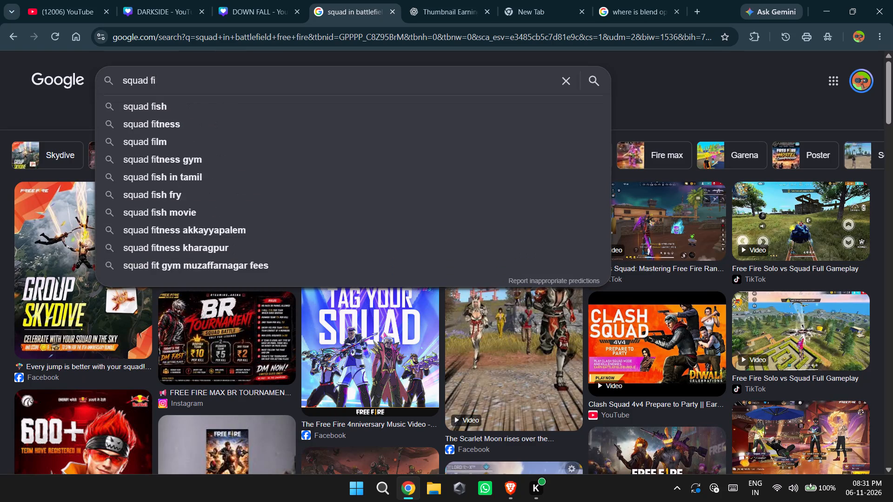
pyautogui.press('BackSpace')
pyautogui.press('BackSpace')
pyautogui.write('in wadd')
pyautogui.press('BackSpace')
pyautogui.write('r')
pyautogui.press('space')
pyautogui.press('BackSpace')
pyautogui.press('BackSpace')
pyautogui.press('r')
pyautogui.press('BackSpace')
pyautogui.press('BackSpace')
pyautogui.write('r fril')
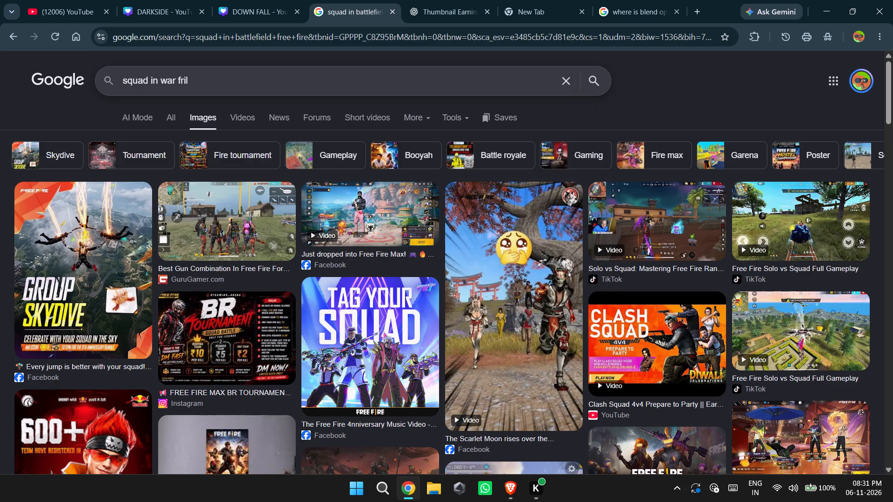
pyautogui.press('BackSpace')
pyautogui.press('BackSpace')
pyautogui.press('BackSpace')
pyautogui.write('eild')
pyautogui.press('Return')
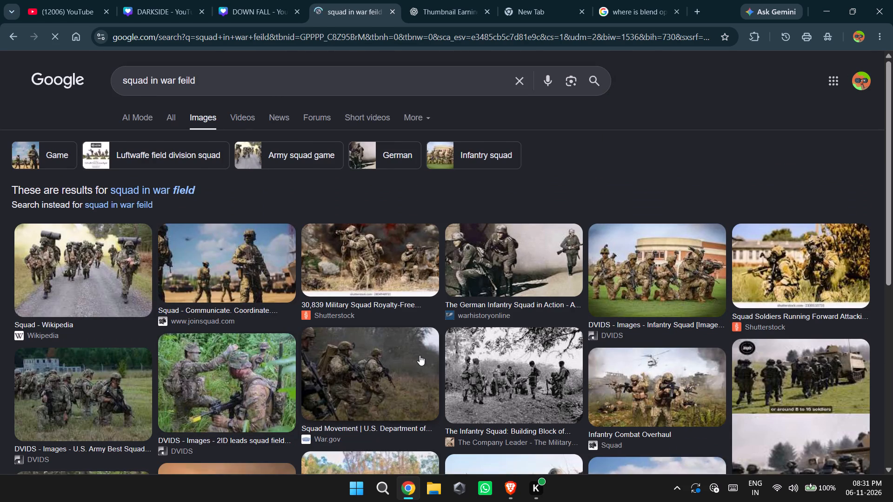
# Look through the image results for a suitable squad in a war field.
pyautogui.scroll(-4, 420, 355)
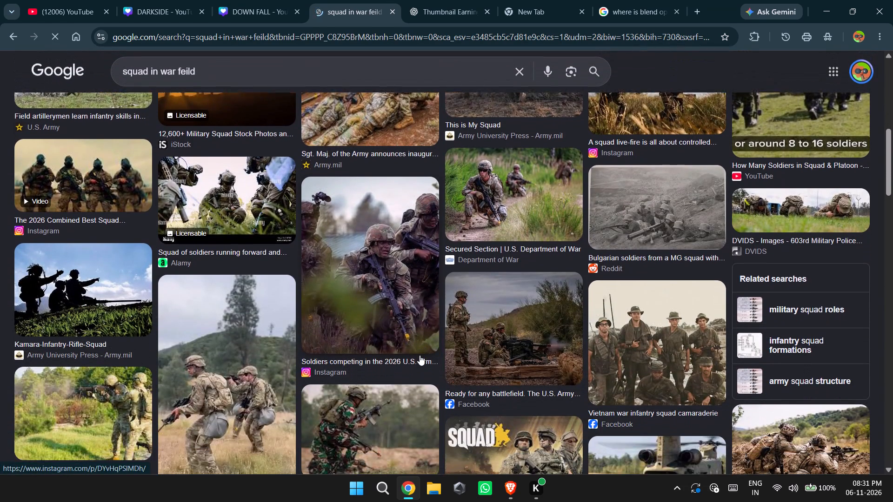
pyautogui.scroll(-3, 420, 355)
pyautogui.scroll(6, 420, 355)
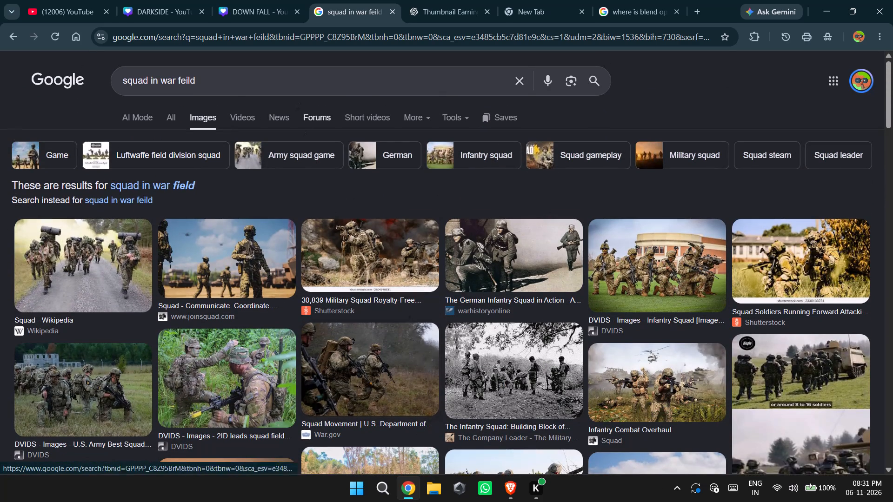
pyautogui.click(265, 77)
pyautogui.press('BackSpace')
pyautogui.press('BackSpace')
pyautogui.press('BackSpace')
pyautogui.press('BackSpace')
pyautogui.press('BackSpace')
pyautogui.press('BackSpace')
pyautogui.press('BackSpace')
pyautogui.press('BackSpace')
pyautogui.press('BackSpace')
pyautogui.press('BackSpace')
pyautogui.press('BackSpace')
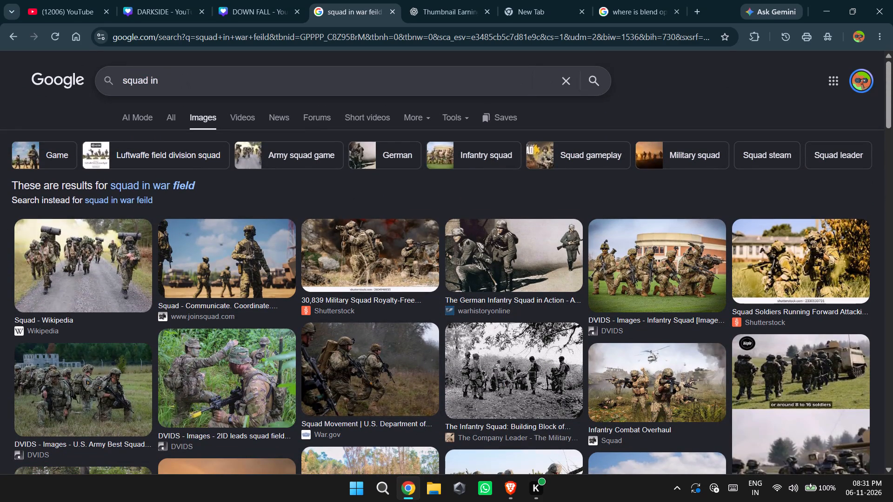
# Return to the DOWN FALL design in Canva and search the templates for "squad in black".
pyautogui.click(228, 1)
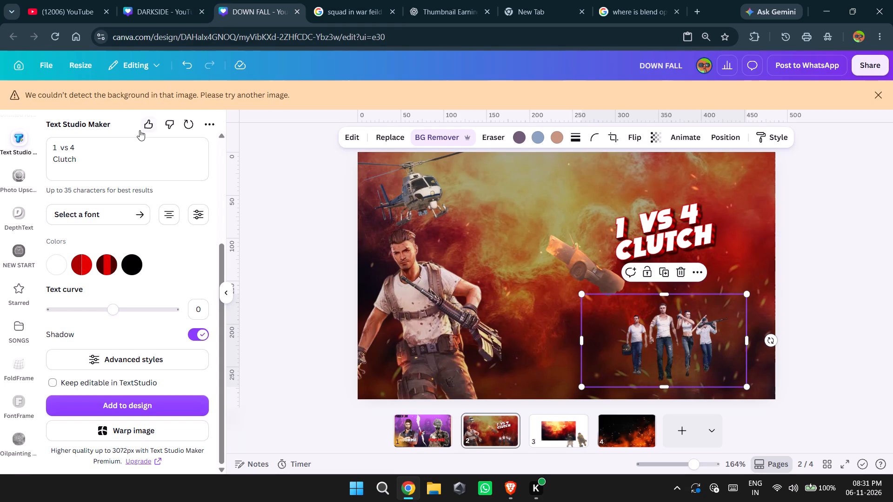
pyautogui.scroll(5, 18, 117)
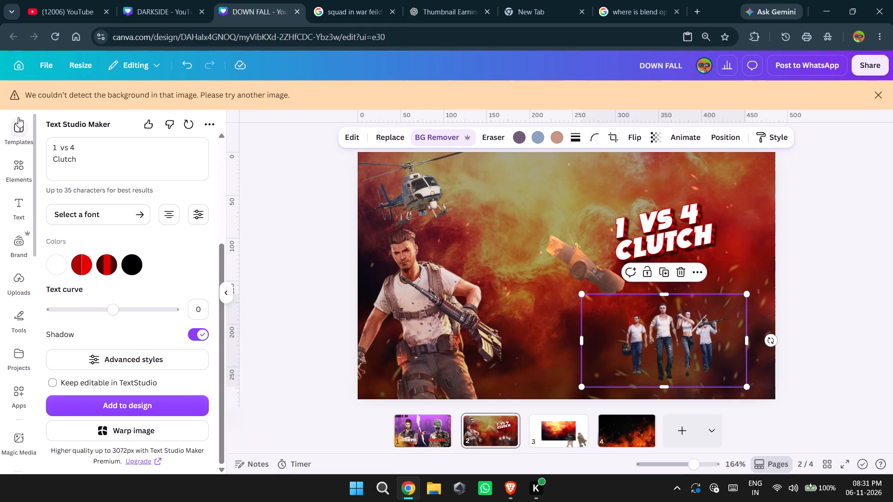
pyautogui.click(18, 118)
pyautogui.click(106, 132)
pyautogui.press('BackSpace')
pyautogui.press('BackSpace')
pyautogui.press('BackSpace')
pyautogui.press('BackSpace')
pyautogui.press('BackSpace')
pyautogui.press('BackSpace')
pyautogui.press('BackSpace')
pyautogui.press('BackSpace')
pyautogui.press('BackSpace')
pyautogui.press('BackSpace')
pyautogui.press('BackSpace')
pyautogui.press('BackSpace')
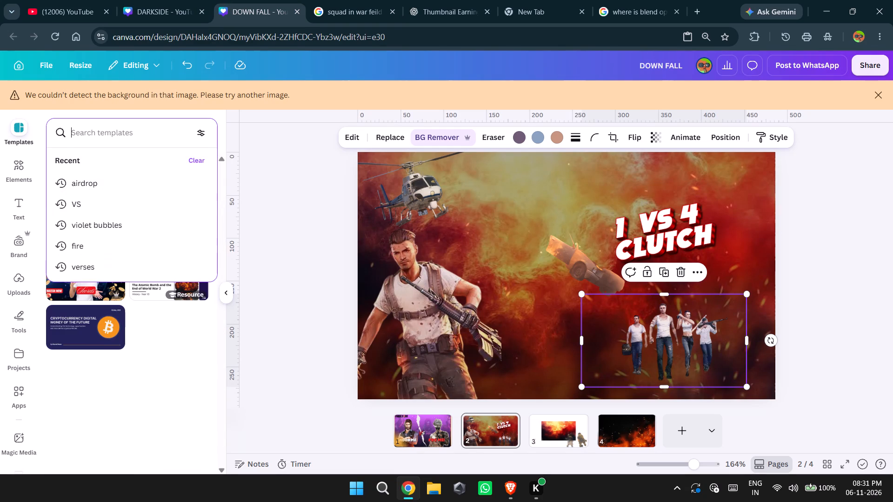
pyautogui.write('sq')
pyautogui.write('uad inblack')
pyautogui.press('Return')
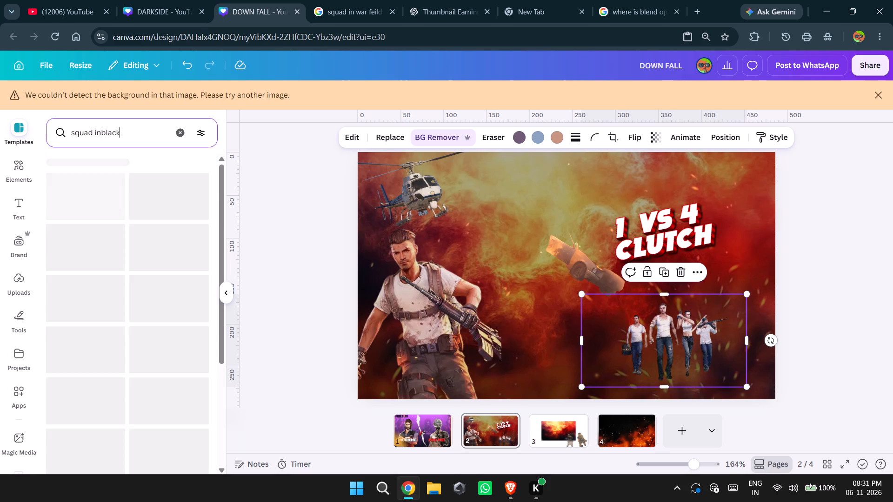
pyautogui.click(101, 132)
pyautogui.press('space')
pyautogui.press('Return')
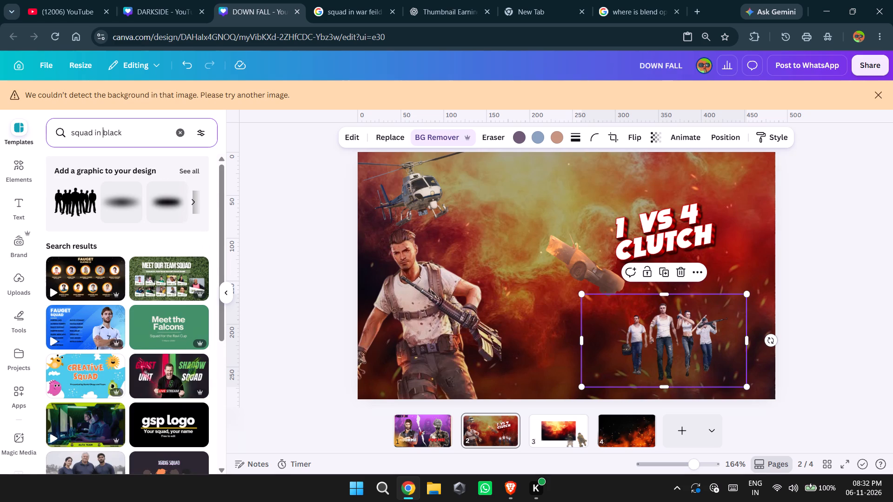
# Switch the "squad in black" search to element photos and examine them for a usable four-member enemy squad.
pyautogui.click(184, 173)
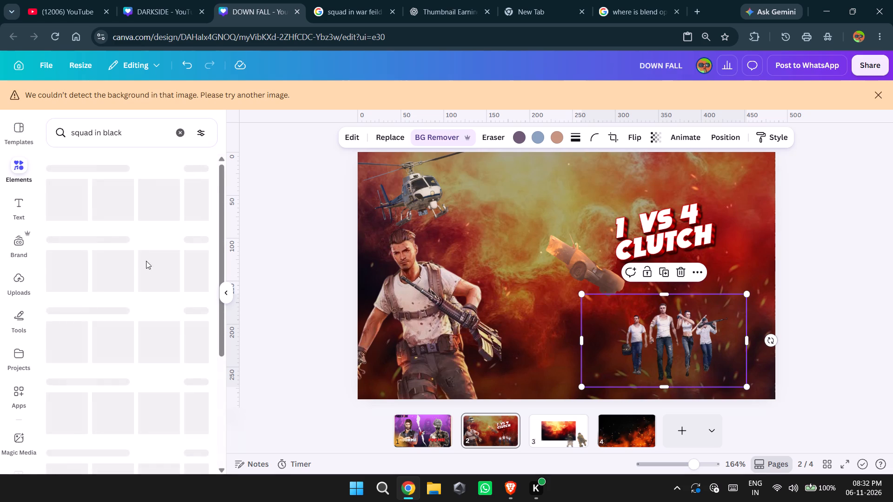
pyautogui.click(192, 183)
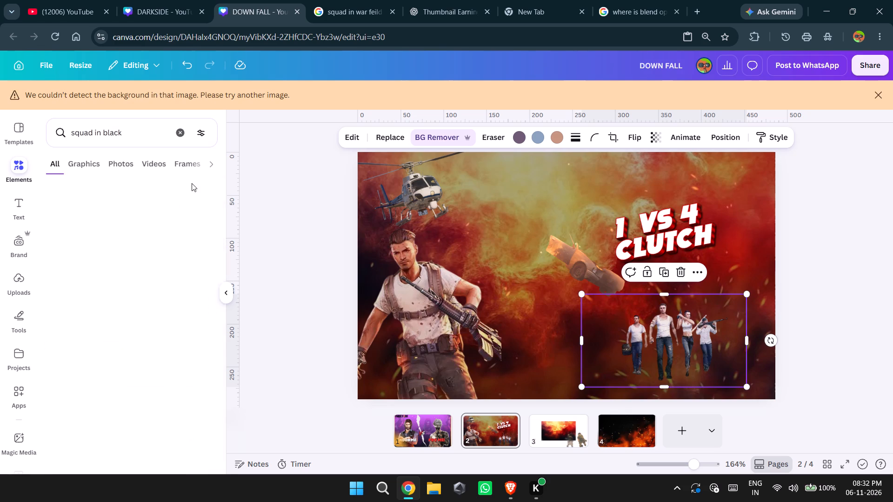
pyautogui.click(122, 166)
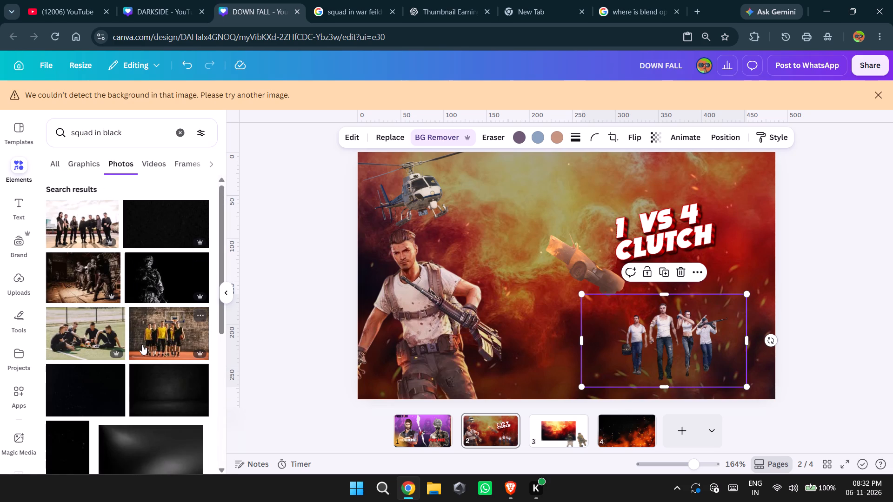
pyautogui.scroll(-2, 142, 344)
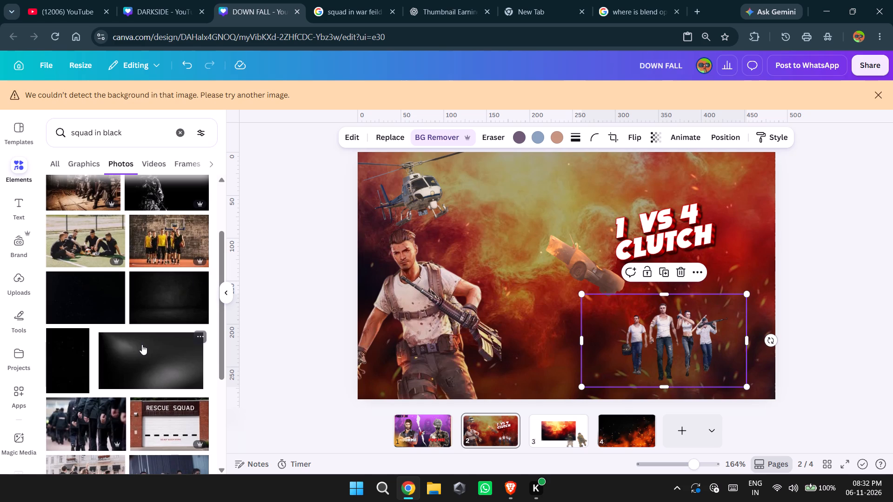
pyautogui.scroll(-7, 142, 344)
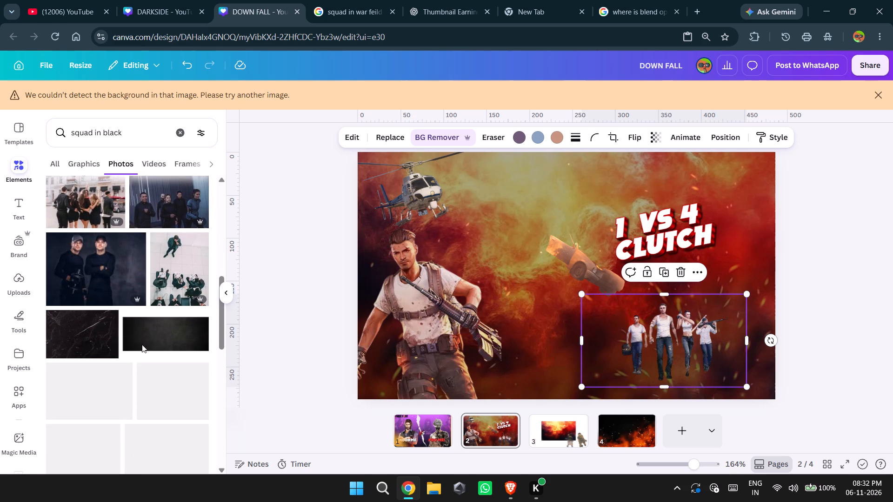
pyautogui.scroll(-3, 142, 344)
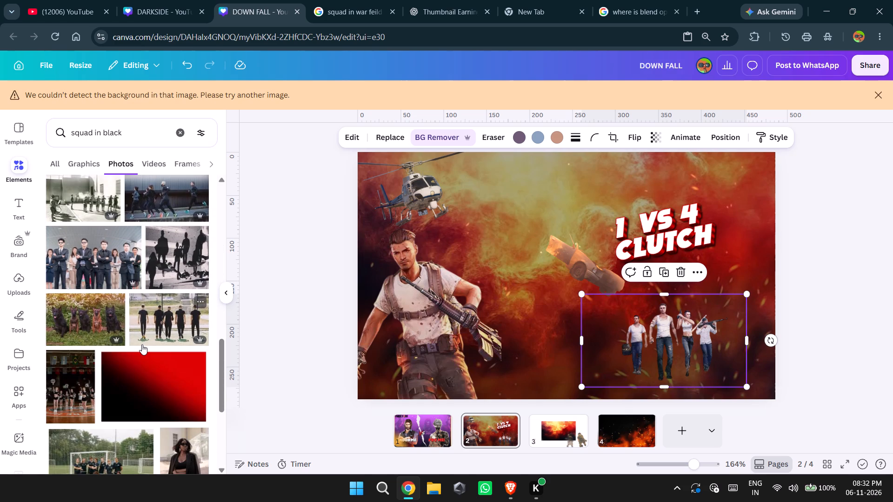
pyautogui.scroll(-2, 142, 344)
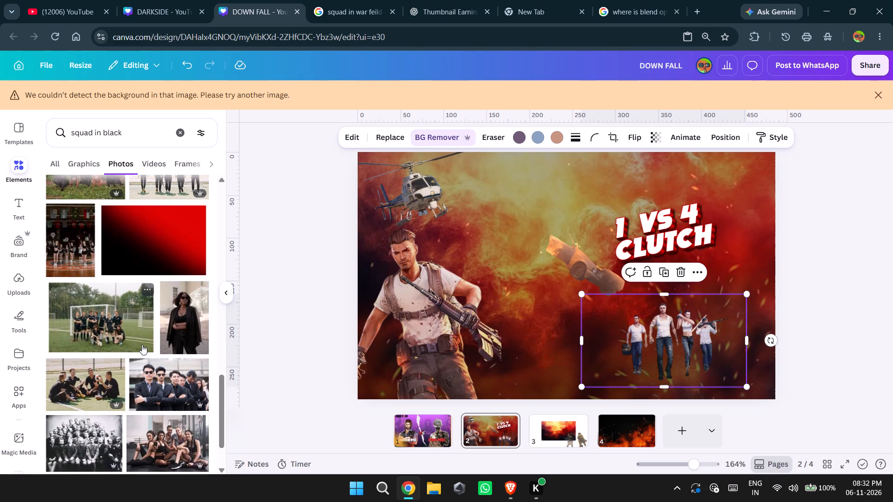
pyautogui.scroll(-2, 142, 344)
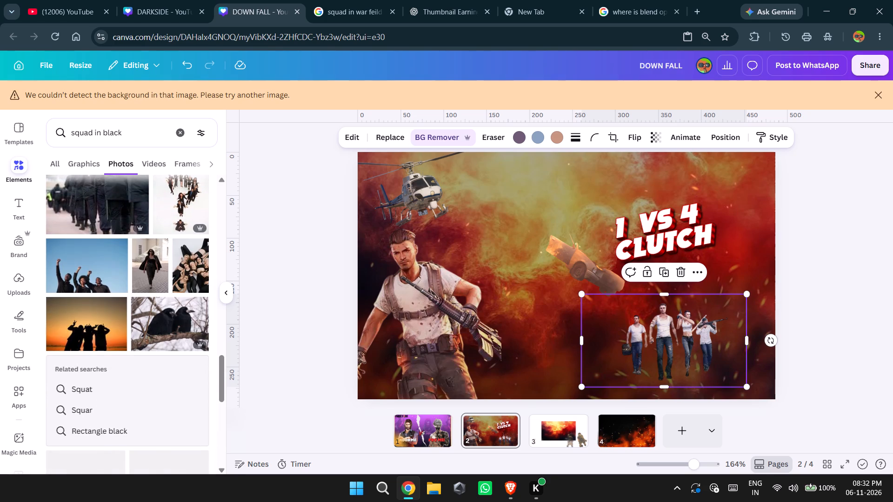
# Search Canva's elements for "black shadow fighters".
pyautogui.click(170, 132)
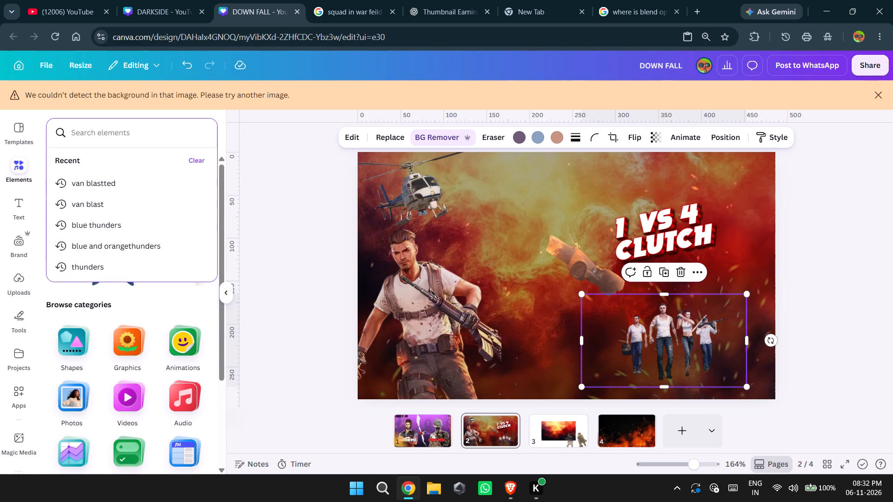
pyautogui.write('black')
pyautogui.press('space')
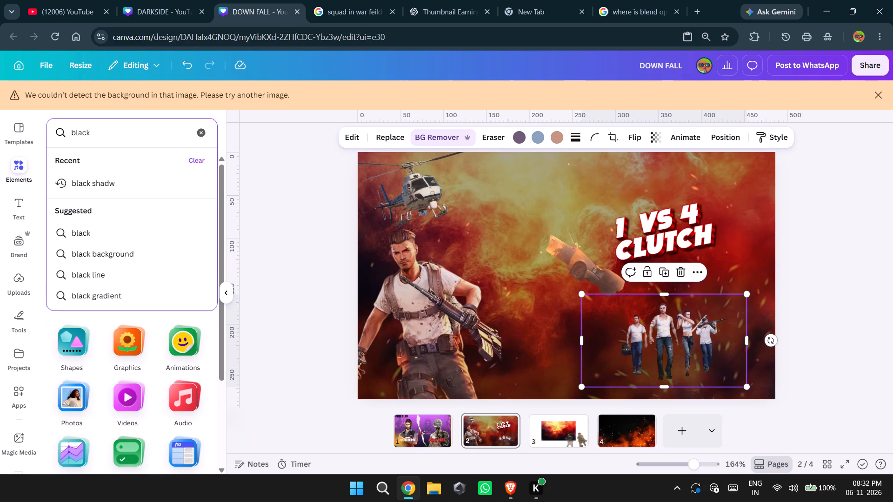
pyautogui.write('shadow')
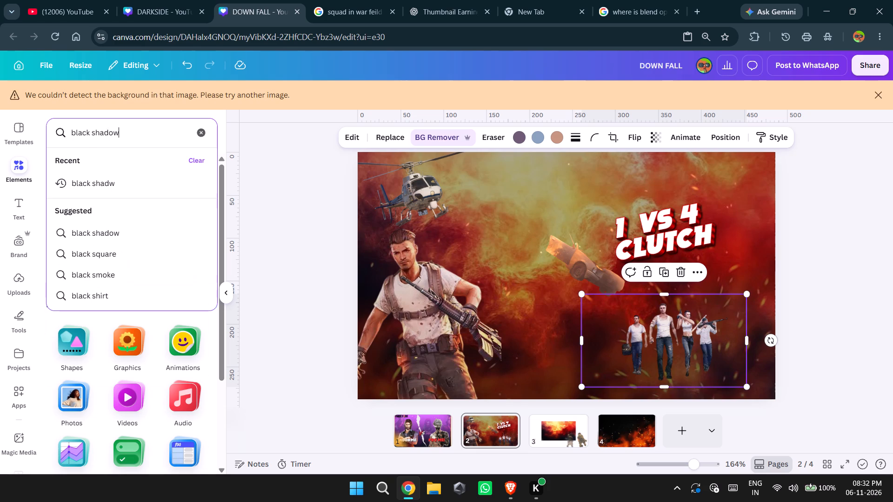
pyautogui.press('space')
pyautogui.write('in')
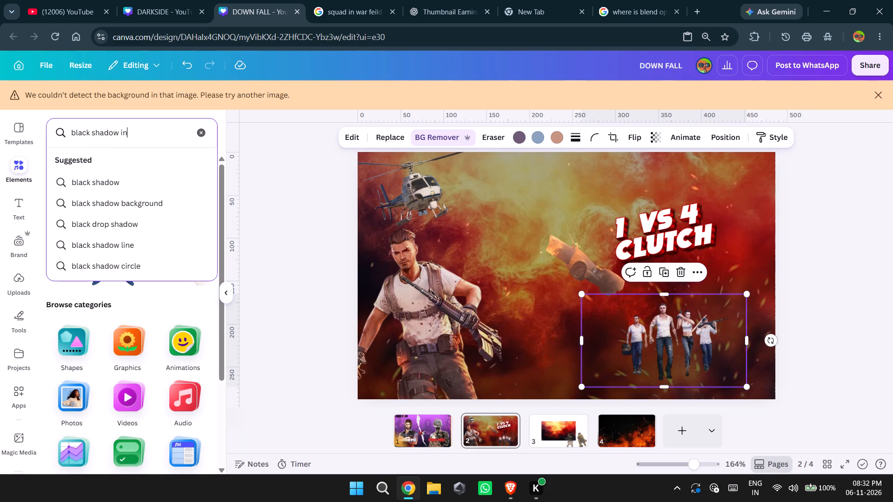
pyautogui.press('BackSpace')
pyautogui.press('BackSpace')
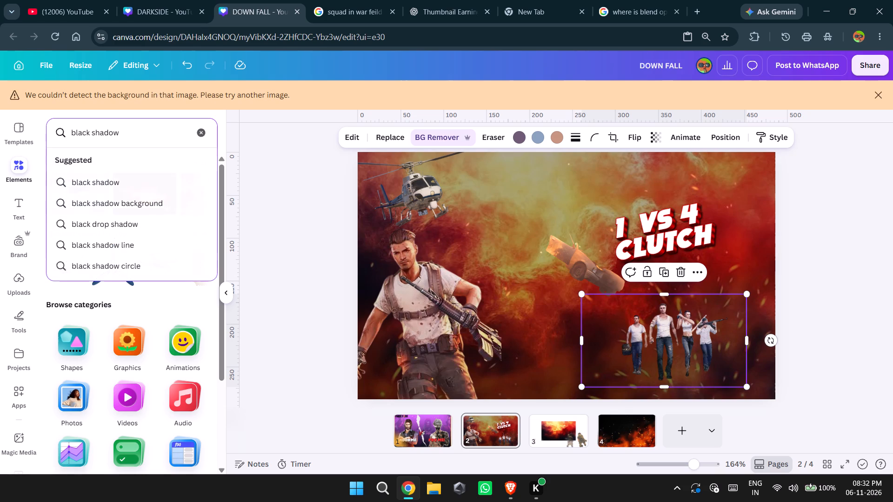
pyautogui.write('fihters')
pyautogui.press('Return')
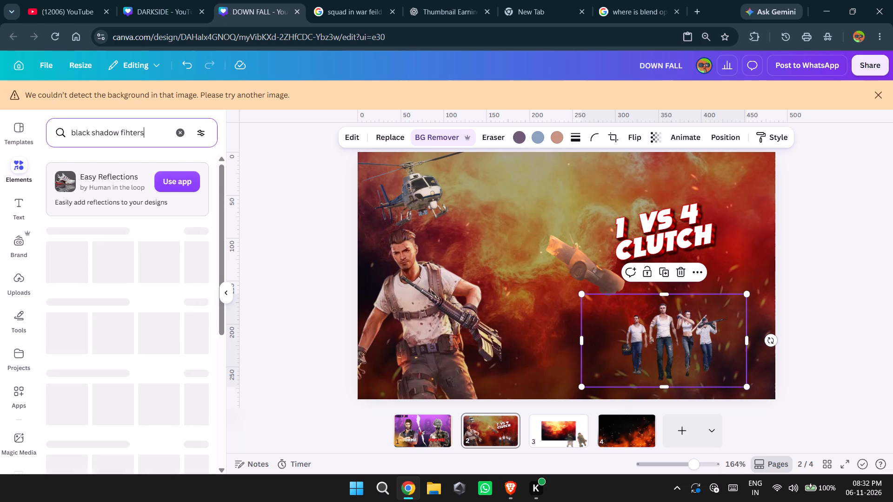
pyautogui.press('BackSpace')
pyautogui.press('BackSpace')
pyautogui.press('BackSpace')
pyautogui.press('BackSpace')
pyautogui.press('BackSpace')
pyautogui.write('ghters')
pyautogui.press('Return')
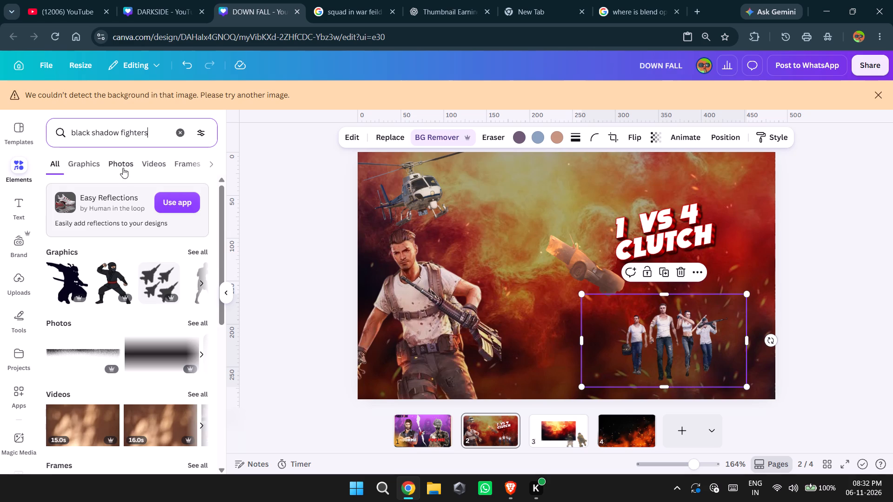
# Look through the photo results for black shadow fighters for a usable squad, and clear the search.
pyautogui.click(121, 162)
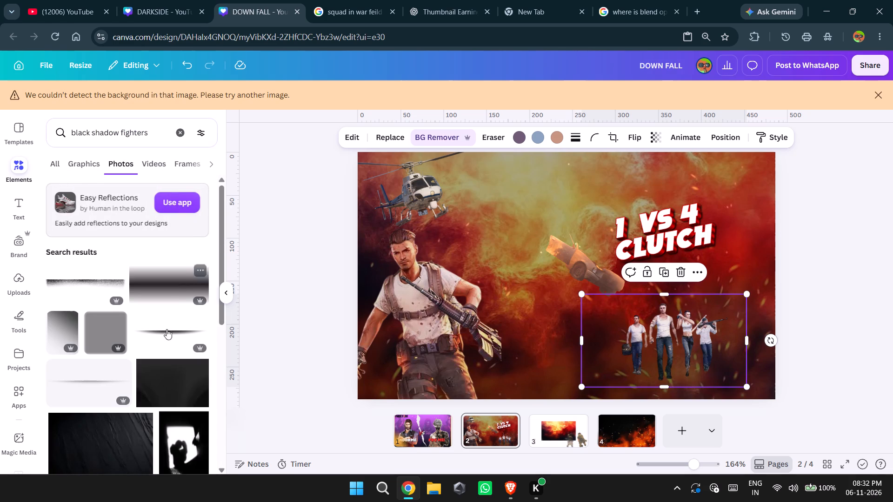
pyautogui.scroll(-4, 157, 346)
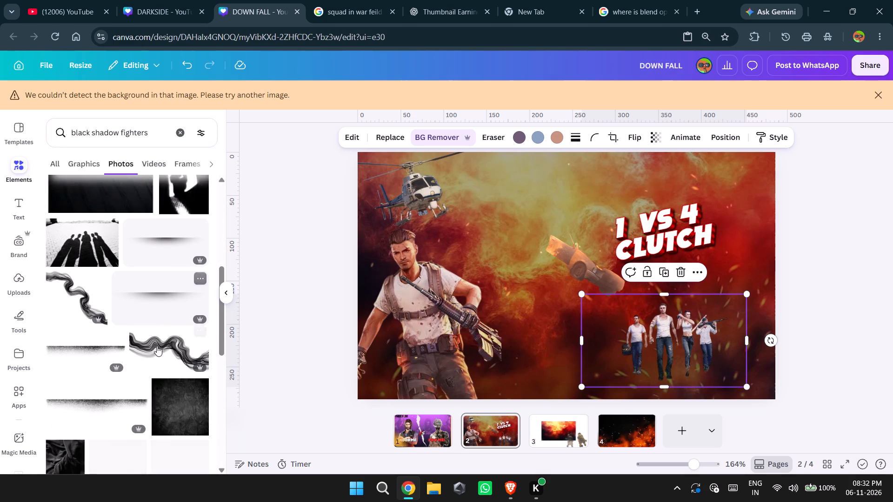
pyautogui.scroll(-3, 157, 346)
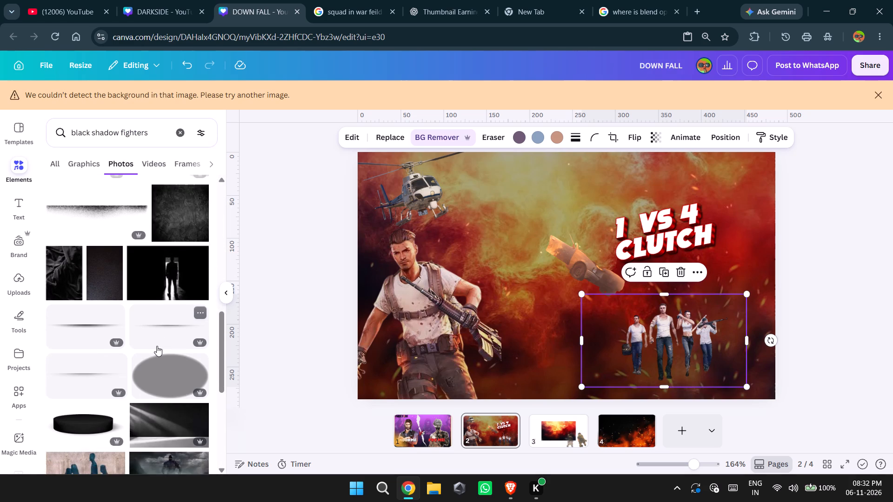
pyautogui.scroll(-3, 157, 346)
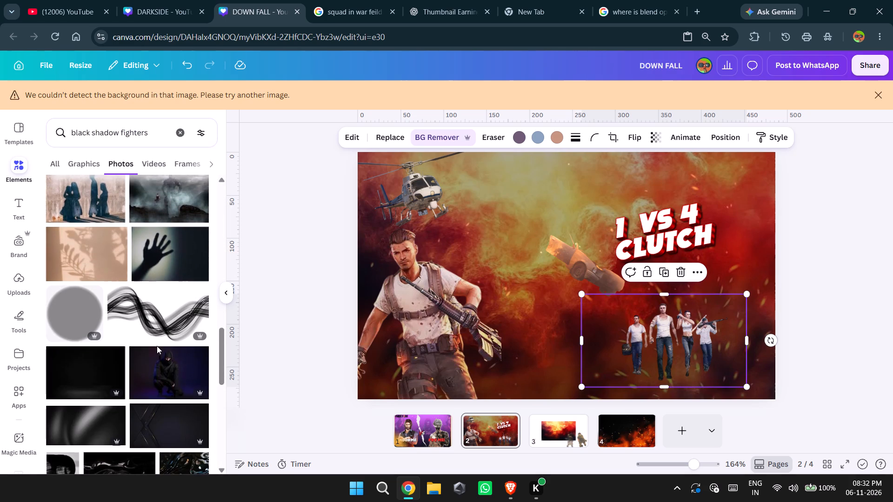
pyautogui.scroll(-3, 157, 346)
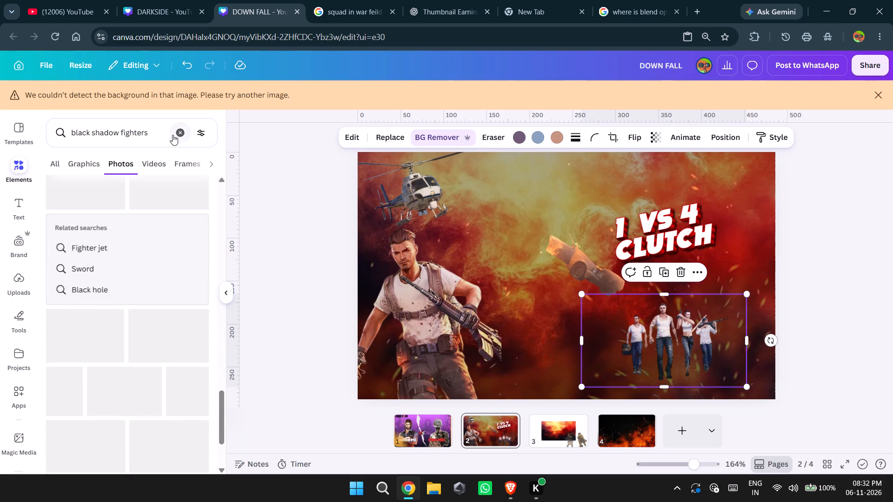
pyautogui.click(176, 133)
# Return to Google Images and search for "black squad".
pyautogui.click(333, 1)
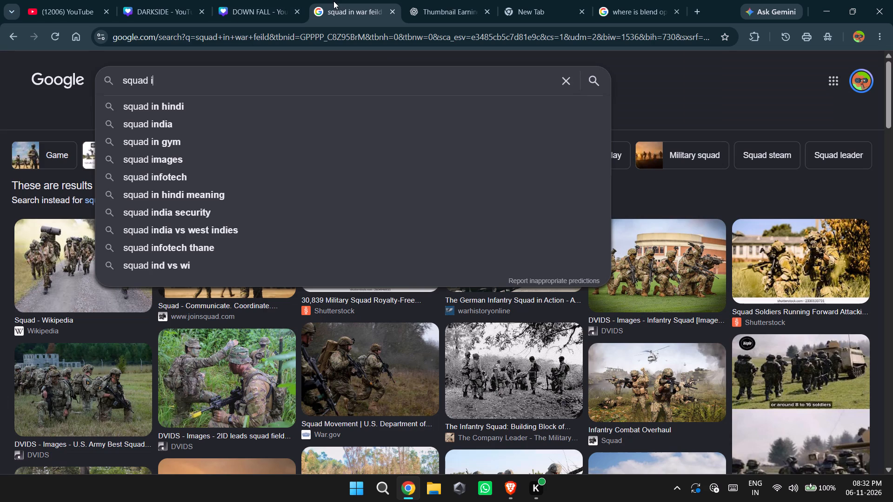
pyautogui.click(382, 84)
pyautogui.press('BackSpace')
pyautogui.press('BackSpace')
pyautogui.press('BackSpace')
pyautogui.press('BackSpace')
pyautogui.press('BackSpace')
pyautogui.press('BackSpace')
pyautogui.press('BackSpace')
pyautogui.press('BackSpace')
pyautogui.press('BackSpace')
pyautogui.press('BackSpace')
pyautogui.press('BackSpace')
pyautogui.press('BackSpace')
pyautogui.press('BackSpace')
pyautogui.press('BackSpace')
pyautogui.press('BackSpace')
pyautogui.press('BackSpace')
pyautogui.press('BackSpace')
pyautogui.press('BackSpace')
pyautogui.press('BackSpace')
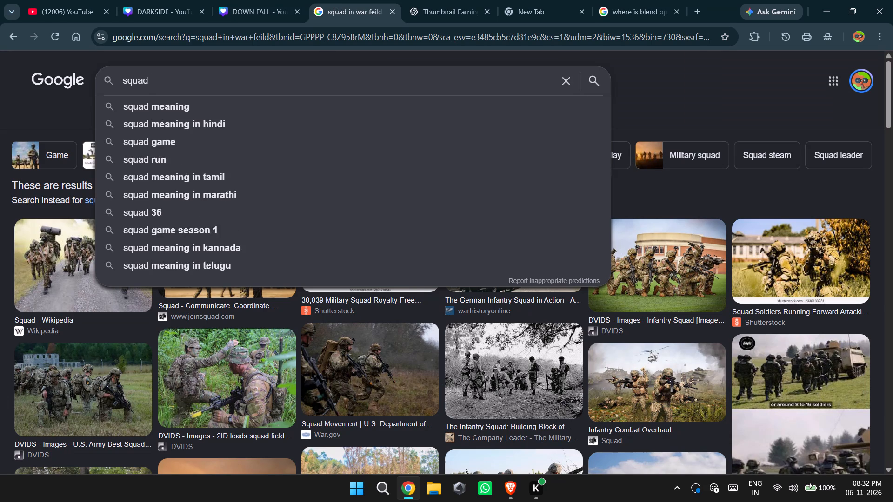
pyautogui.write('black sqa')
pyautogui.press('BackSpace')
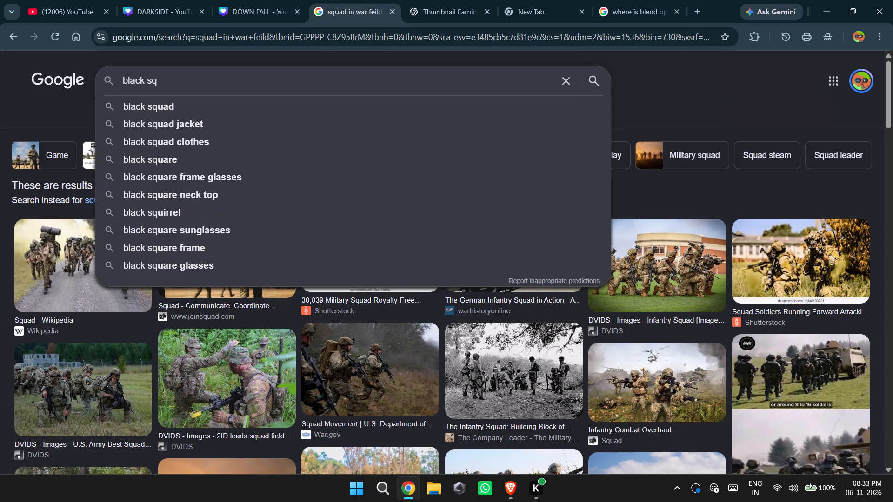
pyautogui.write('uad')
pyautogui.press('space')
pyautogui.press('Return')
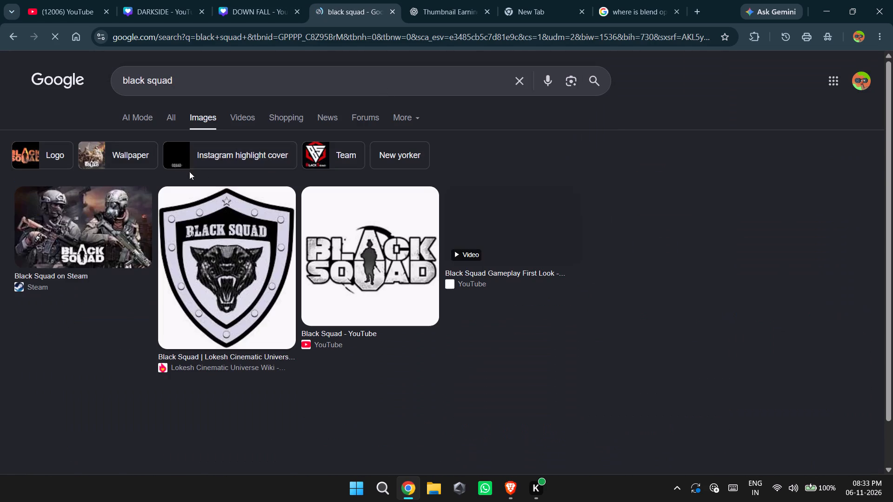
# Refine the image search to "black squad shadows in battlwfield".
pyautogui.click(239, 76)
pyautogui.press('space')
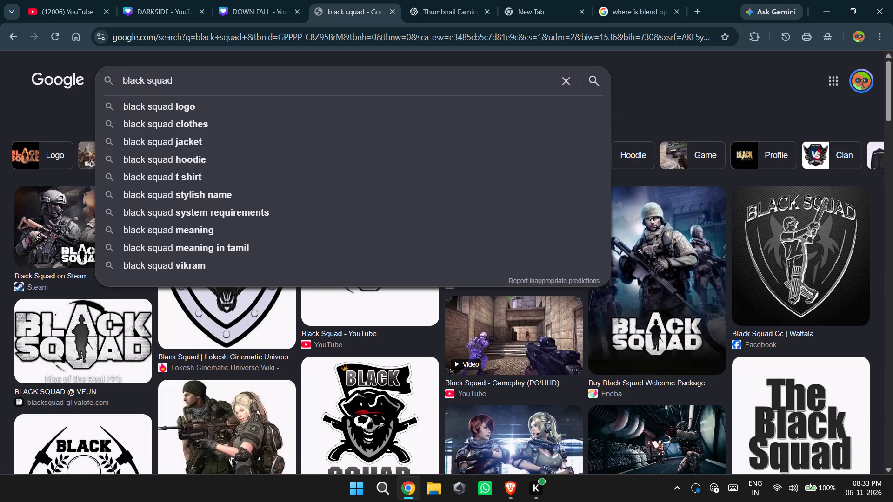
pyautogui.write('shadow')
pyautogui.press('space')
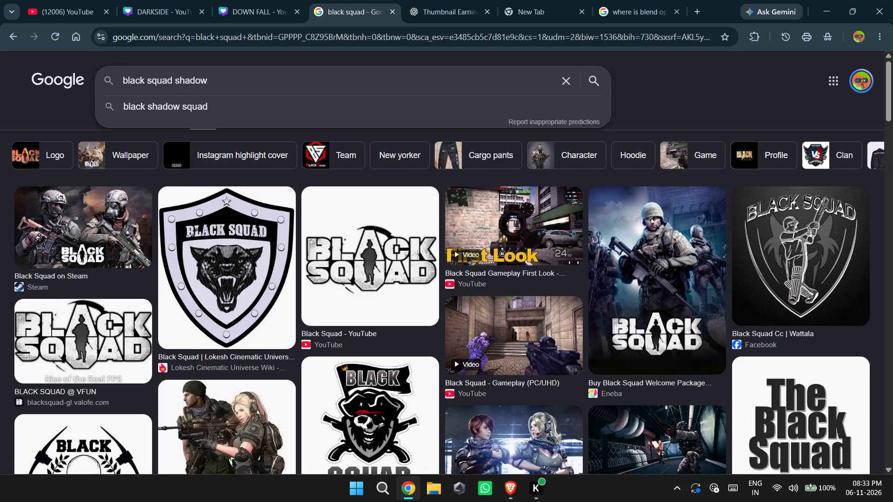
pyautogui.press('BackSpace')
pyautogui.write('s in battlwfield')
pyautogui.press('Return')
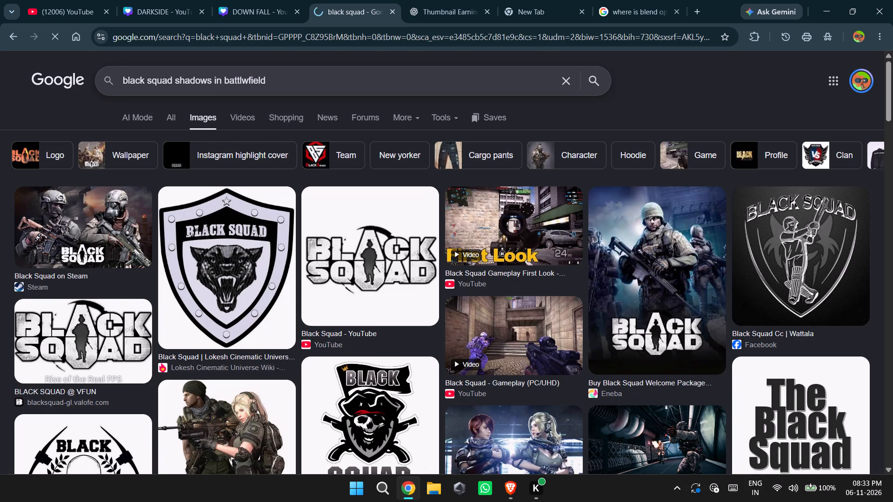
# Correct the image search to "black squad shadows in battlefield".
pyautogui.click(250, 84)
pyautogui.press('BackSpace')
pyautogui.press('e')
pyautogui.press('Return')
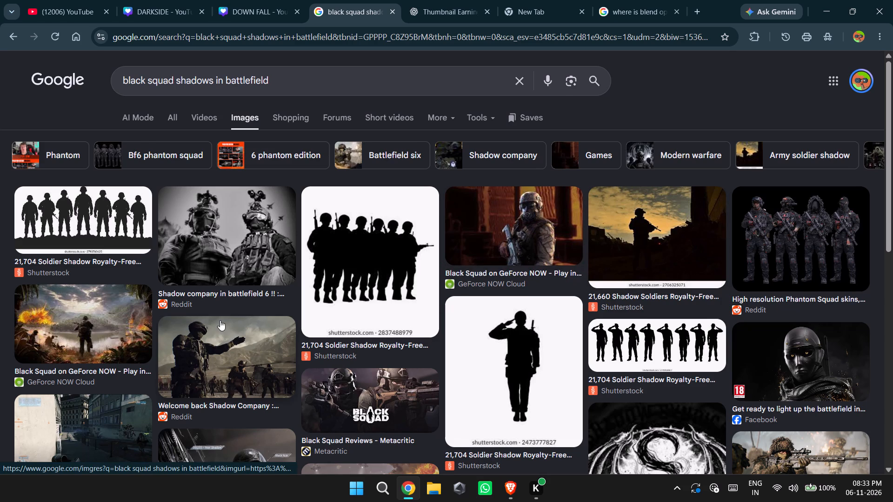
# Look through the image results for dark soldiers or a squad usable as the enemies in the thumbnail.
pyautogui.scroll(-4, 220, 320)
pyautogui.hscroll(1, 220, 320)
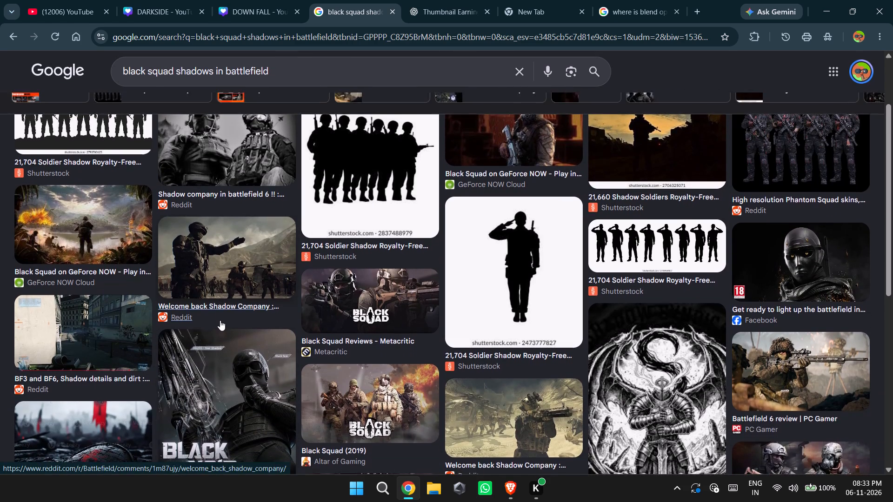
pyautogui.hscroll(1, 220, 320)
pyautogui.scroll(-1, 220, 320)
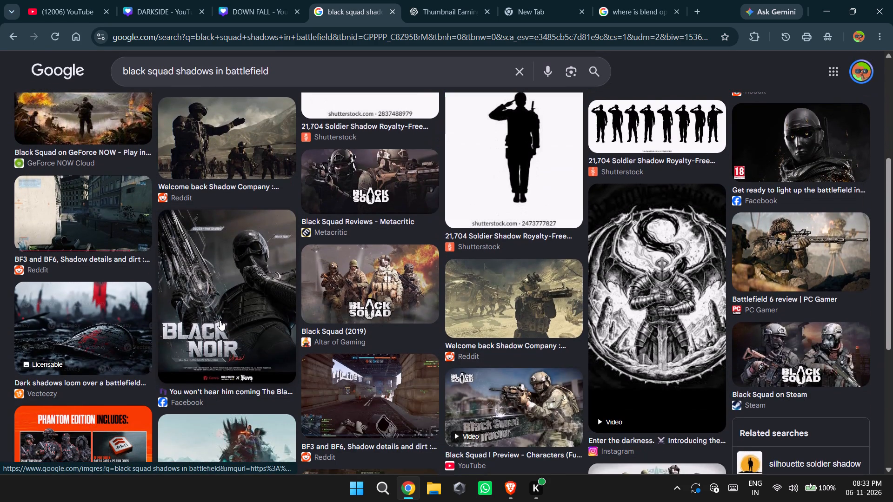
pyautogui.scroll(-2, 220, 320)
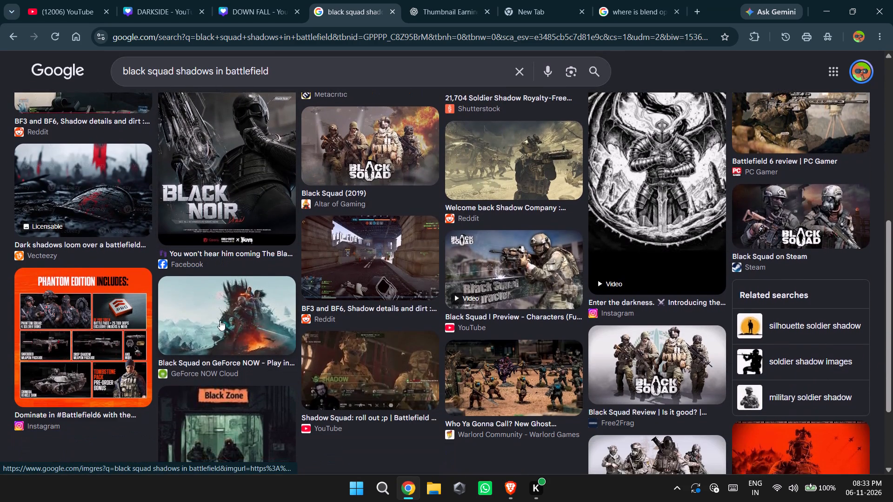
pyautogui.scroll(-1, 384, 337)
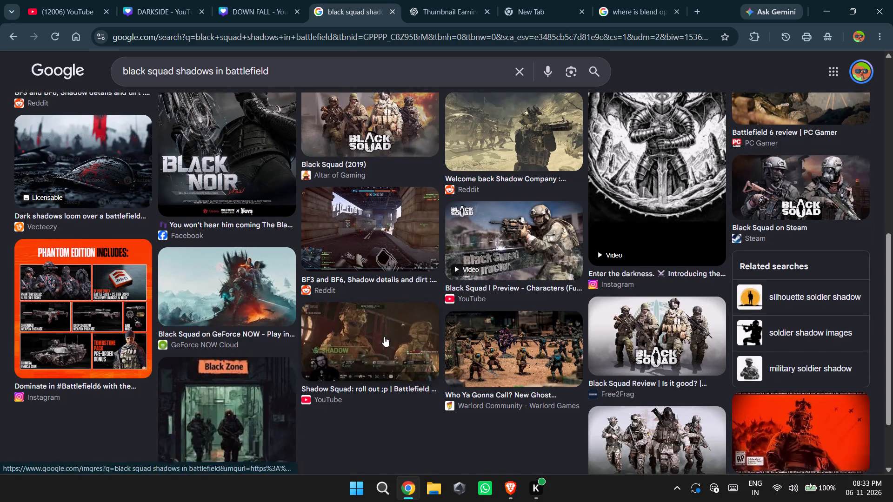
pyautogui.scroll(-3, 384, 337)
pyautogui.scroll(1, 384, 337)
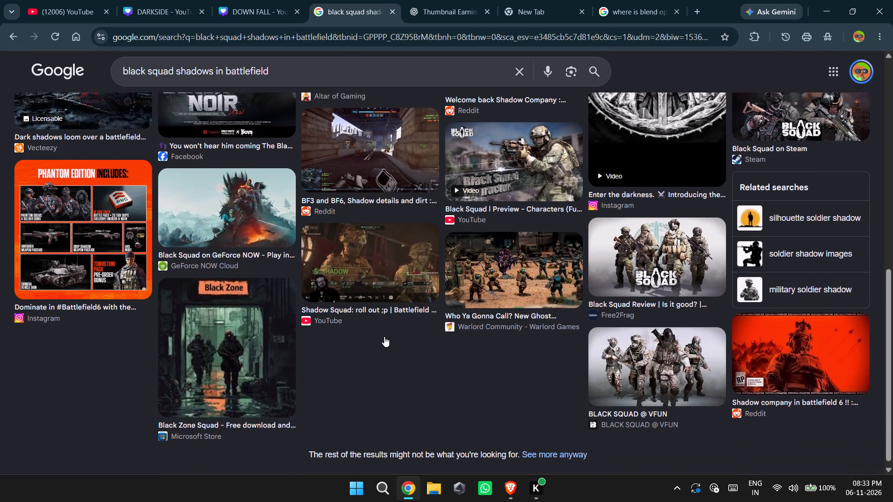
pyautogui.scroll(1, 384, 337)
pyautogui.scroll(-1, 384, 337)
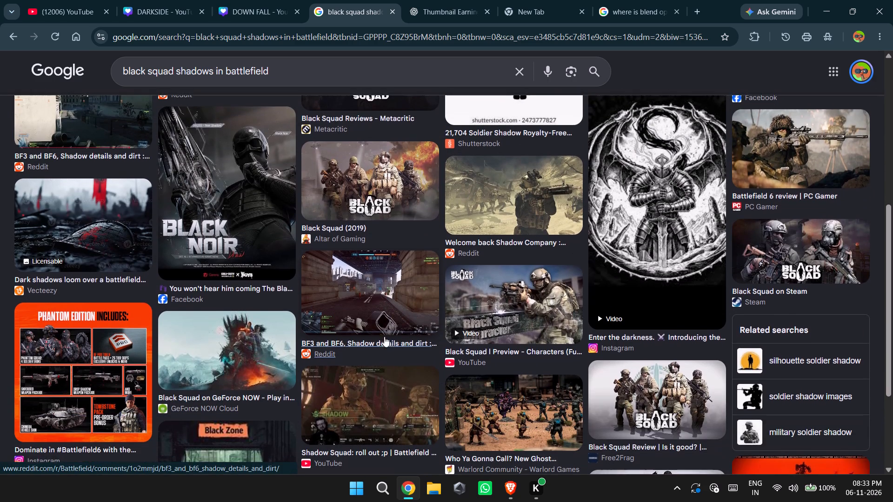
pyautogui.scroll(-3, 384, 337)
# Open the Black Squad Preview - Characters result and copy the dark helmeted soldier image from NamuWiki among its related images.
pyautogui.click(516, 175)
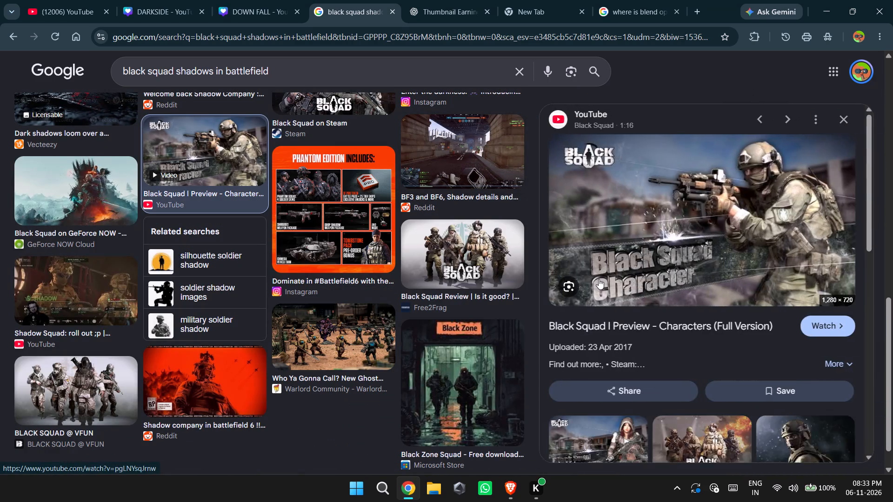
pyautogui.scroll(-4, 599, 279)
pyautogui.scroll(1, 599, 279)
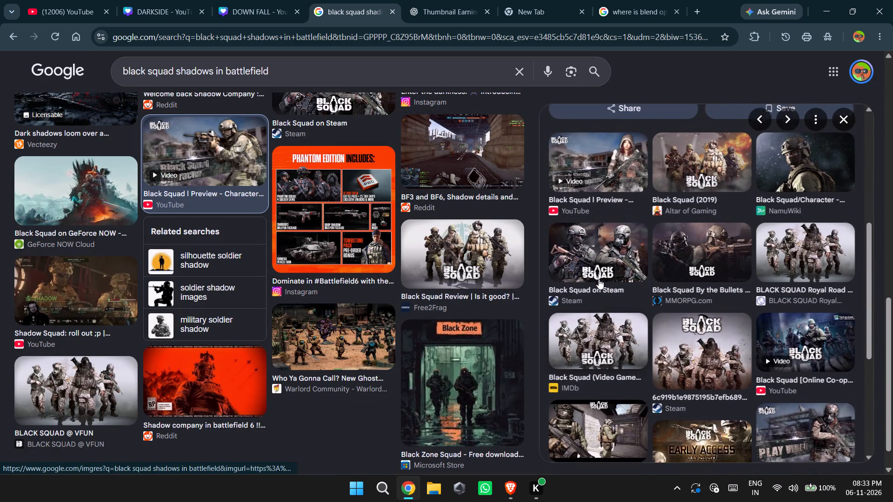
pyautogui.scroll(1, 599, 279)
pyautogui.rightClick(785, 160)
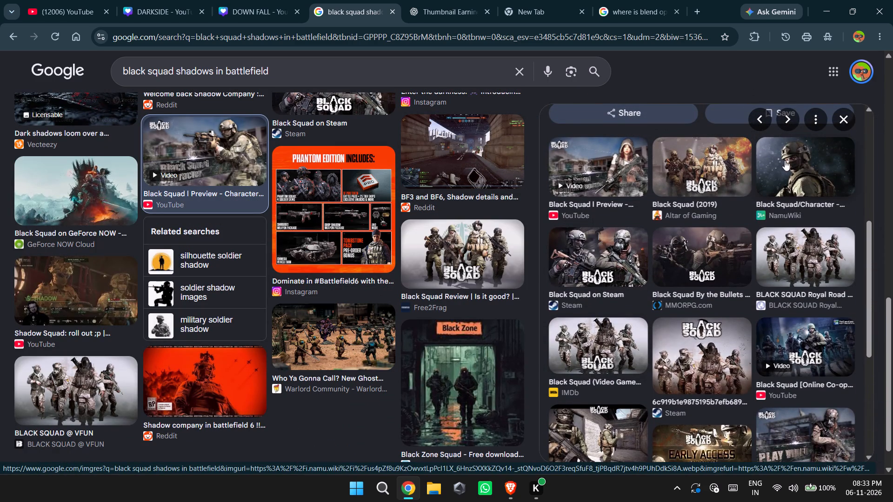
pyautogui.click(679, 358)
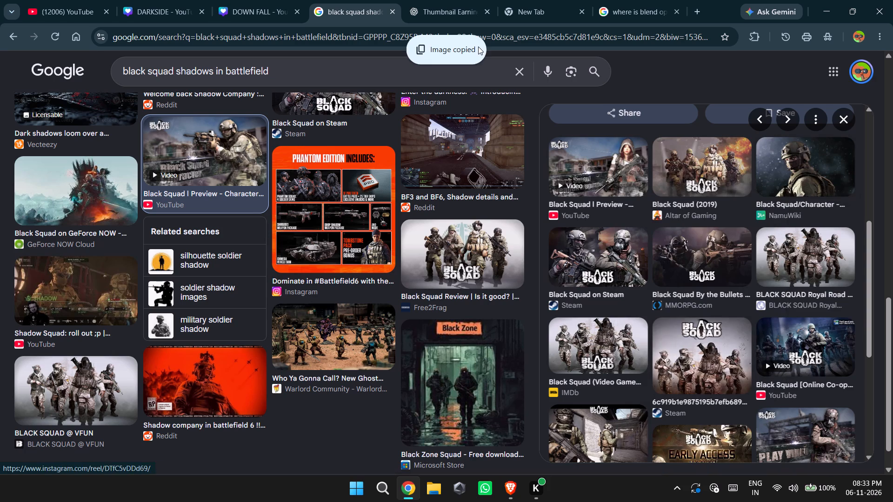
# Switch to the DOWN FALL design in Canva and paste the copied soldier image onto page 2.
pyautogui.click(284, 0)
pyautogui.rightClick(517, 190)
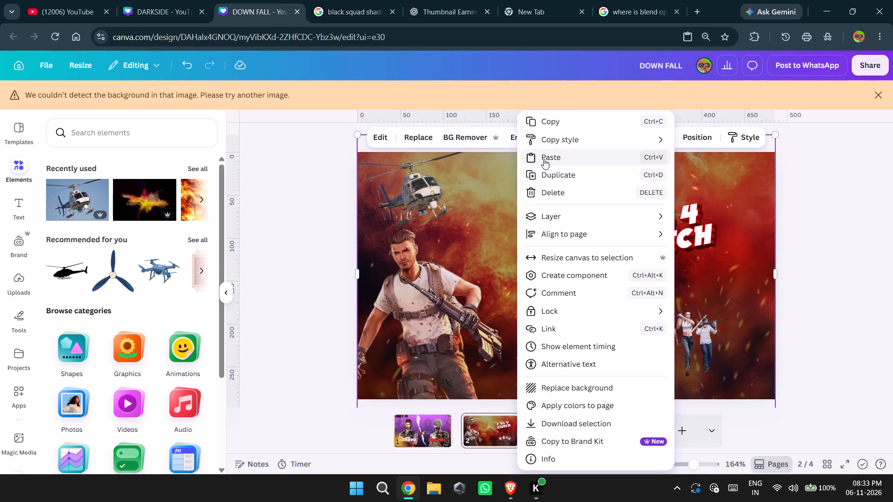
pyautogui.click(544, 159)
# Delete the existing four-member squad image below the 1 VS 4 CLUTCH title.
pyautogui.click(660, 340)
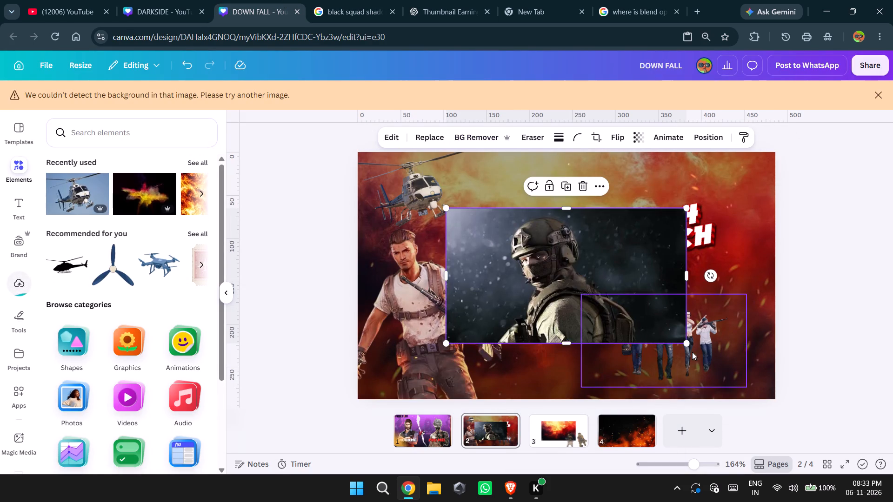
pyautogui.click(692, 352)
pyautogui.click(683, 270)
# Remove the background from the pasted helmeted soldier image.
pyautogui.click(578, 255)
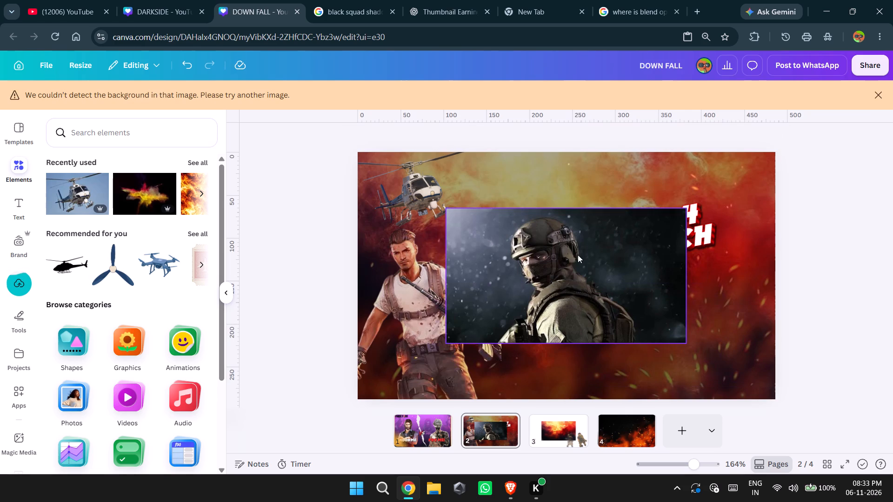
pyautogui.click(469, 142)
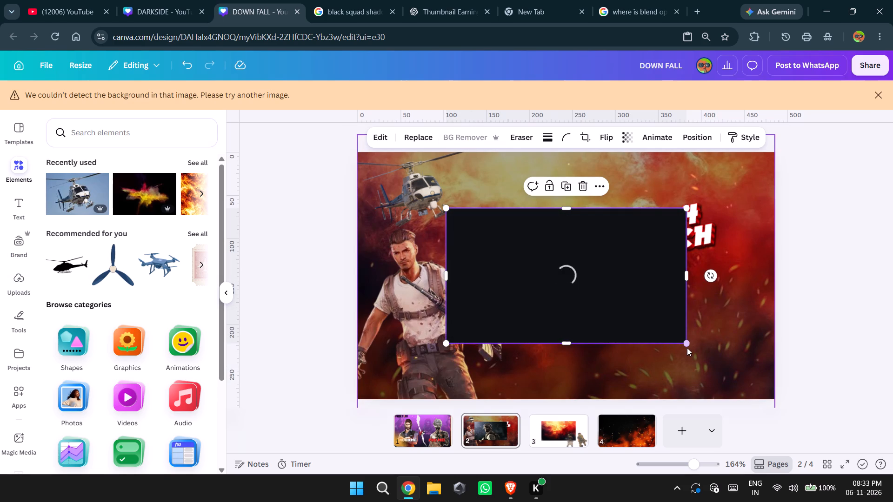
# Shrink the helmeted soldier cutout and move it directly below the 1 VS 4 CLUTCH title.
pyautogui.moveTo(684, 345); pyautogui.dragTo(595, 322)
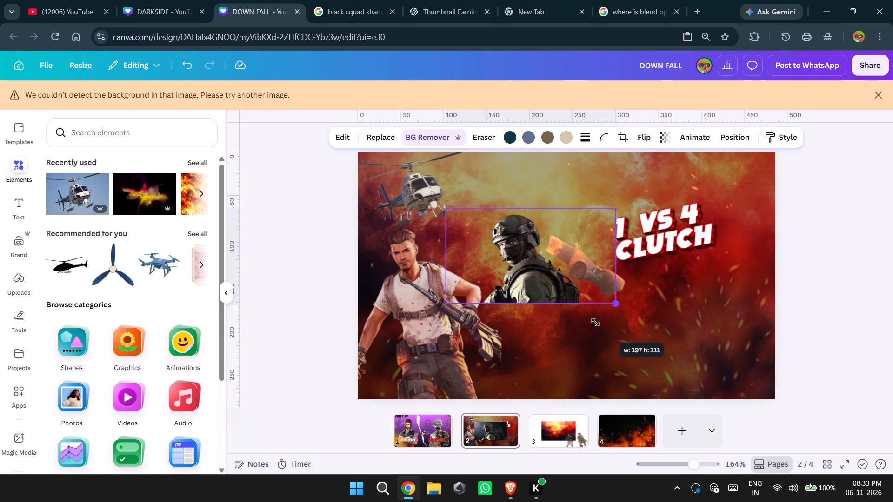
pyautogui.moveTo(595, 322); pyautogui.dragTo(555, 320)
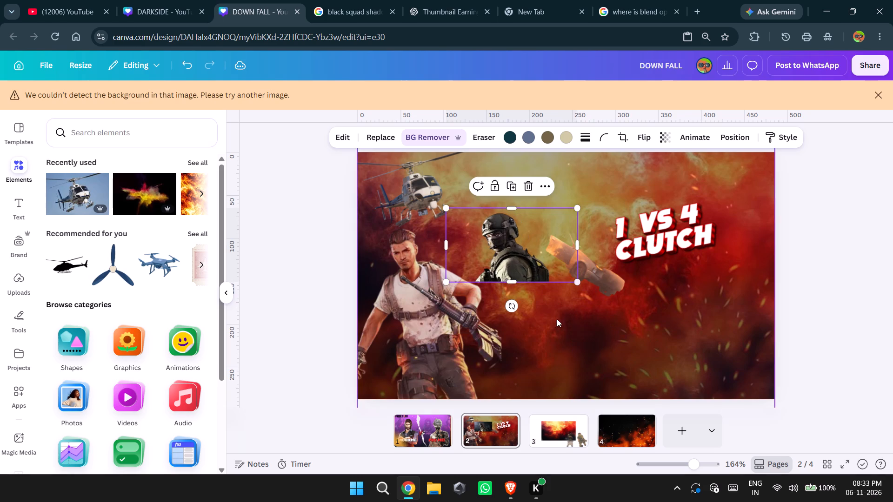
pyautogui.moveTo(513, 235); pyautogui.dragTo(692, 285)
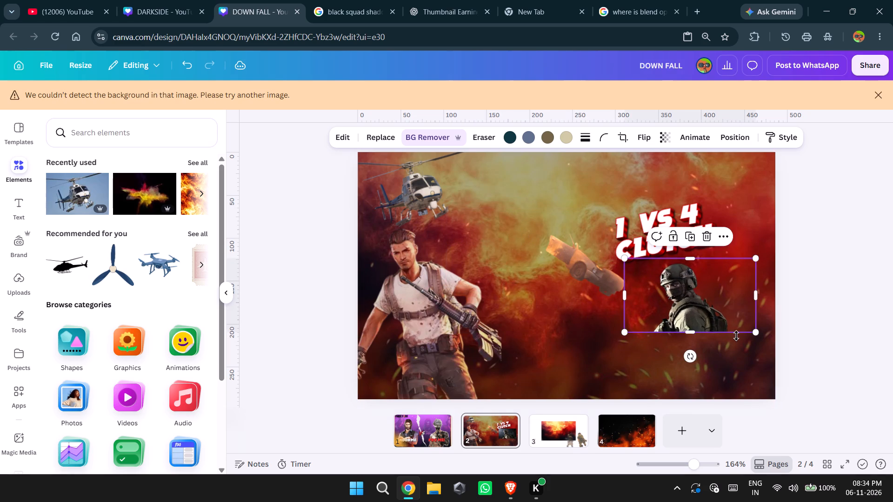
pyautogui.moveTo(757, 332); pyautogui.dragTo(729, 322)
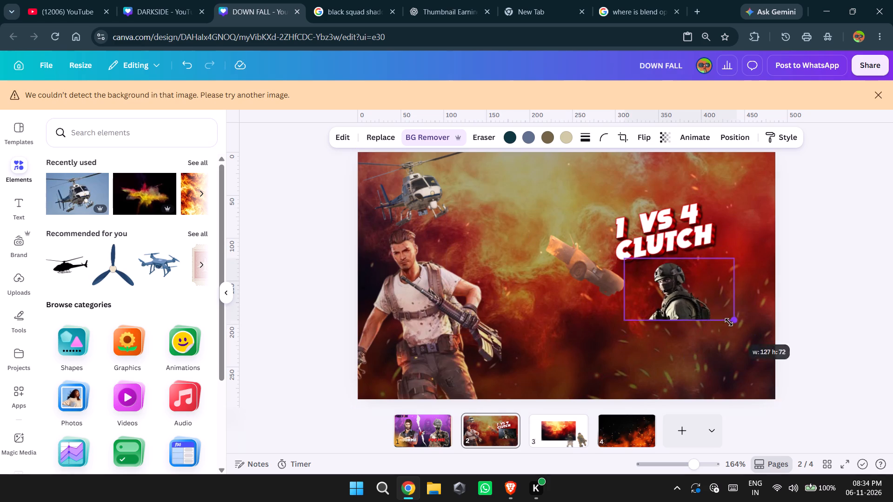
pyautogui.moveTo(729, 322); pyautogui.dragTo(729, 322)
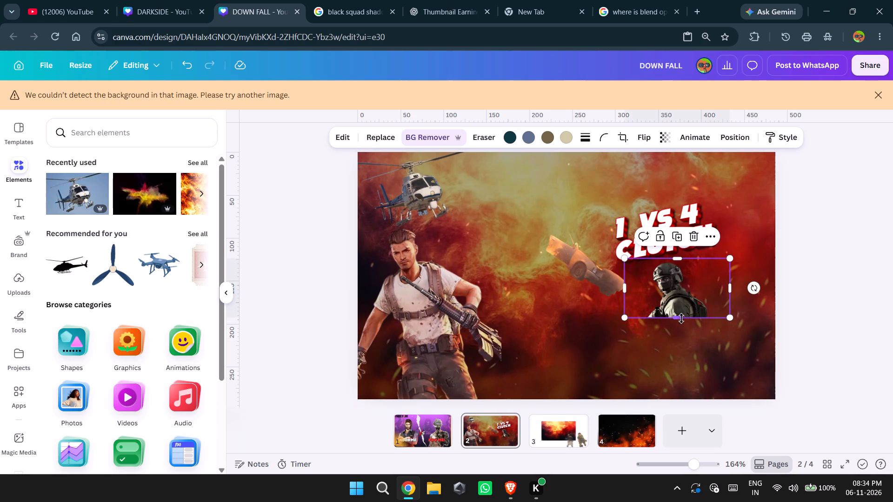
# Extend the soldier image's frame downward and sideways to enlarge the figure, and place it in the thumbnail's bottom-right corner.
pyautogui.moveTo(679, 317); pyautogui.dragTo(679, 341)
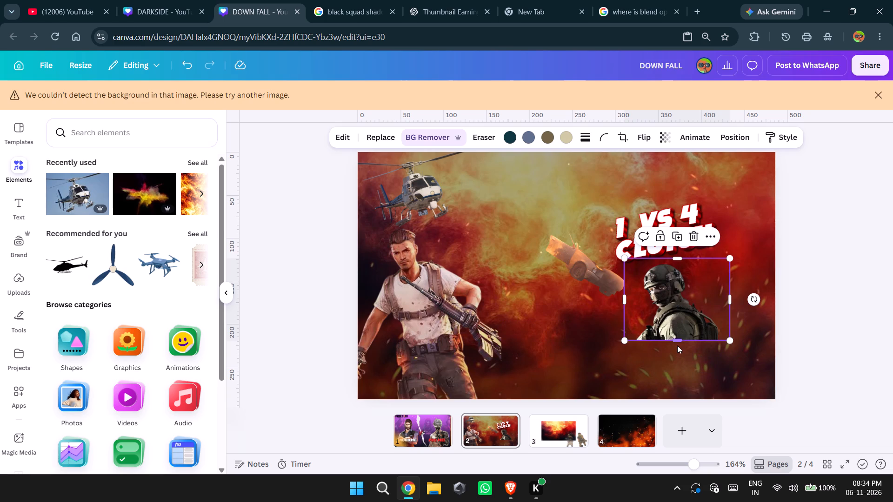
pyautogui.moveTo(678, 338); pyautogui.dragTo(678, 350)
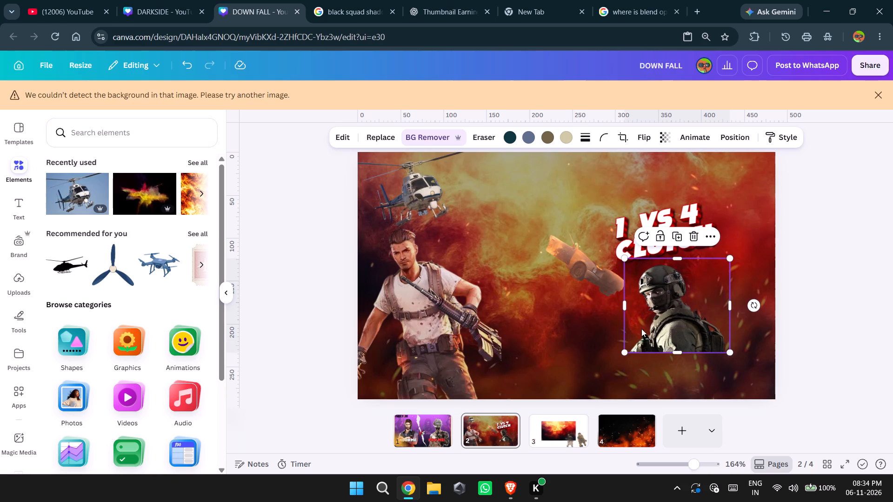
pyautogui.moveTo(625, 307); pyautogui.dragTo(617, 311)
pyautogui.moveTo(665, 309); pyautogui.dragTo(677, 341)
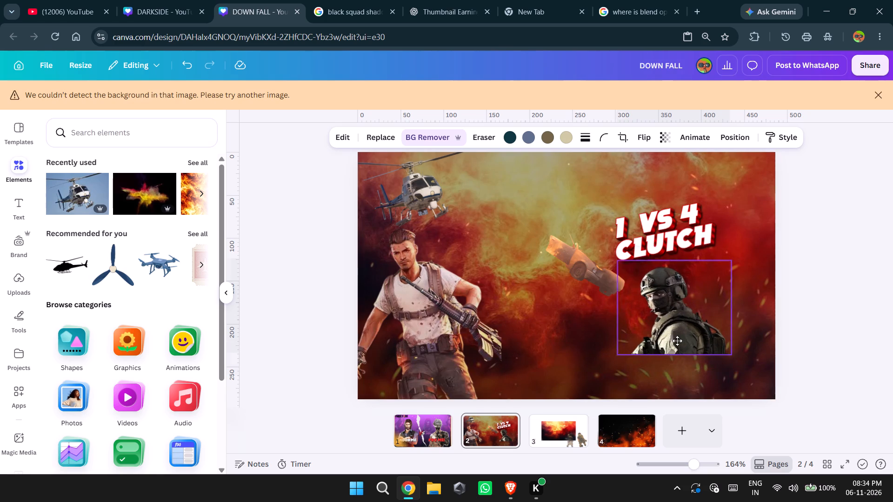
pyautogui.moveTo(677, 341); pyautogui.dragTo(708, 355)
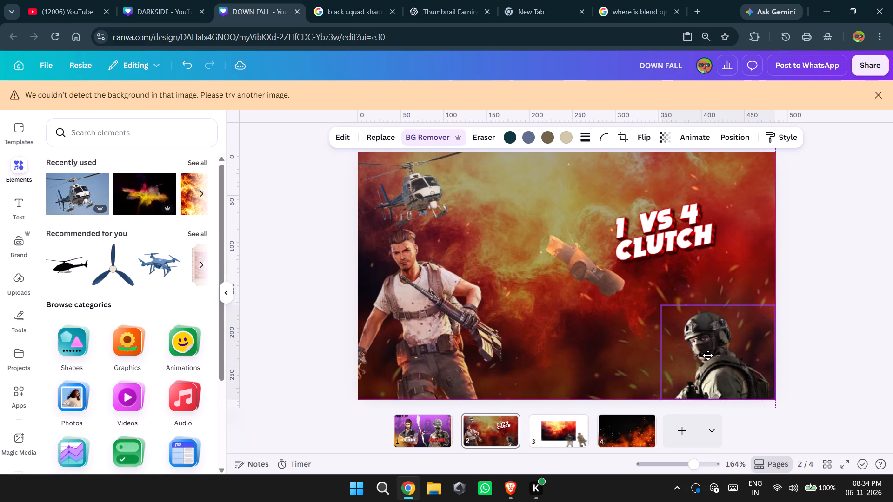
pyautogui.moveTo(708, 355); pyautogui.dragTo(708, 353)
pyautogui.moveTo(708, 353); pyautogui.dragTo(710, 354)
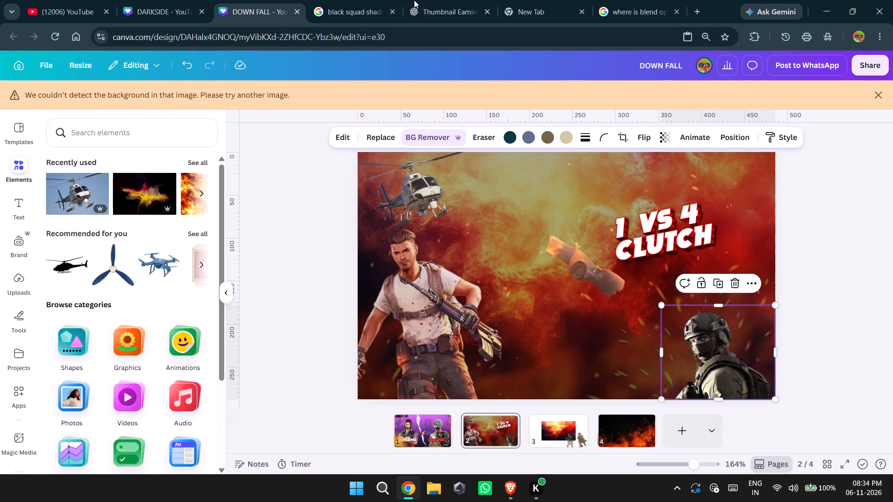
# Copy the Black Zone Squad image from the Google Images results and paste it into the DOWN FALL thumbnail.
pyautogui.click(359, 0)
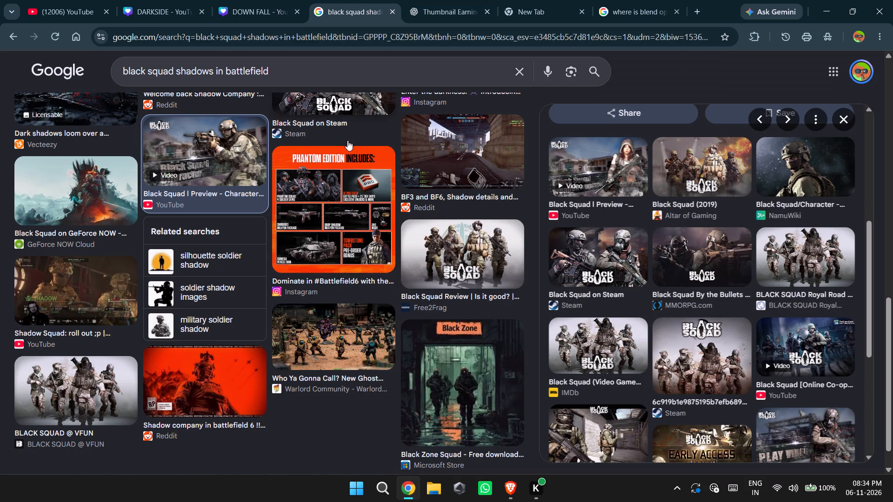
pyautogui.scroll(-1, 374, 225)
pyautogui.click(369, 69)
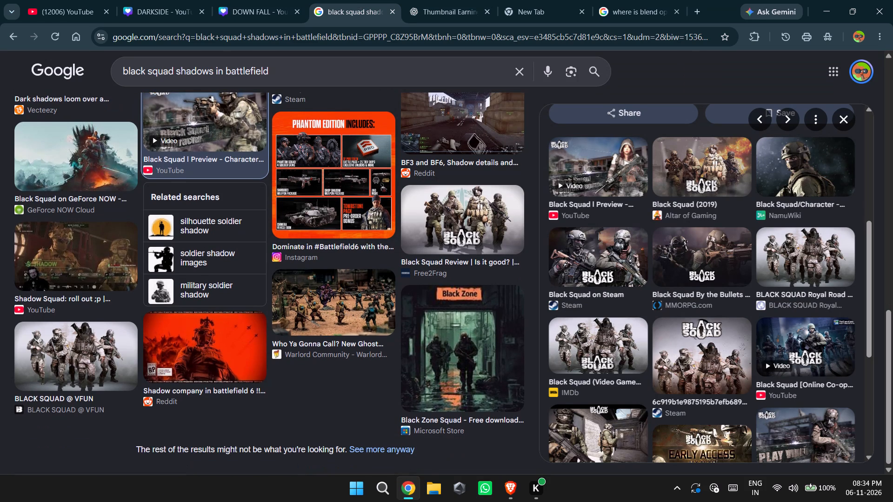
pyautogui.rightClick(462, 336)
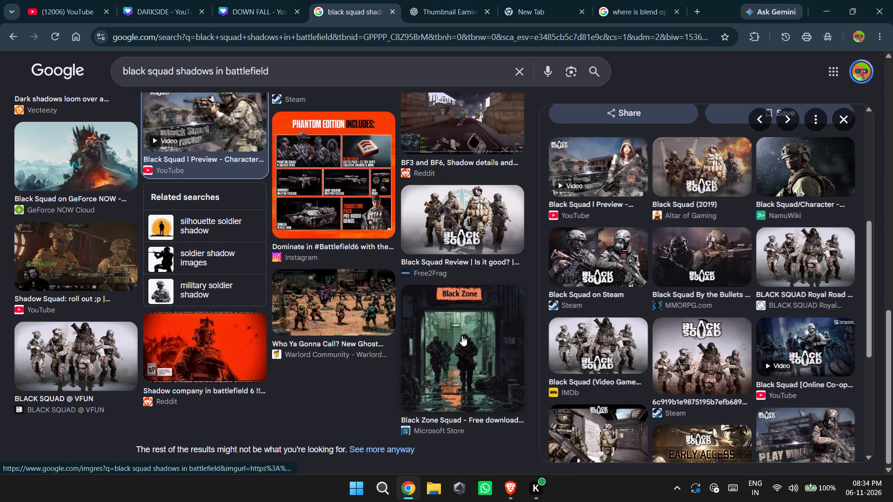
pyautogui.click(507, 260)
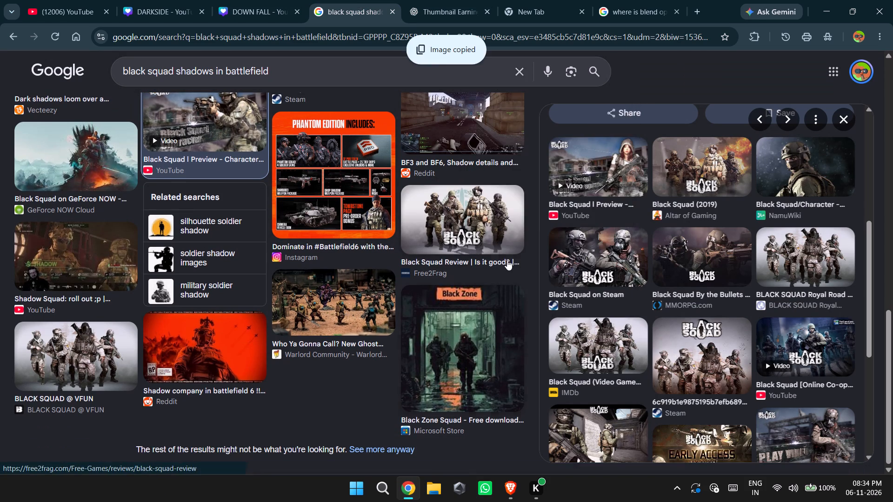
pyautogui.click(265, 0)
pyautogui.rightClick(549, 286)
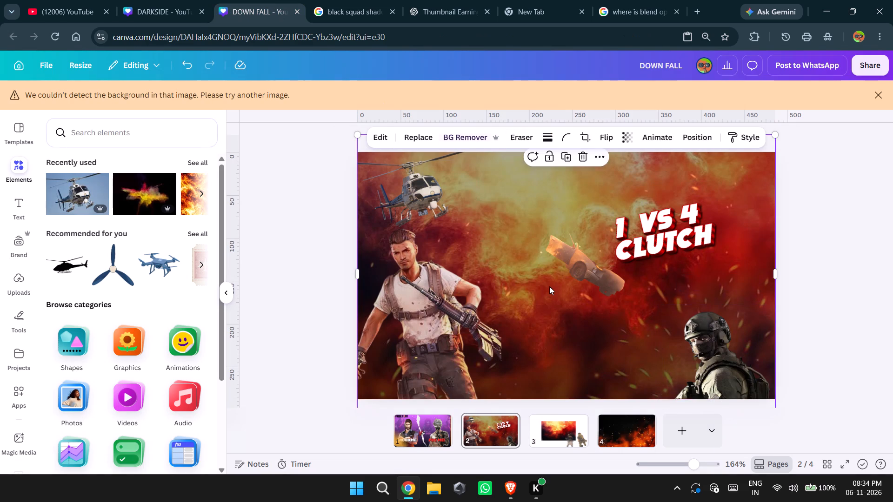
pyautogui.click(580, 158)
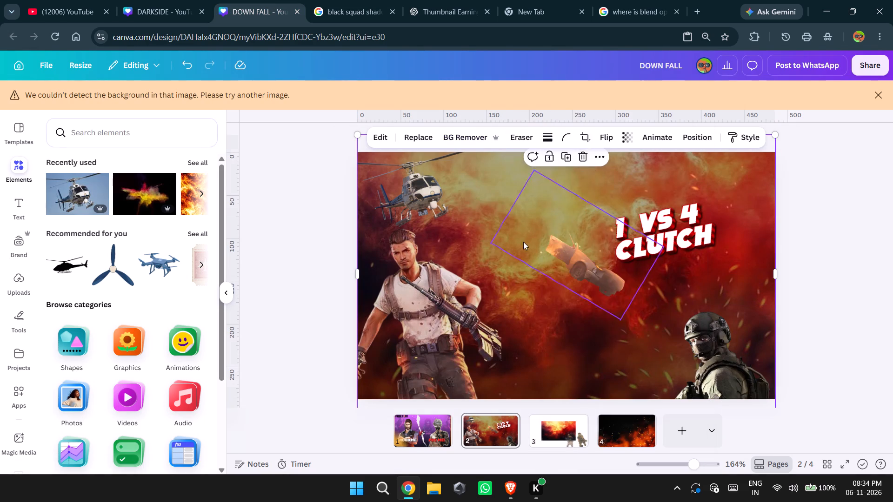
# Remove the background from the pasted Black Zone Squad image.
pyautogui.click(476, 132)
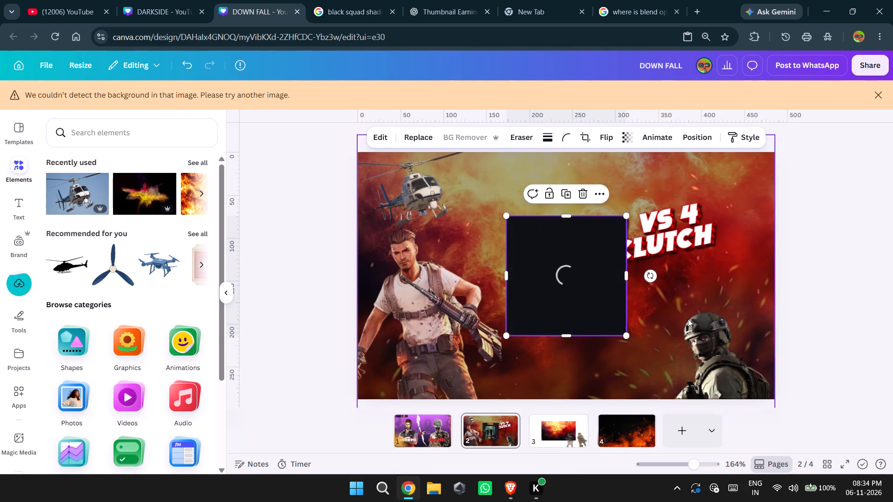
pyautogui.click(712, 343)
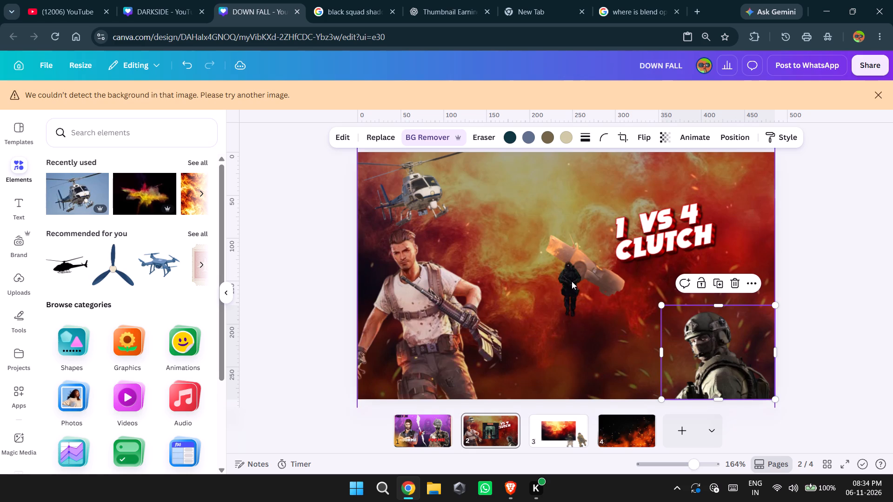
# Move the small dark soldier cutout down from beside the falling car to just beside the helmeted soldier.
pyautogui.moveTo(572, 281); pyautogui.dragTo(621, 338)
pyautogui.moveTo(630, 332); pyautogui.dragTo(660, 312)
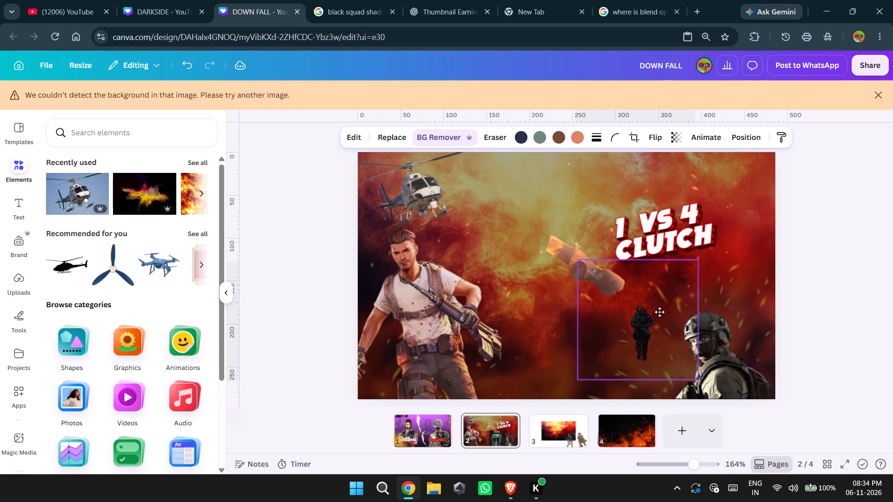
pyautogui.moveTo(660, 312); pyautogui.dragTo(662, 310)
# Delete the helmeted soldier image from the thumbnail's bottom-right corner.
pyautogui.click(722, 357)
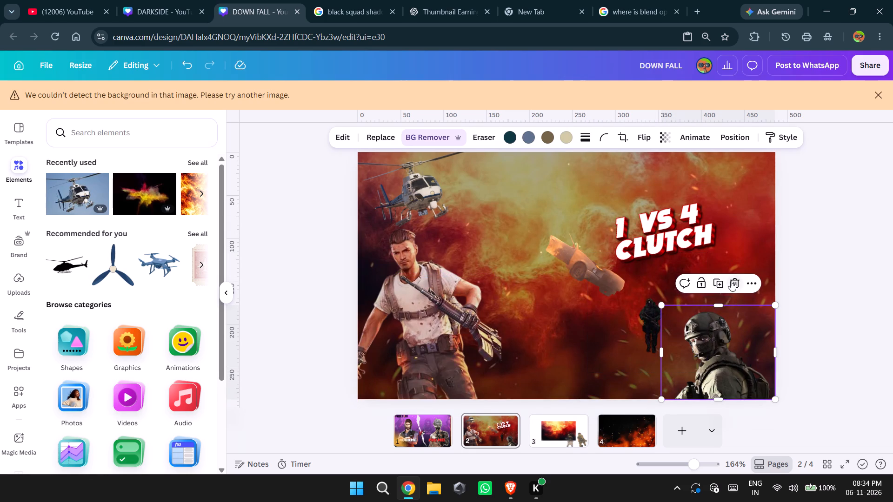
pyautogui.click(731, 281)
# Place the small dark soldier cutout directly below the 1 VS 4 CLUTCH title.
pyautogui.moveTo(656, 315); pyautogui.dragTo(688, 323)
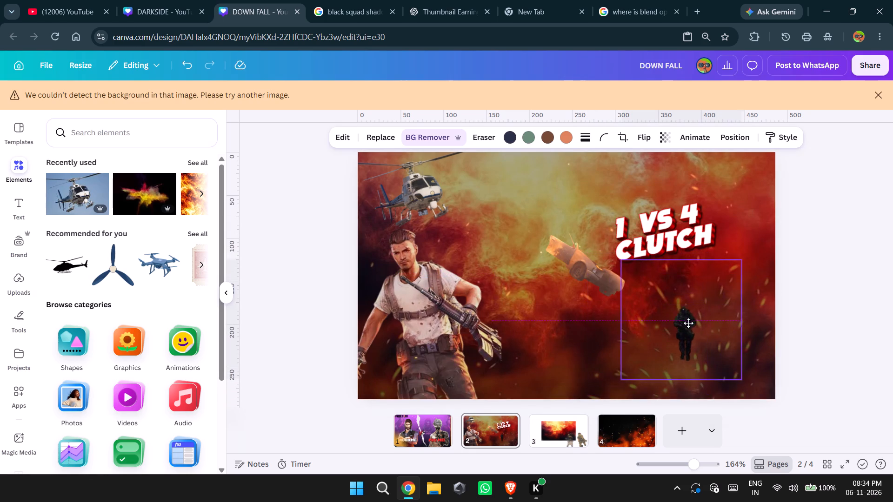
pyautogui.moveTo(688, 323); pyautogui.dragTo(697, 324)
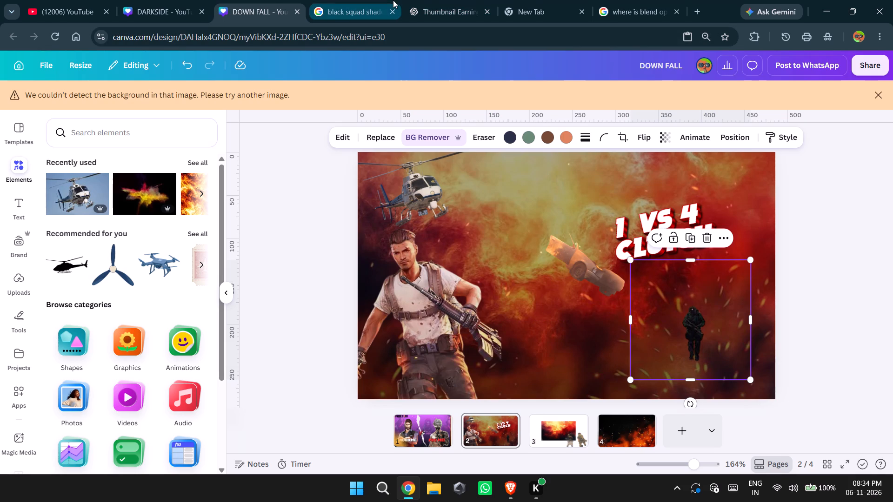
# In the Google Images search, replace "black squad shadows" in the query and search for "airdrops in battlefield".
pyautogui.click(313, 0)
pyautogui.click(334, 66)
pyautogui.press('BackSpace')
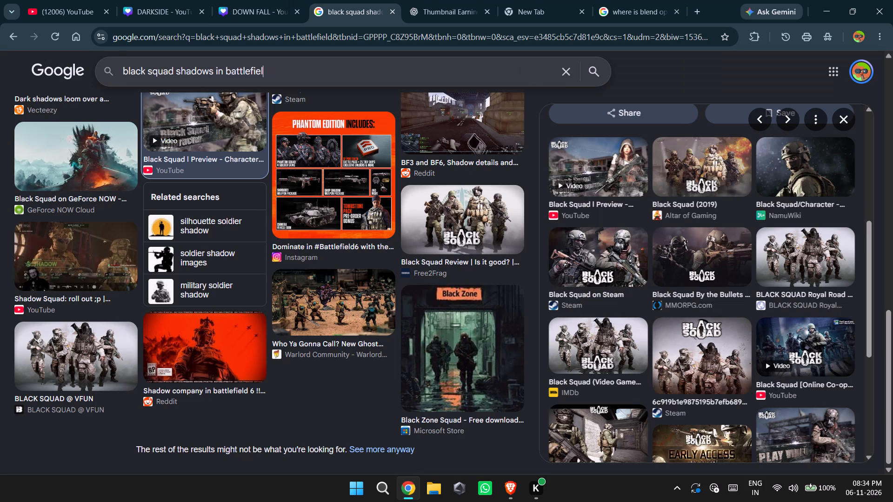
pyautogui.press('d')
pyautogui.press('Left')
pyautogui.press('Left')
pyautogui.press('Left')
pyautogui.press('Left')
pyautogui.press('Left')
pyautogui.press('Left')
pyautogui.press('Left')
pyautogui.press('Left')
pyautogui.press('Left')
pyautogui.press('Left')
pyautogui.press('Left')
pyautogui.press('Left')
pyautogui.press('Left')
pyautogui.press('Left')
pyautogui.press('Left')
pyautogui.press('Left')
pyautogui.press('Left')
pyautogui.press('Left')
pyautogui.press('Left')
pyautogui.press('Left')
pyautogui.press('Left')
pyautogui.press('Left')
pyautogui.press('Left')
pyautogui.press('Left')
pyautogui.press('Left')
pyautogui.press('Left')
pyautogui.press('Right')
pyautogui.press('Right')
pyautogui.press('Right')
pyautogui.press('Right')
pyautogui.press('BackSpace')
pyautogui.press('BackSpace')
pyautogui.press('BackSpace')
pyautogui.press('BackSpace')
pyautogui.press('BackSpace')
pyautogui.press('BackSpace')
pyautogui.press('BackSpace')
pyautogui.press('BackSpace')
pyautogui.press('BackSpace')
pyautogui.press('BackSpace')
pyautogui.press('BackSpace')
pyautogui.press('BackSpace')
pyautogui.press('BackSpace')
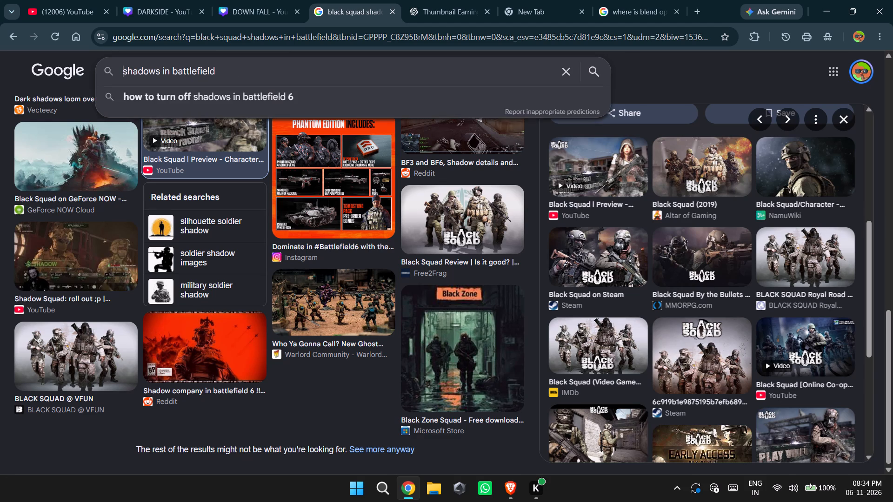
pyautogui.write('airdrops')
pyautogui.press('space')
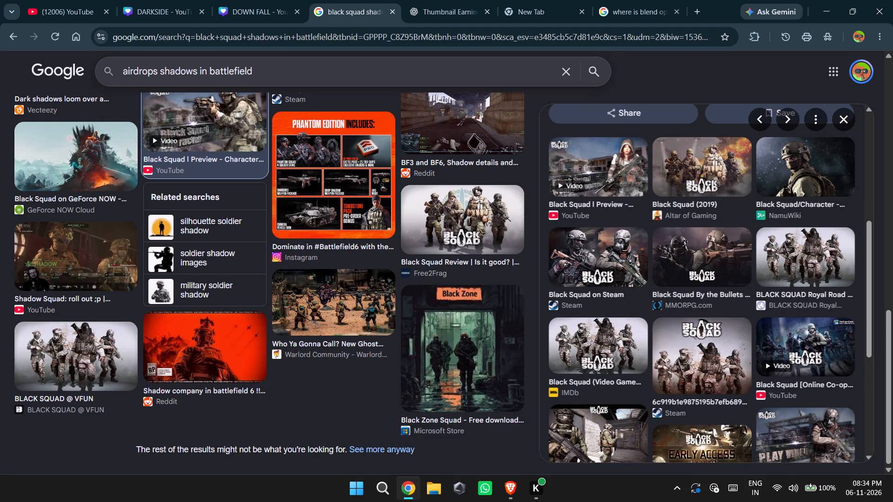
pyautogui.press('Right')
pyautogui.press('Right')
pyautogui.press('Right')
pyautogui.press('Right')
pyautogui.press('Right')
pyautogui.press('Right')
pyautogui.press('Right')
pyautogui.press('BackSpace')
pyautogui.press('BackSpace')
pyautogui.press('BackSpace')
pyautogui.press('BackSpace')
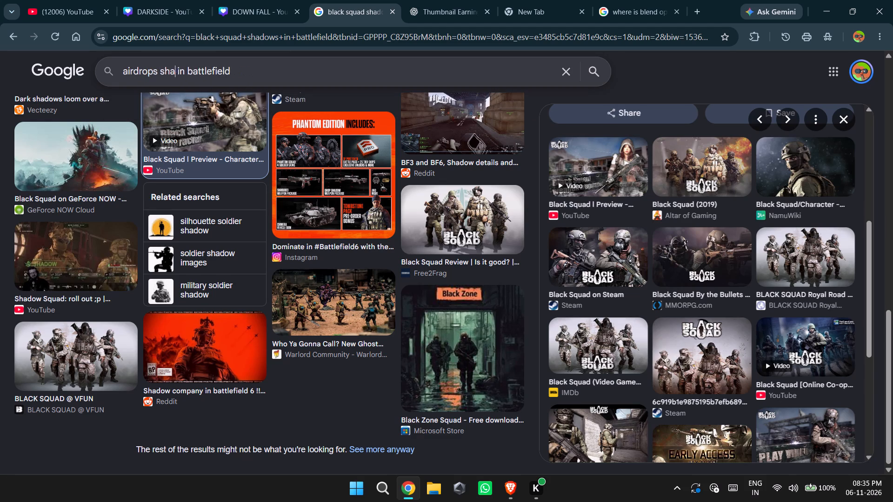
pyautogui.press('BackSpace')
pyautogui.press('BackSpace')
pyautogui.press('BackSpace')
pyautogui.press('Return')
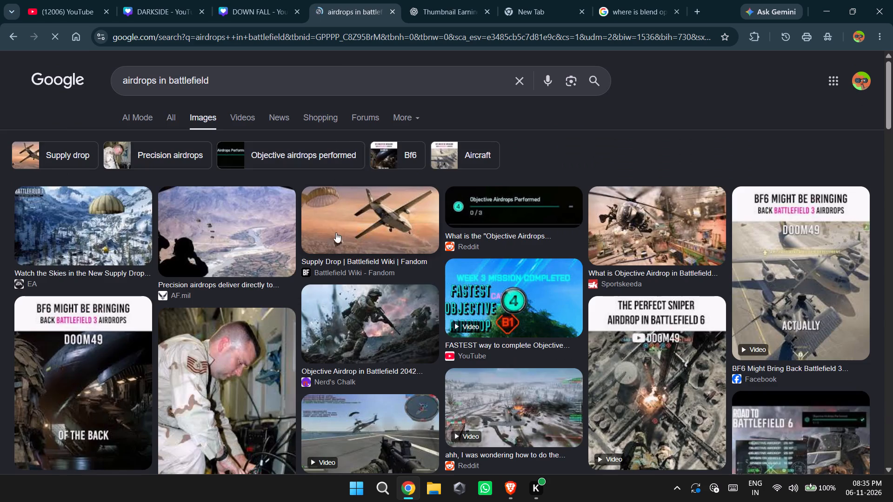
# Look through the Battlefield airdrop image results for a picture suitable for the thumbnail.
pyautogui.scroll(-2, 359, 280)
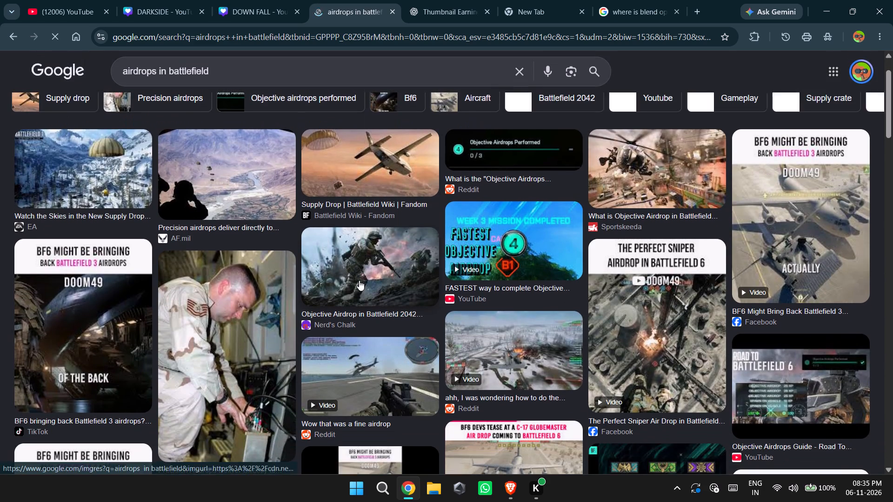
pyautogui.scroll(-1, 441, 364)
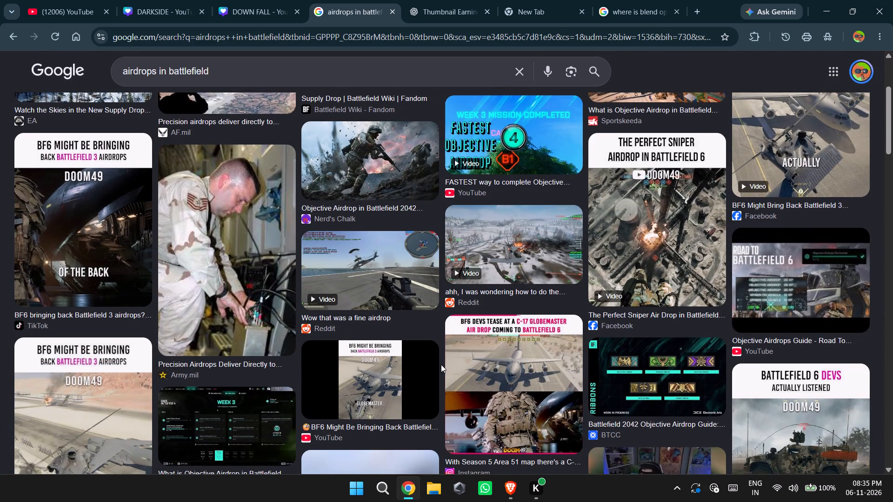
pyautogui.scroll(-5, 441, 364)
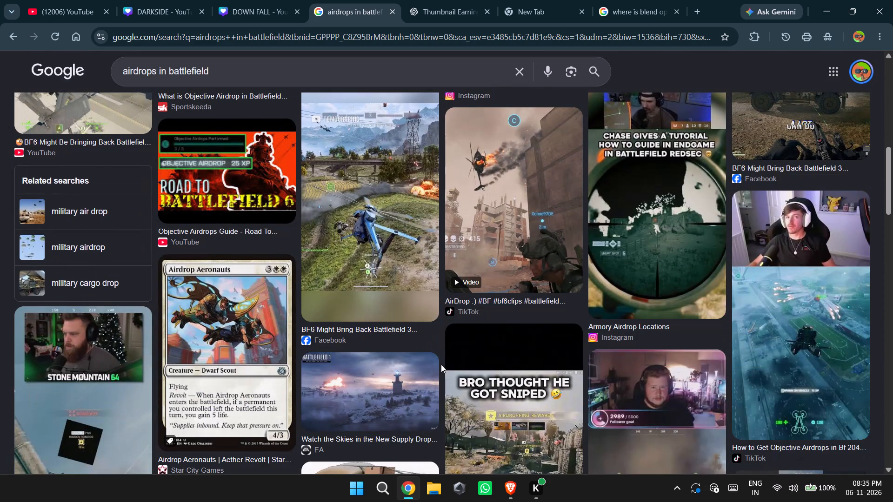
pyautogui.scroll(1, 441, 364)
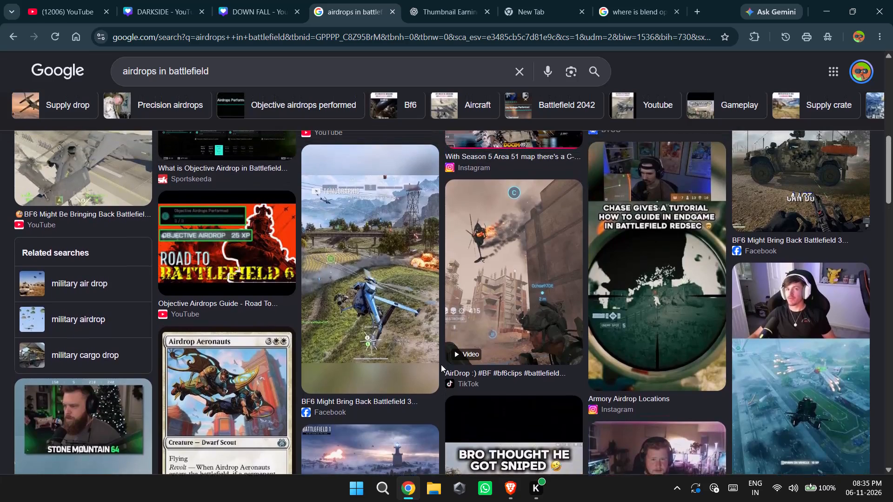
pyautogui.scroll(1, 441, 364)
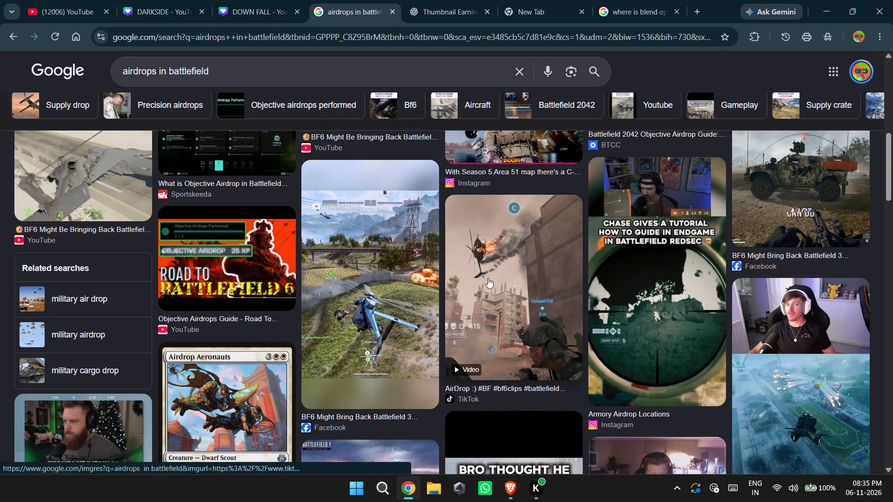
pyautogui.scroll(-2, 490, 284)
pyautogui.hotkey('alt', 'l')
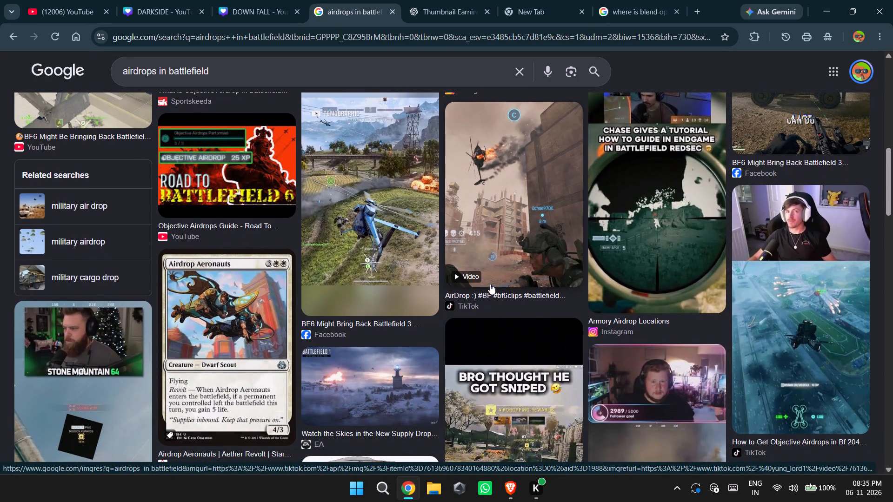
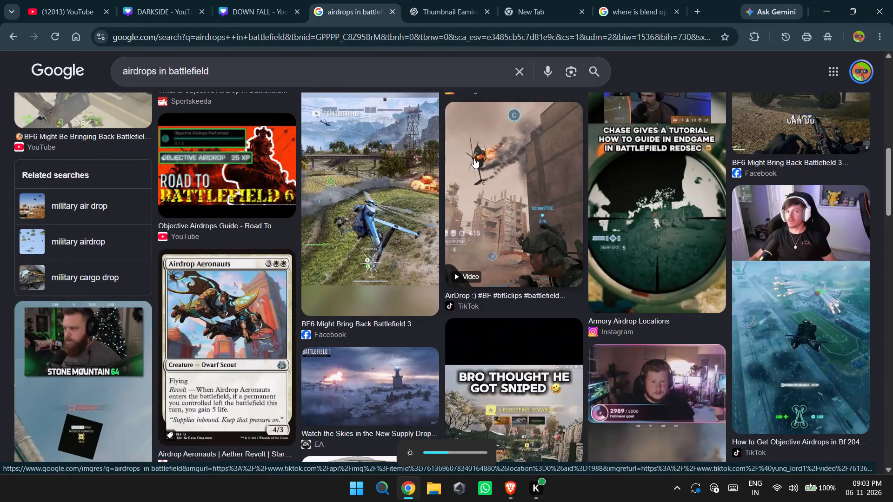
# Switch to the Brave browser, start the suggested Lutt Le Gaya music video on YouTube, and return to Chrome.
pyautogui.click(499, 501)
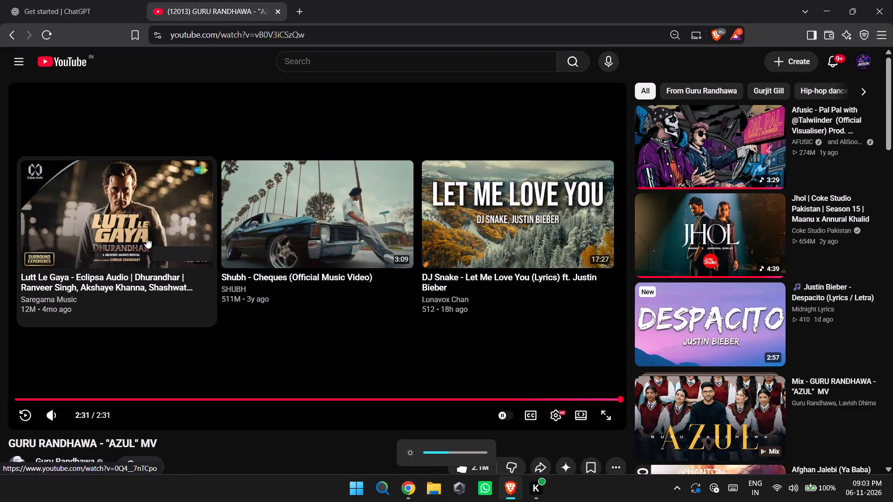
pyautogui.click(147, 238)
pyautogui.click(404, 495)
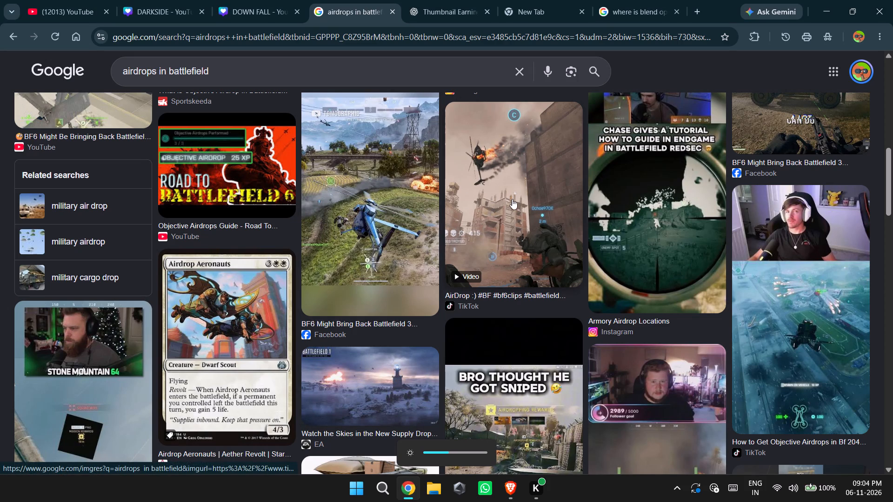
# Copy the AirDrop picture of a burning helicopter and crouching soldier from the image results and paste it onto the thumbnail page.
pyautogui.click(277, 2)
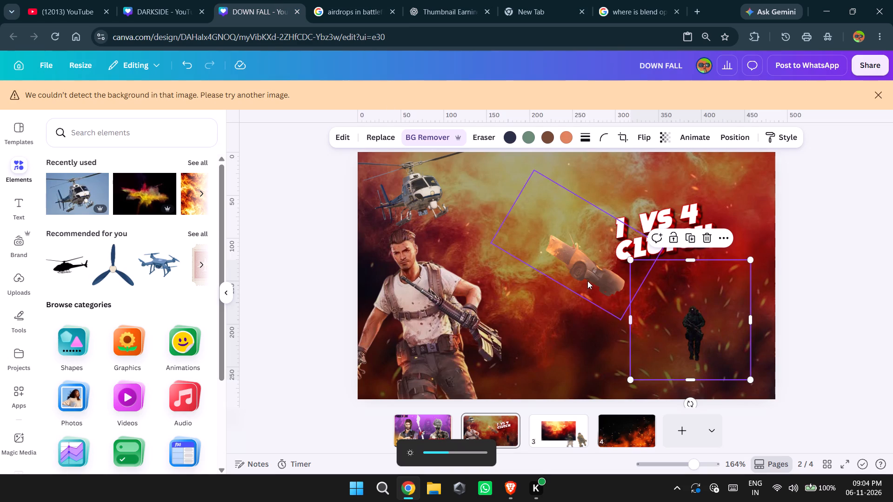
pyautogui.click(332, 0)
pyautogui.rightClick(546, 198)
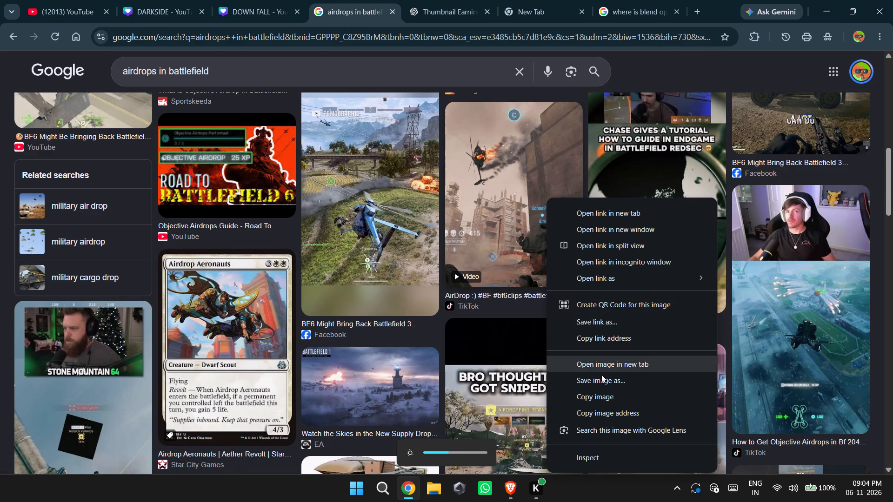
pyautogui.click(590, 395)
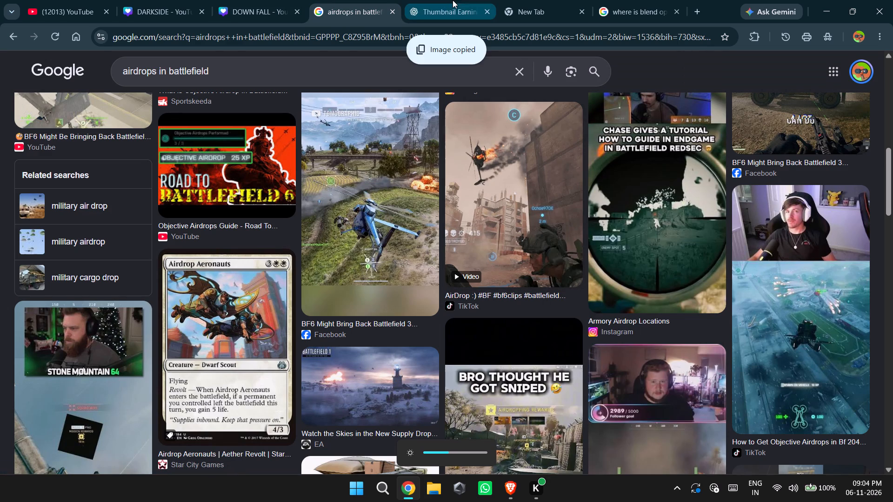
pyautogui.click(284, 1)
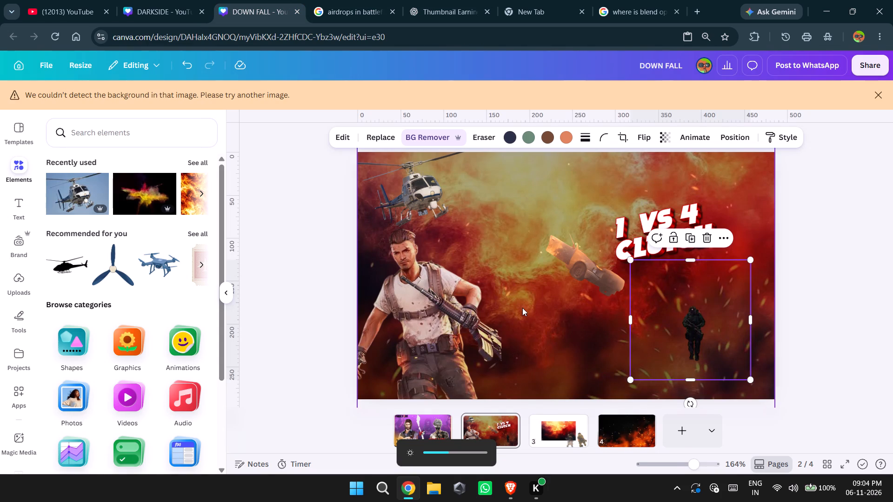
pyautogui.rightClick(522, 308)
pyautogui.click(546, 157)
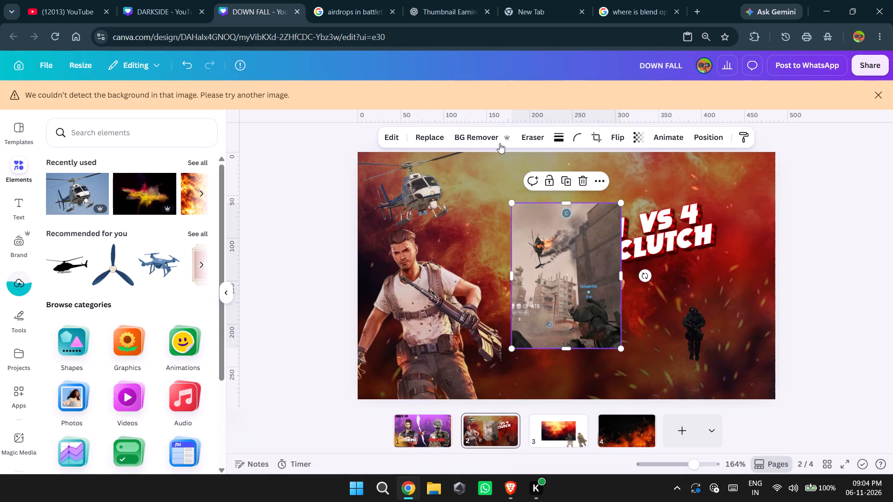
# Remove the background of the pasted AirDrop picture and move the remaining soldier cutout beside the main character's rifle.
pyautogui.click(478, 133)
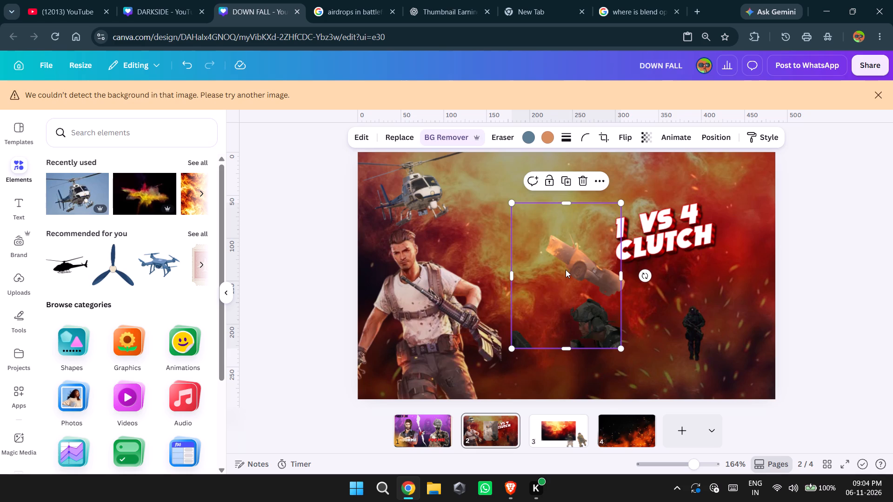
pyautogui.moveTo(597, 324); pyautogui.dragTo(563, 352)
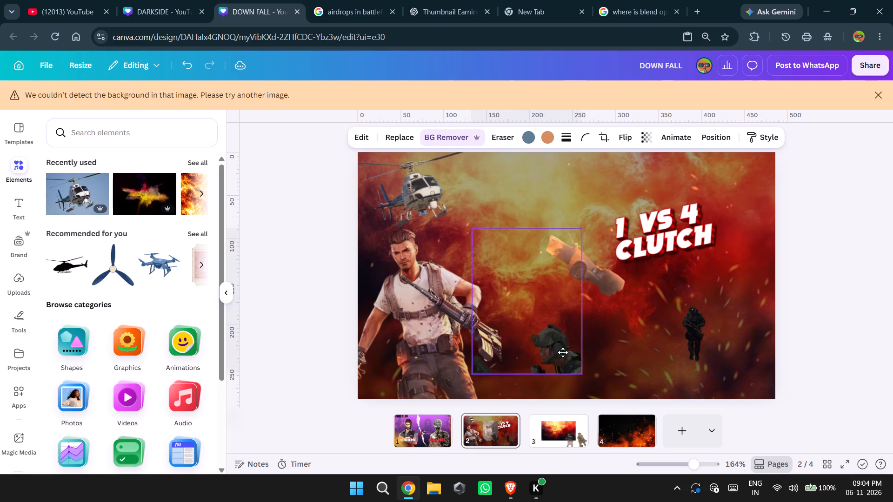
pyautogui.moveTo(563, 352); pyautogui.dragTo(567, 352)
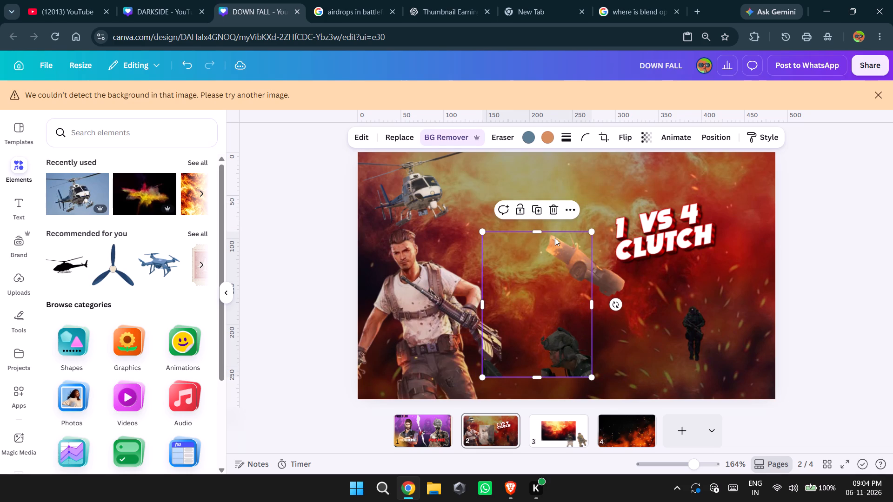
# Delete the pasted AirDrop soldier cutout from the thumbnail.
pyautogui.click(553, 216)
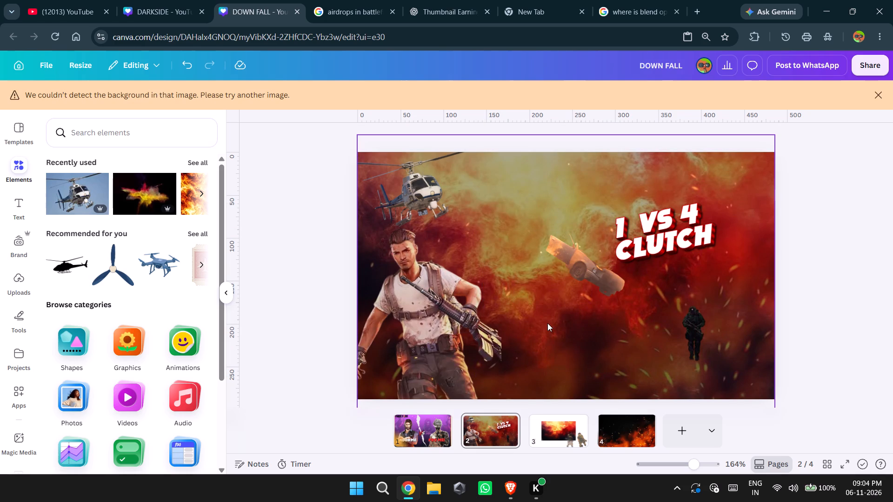
# Insert the black helicopter silhouette from the recommended elements and shrink it to about the width of the 1 VS 4 CLUTCH title.
pyautogui.click(196, 190)
pyautogui.click(51, 192)
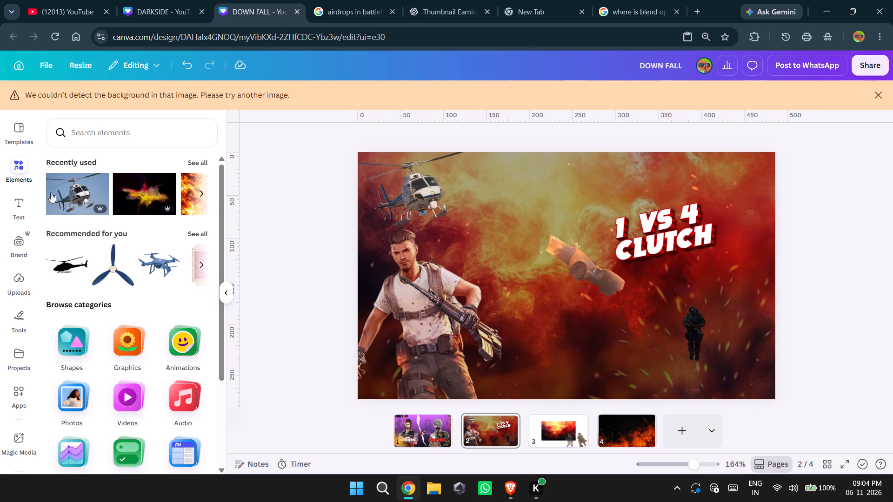
pyautogui.click(73, 265)
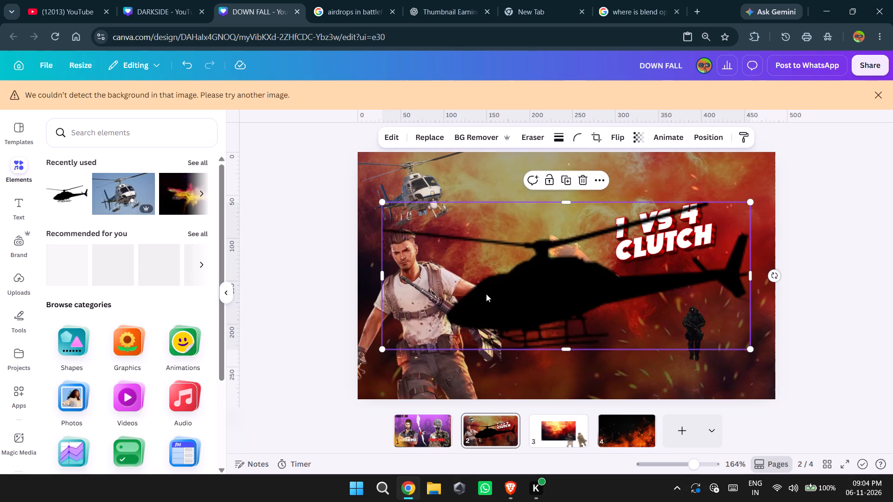
pyautogui.moveTo(381, 347); pyautogui.dragTo(594, 201)
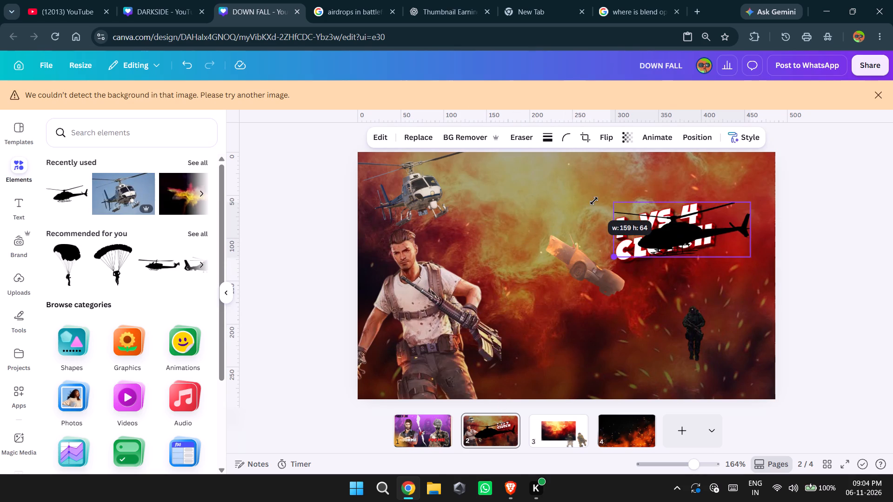
pyautogui.moveTo(594, 201); pyautogui.dragTo(643, 210)
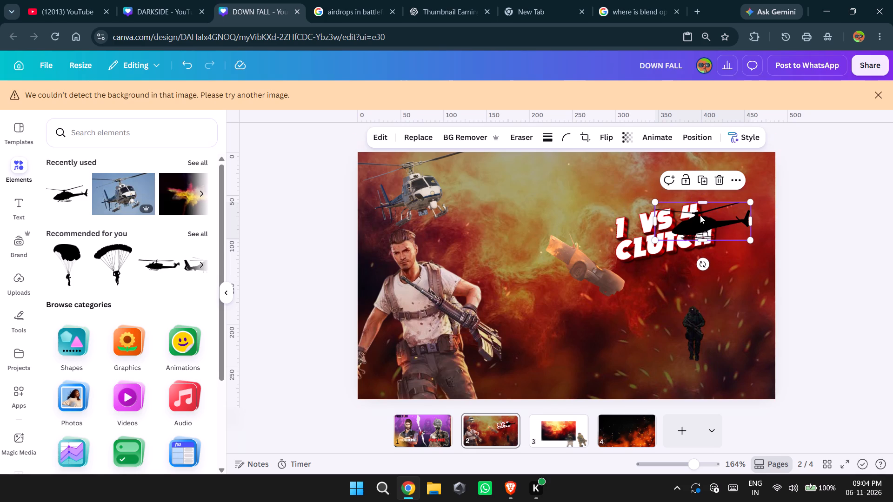
# Place the helicopter silhouette partly past the thumbnail's upper-right edge beside the title, slightly smaller and tilted counterclockwise.
pyautogui.moveTo(701, 222); pyautogui.dragTo(676, 189)
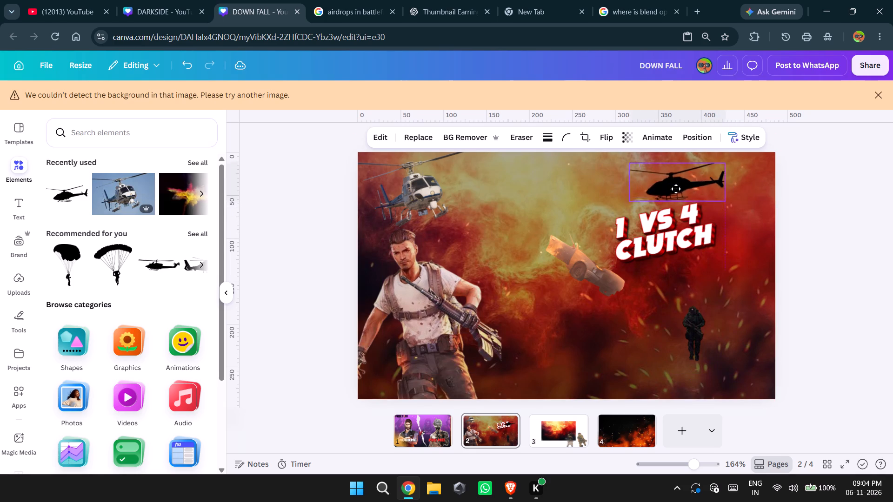
pyautogui.moveTo(676, 189); pyautogui.dragTo(629, 193)
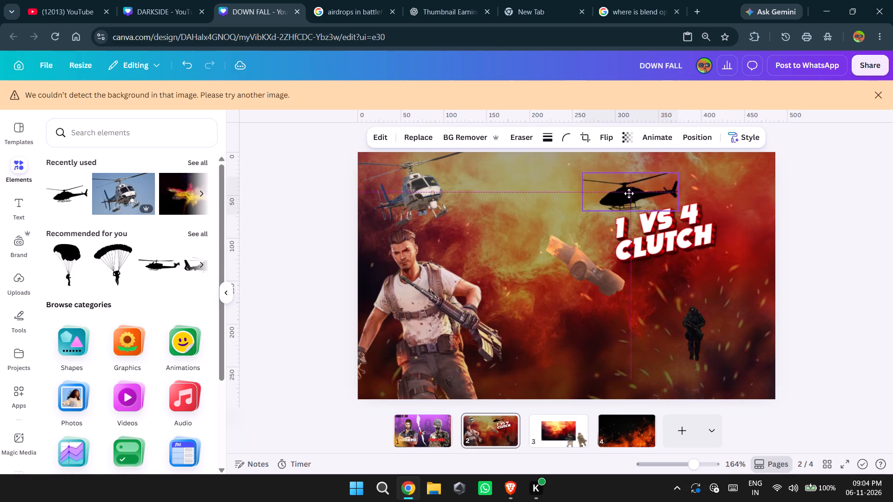
pyautogui.moveTo(629, 193); pyautogui.dragTo(733, 218)
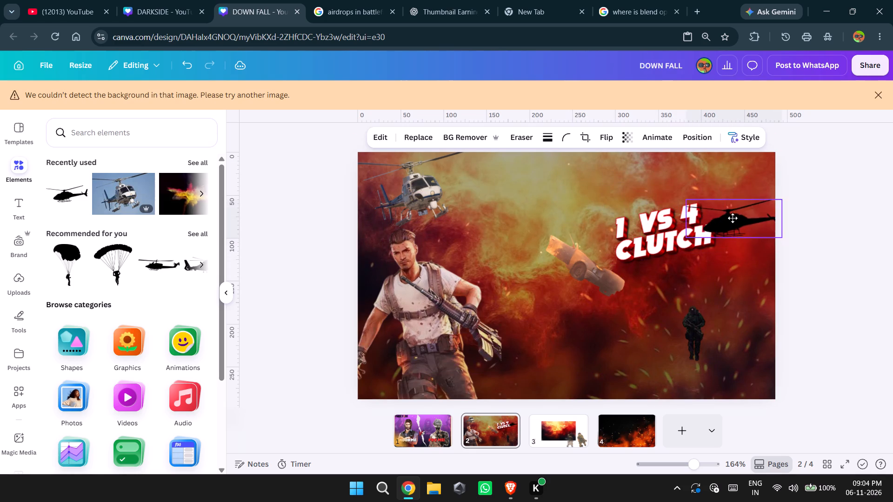
pyautogui.moveTo(733, 218); pyautogui.dragTo(743, 201)
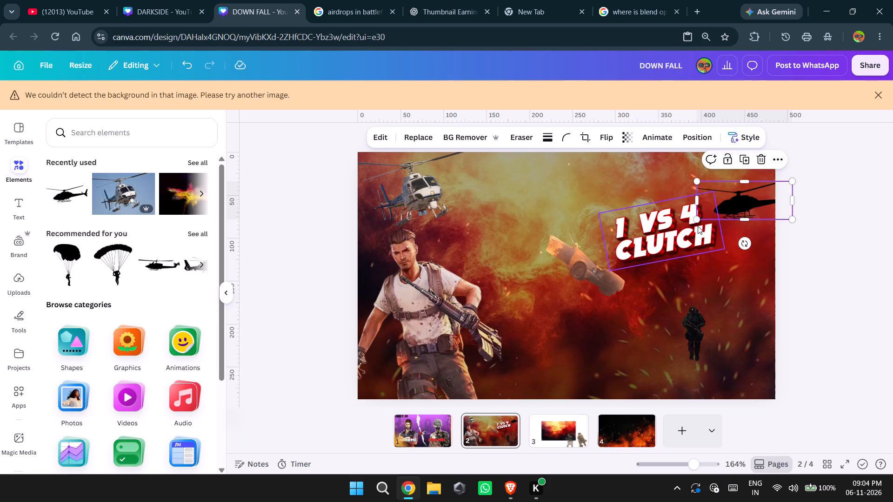
pyautogui.moveTo(698, 218); pyautogui.dragTo(717, 240)
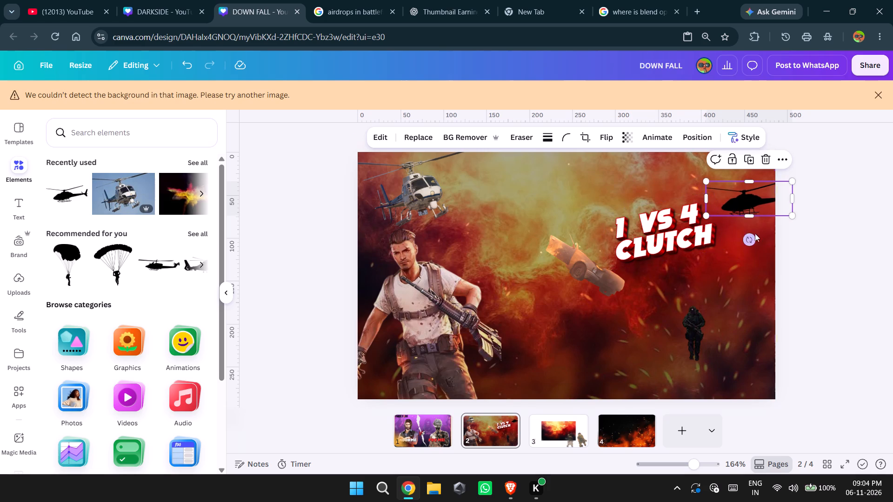
pyautogui.moveTo(752, 238); pyautogui.dragTo(754, 237)
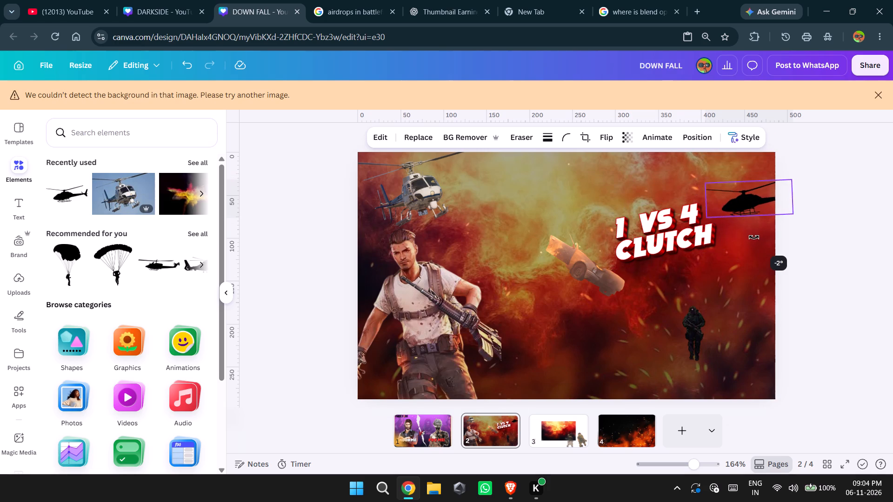
pyautogui.moveTo(754, 237); pyautogui.dragTo(760, 239)
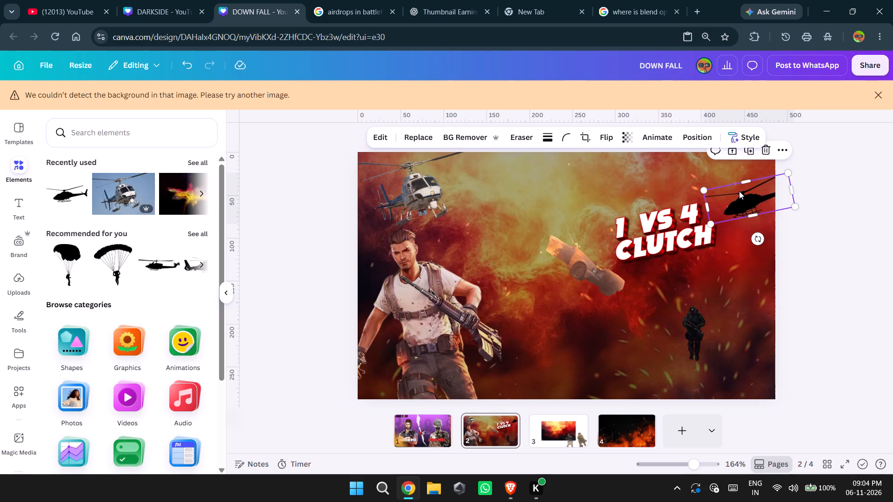
# Set the helicopter silhouette's transparency to 84.
pyautogui.click(630, 136)
pyautogui.click(645, 178)
pyautogui.click(640, 180)
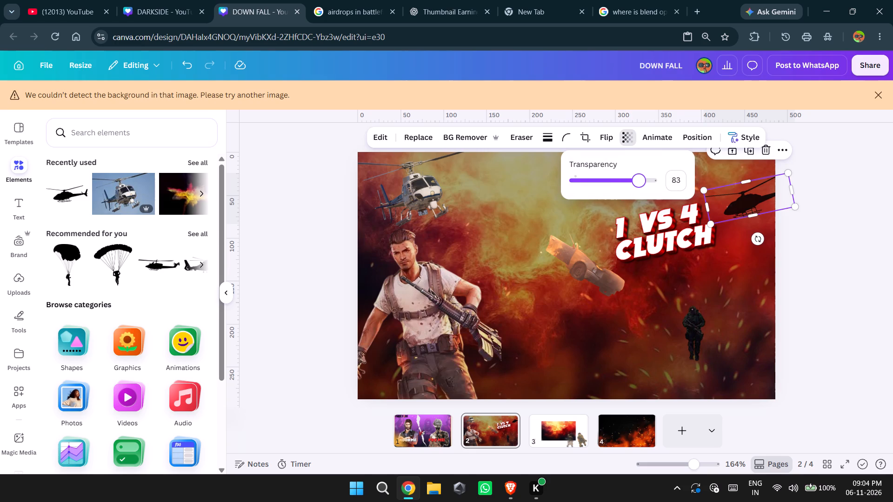
pyautogui.click(628, 181)
pyautogui.click(645, 180)
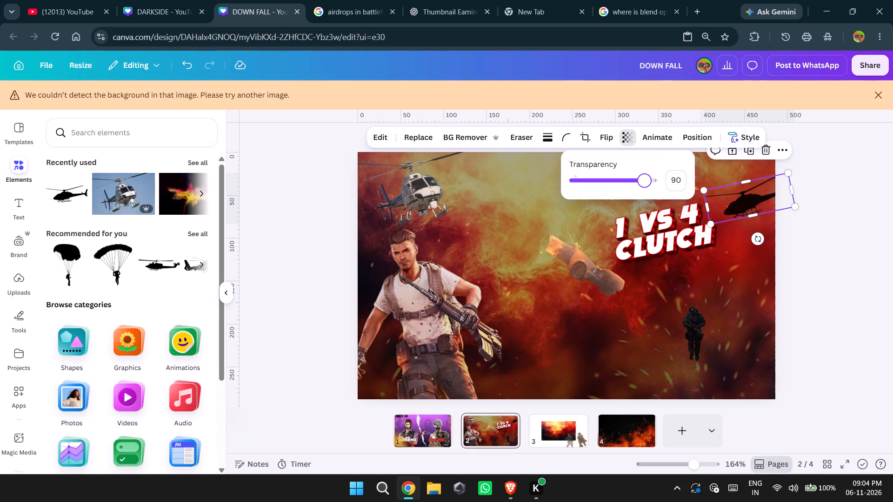
pyautogui.click(642, 180)
pyautogui.click(640, 180)
pyautogui.click(806, 179)
# Dismiss the background-detection notice above the editor.
pyautogui.moveTo(887, 93); pyautogui.dragTo(877, 94)
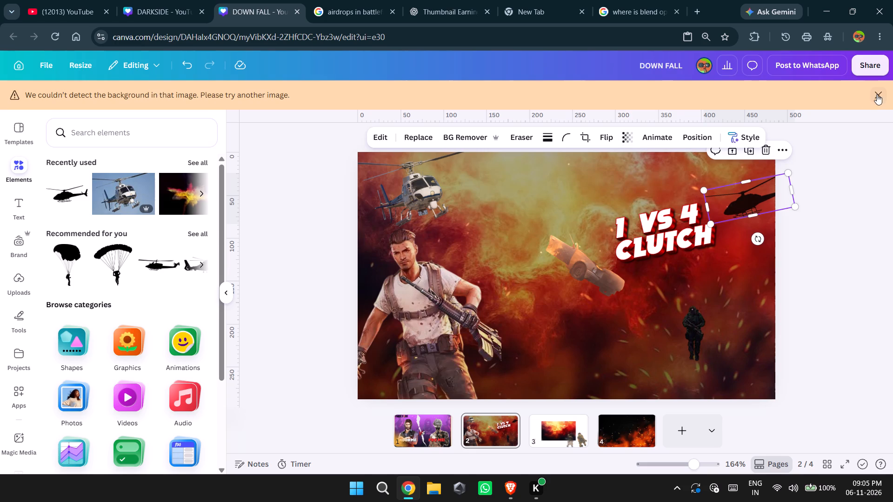
pyautogui.moveTo(877, 94); pyautogui.dragTo(875, 94)
pyautogui.click(875, 94)
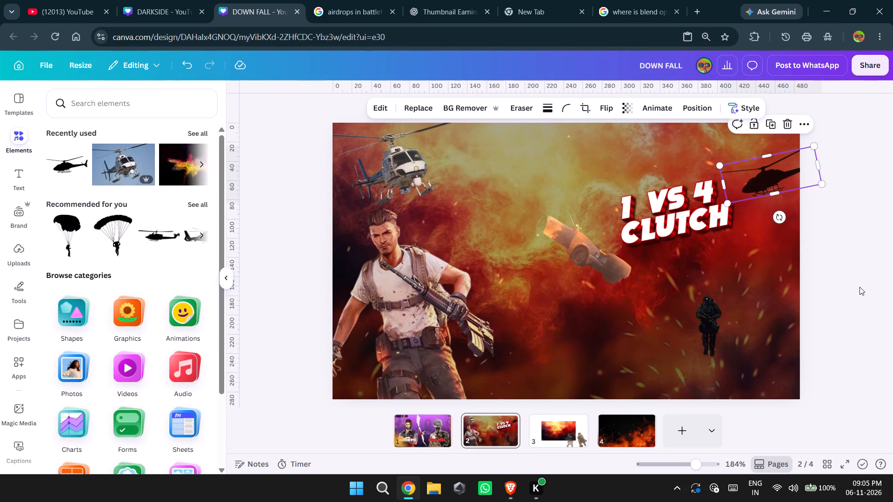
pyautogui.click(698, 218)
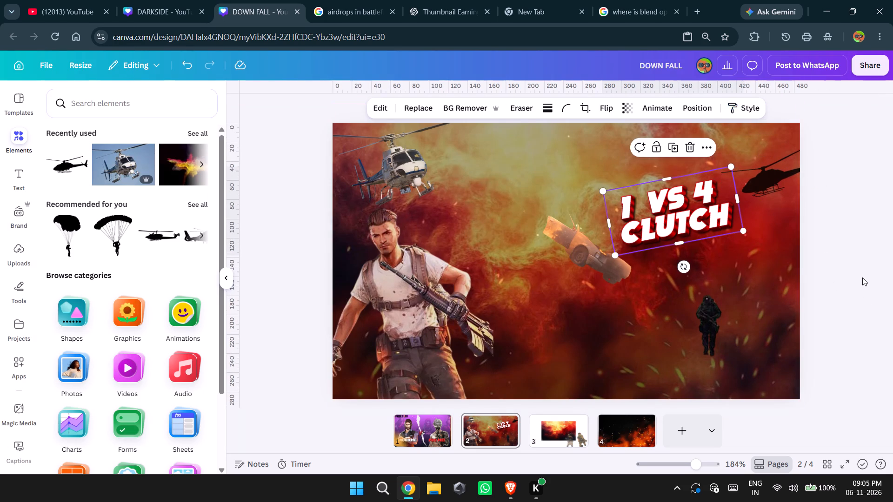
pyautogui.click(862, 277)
# Rotate the falling car until it is level and place it at the thumbnail's horizontal centre, just below the title's height.
pyautogui.moveTo(611, 268); pyautogui.dragTo(601, 263)
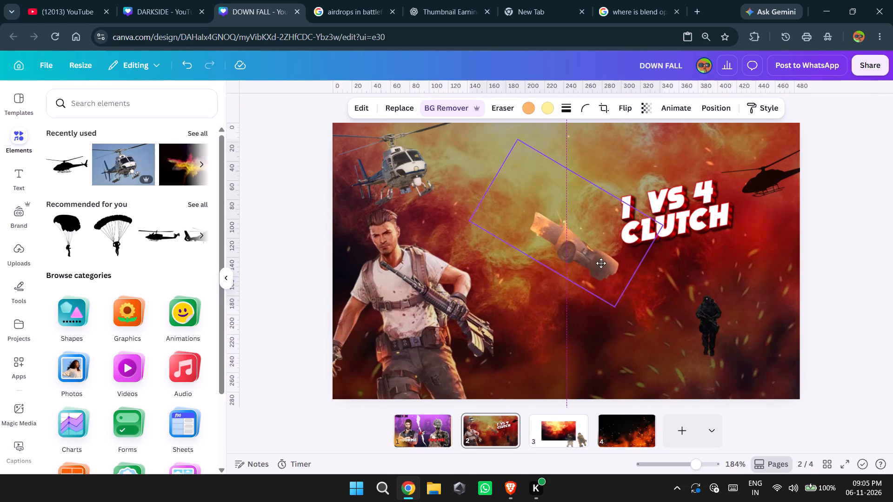
pyautogui.moveTo(601, 263); pyautogui.dragTo(590, 289)
pyautogui.moveTo(520, 311); pyautogui.dragTo(543, 300)
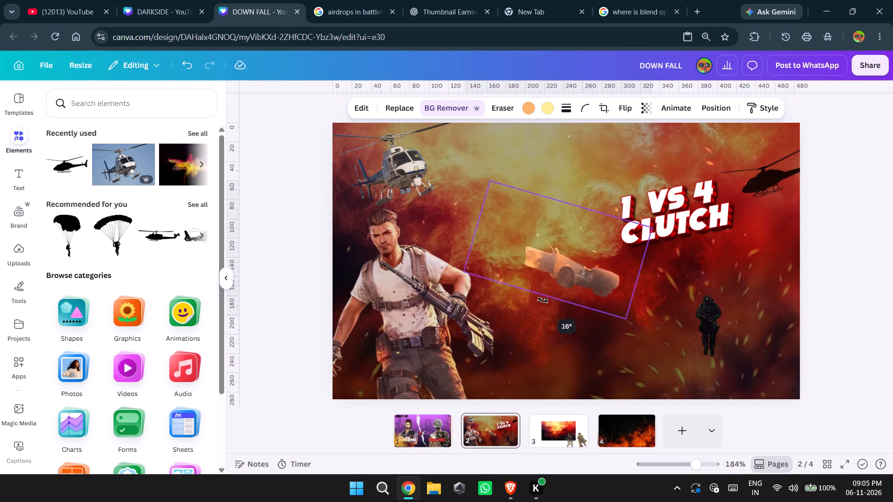
pyautogui.moveTo(543, 300); pyautogui.dragTo(555, 287)
pyautogui.moveTo(557, 265); pyautogui.dragTo(565, 258)
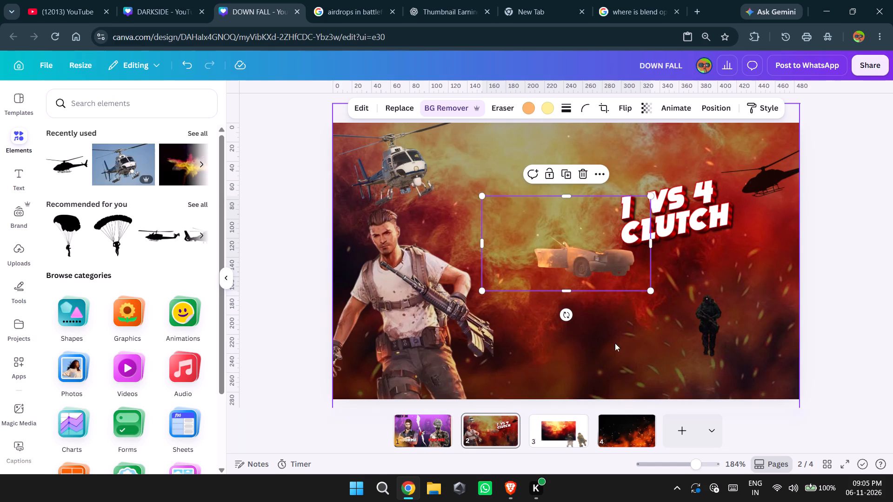
# Shift the dark soldier cutout slightly toward the thumbnail's upper right, keeping it below the title.
pyautogui.moveTo(700, 338); pyautogui.dragTo(711, 332)
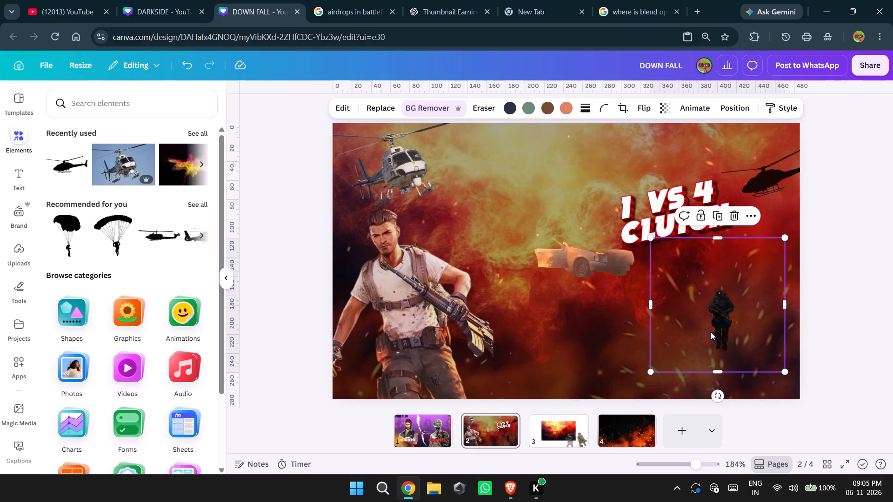
# Find the photo of cargo hanging beneath two green parachutes in the "airdrops in battlefield" image results and copy it.
pyautogui.click(131, 105)
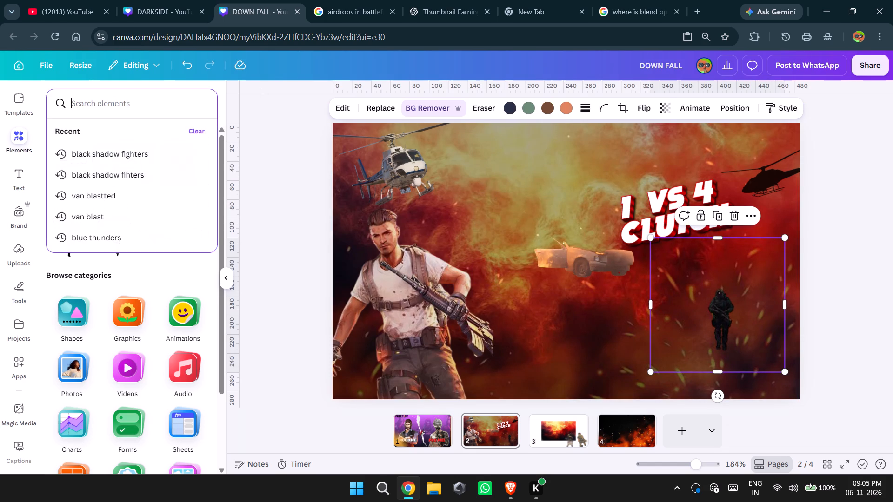
pyautogui.click(356, 0)
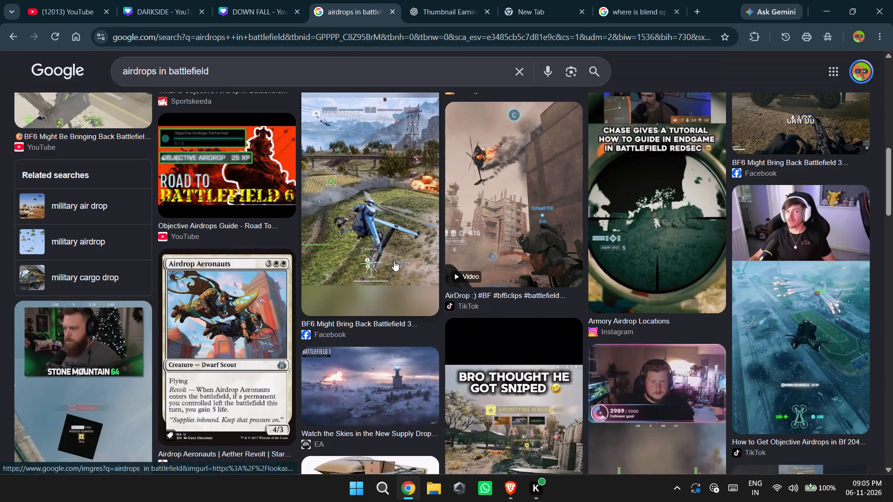
pyautogui.scroll(-3, 394, 261)
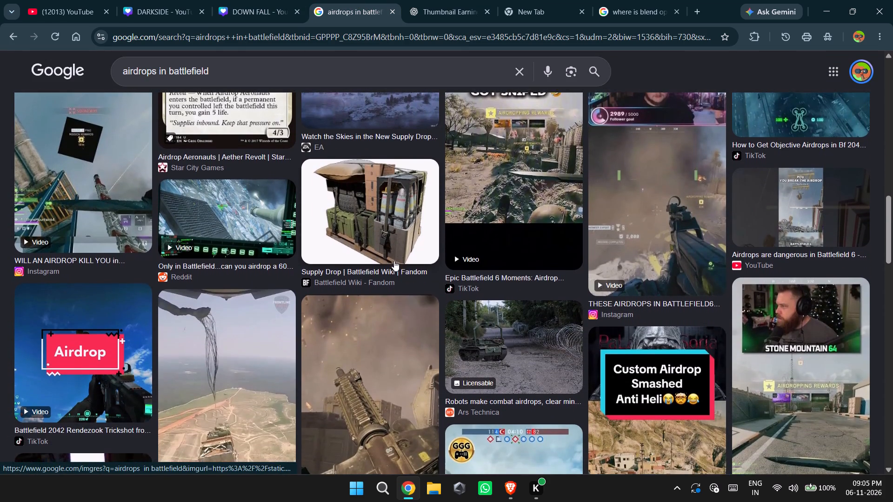
pyautogui.scroll(-5, 394, 261)
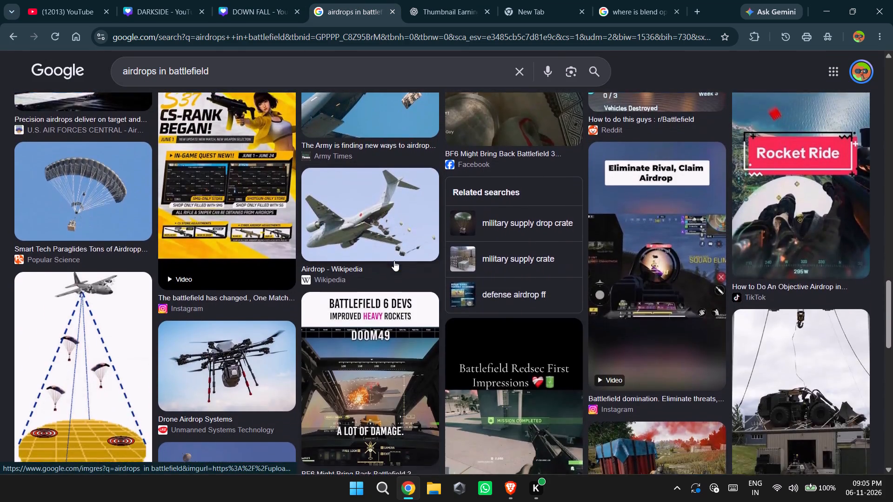
pyautogui.scroll(-2, 394, 261)
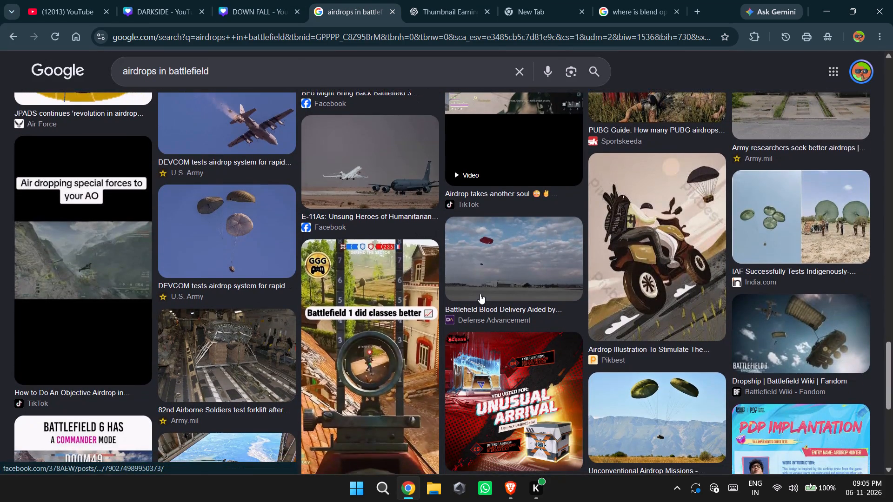
pyautogui.scroll(-2, 480, 294)
pyautogui.scroll(1, 480, 294)
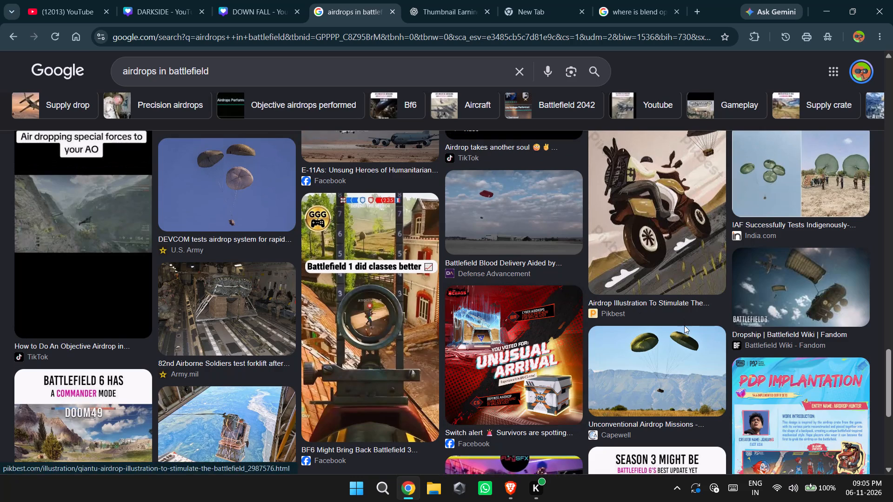
pyautogui.rightClick(657, 381)
pyautogui.click(695, 304)
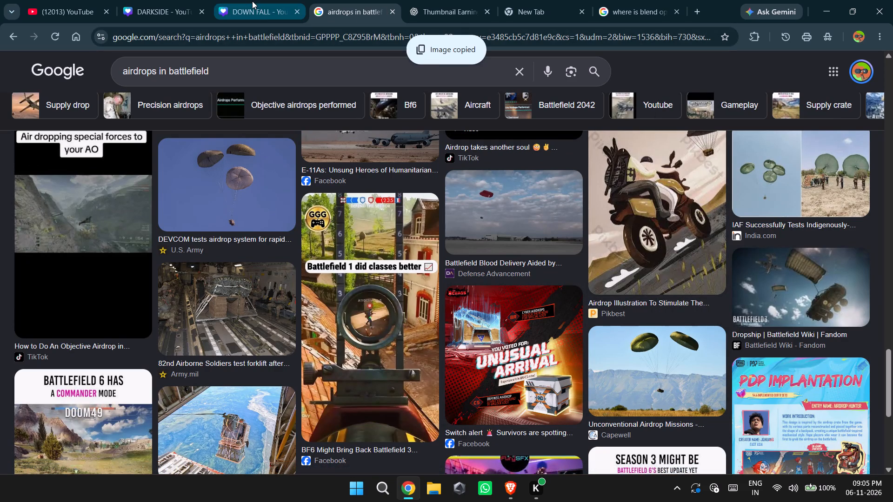
# Paste the copied airdrop photo into the DOWN FALL thumbnail and remove its background.
pyautogui.click(252, 1)
pyautogui.rightClick(489, 270)
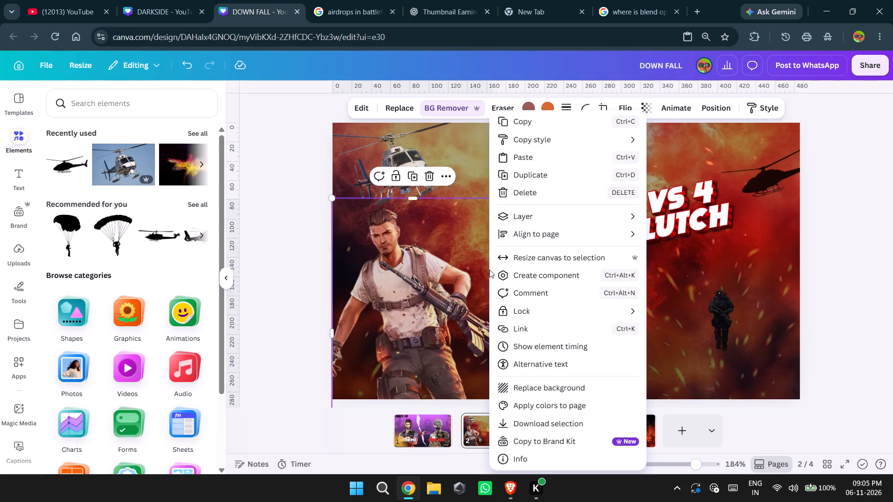
pyautogui.click(523, 163)
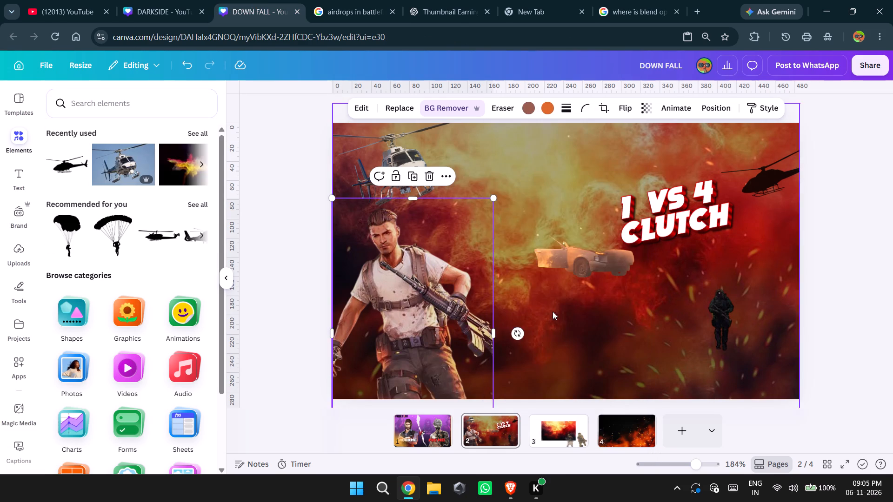
pyautogui.click(468, 112)
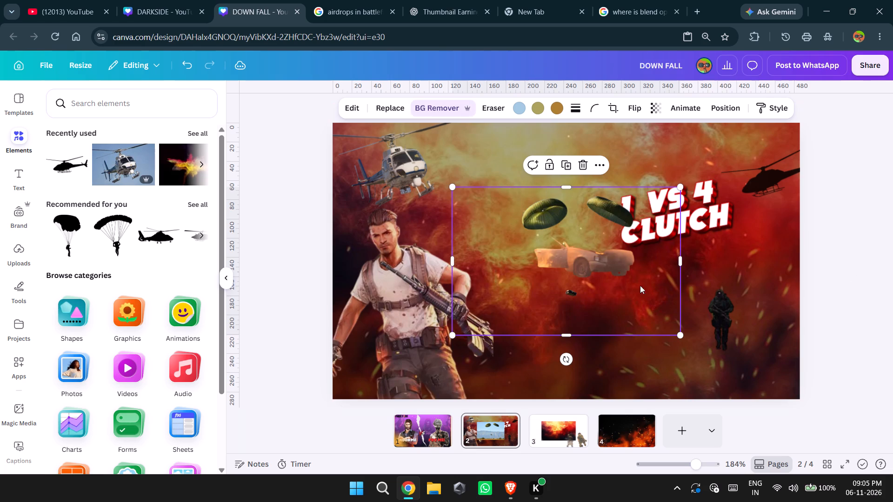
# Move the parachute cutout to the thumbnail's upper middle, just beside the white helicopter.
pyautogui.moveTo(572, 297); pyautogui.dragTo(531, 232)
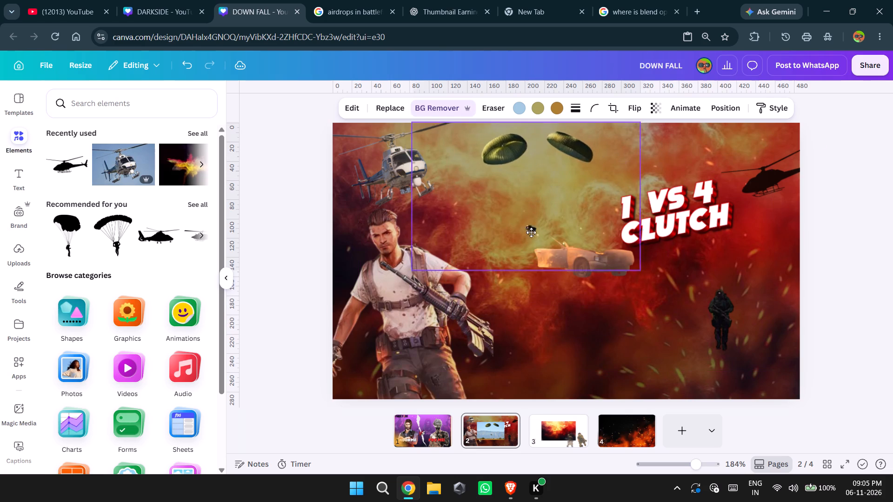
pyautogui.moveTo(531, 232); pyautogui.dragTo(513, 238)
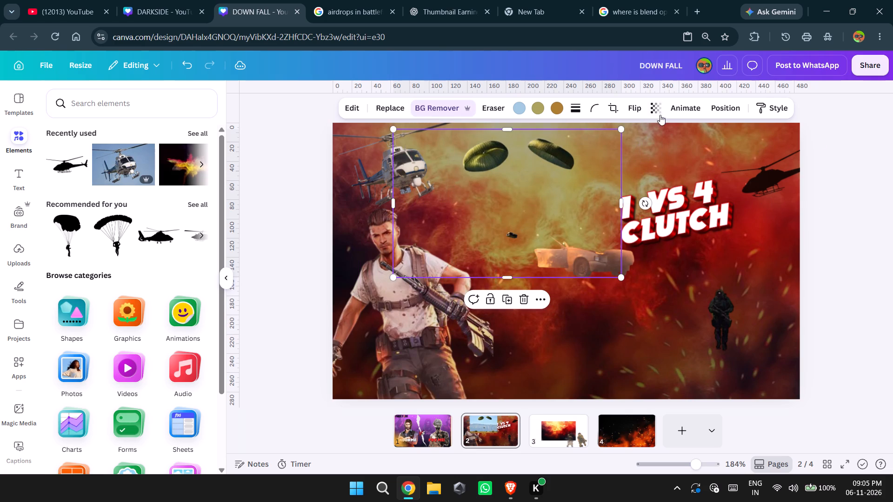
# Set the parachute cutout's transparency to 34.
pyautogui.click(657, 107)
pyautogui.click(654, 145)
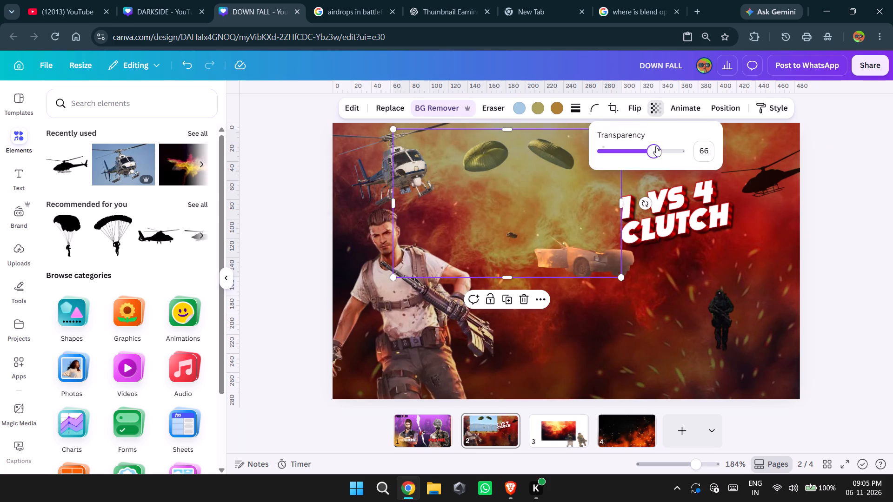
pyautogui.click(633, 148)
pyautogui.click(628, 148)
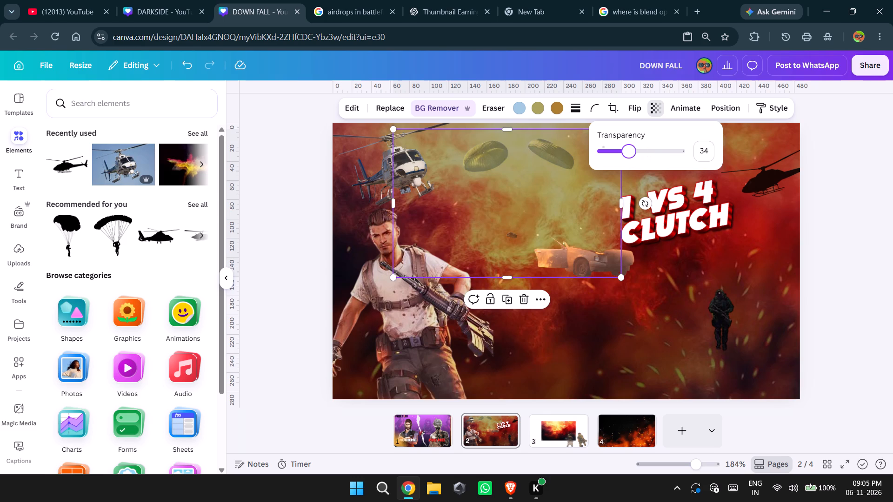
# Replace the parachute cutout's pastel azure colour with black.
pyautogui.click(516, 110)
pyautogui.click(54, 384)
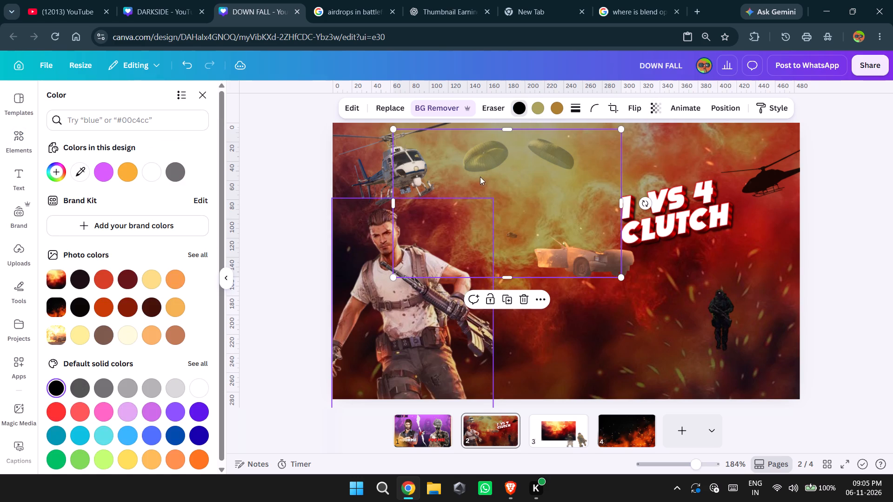
# Set the parachute cutout's transparency to 73.
pyautogui.click(653, 104)
pyautogui.click(652, 153)
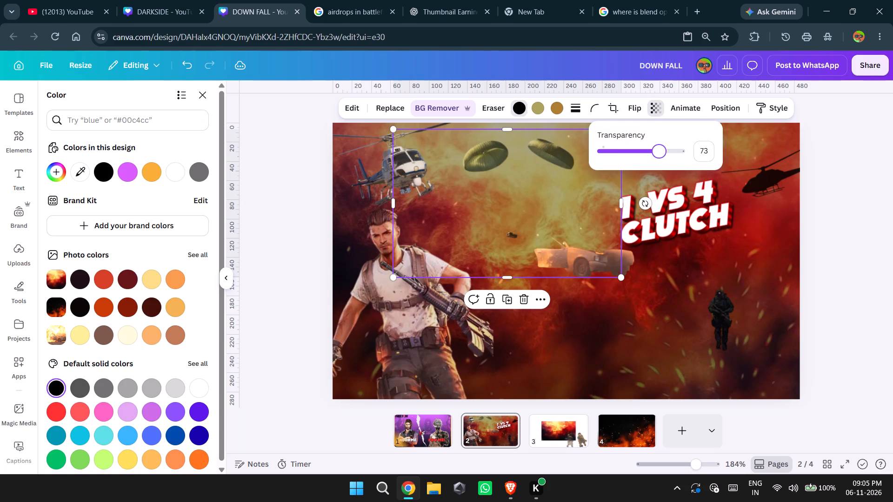
pyautogui.click(660, 150)
# Change the parachute cutout's black colour to the near-black shade from the first row of photo colours.
pyautogui.click(80, 279)
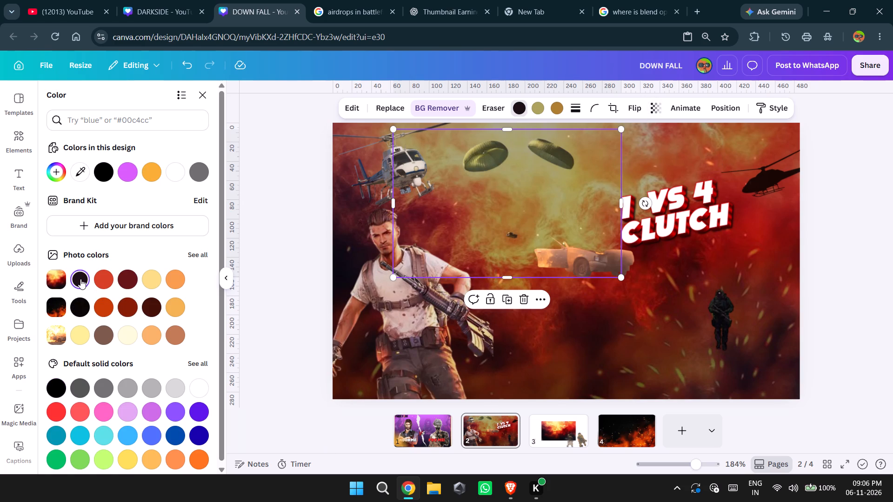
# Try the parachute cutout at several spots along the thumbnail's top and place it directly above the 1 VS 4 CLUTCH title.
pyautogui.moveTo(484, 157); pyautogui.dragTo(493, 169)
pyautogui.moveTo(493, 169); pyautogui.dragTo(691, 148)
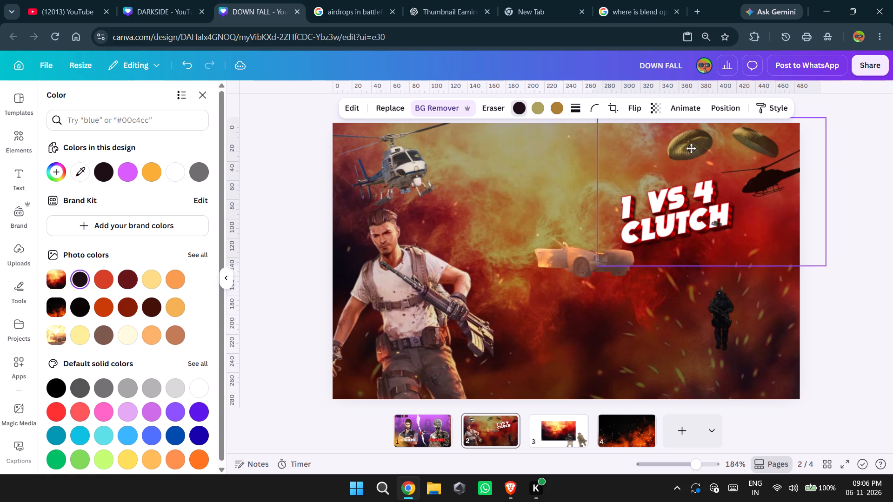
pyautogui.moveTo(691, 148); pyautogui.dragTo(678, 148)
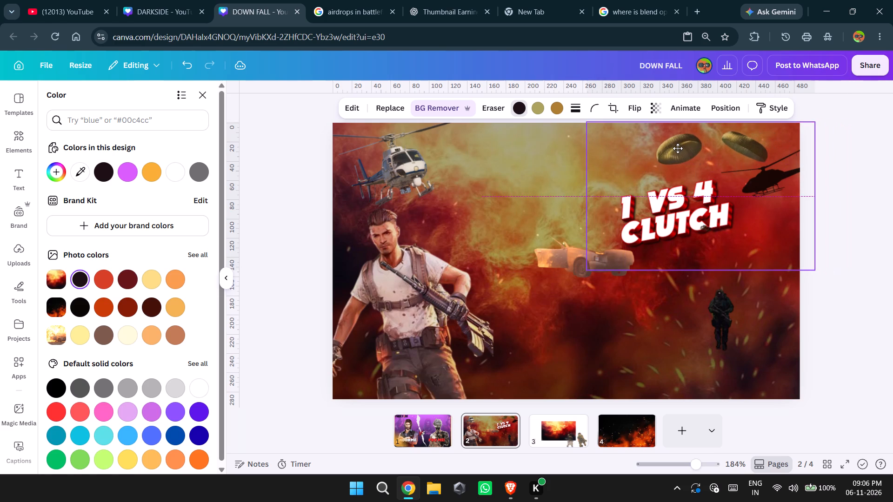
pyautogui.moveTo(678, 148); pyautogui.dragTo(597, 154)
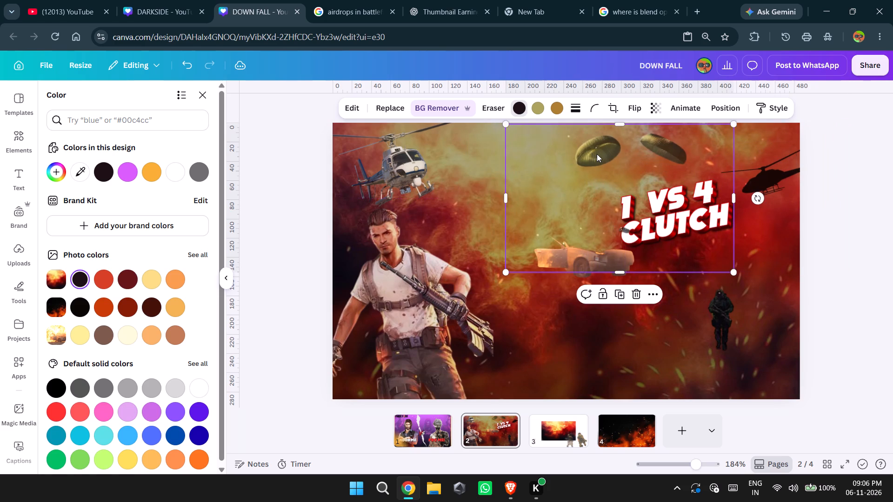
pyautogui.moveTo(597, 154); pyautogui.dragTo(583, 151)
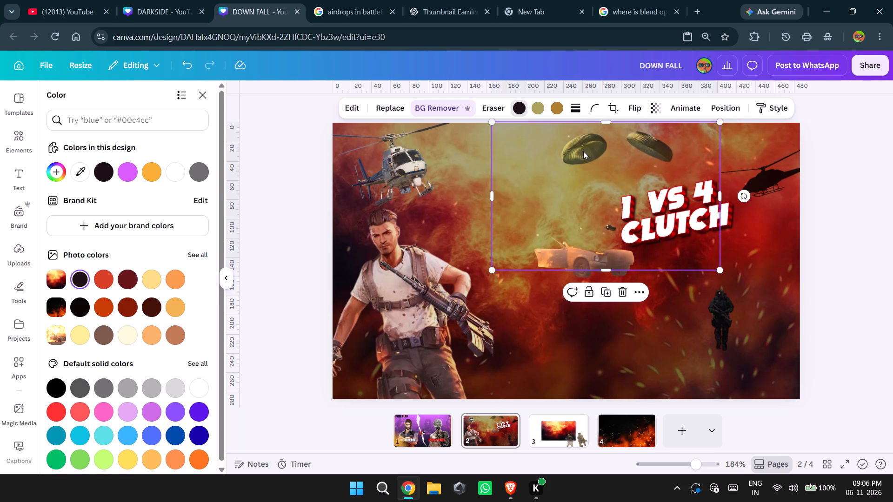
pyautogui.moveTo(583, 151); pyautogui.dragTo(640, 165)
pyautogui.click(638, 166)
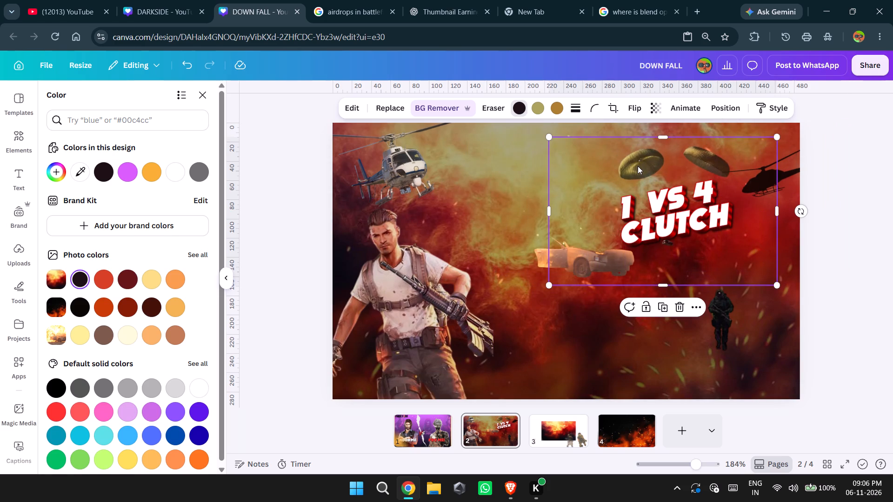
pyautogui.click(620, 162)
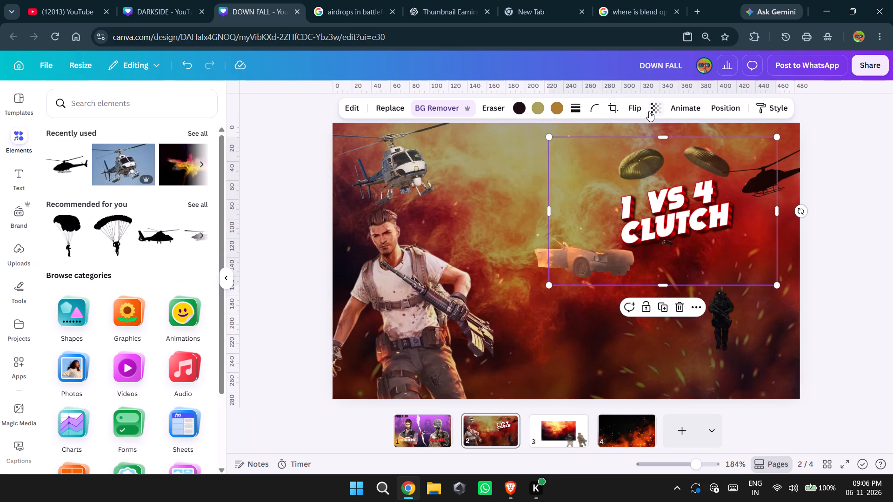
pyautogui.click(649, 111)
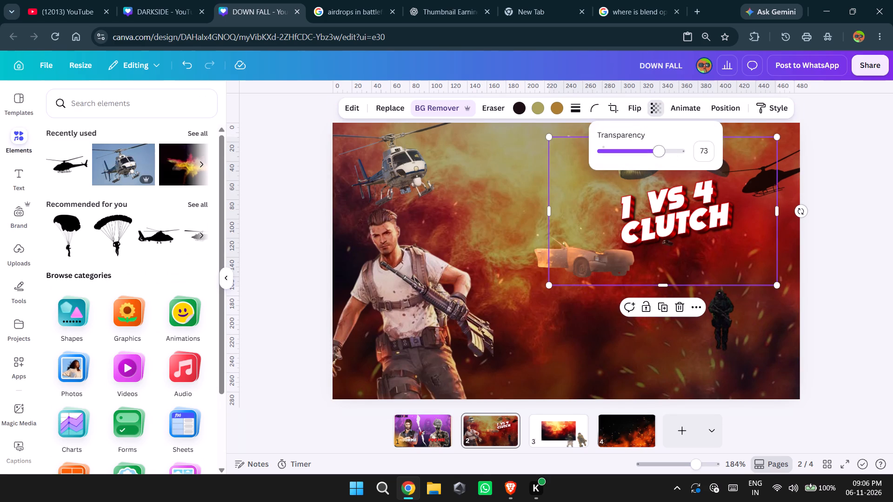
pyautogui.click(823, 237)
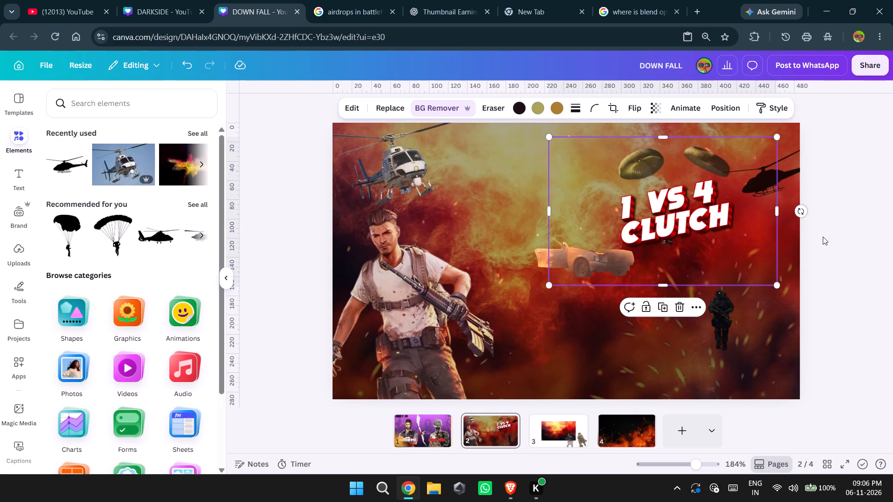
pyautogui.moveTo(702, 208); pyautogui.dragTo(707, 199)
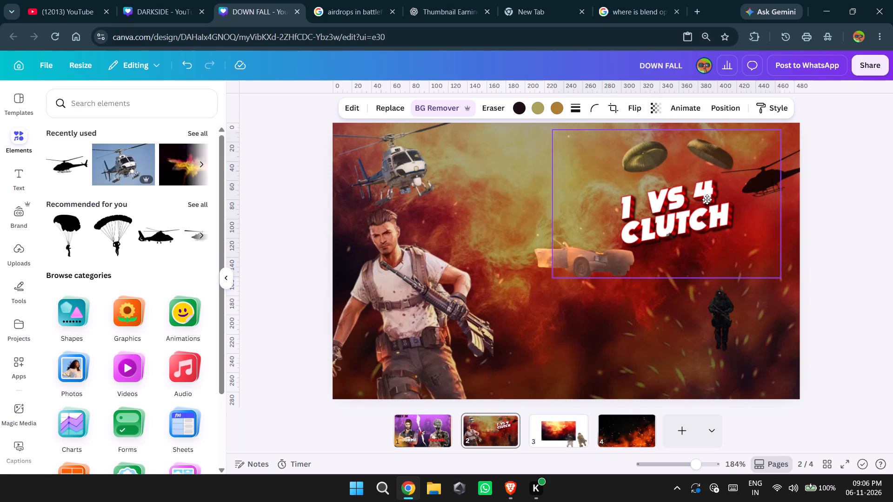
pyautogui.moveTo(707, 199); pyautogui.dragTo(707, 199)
# Shrink the parachute cutout to about 169 by 110 and place it near the thumbnail's top edge, above the car.
pyautogui.click(693, 209)
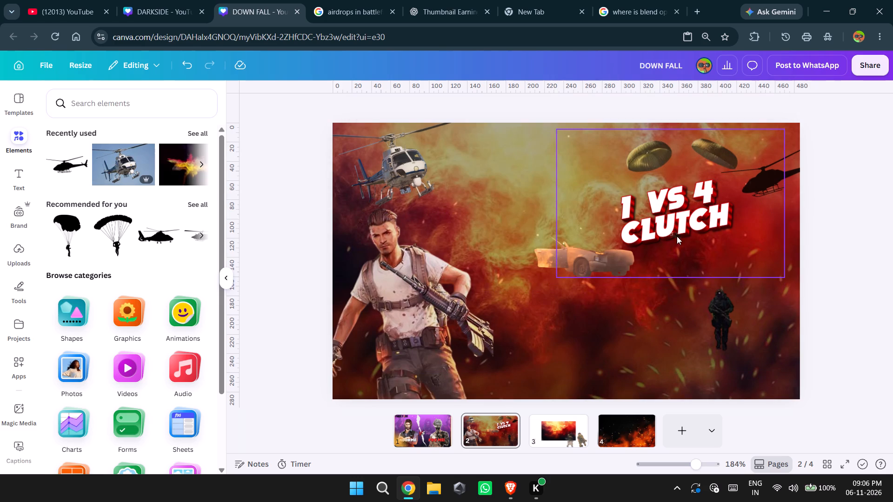
pyautogui.click(677, 236)
pyautogui.moveTo(673, 220); pyautogui.dragTo(594, 220)
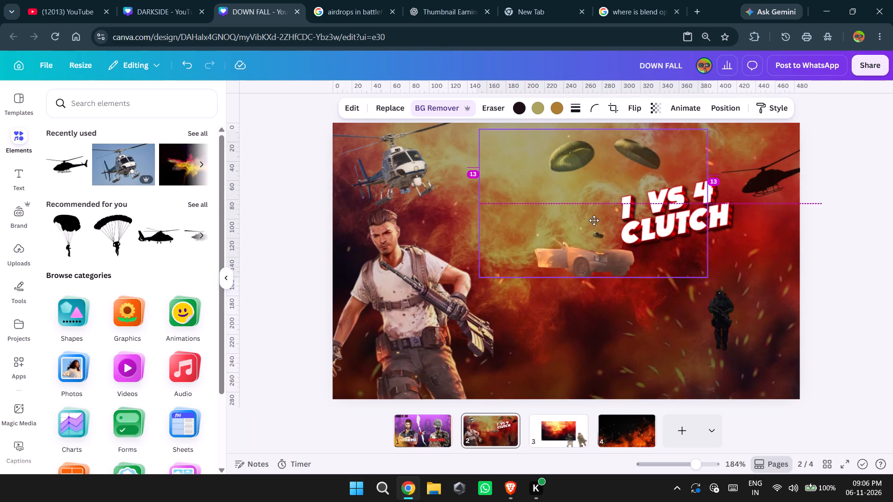
pyautogui.moveTo(594, 220); pyautogui.dragTo(595, 221)
pyautogui.moveTo(480, 275); pyautogui.dragTo(481, 275)
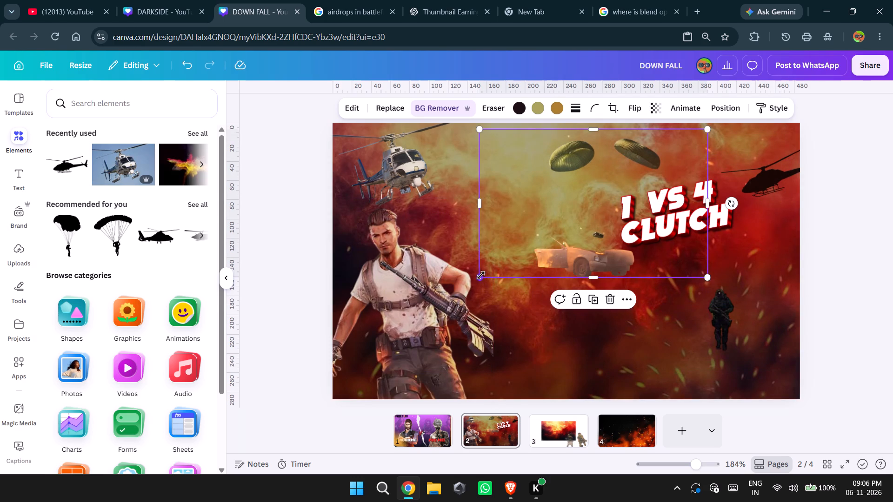
pyautogui.moveTo(481, 275); pyautogui.dragTo(560, 255)
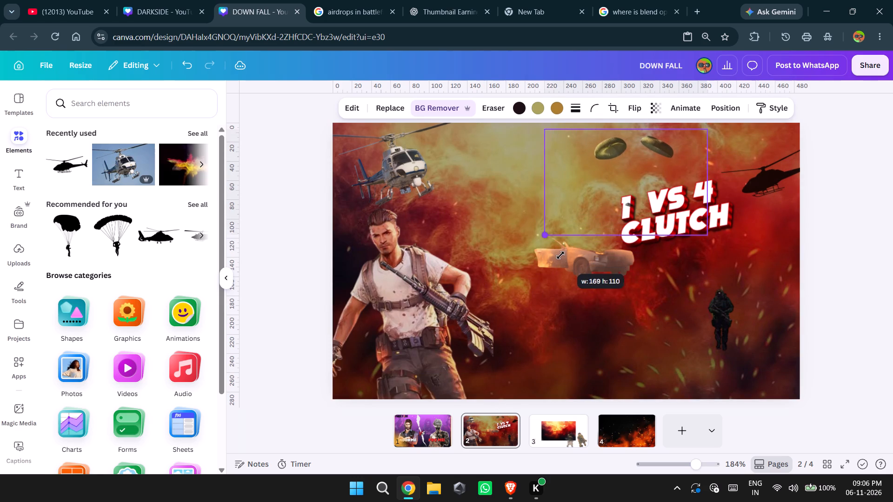
pyautogui.moveTo(560, 255); pyautogui.dragTo(561, 255)
pyautogui.moveTo(625, 172); pyautogui.dragTo(629, 174)
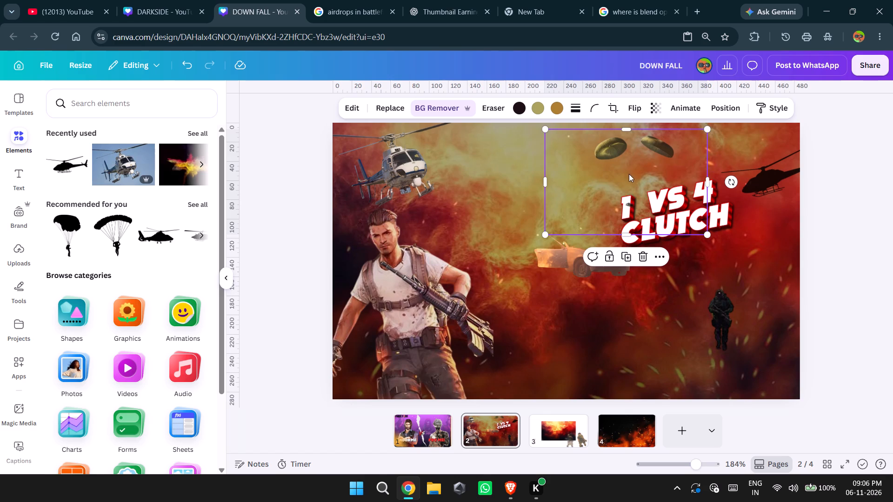
pyautogui.moveTo(629, 174); pyautogui.dragTo(602, 174)
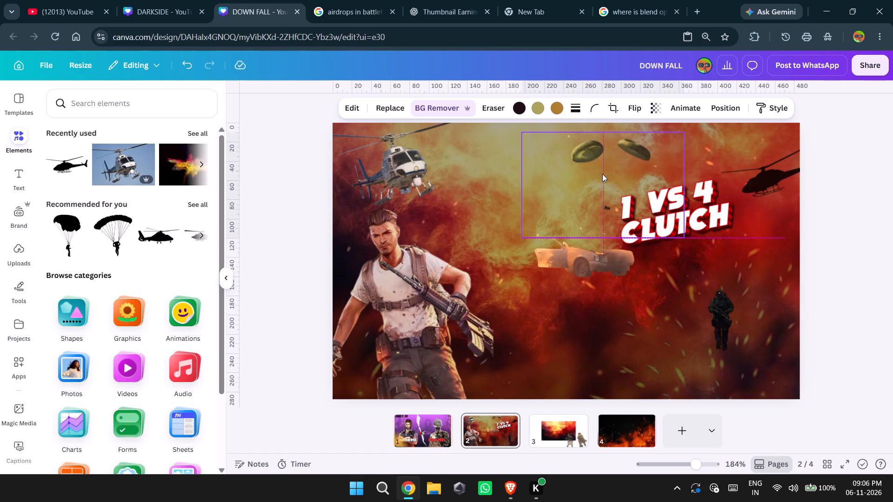
# Shift the 1 VS 4 CLUTCH title slightly towards the thumbnail's centre, keeping it below the parachutes.
pyautogui.click(702, 218)
pyautogui.moveTo(702, 218); pyautogui.dragTo(645, 271)
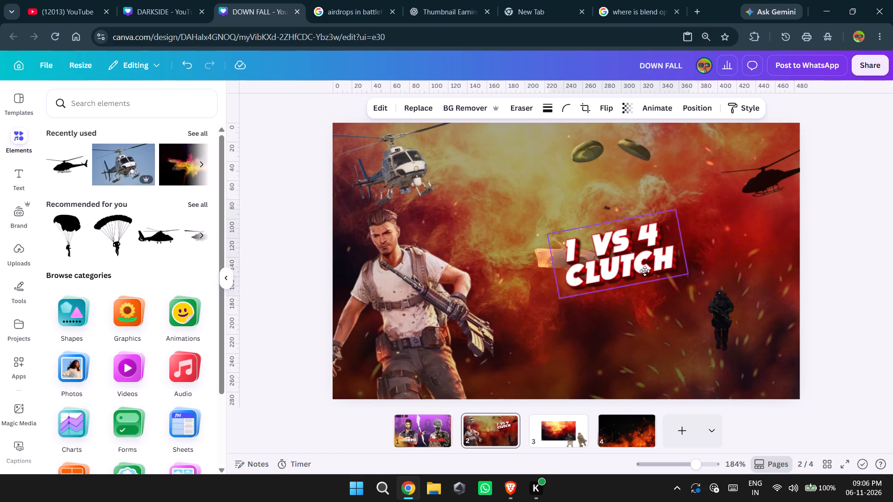
pyautogui.moveTo(645, 271); pyautogui.dragTo(687, 216)
# Move the car cutout down beside the main character's rifle, partly behind him.
pyautogui.moveTo(607, 269); pyautogui.dragTo(573, 293)
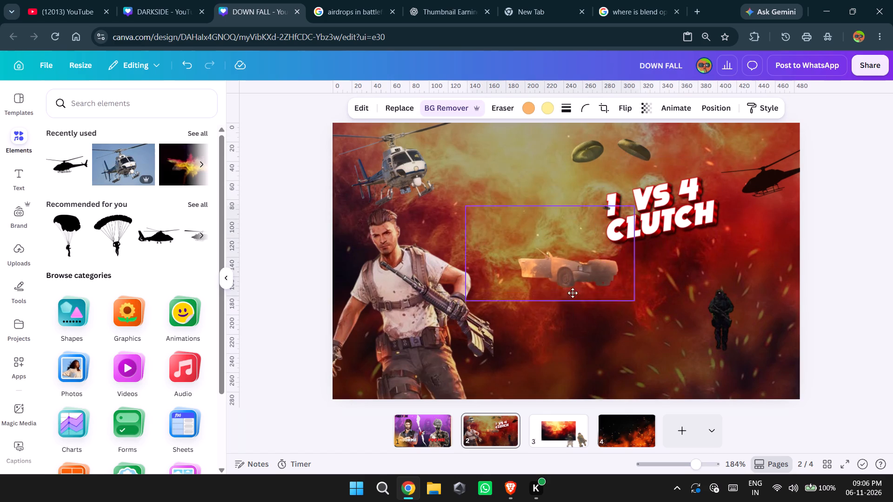
pyautogui.moveTo(573, 293); pyautogui.dragTo(521, 329)
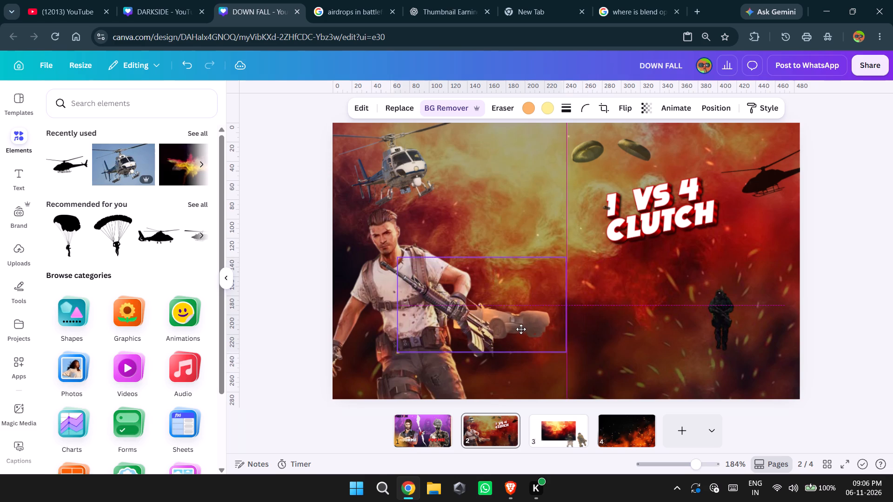
pyautogui.moveTo(521, 329); pyautogui.dragTo(516, 334)
pyautogui.moveTo(516, 334); pyautogui.dragTo(521, 333)
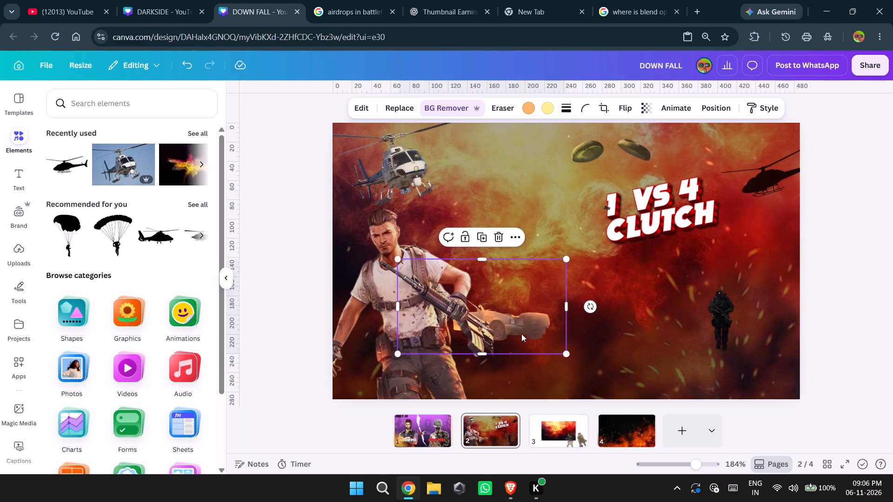
pyautogui.moveTo(521, 334); pyautogui.dragTo(515, 336)
pyautogui.click(640, 352)
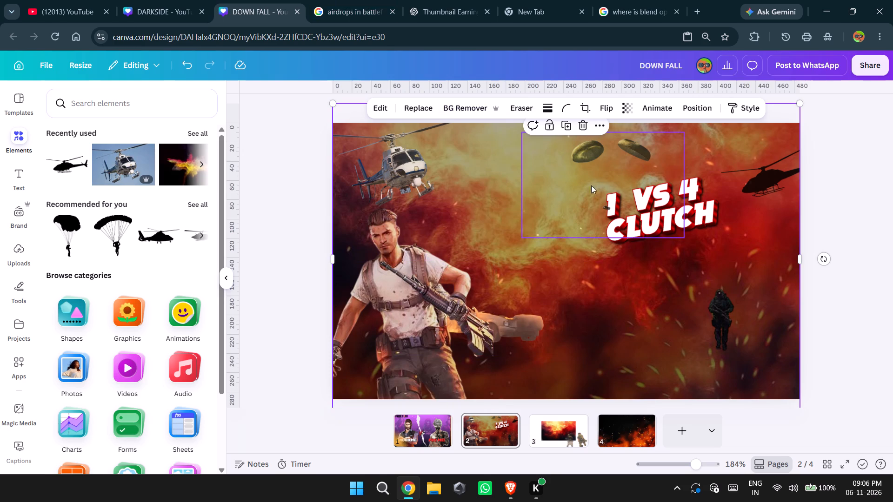
pyautogui.click(683, 218)
pyautogui.click(700, 218)
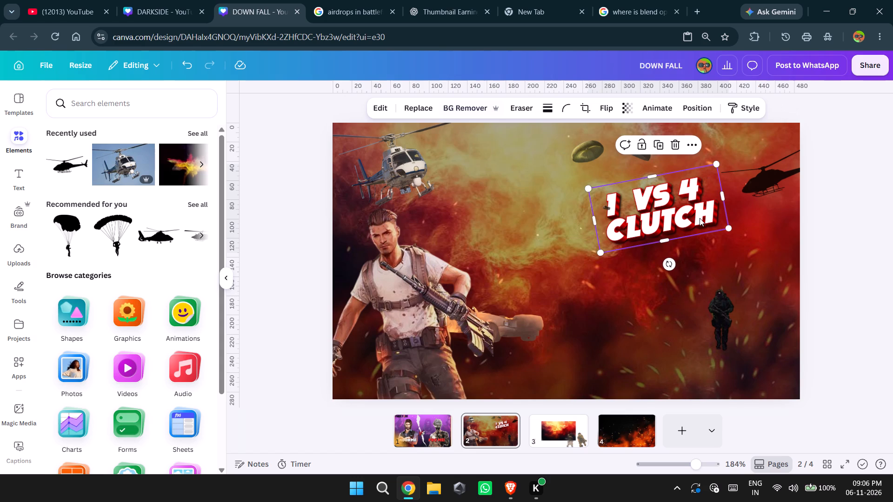
# Switch to the airdrop image search and search for "airdrops in bgmi" instead.
pyautogui.click(361, 0)
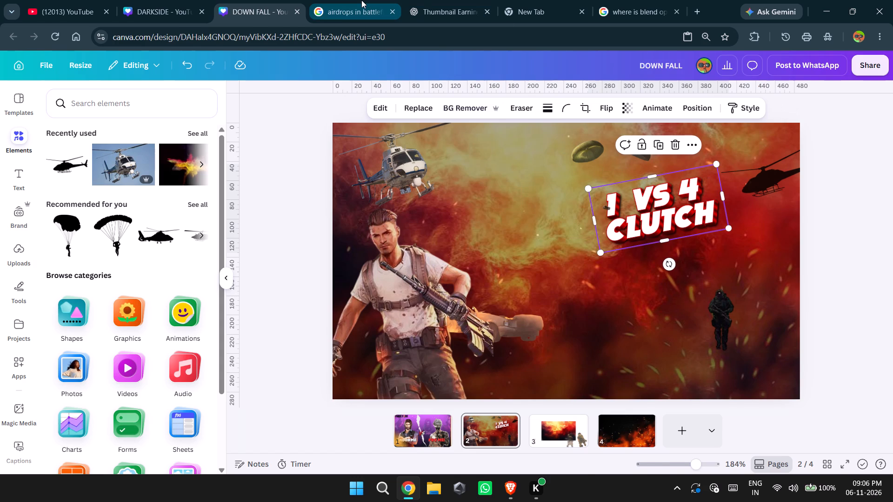
pyautogui.scroll(-3, 474, 343)
pyautogui.click(304, 71)
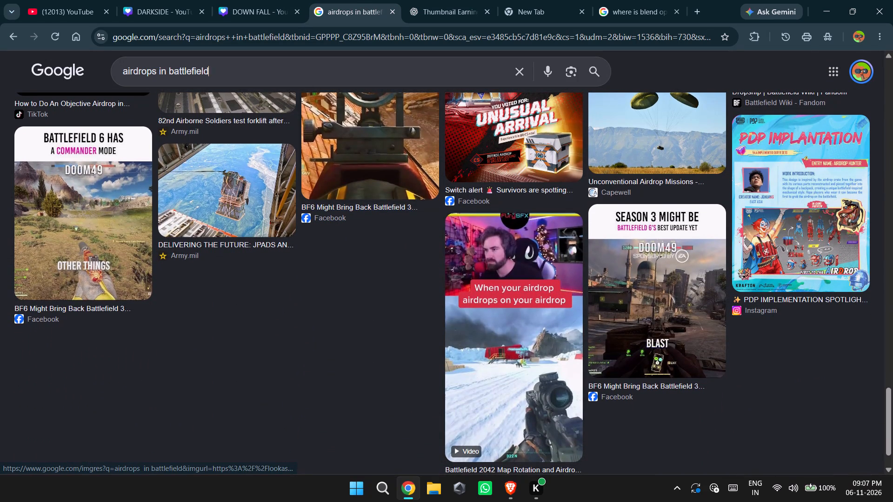
pyautogui.press('BackSpace')
pyautogui.press('BackSpace')
pyautogui.press('BackSpace')
pyautogui.press('BackSpace')
pyautogui.press('BackSpace')
pyautogui.press('BackSpace')
pyautogui.press('BackSpace')
pyautogui.press('BackSpace')
pyautogui.press('BackSpace')
pyautogui.press('BackSpace')
pyautogui.press('BackSpace')
pyautogui.press('BackSpace')
pyautogui.press('BackSpace')
pyautogui.press('BackSpace')
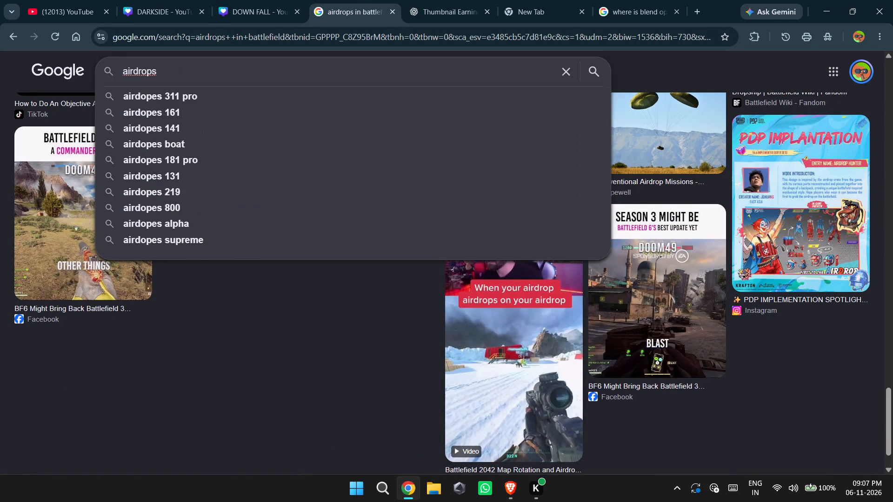
pyautogui.write('in gb')
pyautogui.press('BackSpace')
pyautogui.press('BackSpace')
pyautogui.write('bgmi')
pyautogui.press('Return')
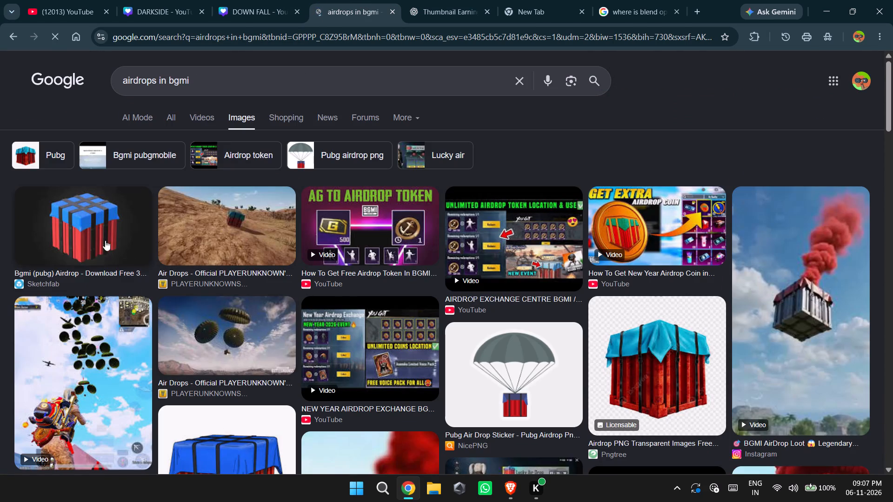
# Browse the image results and copy the GuruGamer picture of a smoking airdrop crate in a forest.
pyautogui.scroll(-4, 415, 313)
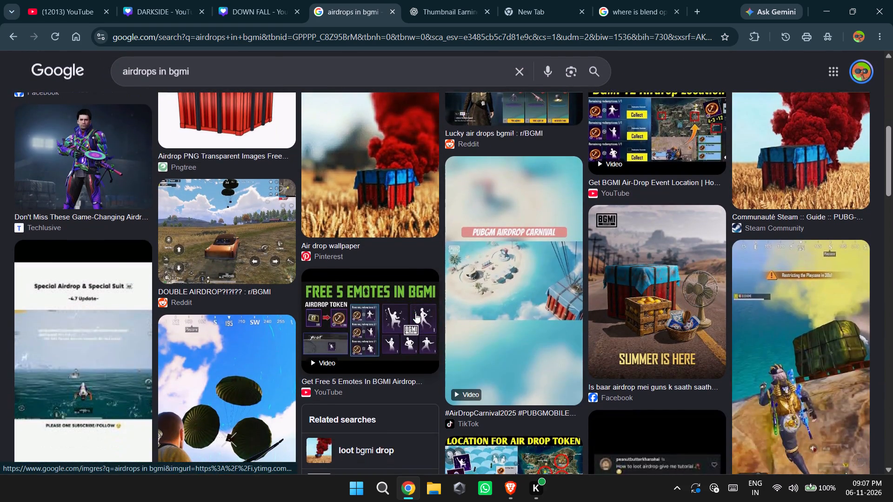
pyautogui.scroll(-3, 415, 313)
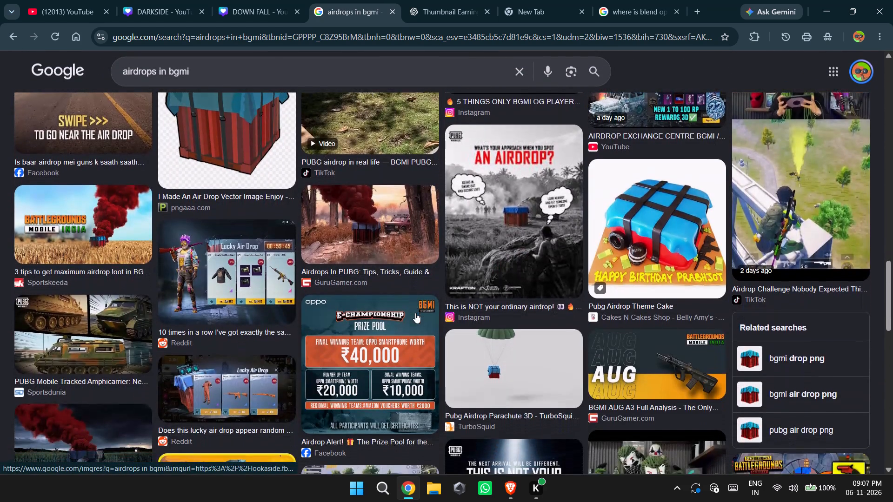
pyautogui.scroll(2, 415, 313)
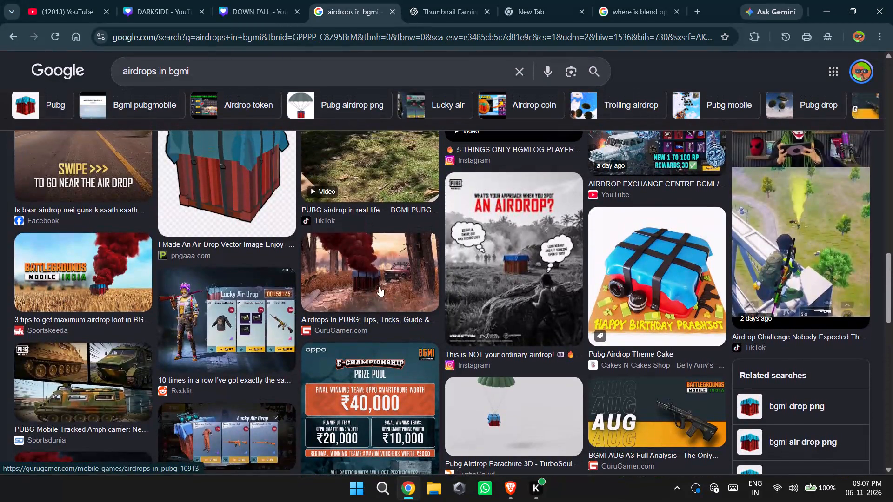
pyautogui.rightClick(362, 277)
pyautogui.click(414, 198)
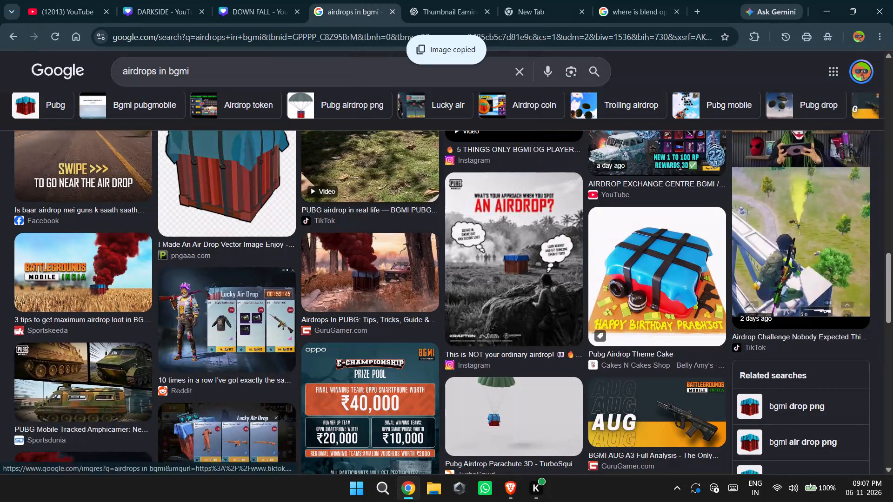
# Paste the airdrop crate picture into the DOWN FALL thumbnail and remove its background.
pyautogui.click(264, 9)
pyautogui.rightClick(440, 200)
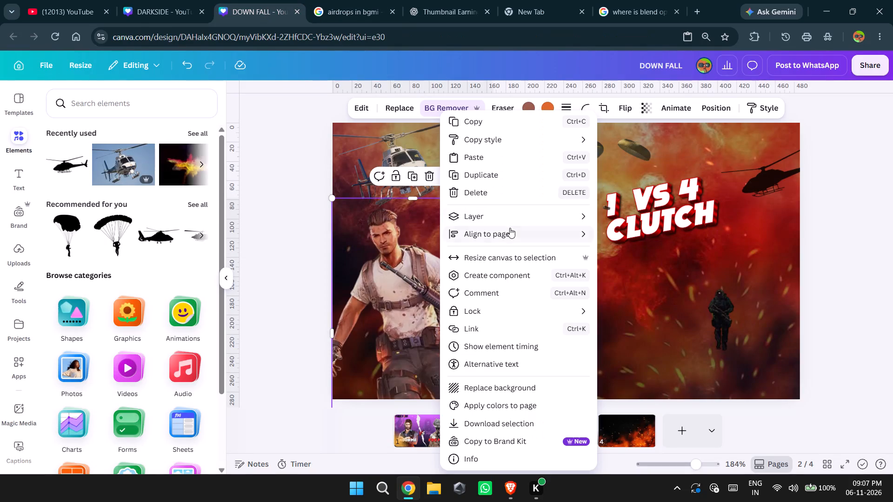
pyautogui.click(496, 156)
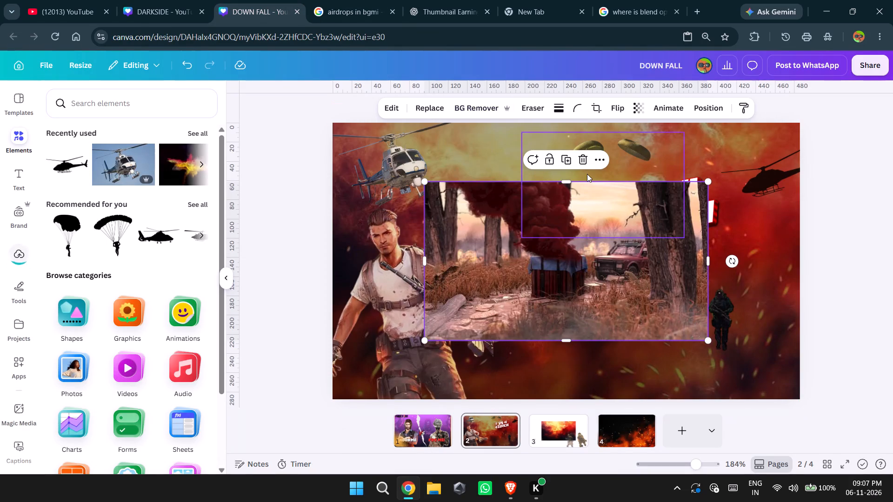
pyautogui.click(488, 108)
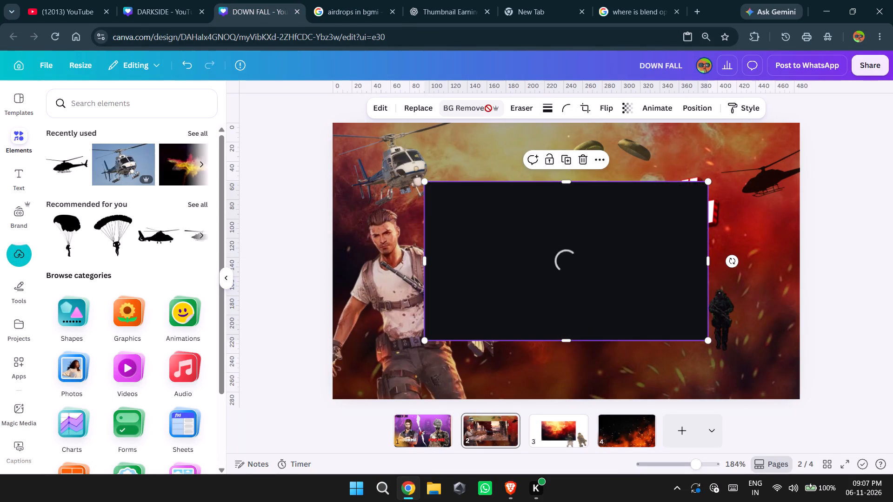
pyautogui.click(620, 147)
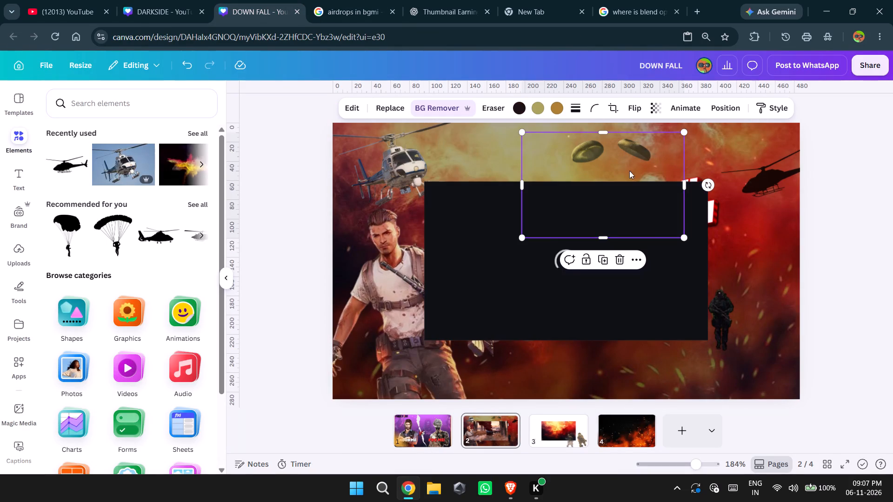
pyautogui.click(618, 257)
pyautogui.click(573, 271)
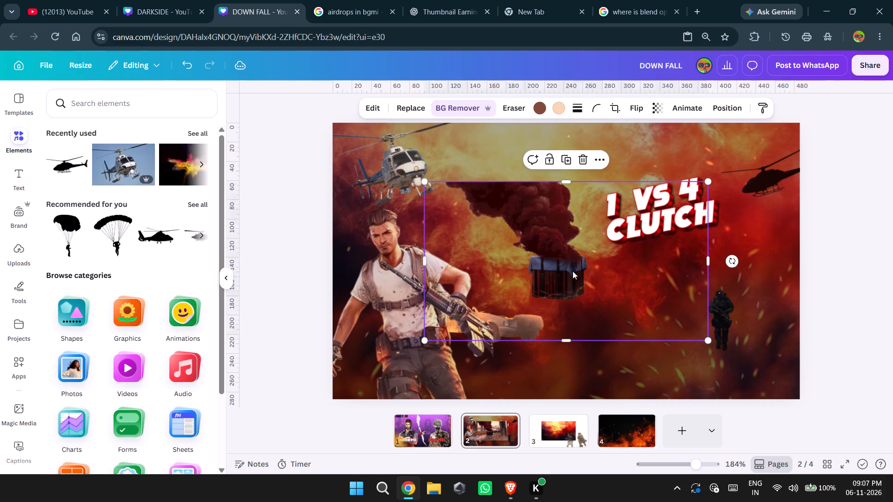
# Move the airdrop crate cutout to the thumbnail's lower right and extend its frame up to the top edge.
pyautogui.moveTo(561, 262); pyautogui.dragTo(685, 343)
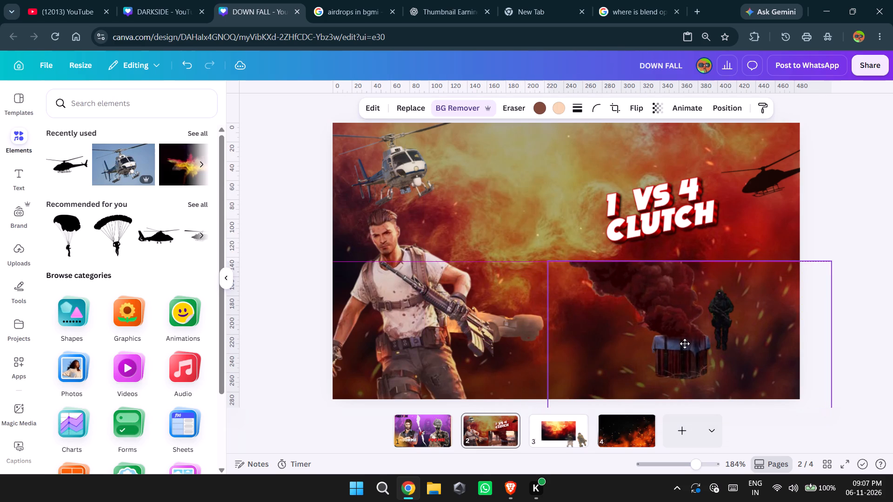
pyautogui.moveTo(685, 343); pyautogui.dragTo(686, 324)
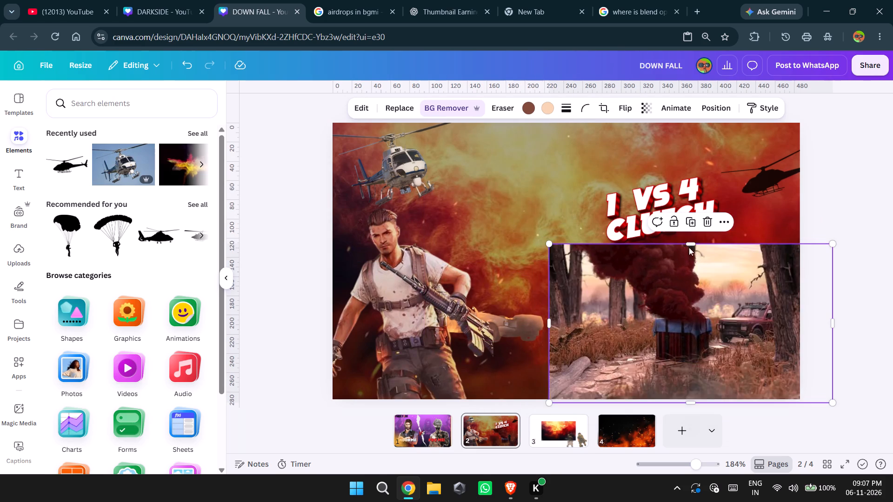
pyautogui.moveTo(688, 242); pyautogui.dragTo(682, 143)
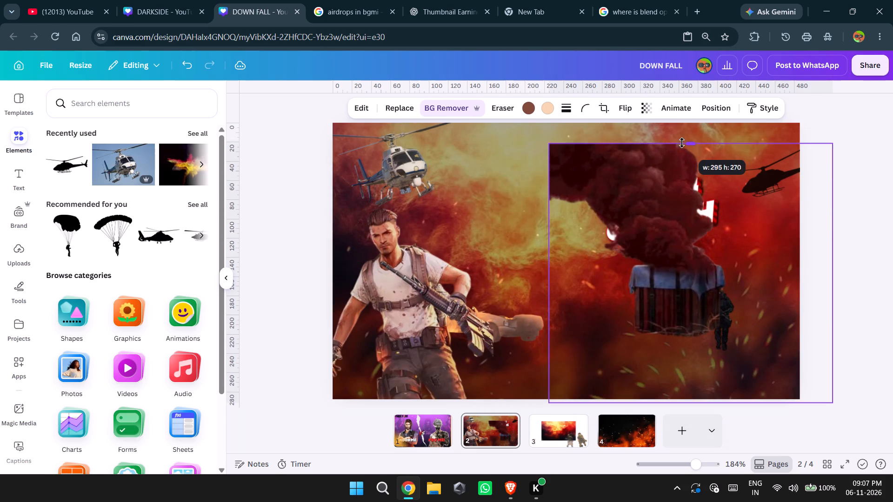
pyautogui.moveTo(682, 143); pyautogui.dragTo(680, 119)
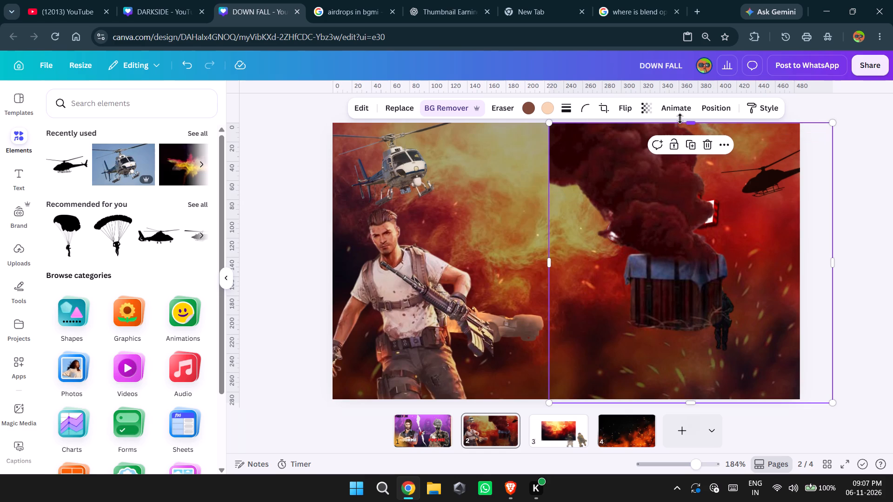
# Lower the airdrop crate to the thumbnail's bottom and enlarge it until its smoke reaches the top edge again.
pyautogui.moveTo(681, 275); pyautogui.dragTo(661, 309)
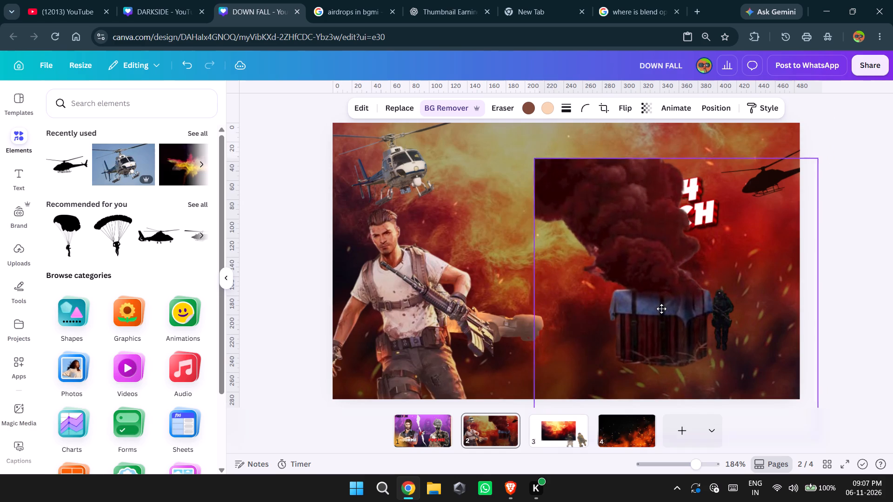
pyautogui.moveTo(661, 309); pyautogui.dragTo(660, 340)
pyautogui.click(660, 340)
pyautogui.click(643, 211)
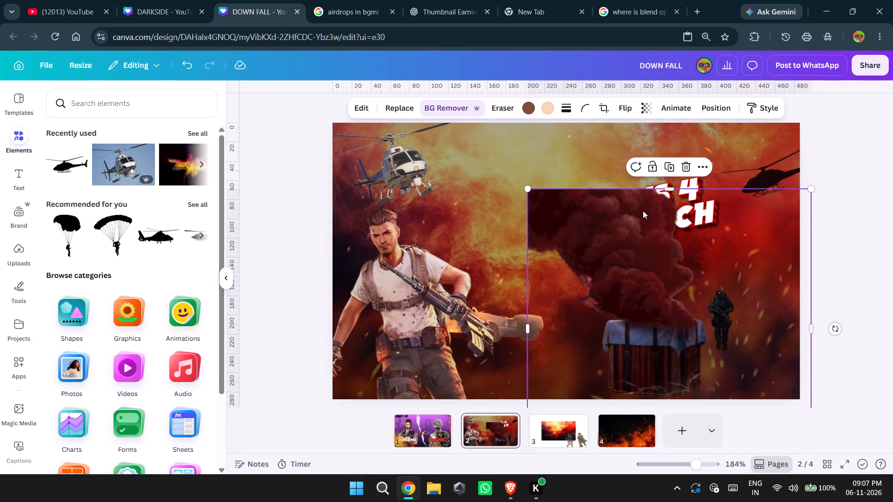
pyautogui.moveTo(669, 190); pyautogui.dragTo(676, 127)
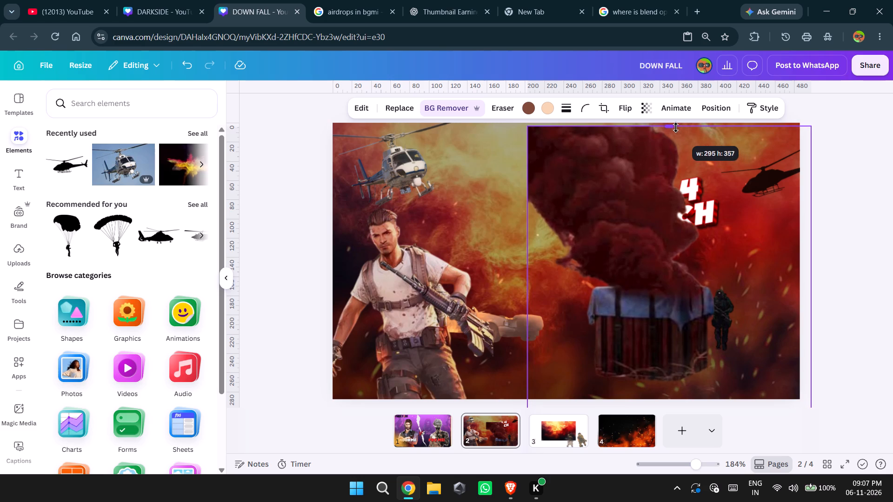
pyautogui.moveTo(676, 127); pyautogui.dragTo(675, 122)
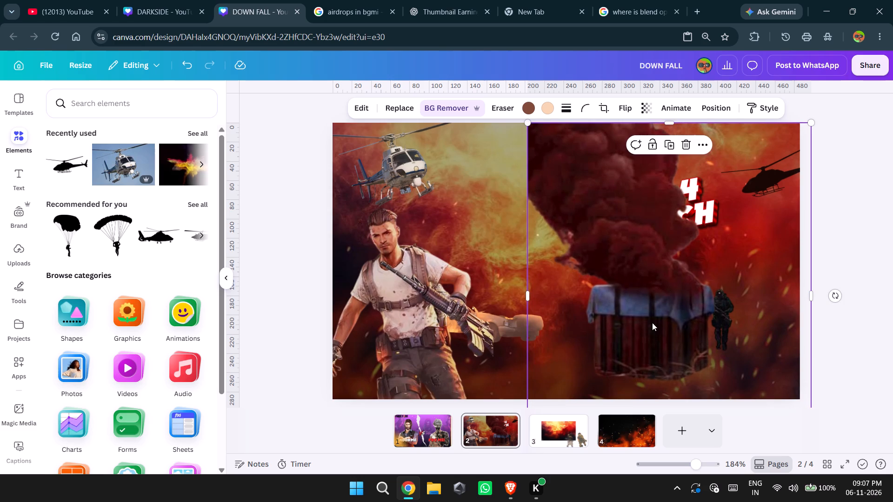
pyautogui.moveTo(652, 323); pyautogui.dragTo(651, 343)
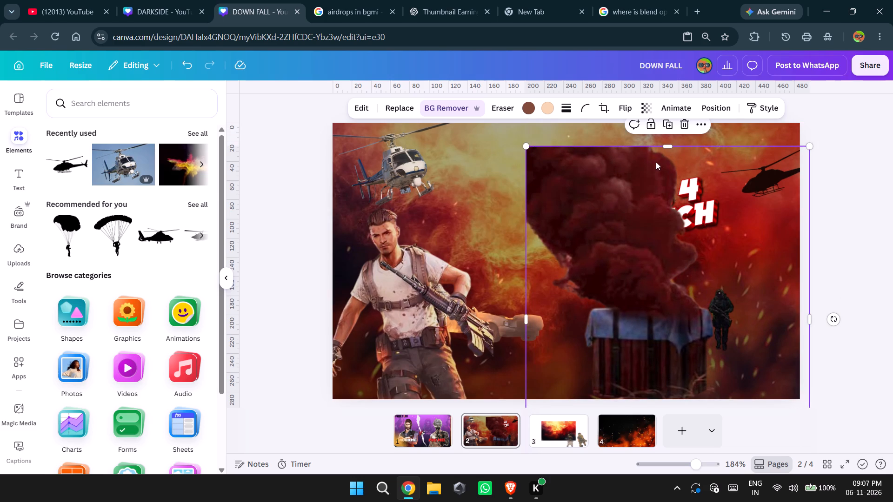
pyautogui.moveTo(665, 148); pyautogui.dragTo(666, 125)
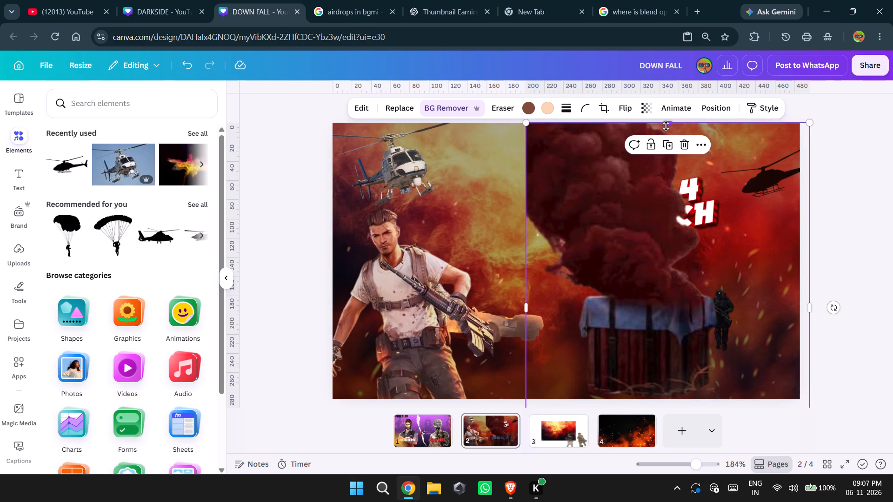
pyautogui.click(666, 126)
pyautogui.click(840, 278)
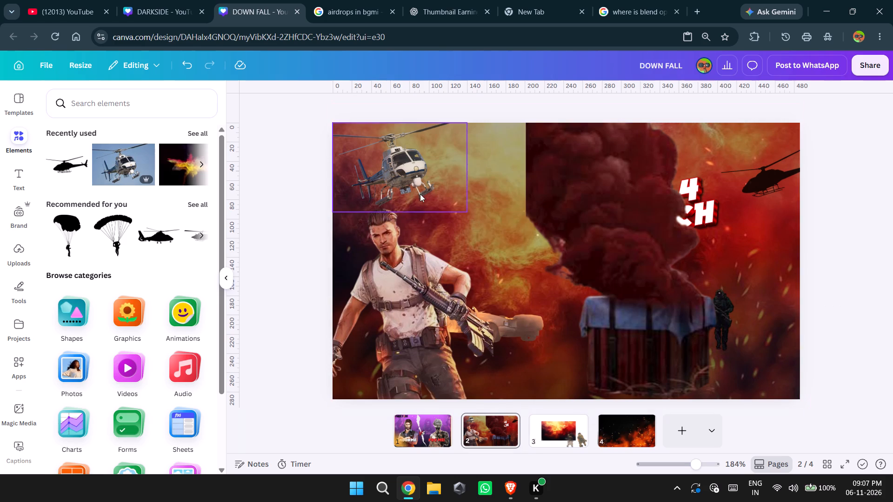
# Swap the layout: white helicopter and main character to the title's side, airdrop crate to the thumbnail's left side.
pyautogui.moveTo(405, 177); pyautogui.dragTo(660, 186)
pyautogui.moveTo(572, 183); pyautogui.dragTo(468, 183)
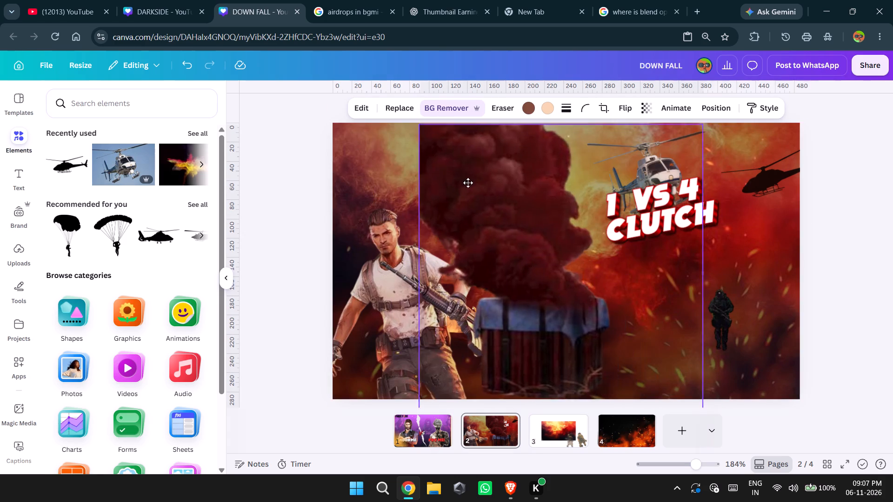
pyautogui.moveTo(468, 183); pyautogui.dragTo(427, 181)
pyautogui.click(376, 302)
pyautogui.click(366, 301)
pyautogui.moveTo(366, 301); pyautogui.dragTo(580, 304)
pyautogui.moveTo(480, 265); pyautogui.dragTo(426, 266)
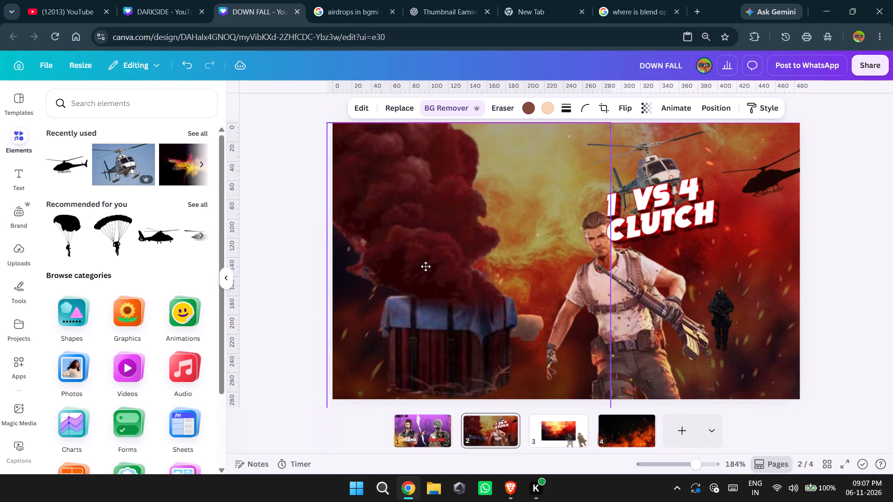
pyautogui.moveTo(426, 266); pyautogui.dragTo(425, 267)
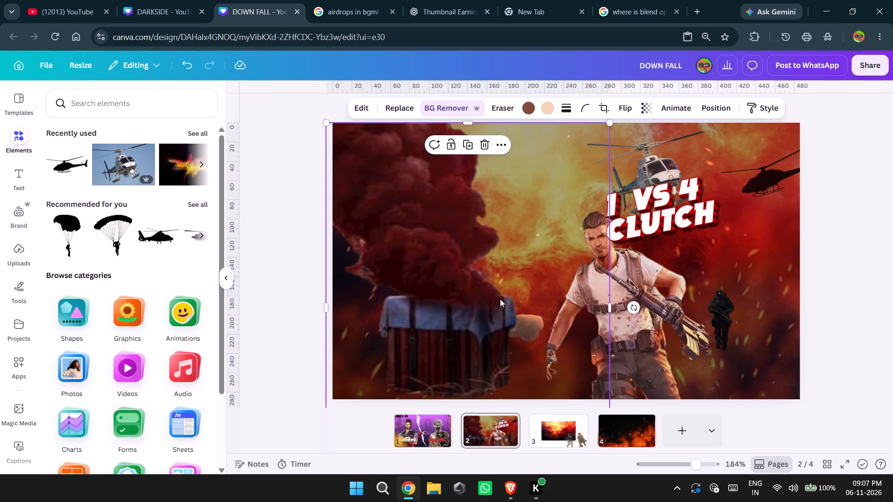
# Shift the airdrop crate further outward so it runs partly off the thumbnail's left edge, clear of the car.
pyautogui.click(523, 316)
pyautogui.click(529, 328)
pyautogui.moveTo(480, 336); pyautogui.dragTo(476, 338)
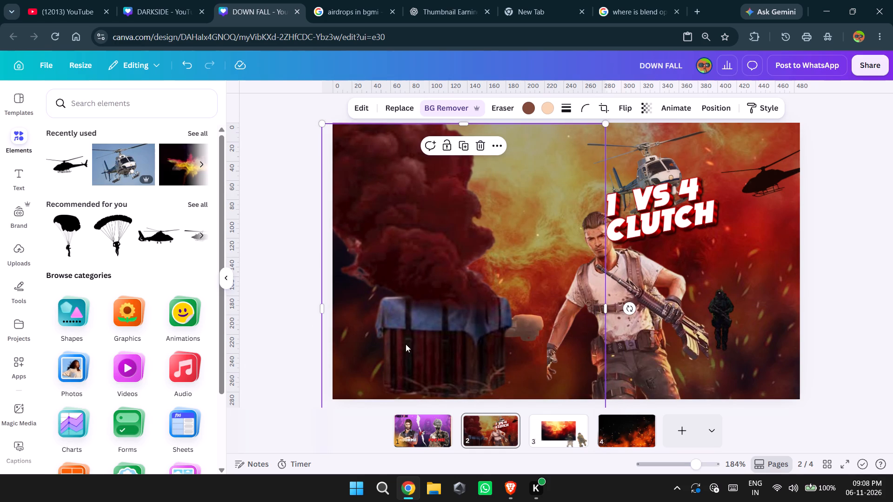
pyautogui.moveTo(477, 337); pyautogui.dragTo(414, 342)
pyautogui.moveTo(498, 333); pyautogui.dragTo(463, 331)
# Move the car cutout towards the main character so it sits partly behind his arm.
pyautogui.moveTo(517, 333); pyautogui.dragTo(575, 334)
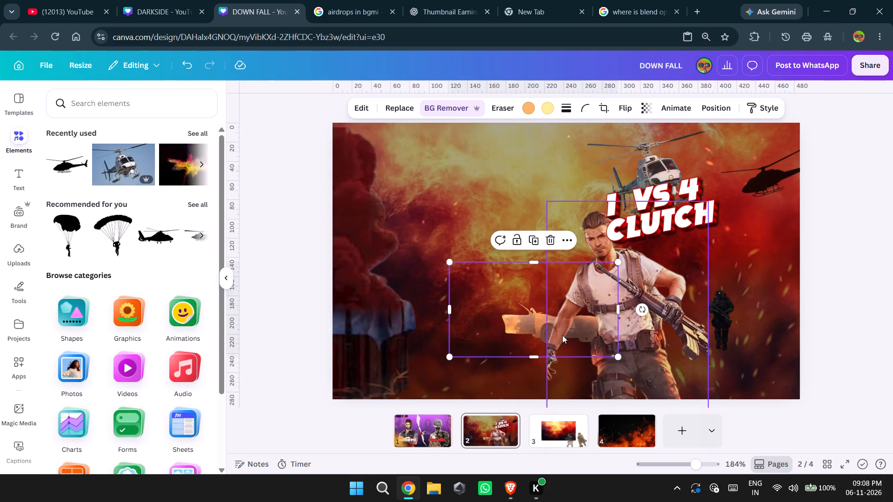
# Move the airdrop crate fully inside the thumbnail, flush with the left edge, and crop the empty area at its right side.
pyautogui.moveTo(384, 341); pyautogui.dragTo(496, 341)
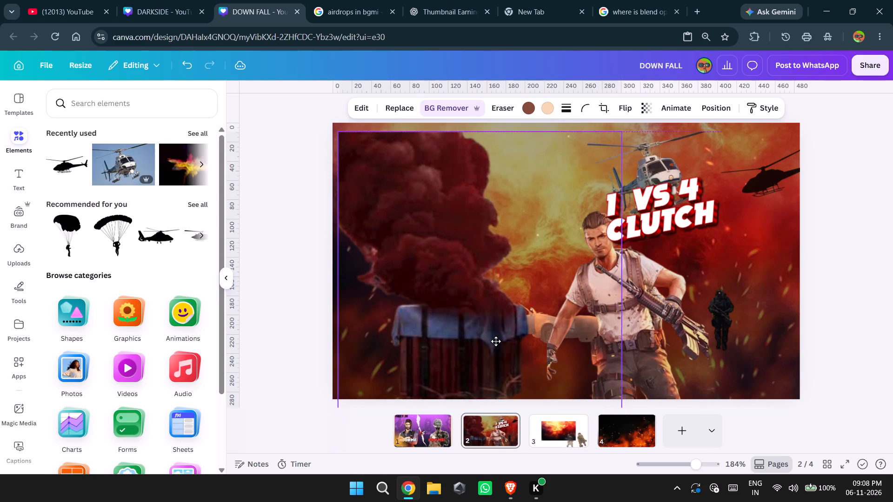
pyautogui.moveTo(496, 341); pyautogui.dragTo(490, 336)
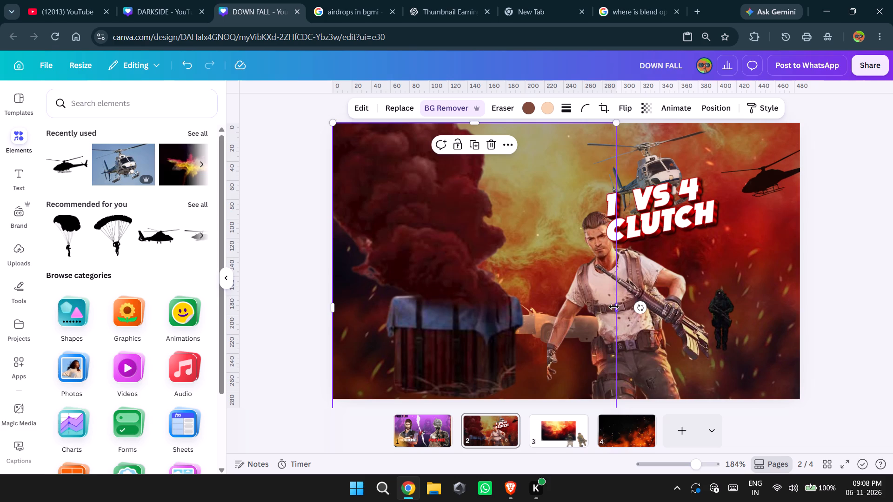
pyautogui.moveTo(614, 307); pyautogui.dragTo(524, 313)
# Move the main character towards the thumbnail's right edge and place the car between him and the airdrop crate.
pyautogui.moveTo(630, 335); pyautogui.dragTo(706, 311)
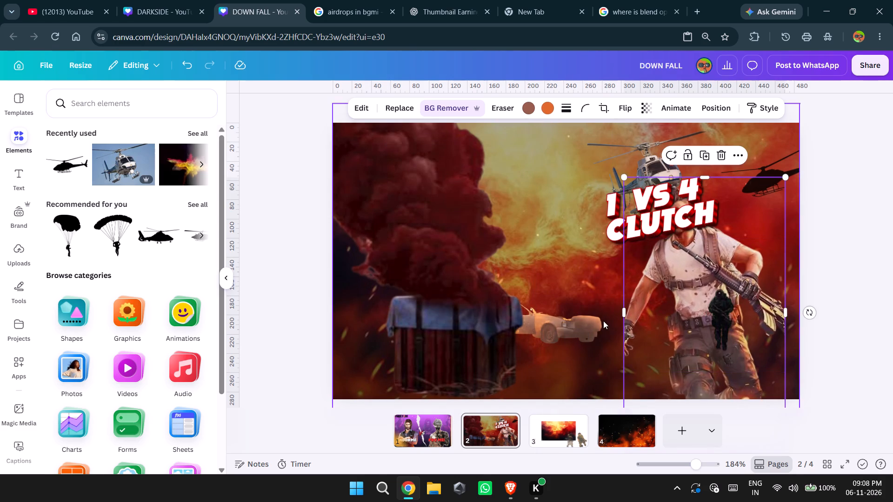
pyautogui.click(587, 324)
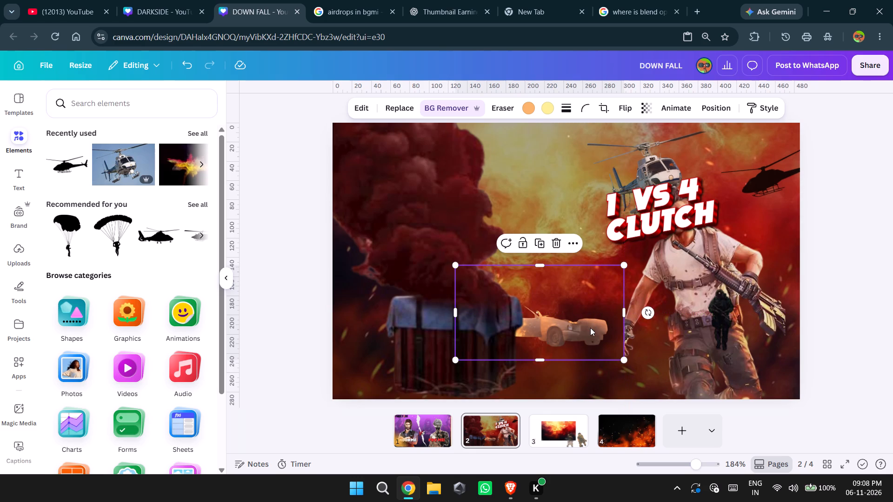
pyautogui.moveTo(588, 327); pyautogui.dragTo(542, 314)
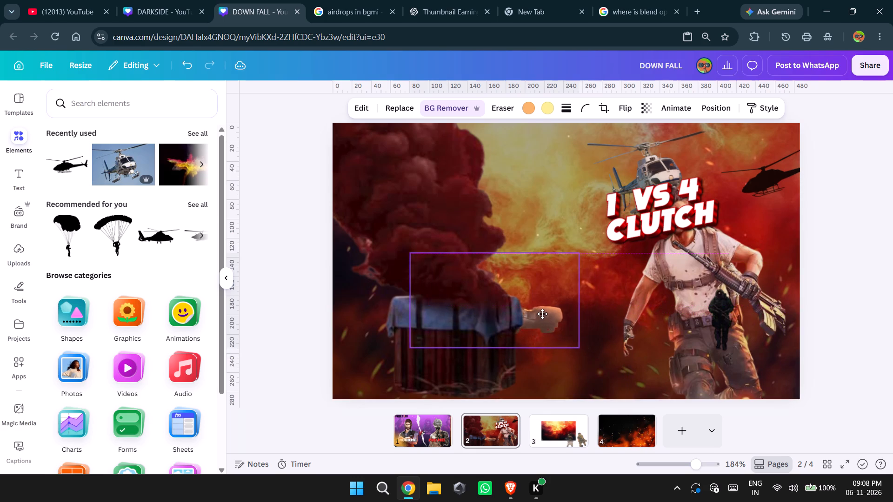
pyautogui.moveTo(542, 314); pyautogui.dragTo(535, 311)
pyautogui.moveTo(535, 311); pyautogui.dragTo(587, 333)
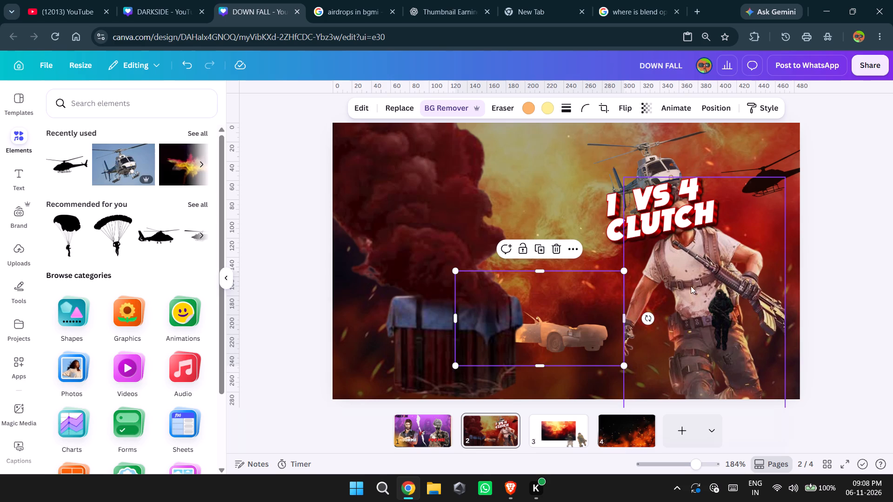
# Move the 1 VS 4 CLUTCH title into the gap between the crate's smoke and the white helicopter.
pyautogui.moveTo(680, 234); pyautogui.dragTo(577, 226)
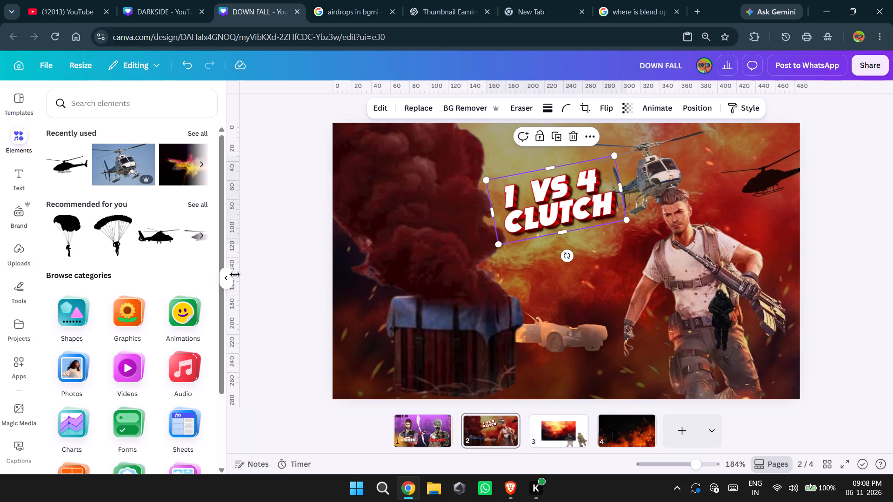
# Add the black kneeling rifleman silhouette from the recommended elements to the thumbnail.
pyautogui.hscroll(-3, 149, 239)
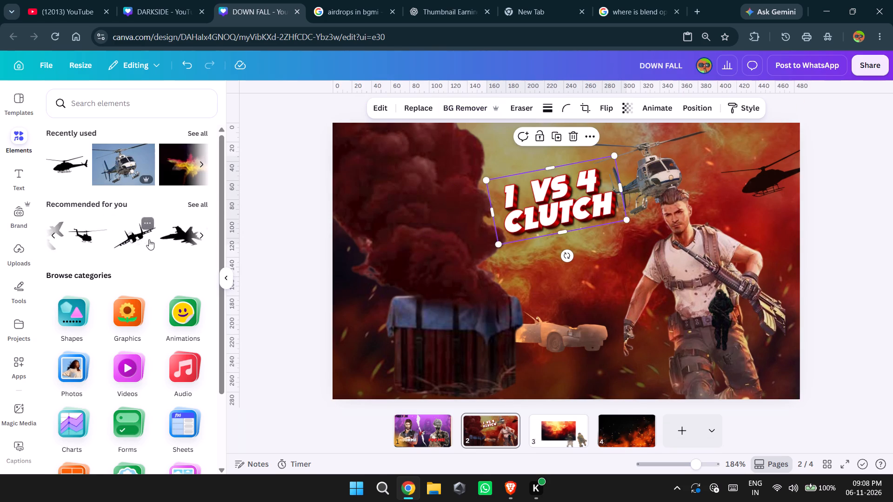
pyautogui.hscroll(-3, 149, 239)
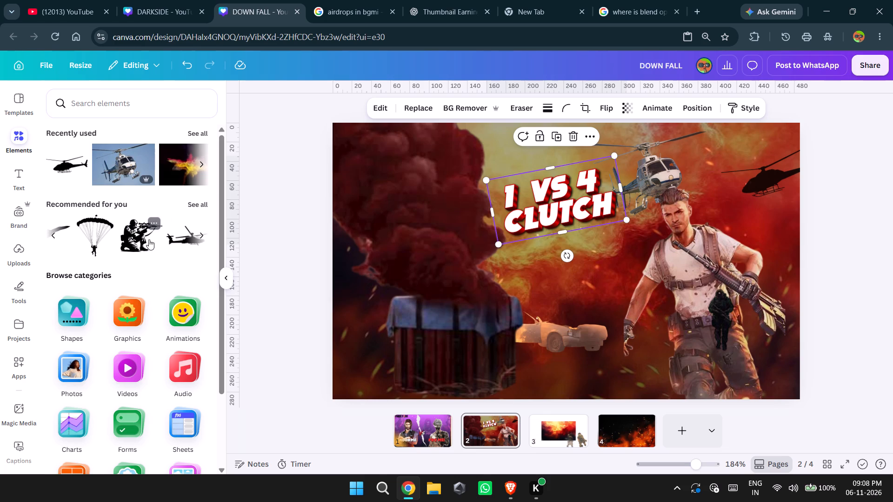
pyautogui.hscroll(-1, 149, 239)
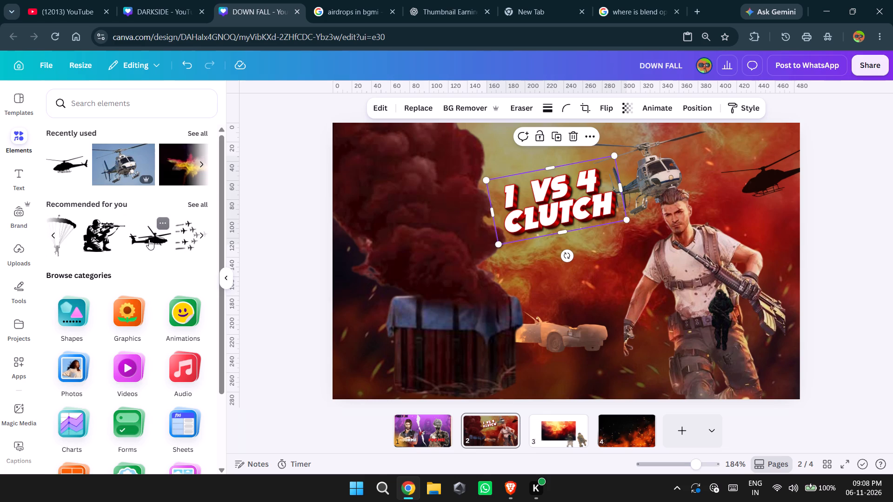
pyautogui.click(90, 238)
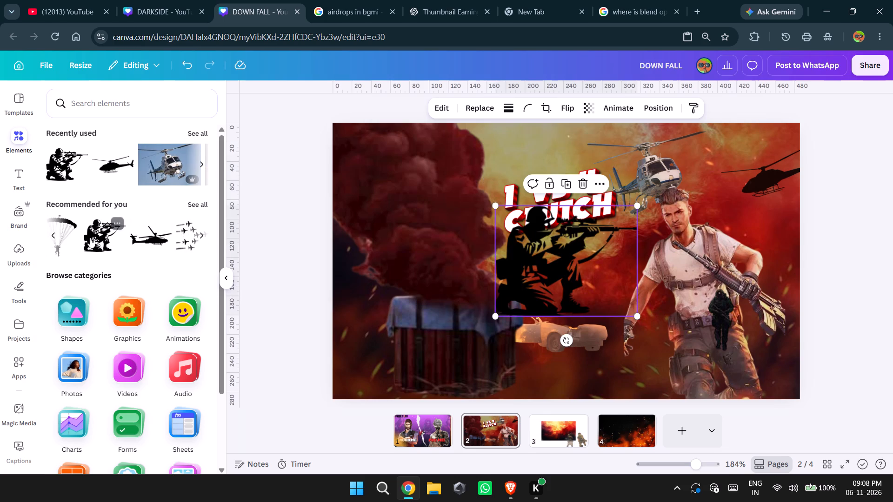
# Shrink the kneeling rifleman silhouette and fit it into the thumbnail's bottom-left corner, in front of the airdrop crate.
pyautogui.moveTo(579, 264); pyautogui.dragTo(434, 345)
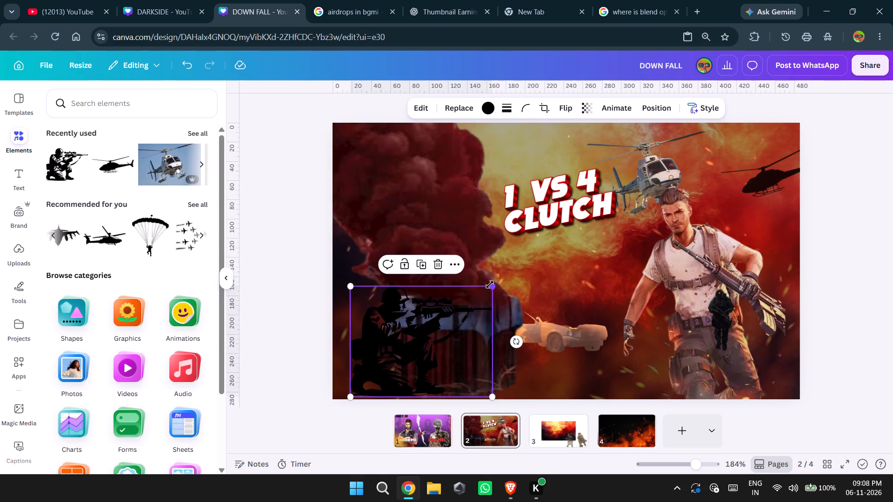
pyautogui.moveTo(491, 287); pyautogui.dragTo(419, 333)
pyautogui.moveTo(388, 376); pyautogui.dragTo(381, 361)
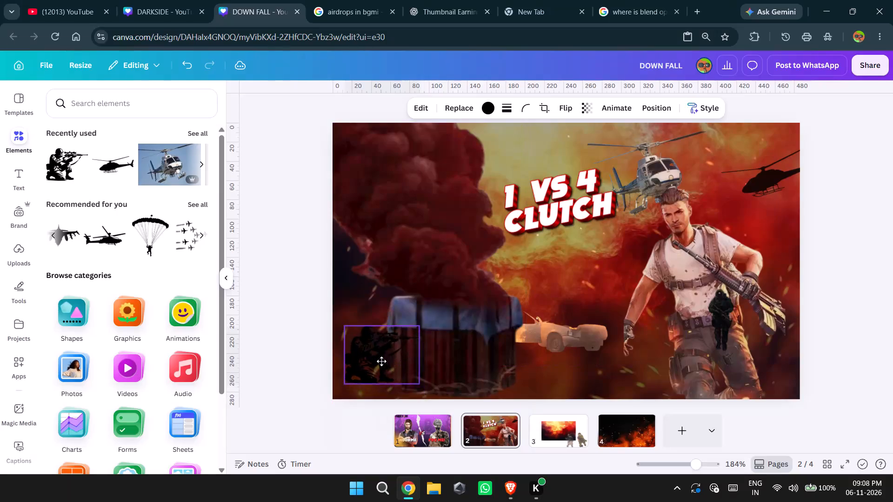
pyautogui.moveTo(381, 361); pyautogui.dragTo(380, 368)
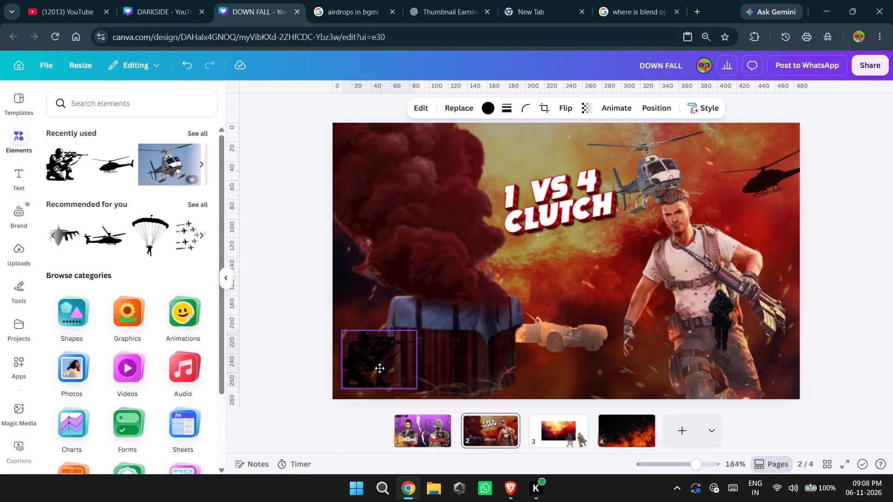
pyautogui.moveTo(380, 368); pyautogui.dragTo(372, 376)
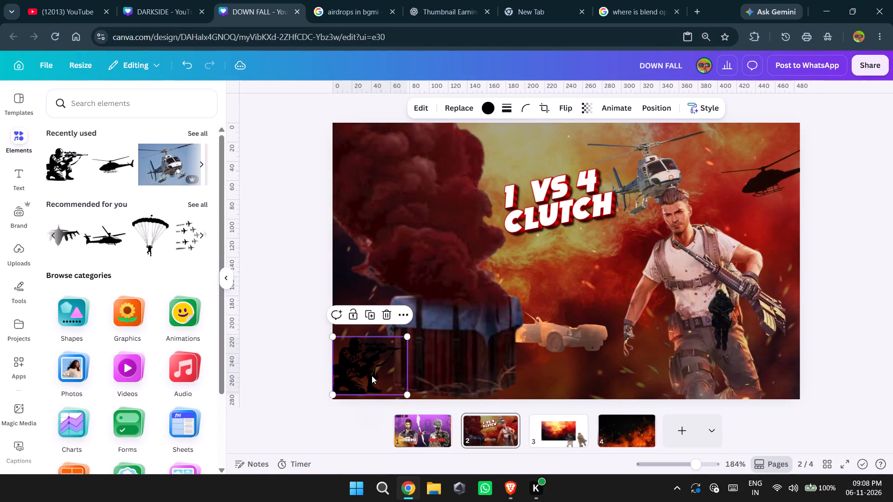
pyautogui.click(372, 376)
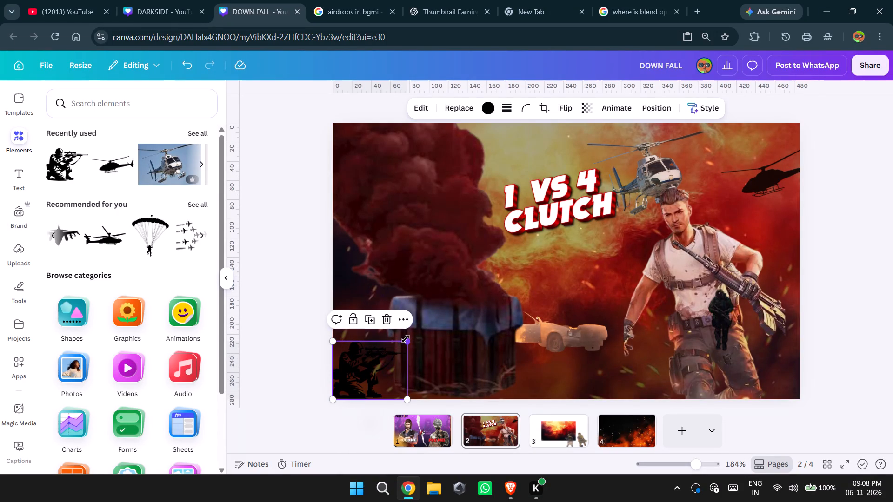
pyautogui.moveTo(406, 339); pyautogui.dragTo(411, 337)
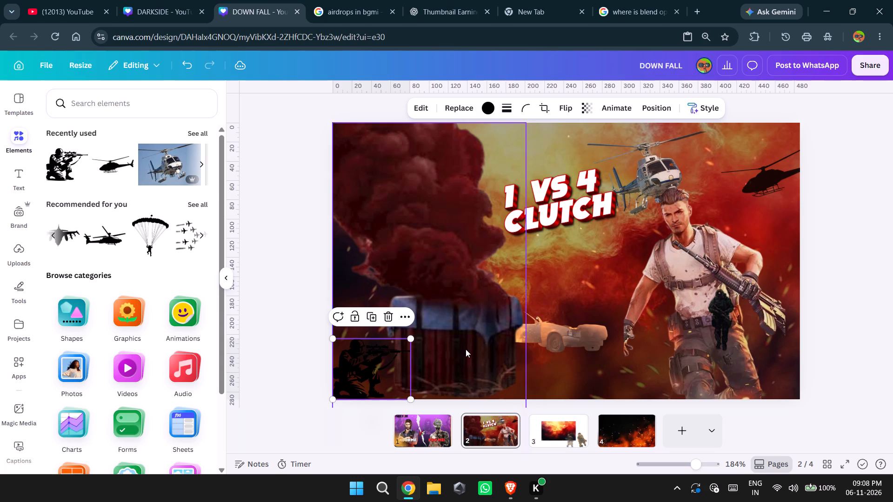
# Shrink the airdrop crate slightly and extend its smoke back up to the thumbnail's top edge.
pyautogui.click(466, 349)
pyautogui.moveTo(525, 125); pyautogui.dragTo(522, 127)
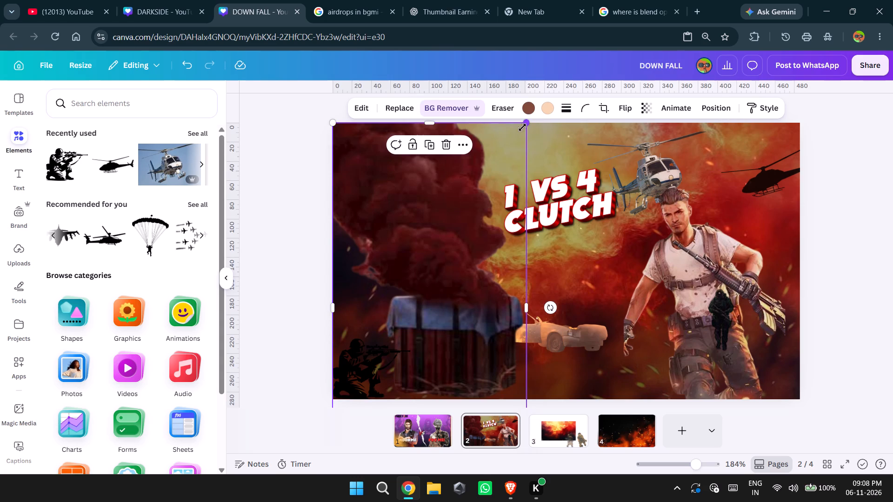
pyautogui.moveTo(522, 127); pyautogui.dragTo(508, 131)
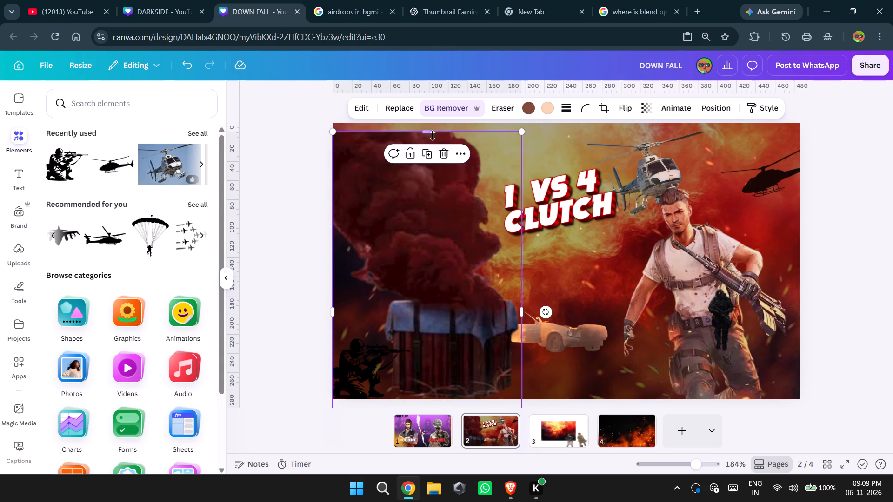
pyautogui.moveTo(427, 132); pyautogui.dragTo(427, 124)
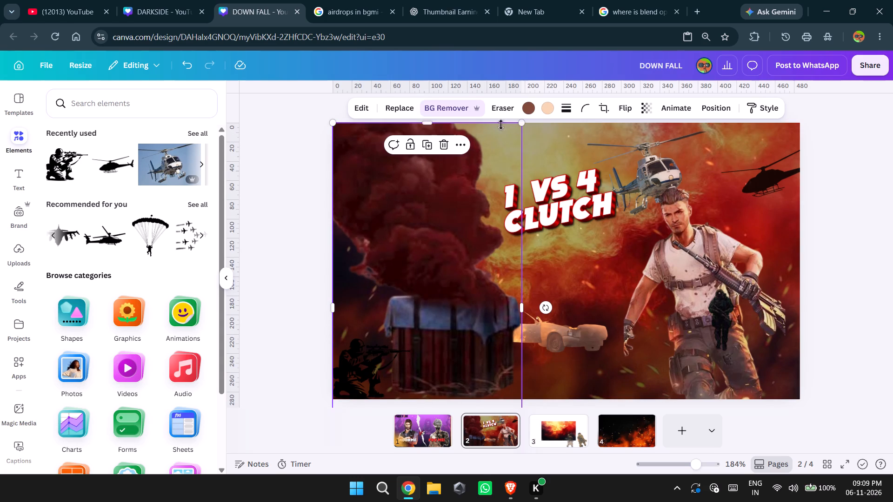
pyautogui.moveTo(520, 123); pyautogui.dragTo(489, 127)
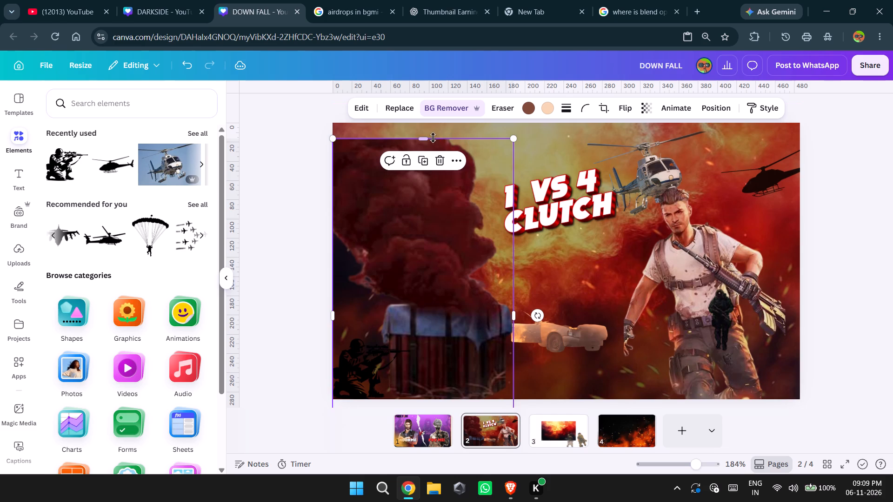
pyautogui.moveTo(426, 136); pyautogui.dragTo(422, 122)
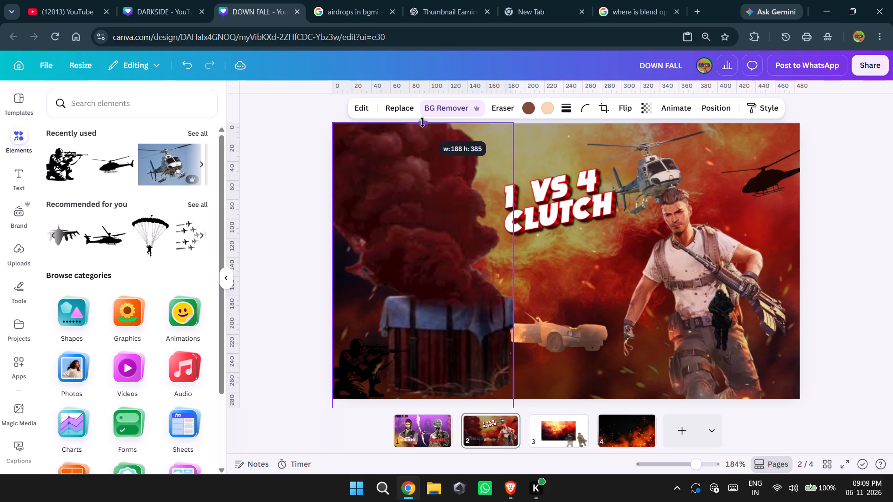
pyautogui.moveTo(422, 122); pyautogui.dragTo(407, 117)
pyautogui.moveTo(414, 122); pyautogui.dragTo(413, 128)
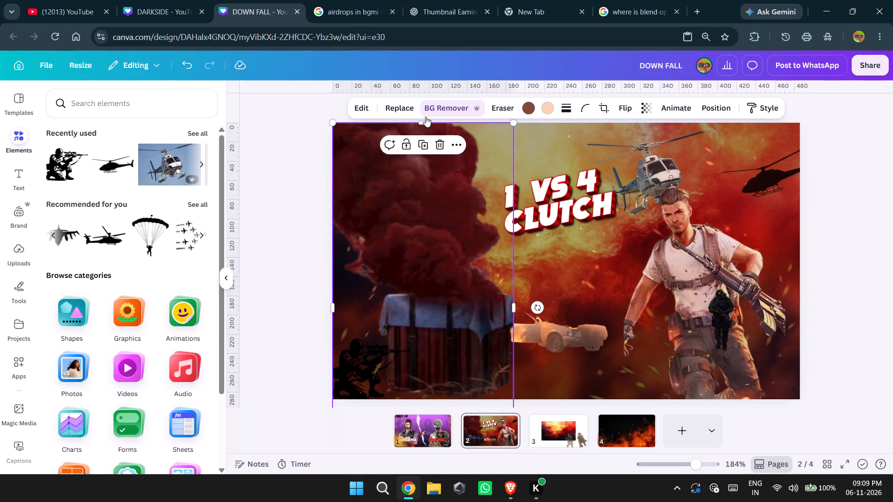
# Shrink the airdrop crate to about 149 wide and raise it until its smoke reaches the thumbnail's top edge.
pyautogui.moveTo(515, 125); pyautogui.dragTo(508, 131)
pyautogui.moveTo(508, 131); pyautogui.dragTo(474, 192)
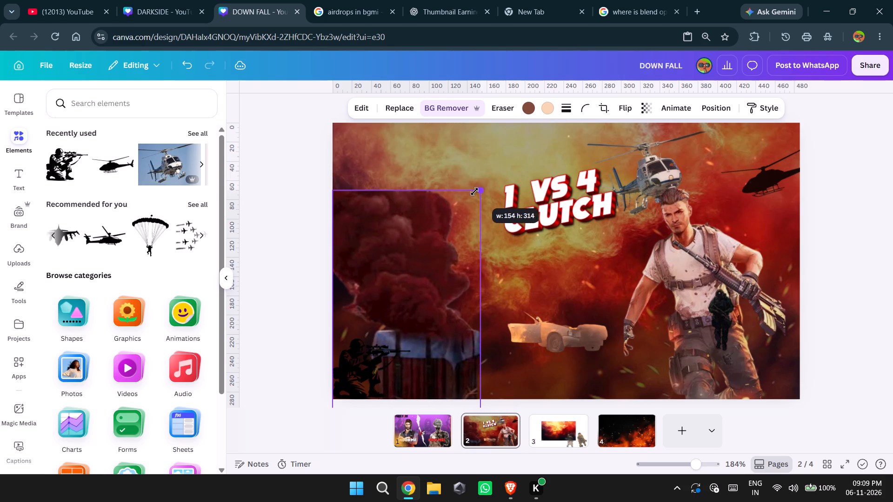
pyautogui.moveTo(474, 192); pyautogui.dragTo(468, 199)
pyautogui.moveTo(405, 297); pyautogui.dragTo(408, 288)
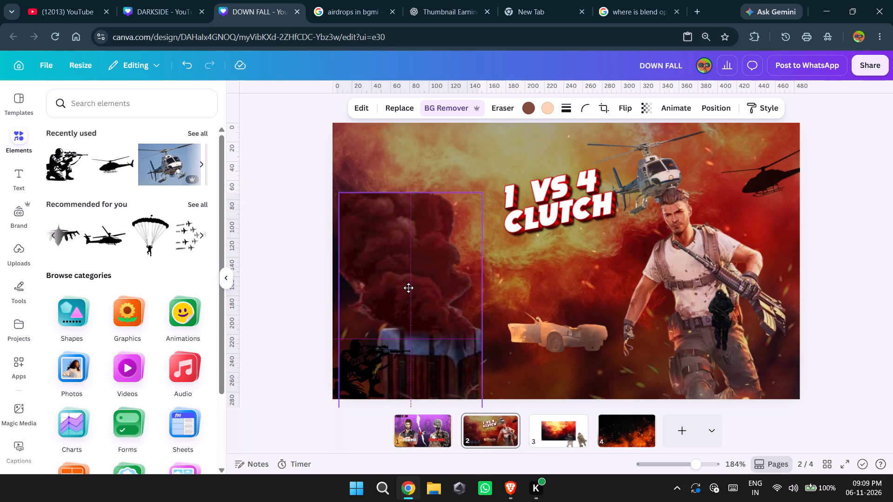
pyautogui.moveTo(408, 288); pyautogui.dragTo(410, 280)
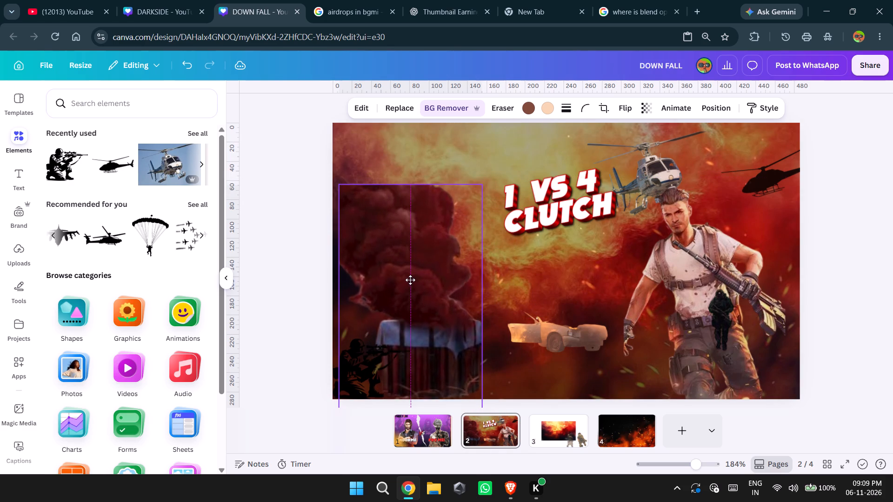
pyautogui.moveTo(410, 280); pyautogui.dragTo(408, 265)
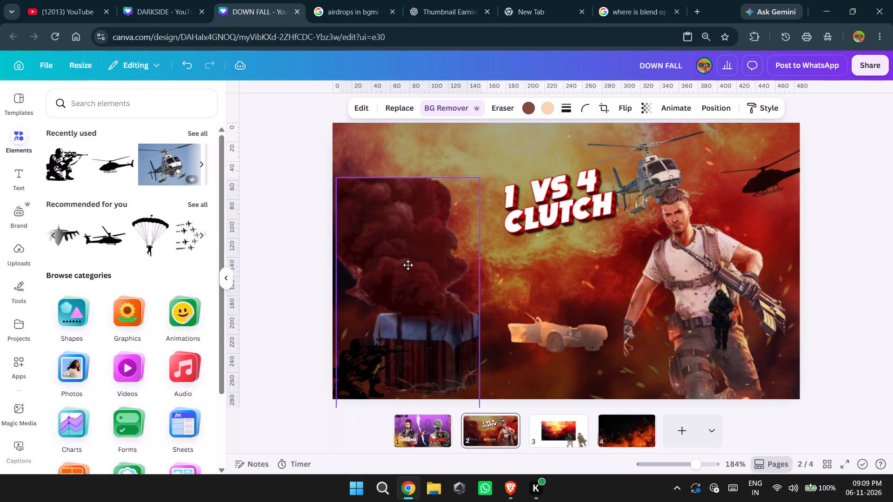
pyautogui.moveTo(408, 265); pyautogui.dragTo(404, 240)
pyautogui.moveTo(401, 224); pyautogui.dragTo(401, 194)
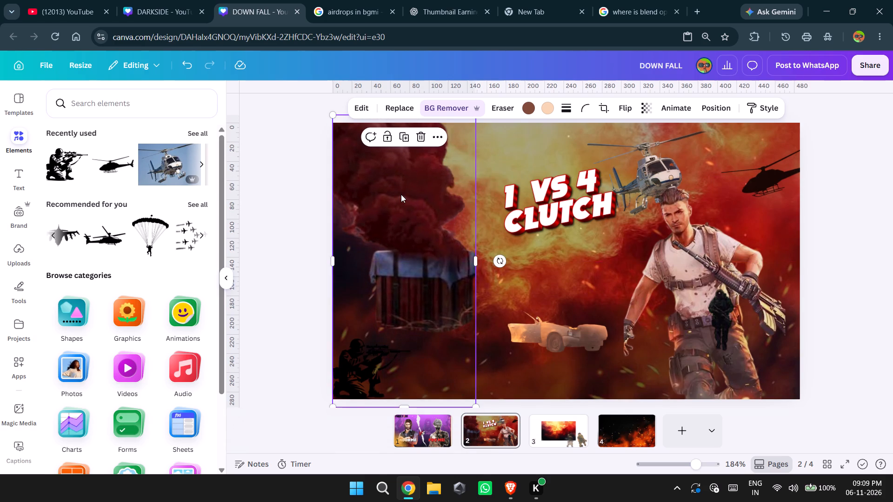
pyautogui.click(401, 194)
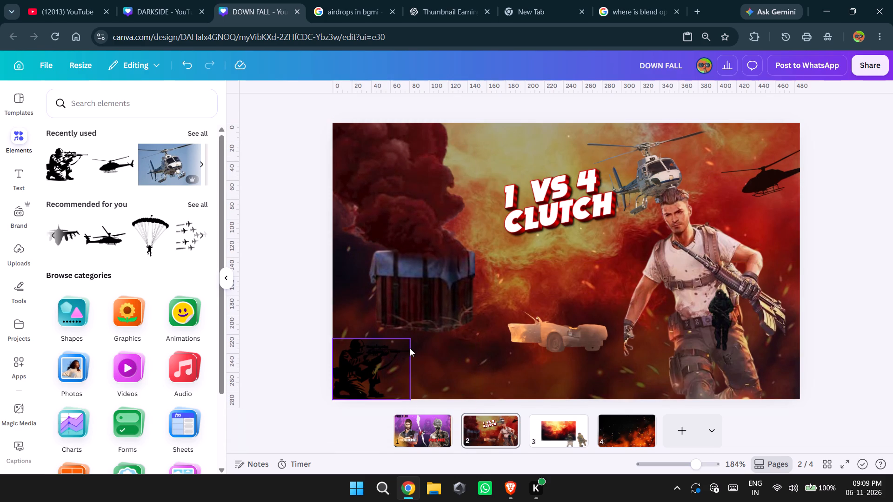
# Crop the empty lower part of the airdrop image up to just below the crate.
pyautogui.click(410, 348)
pyautogui.click(424, 320)
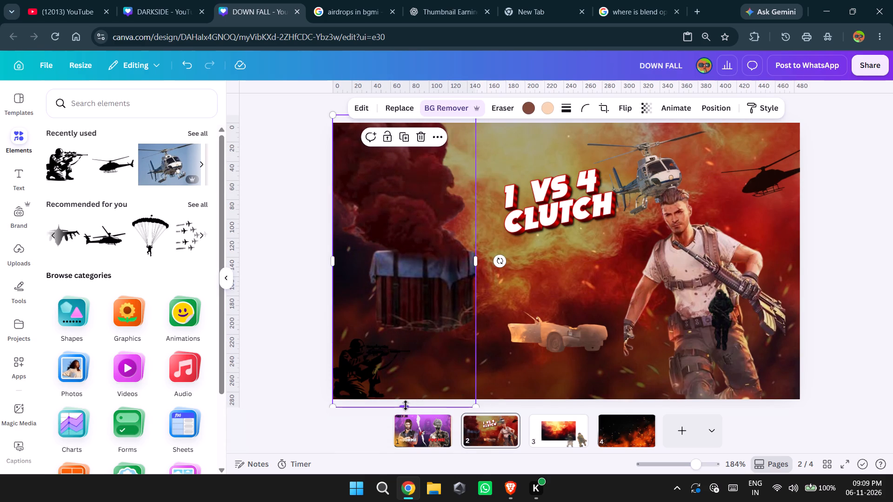
pyautogui.moveTo(405, 405); pyautogui.dragTo(405, 396)
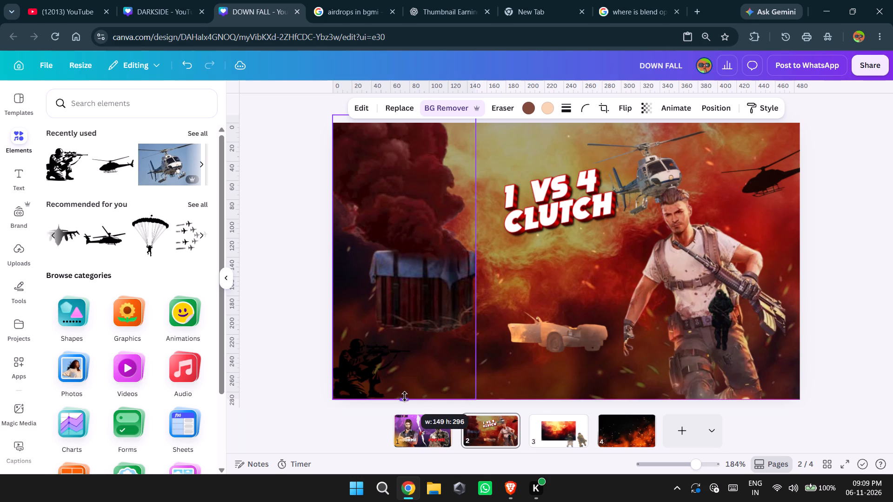
pyautogui.moveTo(405, 396); pyautogui.dragTo(405, 397)
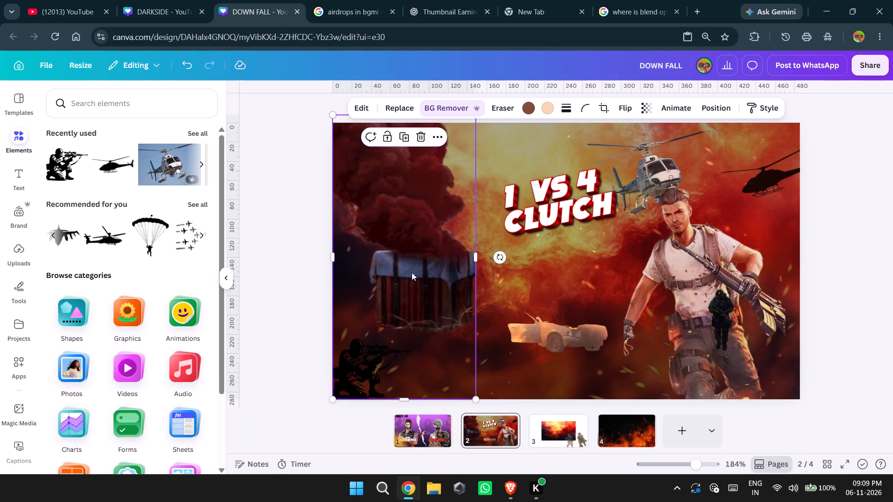
pyautogui.moveTo(401, 396); pyautogui.dragTo(407, 335)
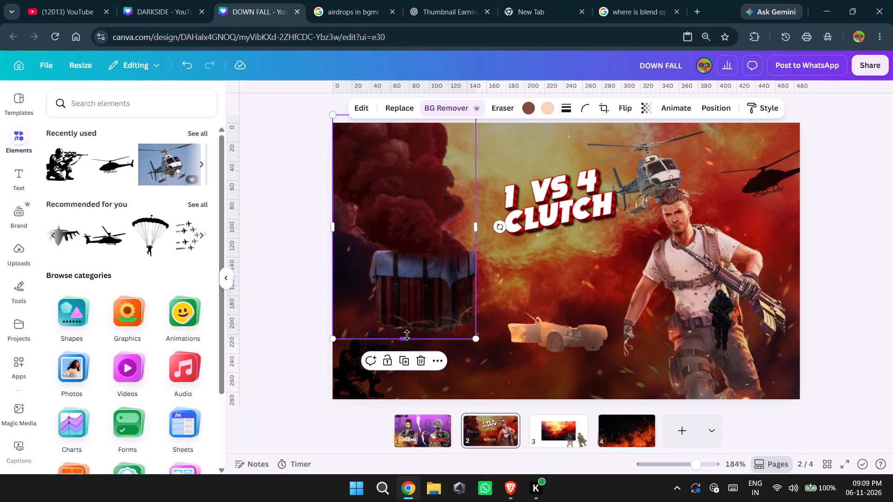
# Move the cropped airdrop image down until its base sits on the thumbnail's bottom edge, flush with the left edge.
pyautogui.moveTo(410, 273); pyautogui.dragTo(410, 328)
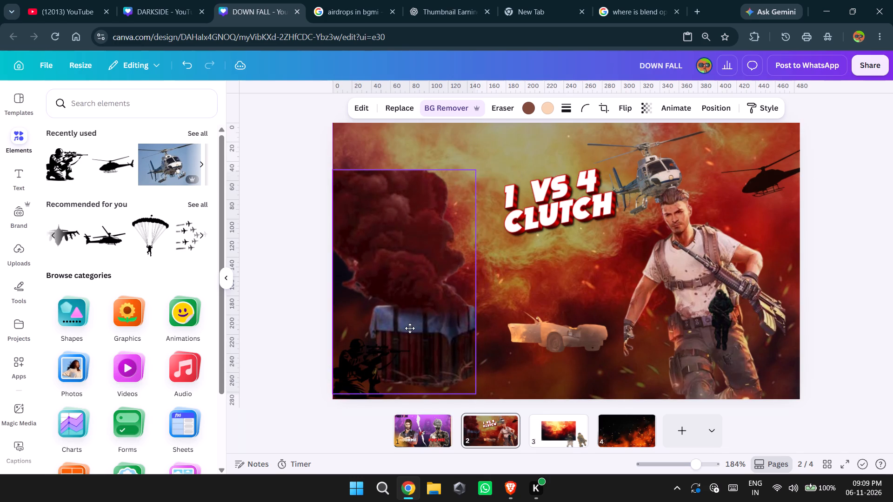
pyautogui.moveTo(410, 328); pyautogui.dragTo(410, 339)
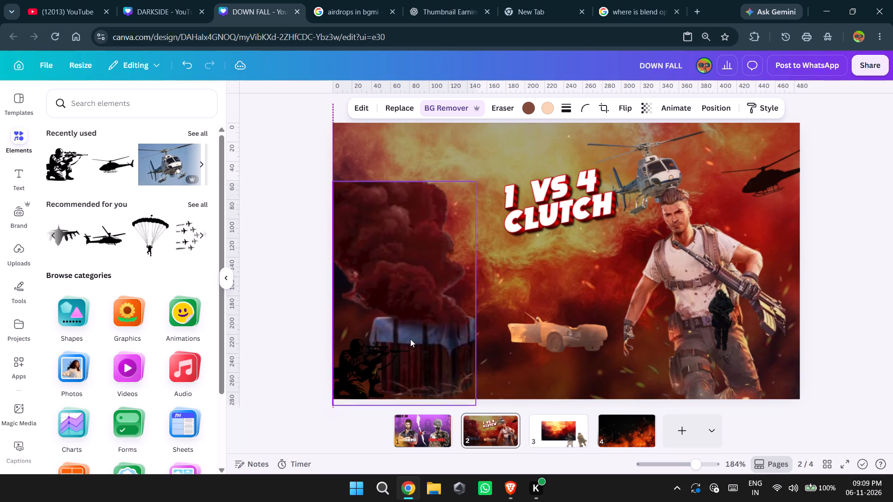
pyautogui.moveTo(410, 339); pyautogui.dragTo(409, 334)
pyautogui.click(409, 334)
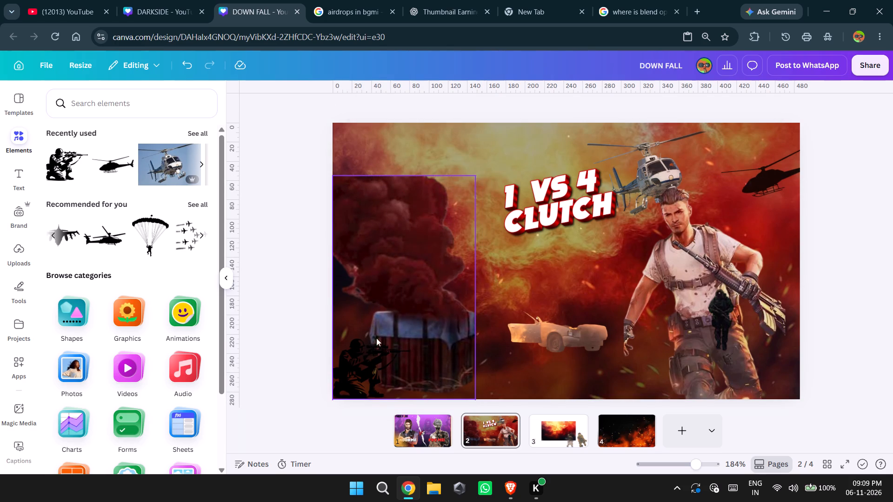
pyautogui.click(296, 327)
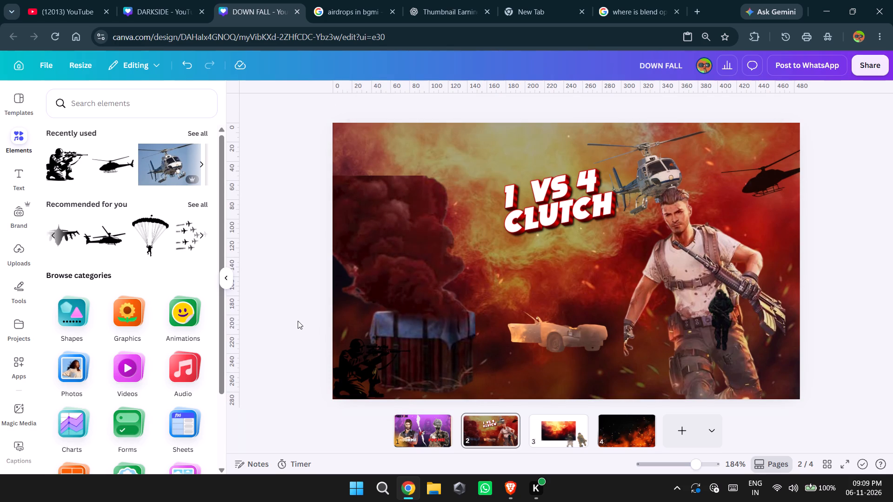
# Extend the airdrop image up to the thumbnail's full height of 288 and widen it to just short of the 1 VS 4 CLUTCH title.
pyautogui.click(384, 203)
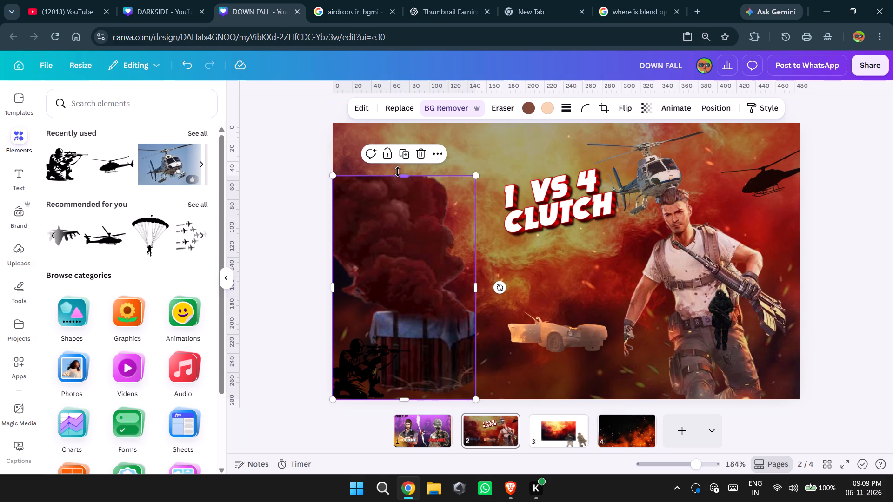
pyautogui.moveTo(400, 172); pyautogui.dragTo(386, 121)
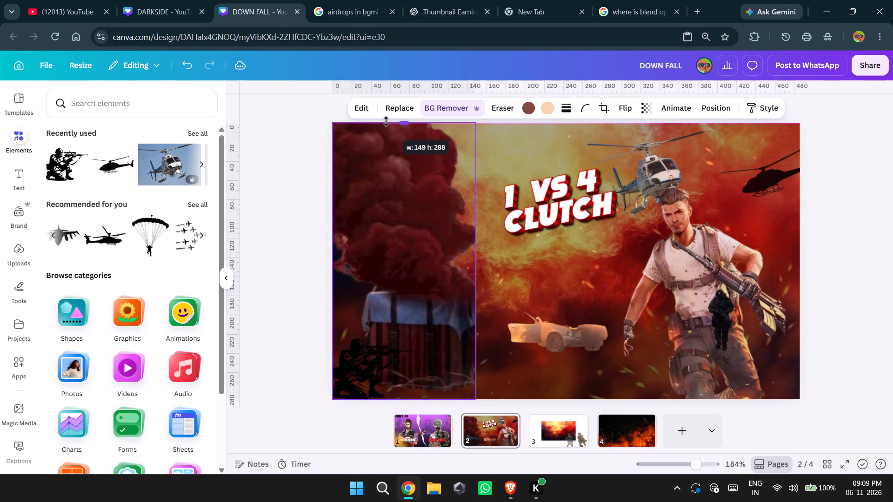
pyautogui.moveTo(386, 121); pyautogui.dragTo(403, 119)
pyautogui.moveTo(476, 263); pyautogui.dragTo(482, 263)
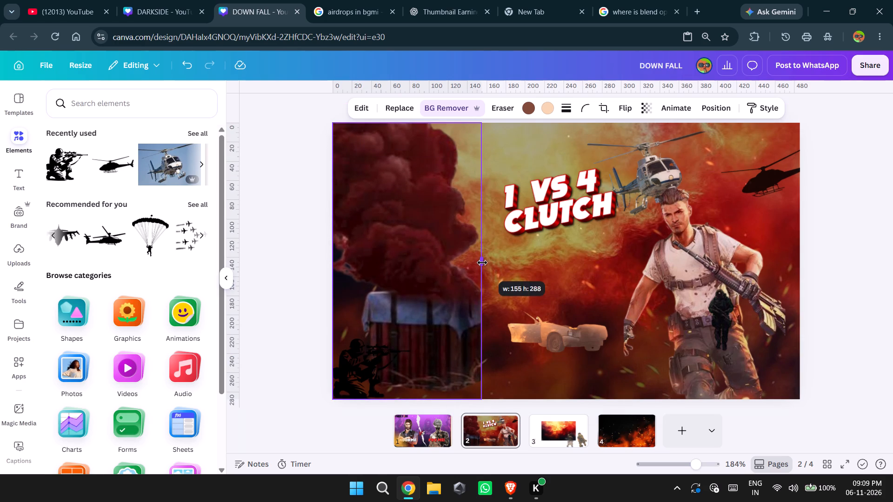
pyautogui.moveTo(482, 263); pyautogui.dragTo(498, 262)
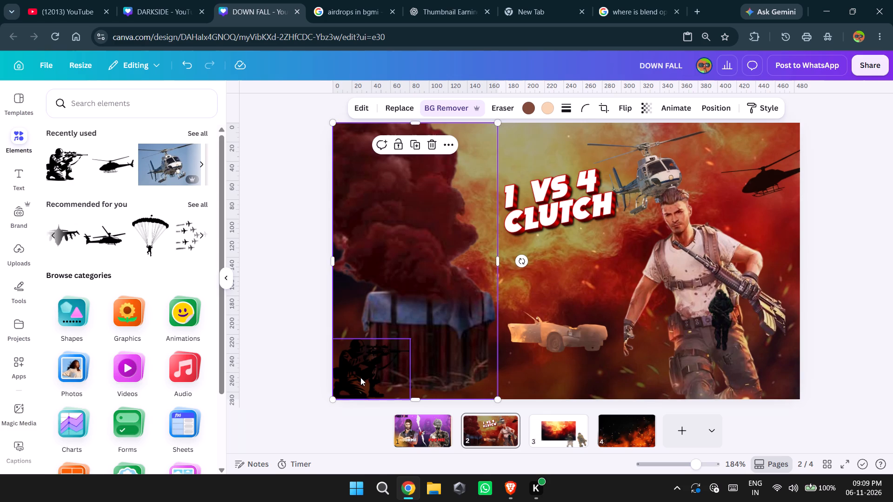
# Enlarge the kneeling rifleman silhouette to about 89 by 70, keeping it in the thumbnail's bottom-left corner.
pyautogui.click(360, 377)
pyautogui.moveTo(360, 377); pyautogui.dragTo(362, 374)
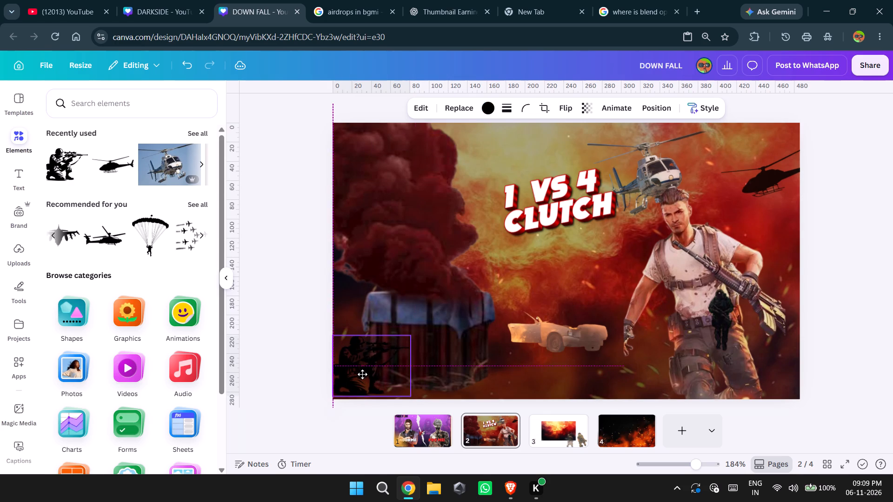
pyautogui.moveTo(362, 374); pyautogui.dragTo(365, 375)
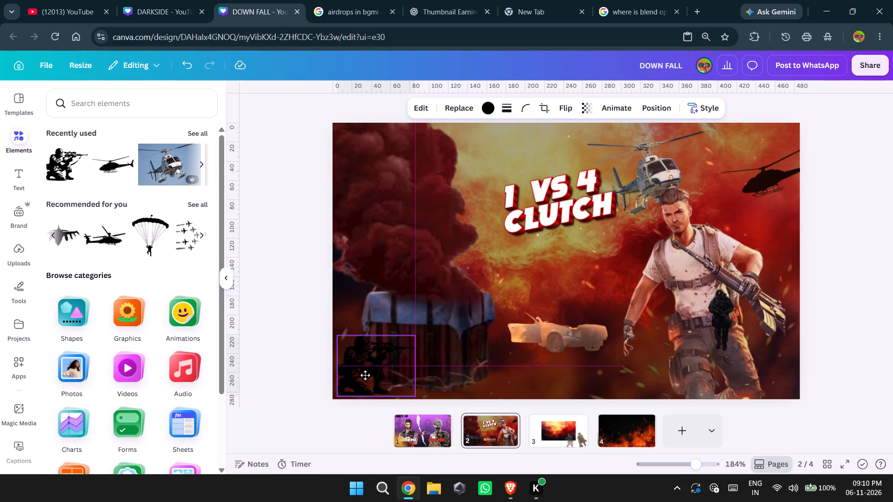
pyautogui.moveTo(365, 375); pyautogui.dragTo(365, 380)
pyautogui.click(365, 380)
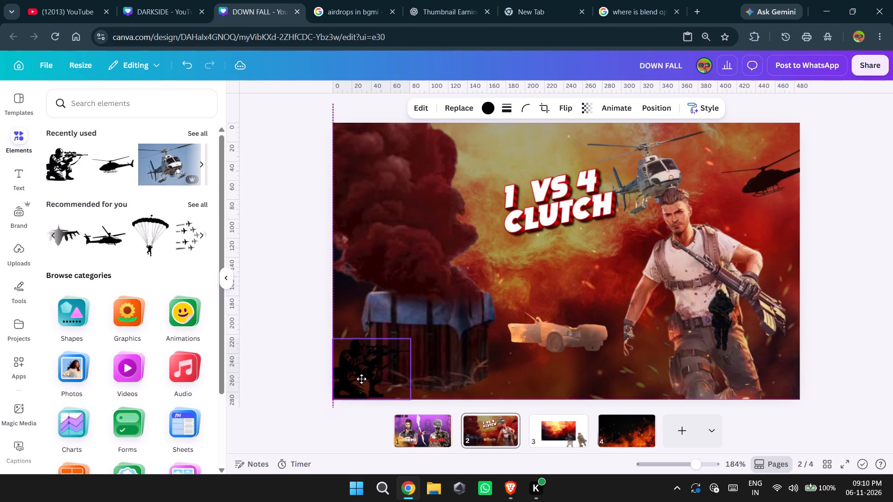
pyautogui.click(361, 379)
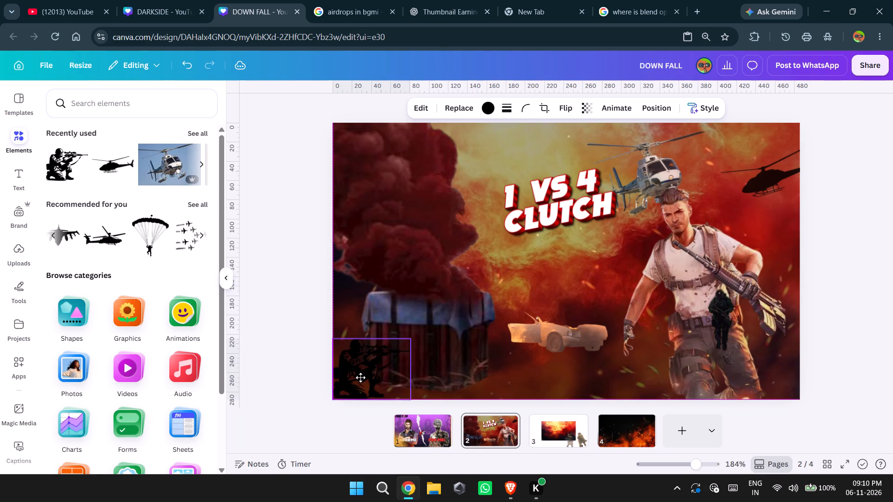
pyautogui.moveTo(410, 337); pyautogui.dragTo(419, 330)
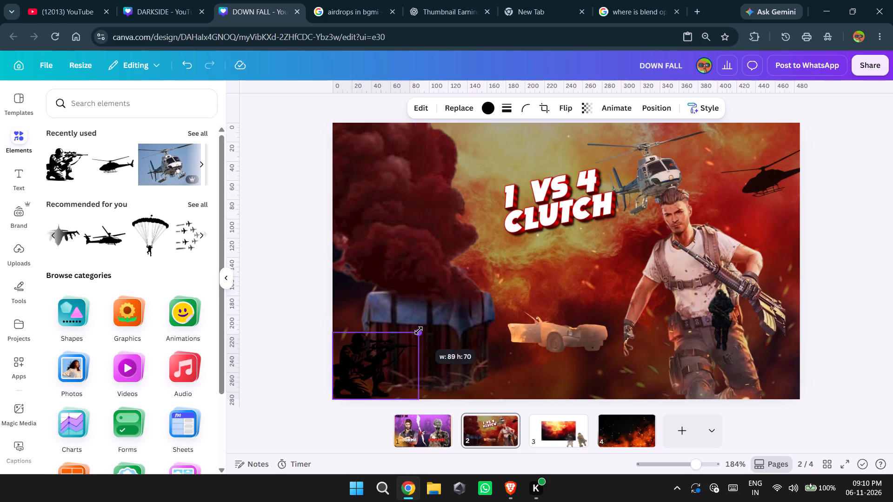
pyautogui.moveTo(419, 330); pyautogui.dragTo(419, 330)
# Send the airdrop crate layer down the layer order to directly above the background, behind the semi-transparent overlay.
pyautogui.click(444, 316)
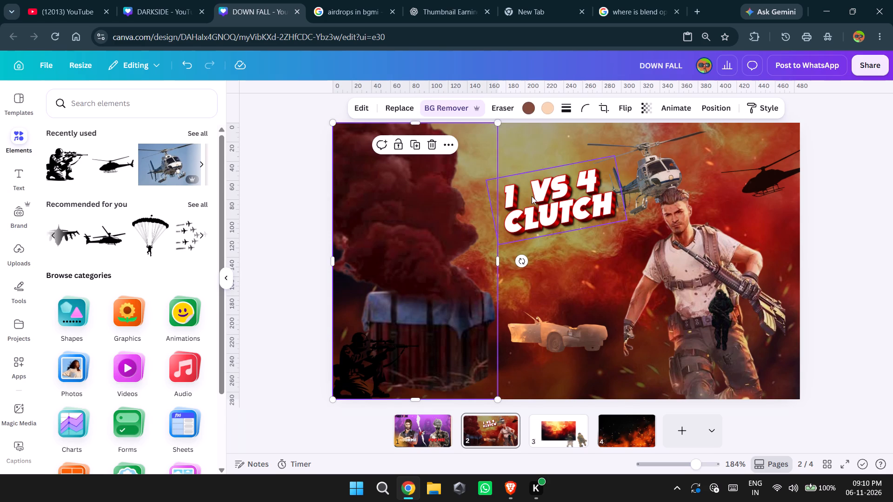
pyautogui.hotkey('alt', '1')
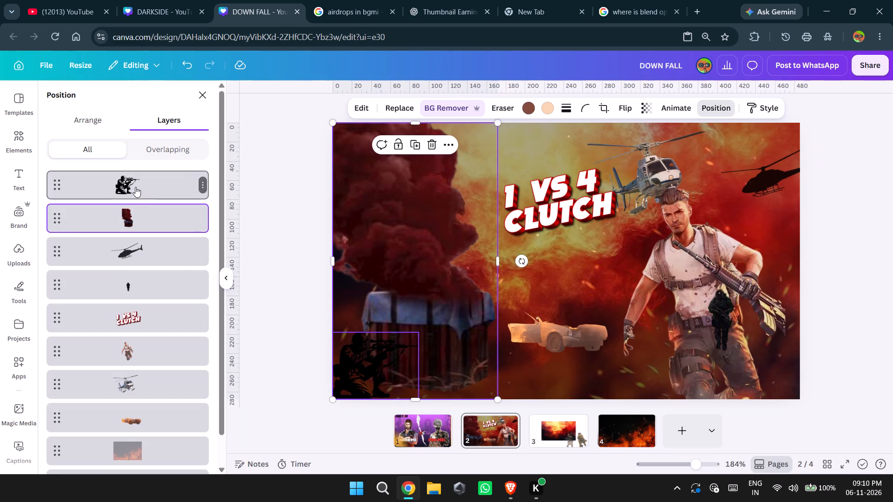
pyautogui.moveTo(135, 214); pyautogui.dragTo(134, 397)
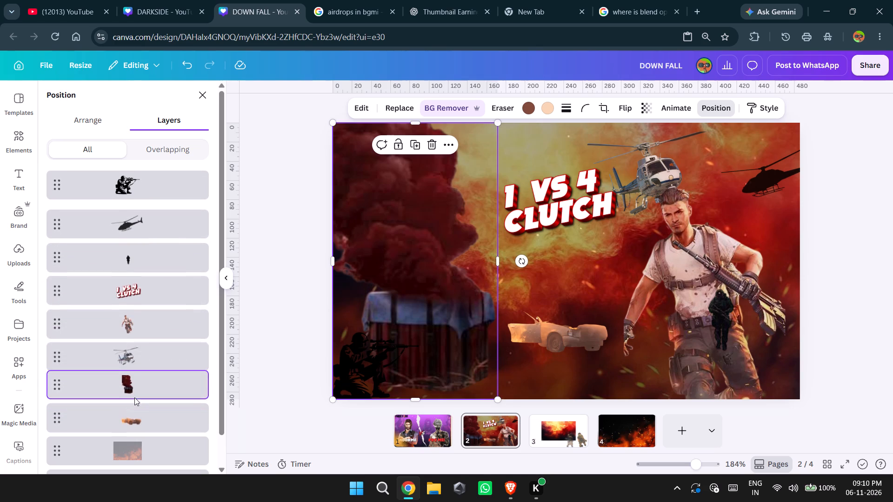
pyautogui.scroll(-2, 136, 382)
pyautogui.moveTo(134, 339); pyautogui.dragTo(130, 398)
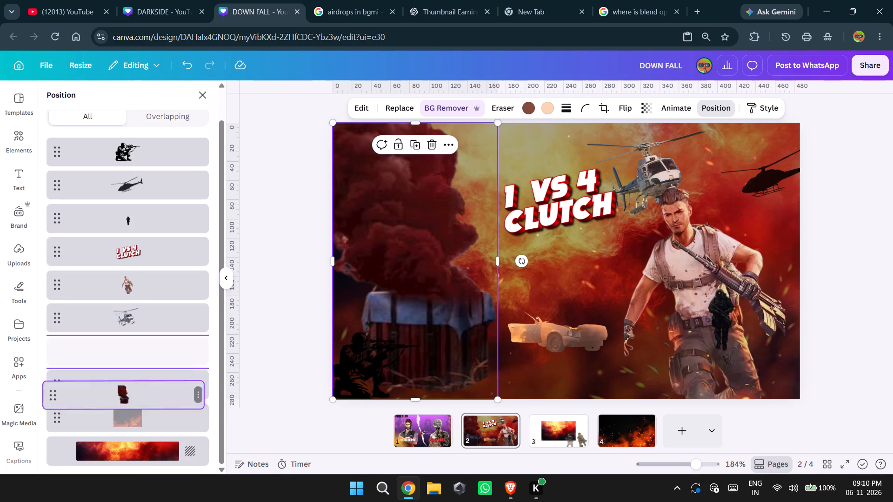
pyautogui.moveTo(130, 398); pyautogui.dragTo(130, 422)
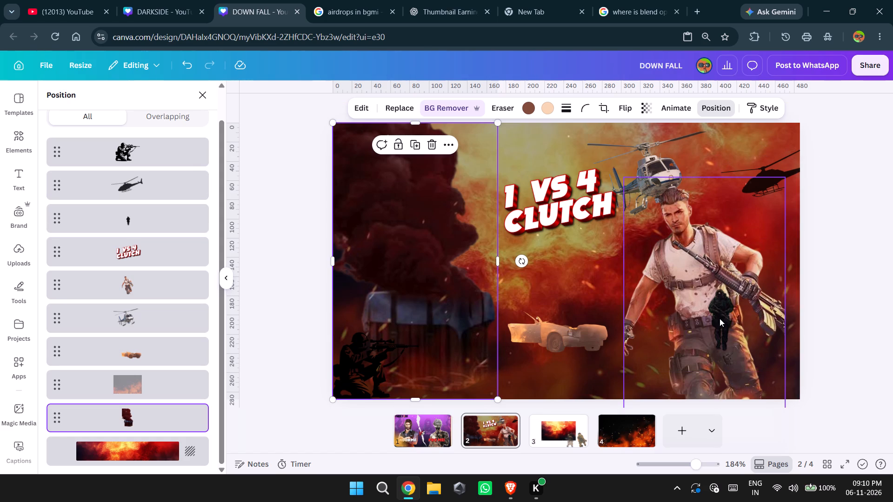
# Flip the standing dark soldier horizontally and place him between the airdrop crate and the car, with his feet slightly below the car.
pyautogui.moveTo(720, 318); pyautogui.dragTo(599, 325)
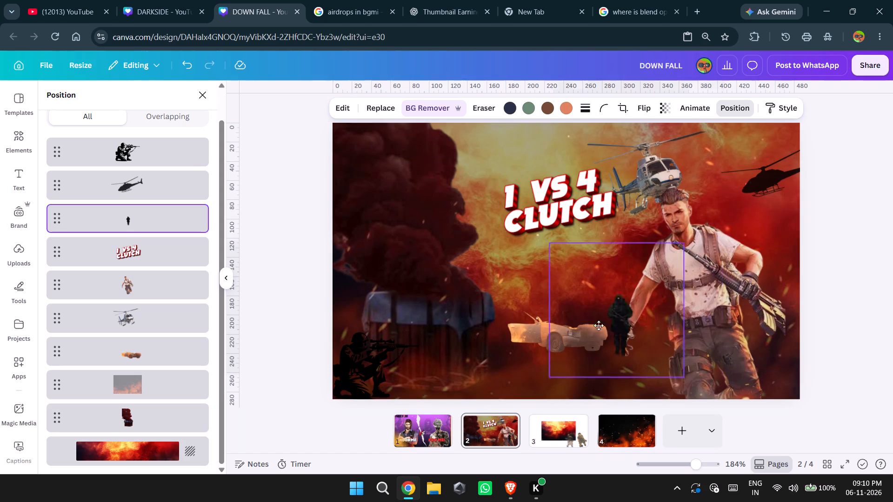
pyautogui.moveTo(599, 325); pyautogui.dragTo(524, 292)
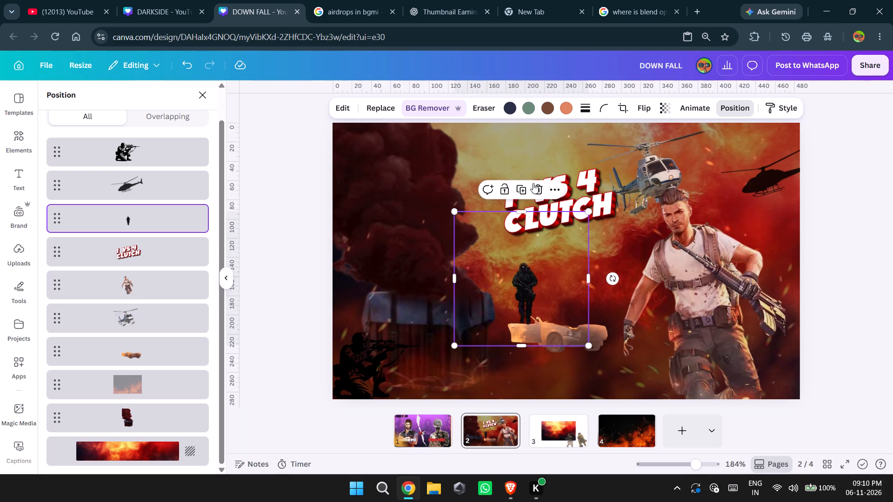
pyautogui.click(639, 106)
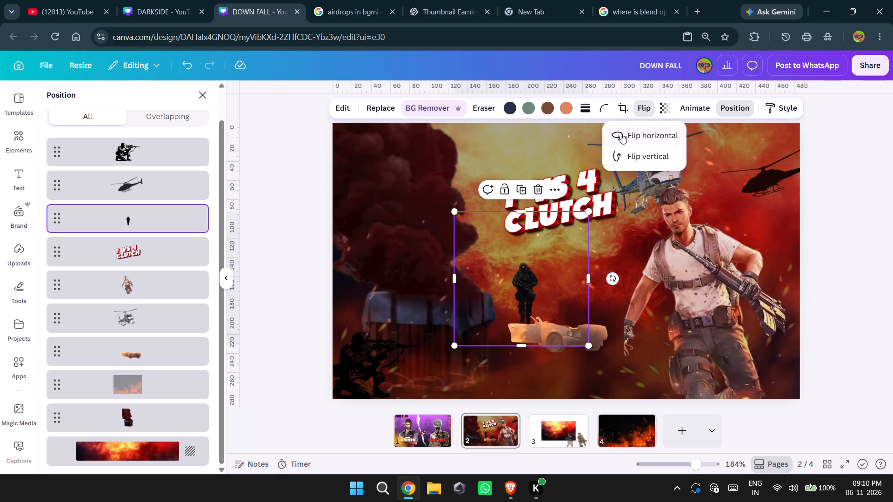
pyautogui.click(621, 136)
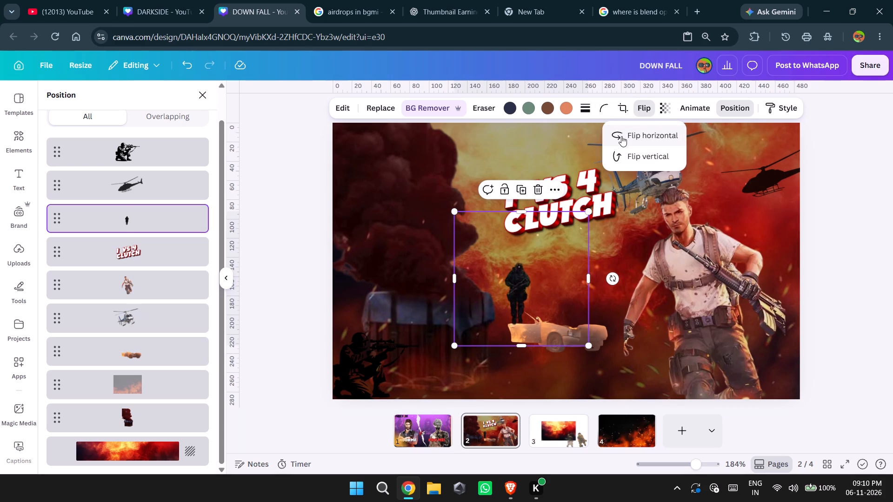
pyautogui.click(621, 136)
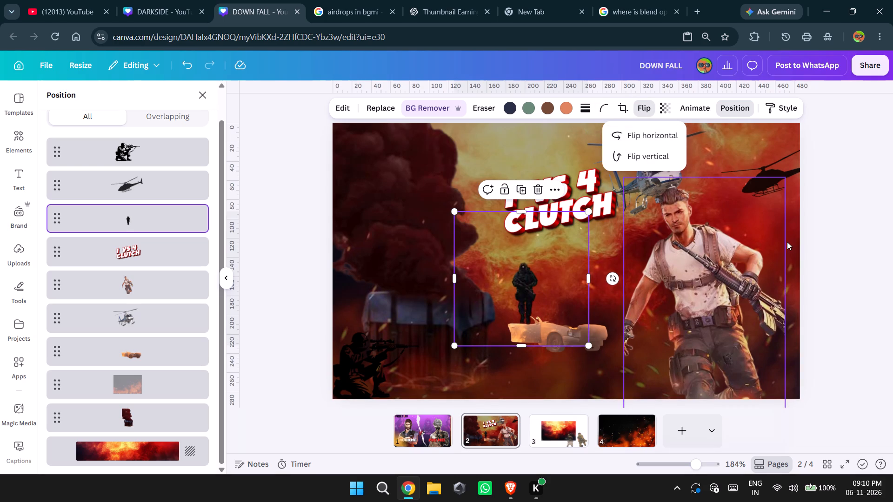
pyautogui.click(666, 140)
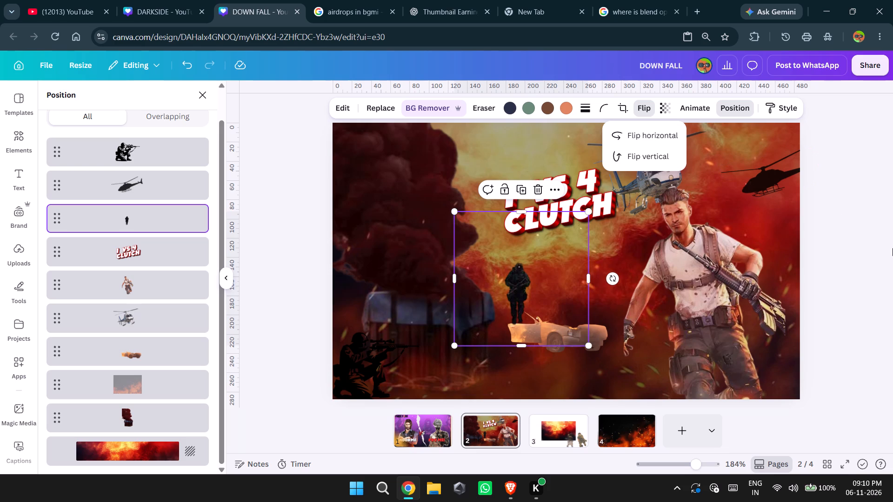
pyautogui.click(882, 258)
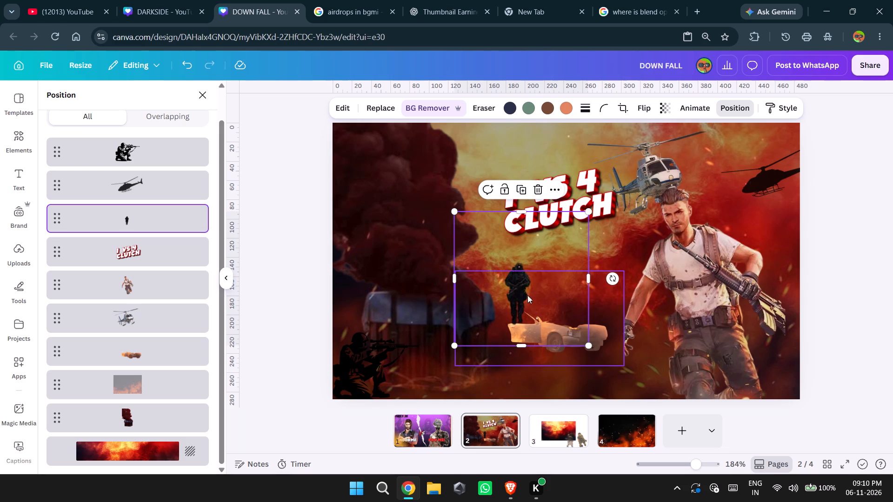
pyautogui.moveTo(527, 295); pyautogui.dragTo(504, 298)
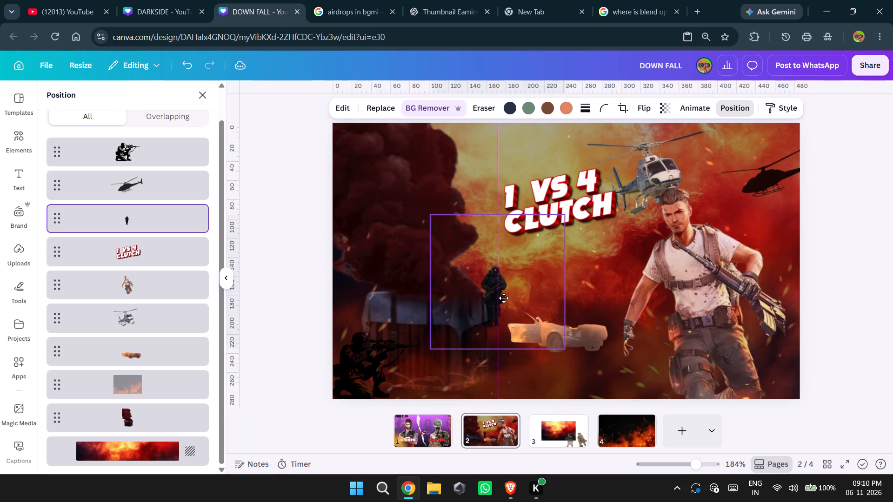
pyautogui.moveTo(504, 298); pyautogui.dragTo(513, 325)
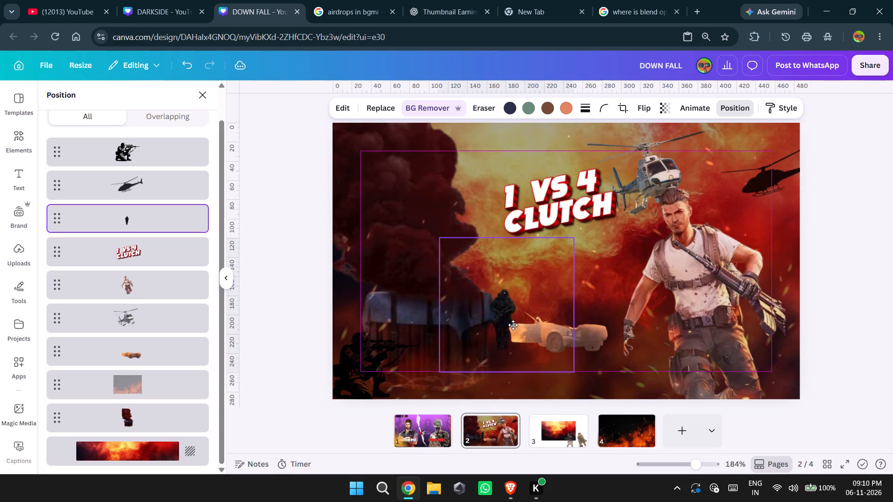
pyautogui.moveTo(513, 325); pyautogui.dragTo(514, 342)
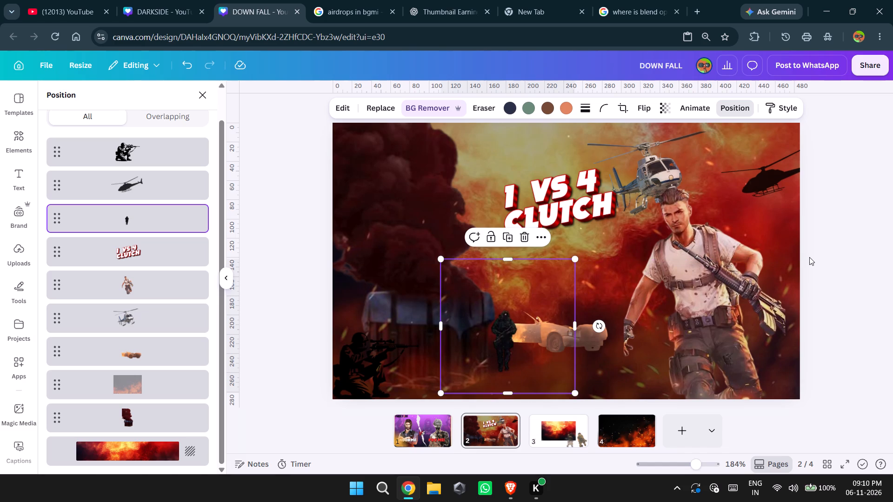
pyautogui.click(815, 256)
# Move the main character right and slightly down, closer to the thumbnail's right edge.
pyautogui.moveTo(688, 317); pyautogui.dragTo(713, 317)
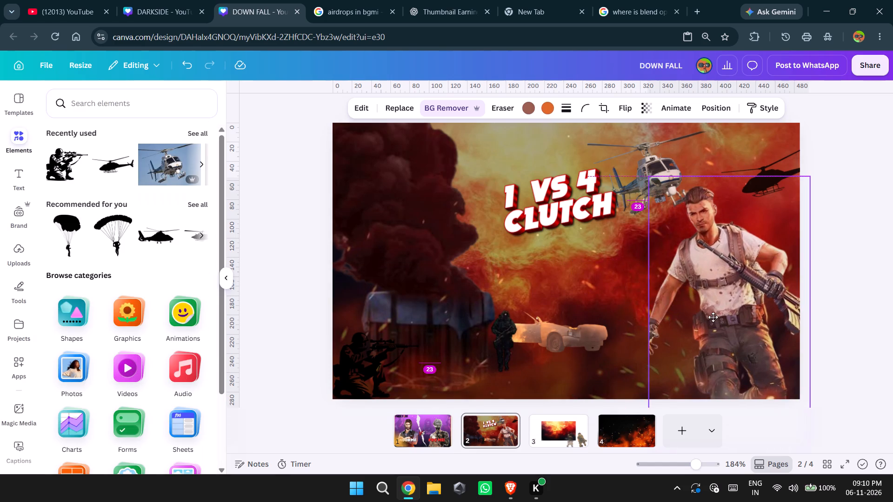
pyautogui.moveTo(713, 317); pyautogui.dragTo(720, 321)
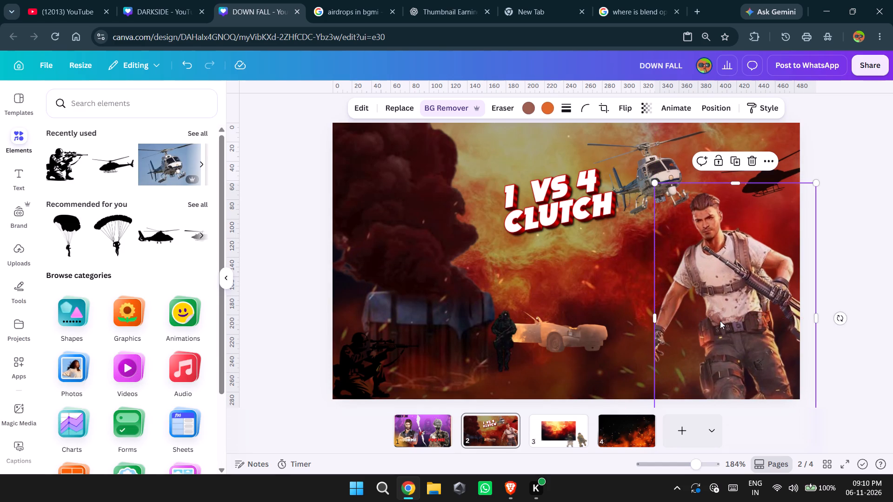
pyautogui.click(887, 256)
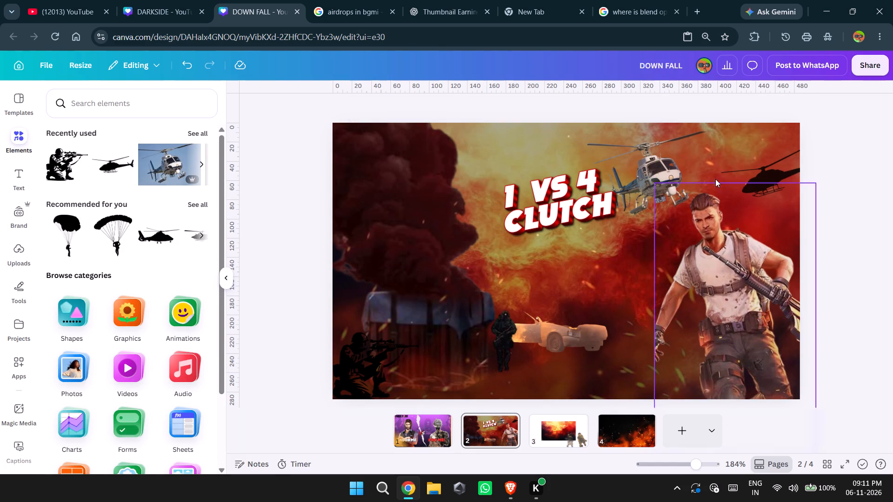
# Delete the white-and-blue helicopter photo above the main character.
pyautogui.click(658, 173)
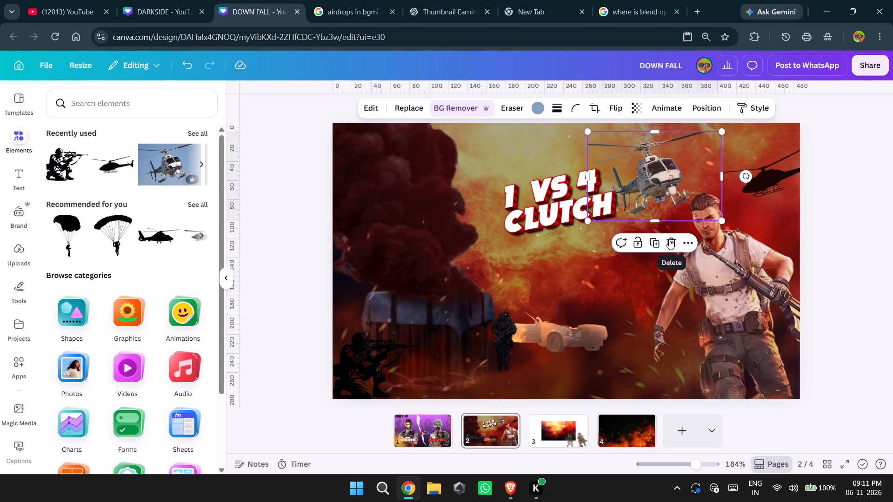
pyautogui.click(669, 239)
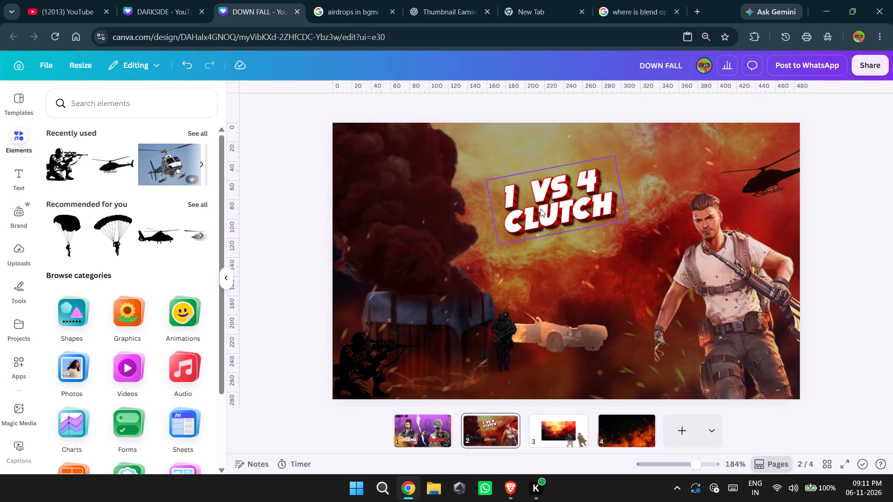
# Reorder the layers so the title sits directly below the car and the semi-transparent overlay sits behind the airdrop crate, directly above the background.
pyautogui.hotkey('alt', '1')
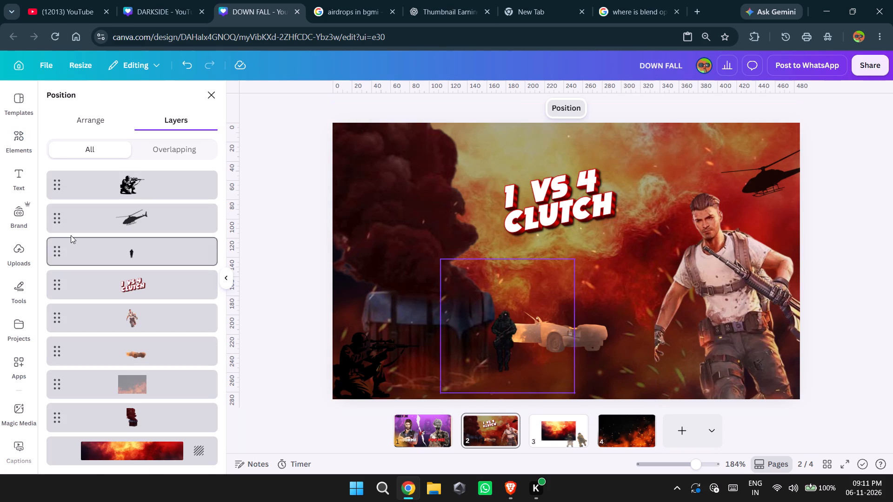
pyautogui.moveTo(104, 272); pyautogui.dragTo(113, 400)
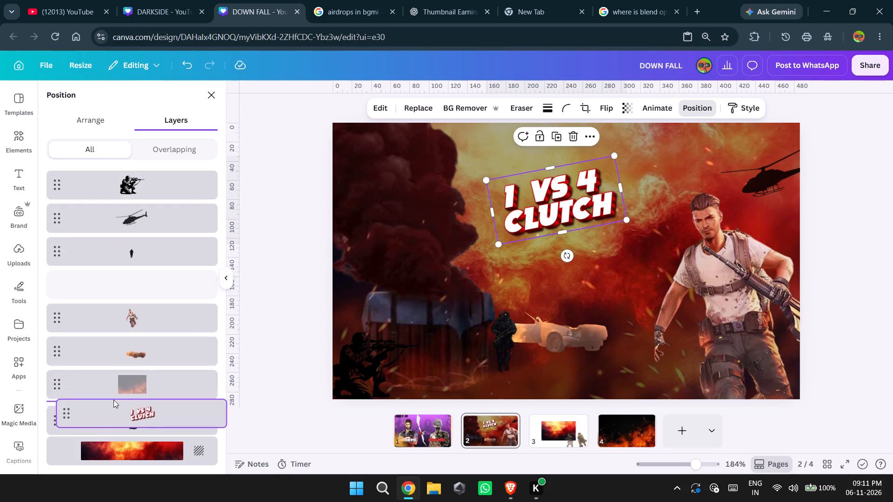
pyautogui.moveTo(115, 397); pyautogui.dragTo(116, 348)
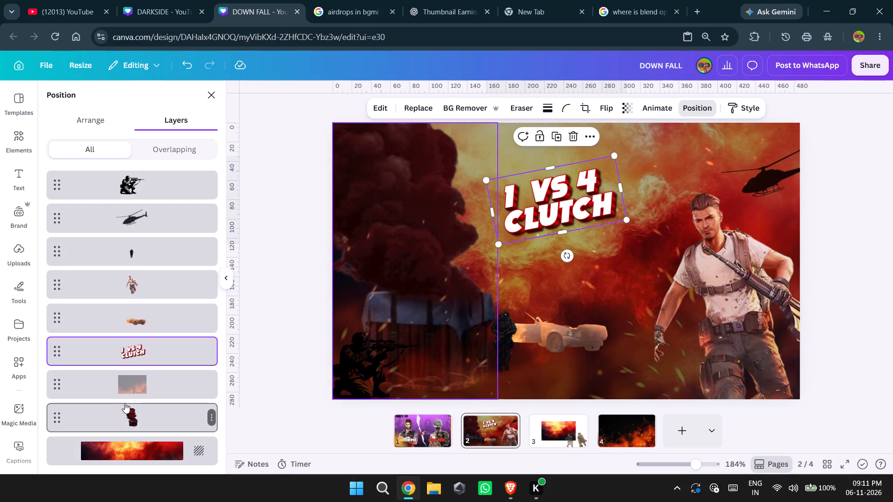
pyautogui.moveTo(127, 387); pyautogui.dragTo(126, 433)
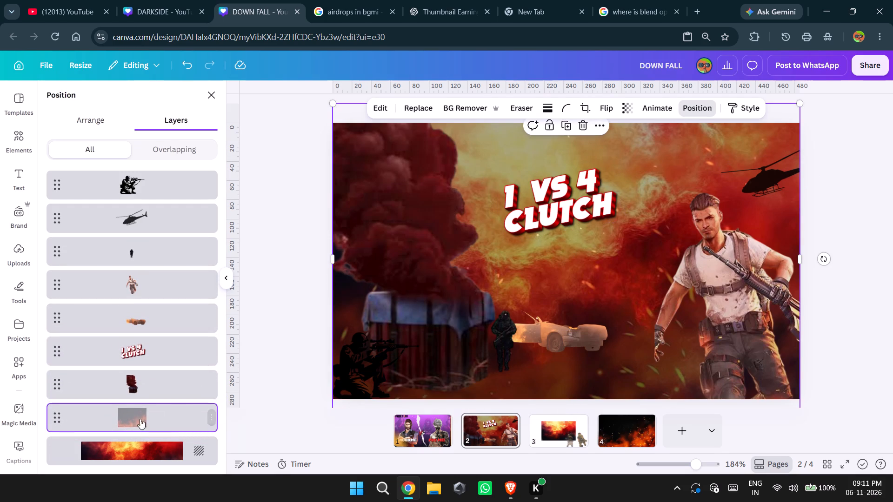
# Lower the airdrop crate slightly by trimming its bottom edge and extending its top edge, so the image spans the thumbnail's full height.
pyautogui.click(410, 319)
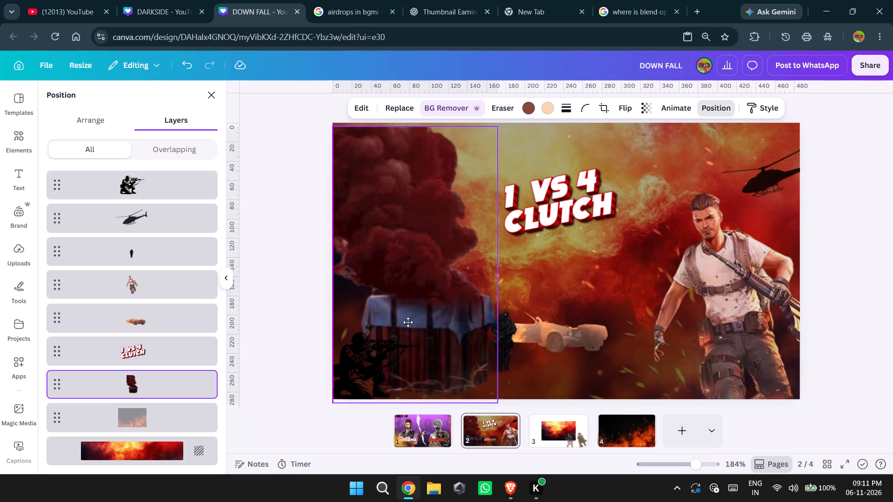
pyautogui.click(408, 320)
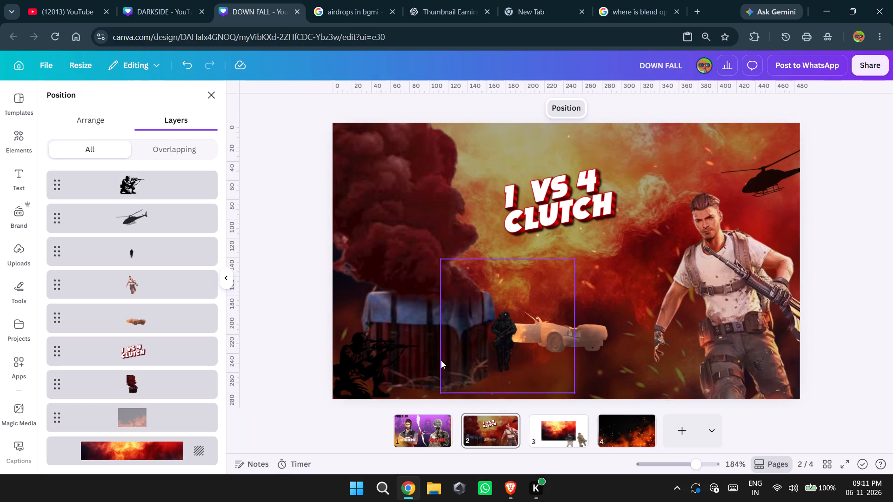
pyautogui.click(424, 351)
pyautogui.moveTo(417, 399); pyautogui.dragTo(419, 393)
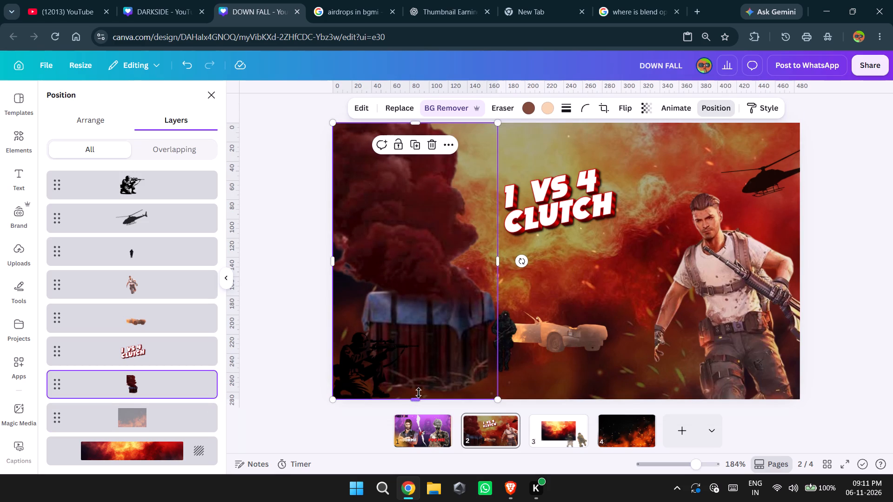
pyautogui.moveTo(419, 393); pyautogui.dragTo(419, 392)
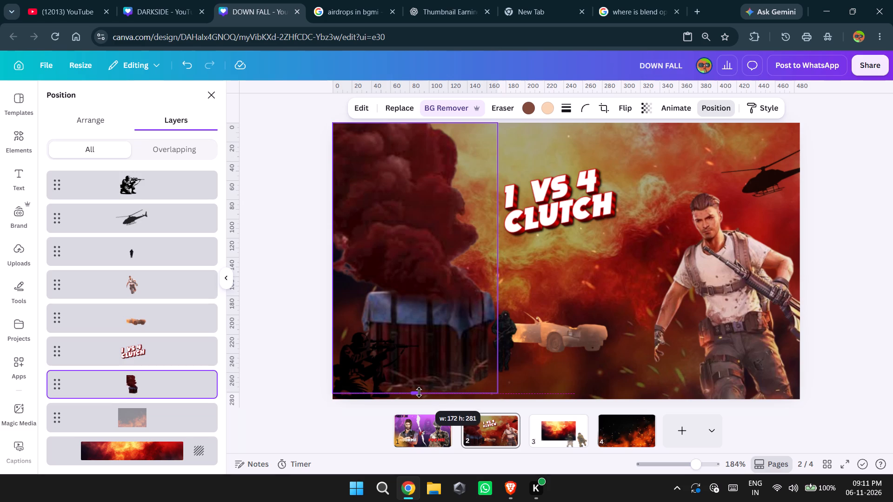
pyautogui.moveTo(419, 392); pyautogui.dragTo(419, 391)
pyautogui.moveTo(421, 366); pyautogui.dragTo(421, 376)
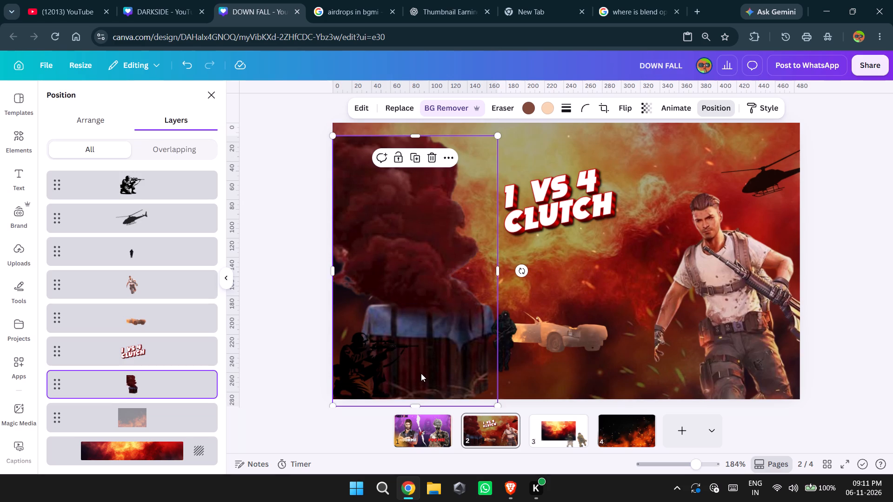
pyautogui.click(421, 373)
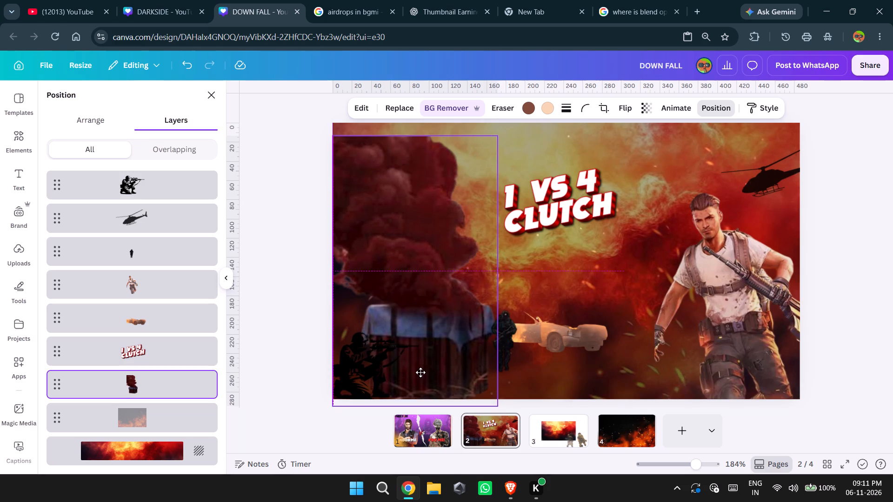
pyautogui.moveTo(420, 372); pyautogui.dragTo(420, 365)
pyautogui.click(420, 365)
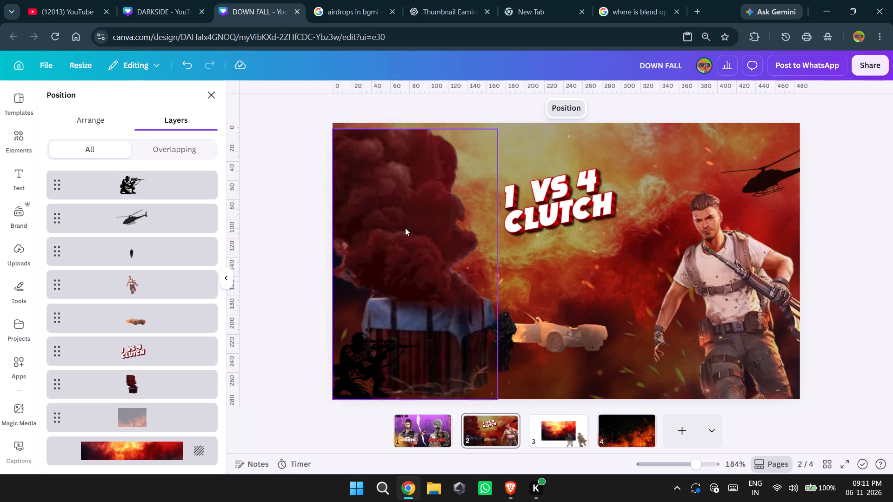
pyautogui.click(413, 143)
pyautogui.moveTo(413, 129); pyautogui.dragTo(413, 130)
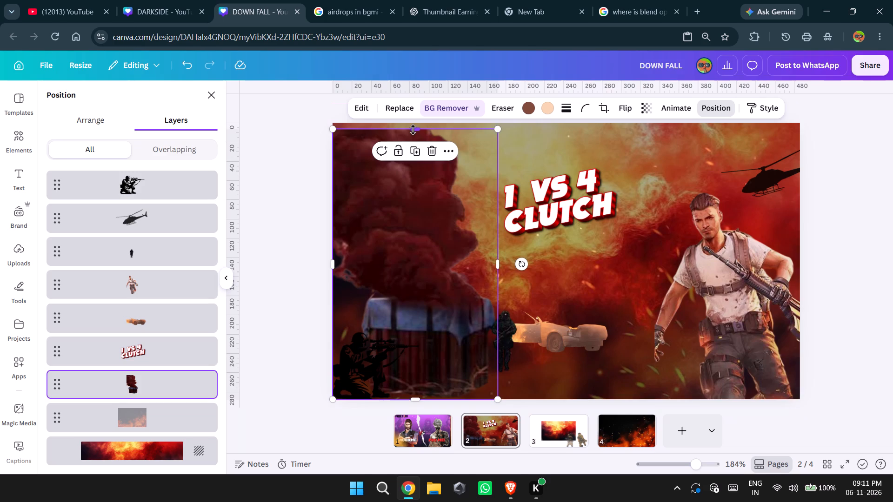
pyautogui.moveTo(413, 130); pyautogui.dragTo(413, 123)
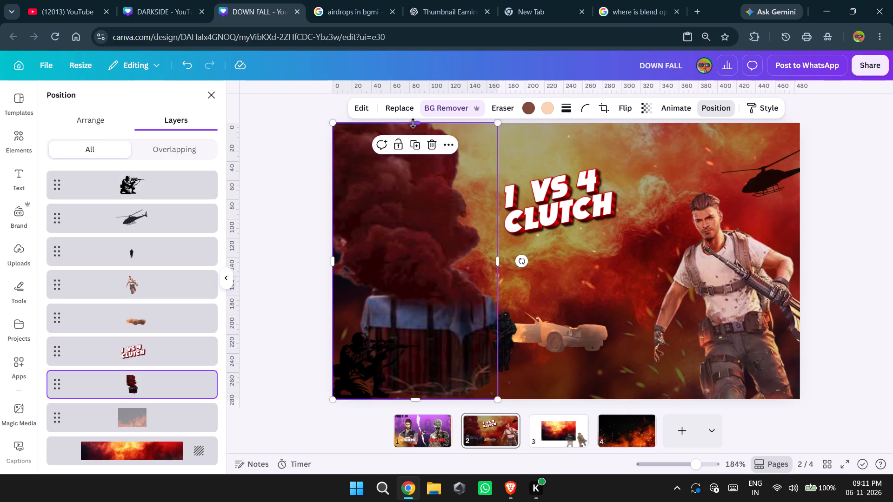
# Move the standing dark soldier slightly right, closer to the front of the car.
pyautogui.click(511, 344)
pyautogui.moveTo(512, 344); pyautogui.dragTo(513, 344)
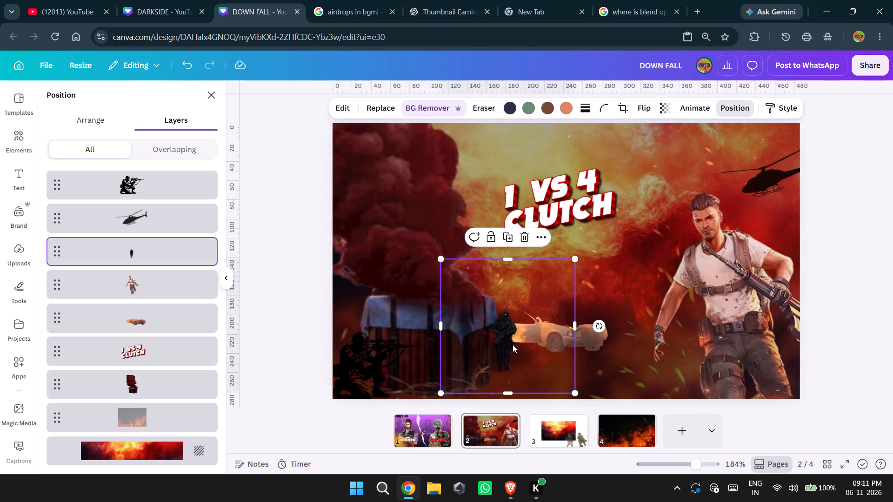
pyautogui.moveTo(513, 344); pyautogui.dragTo(517, 344)
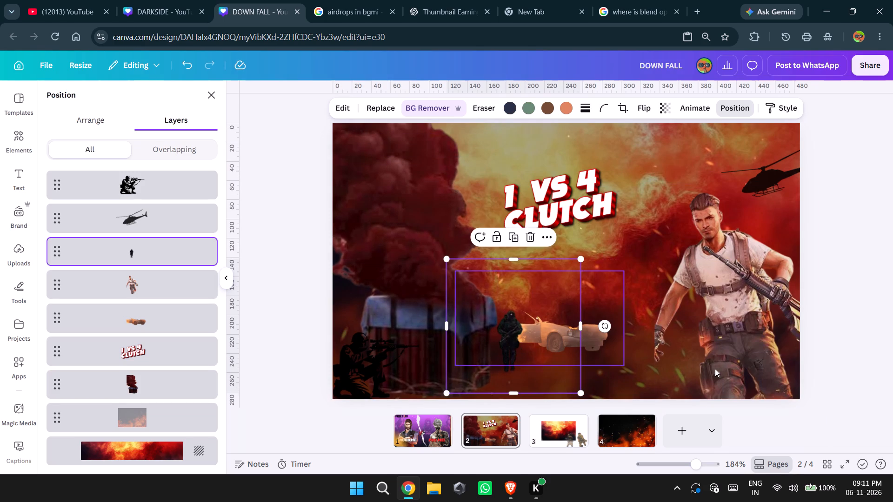
pyautogui.click(844, 357)
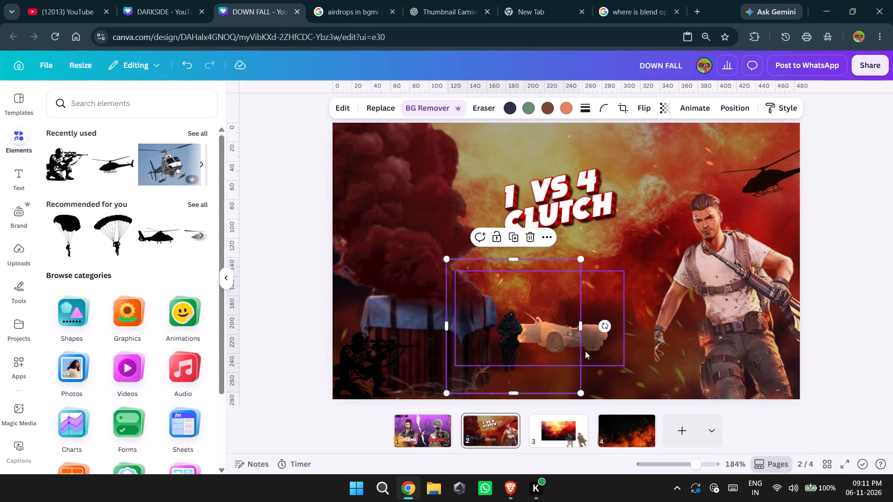
# Move the car to the thumbnail's right side, behind the main character.
pyautogui.click(585, 351)
pyautogui.moveTo(584, 339); pyautogui.dragTo(698, 334)
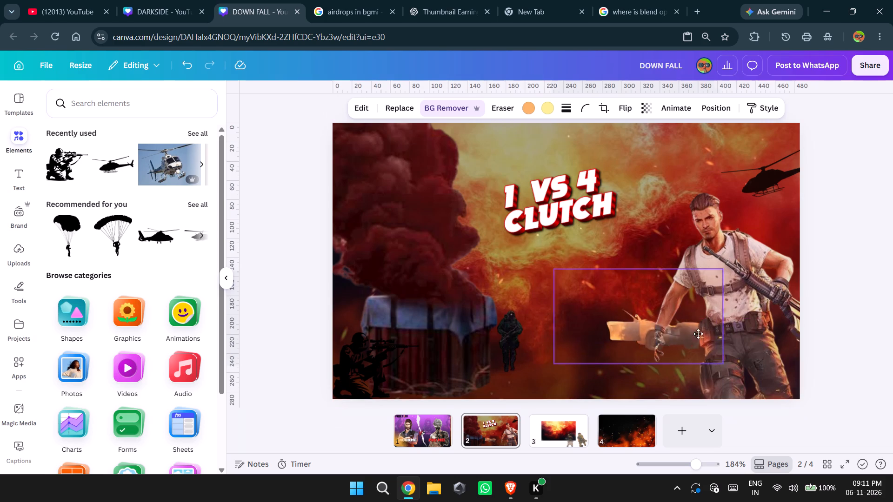
pyautogui.moveTo(698, 334); pyautogui.dragTo(784, 322)
pyautogui.click(784, 322)
# Move the main character left, uncovering the car and leaving his head just below and right of the title.
pyautogui.moveTo(730, 328); pyautogui.dragTo(700, 328)
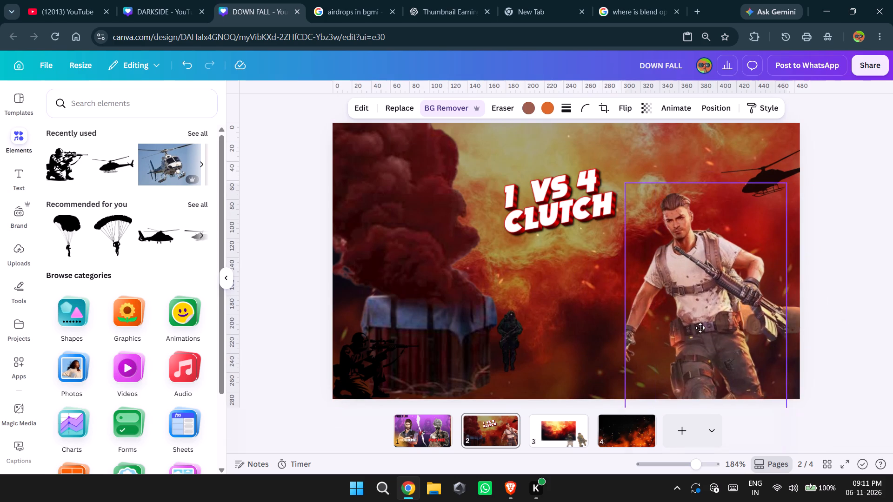
pyautogui.moveTo(700, 328); pyautogui.dragTo(660, 310)
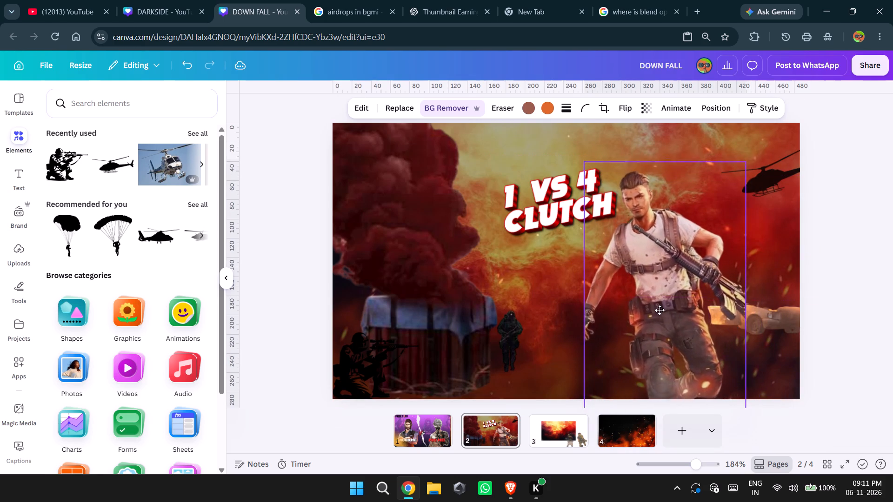
pyautogui.moveTo(660, 310); pyautogui.dragTo(655, 282)
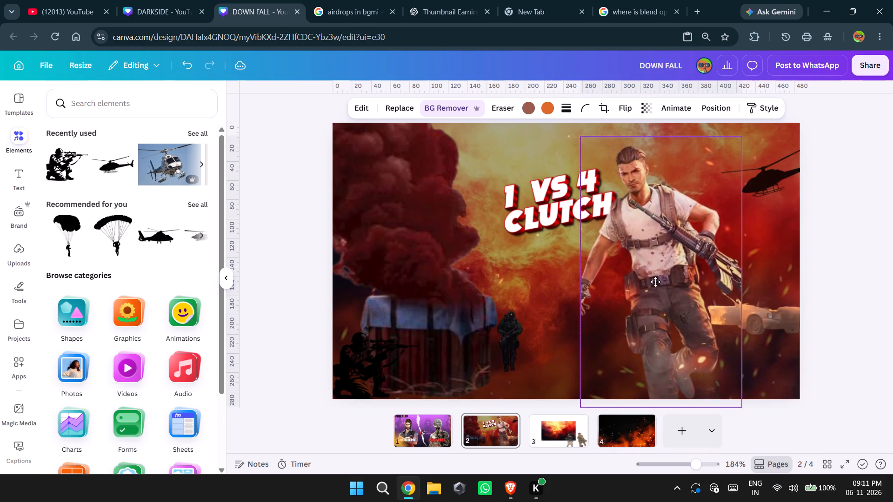
pyautogui.moveTo(655, 282); pyautogui.dragTo(652, 336)
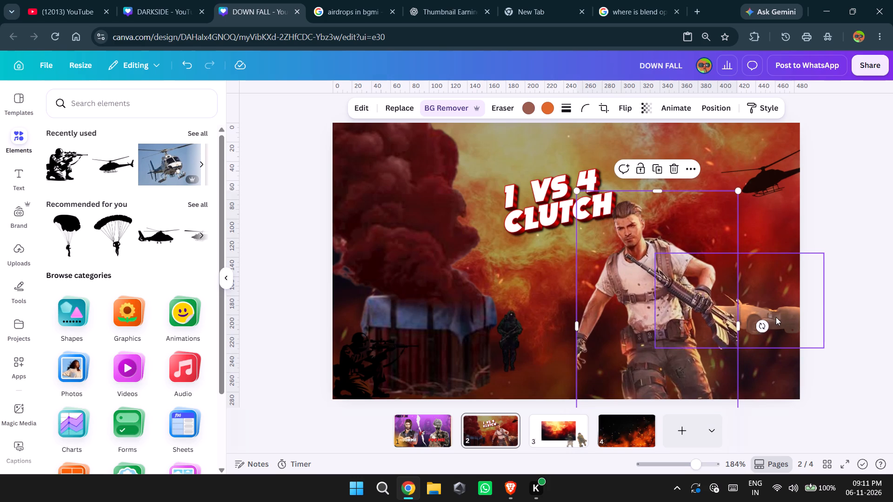
# Shift the car slightly left and up so its front is tucked behind the main character's rifle.
pyautogui.click(776, 317)
pyautogui.moveTo(776, 317); pyautogui.dragTo(756, 319)
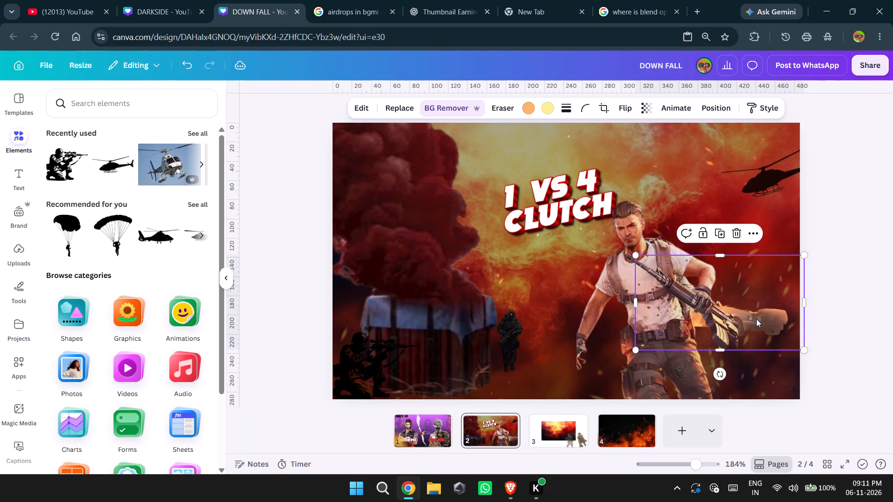
pyautogui.moveTo(756, 319); pyautogui.dragTo(755, 304)
pyautogui.click(837, 305)
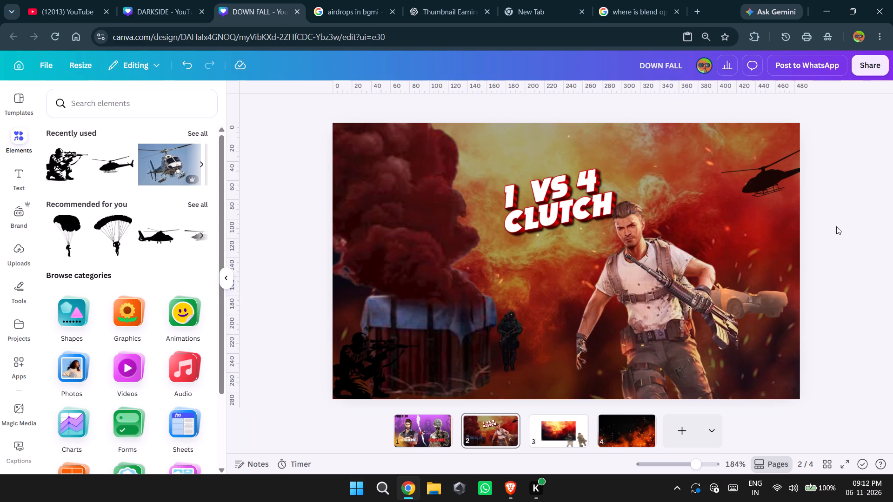
# Move the 1 VS 4 CLUTCH title left and slightly down, over the smoke above the airdrop crate.
pyautogui.moveTo(566, 205); pyautogui.dragTo(563, 207)
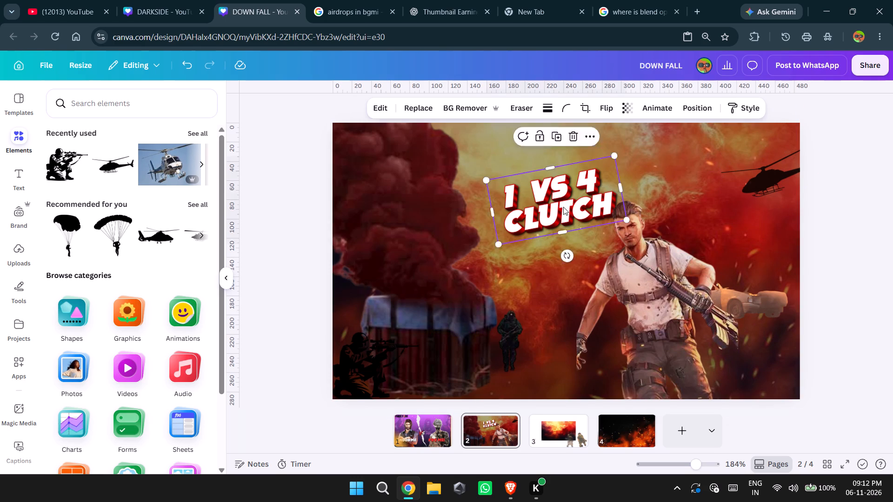
pyautogui.moveTo(563, 207); pyautogui.dragTo(463, 229)
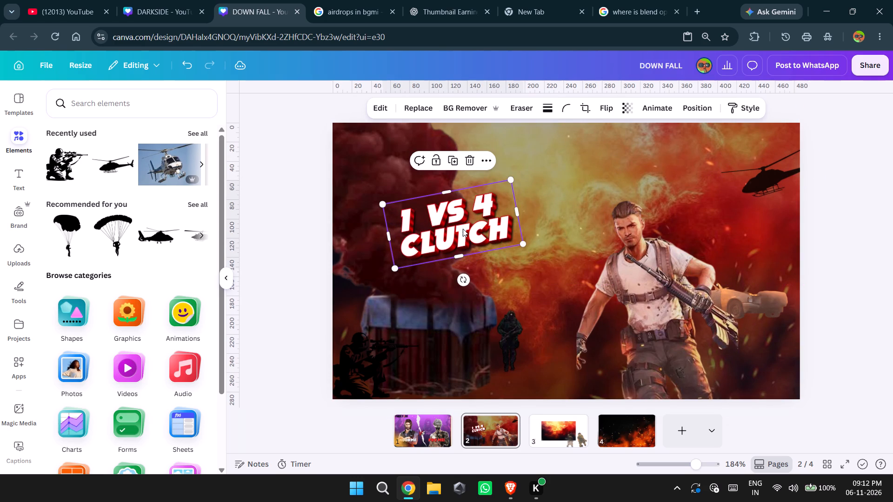
pyautogui.click(892, 247)
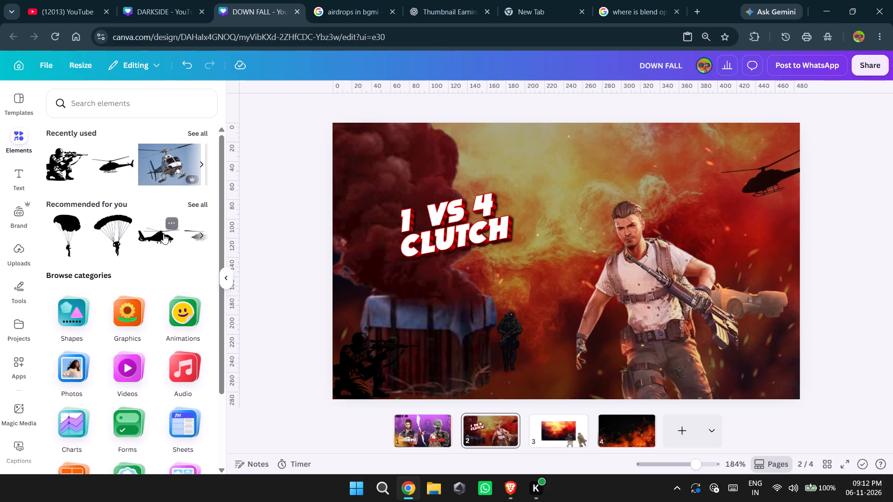
# Add the black silhouette of a parachutist under a wide canopy from the recommended elements to the thumbnail.
pyautogui.hscroll(-3, 163, 234)
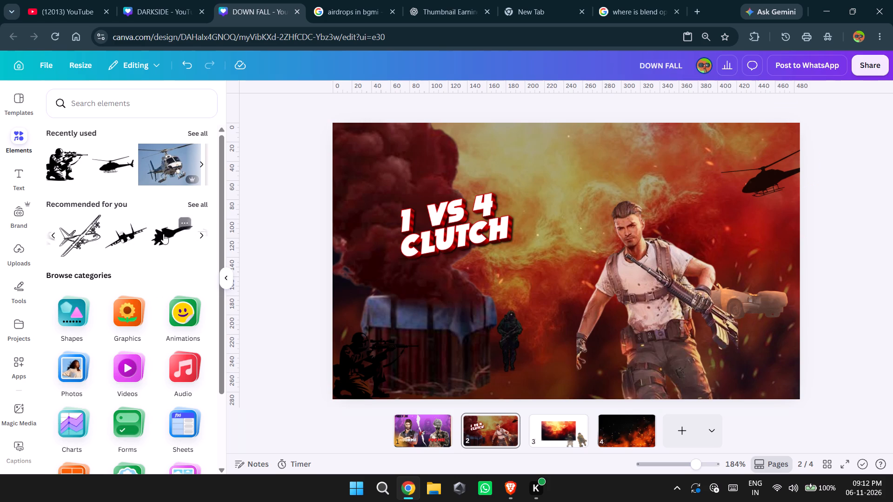
pyautogui.hscroll(-2, 163, 234)
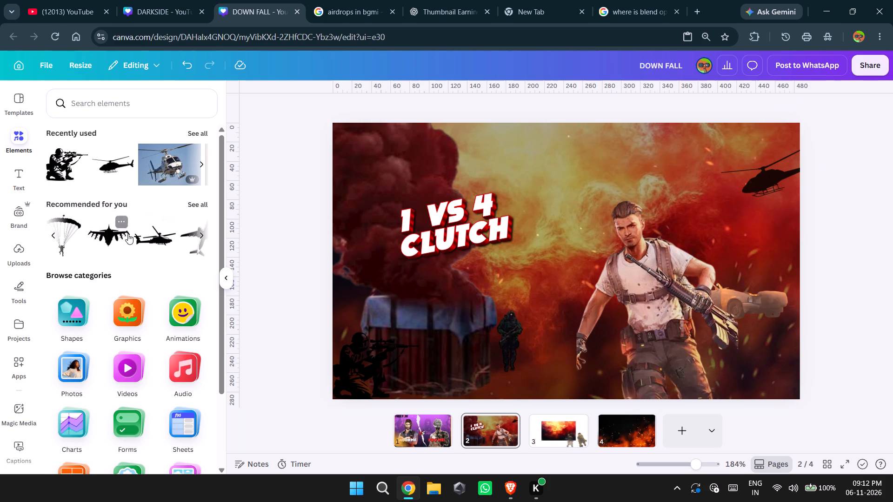
pyautogui.hscroll(1, 128, 234)
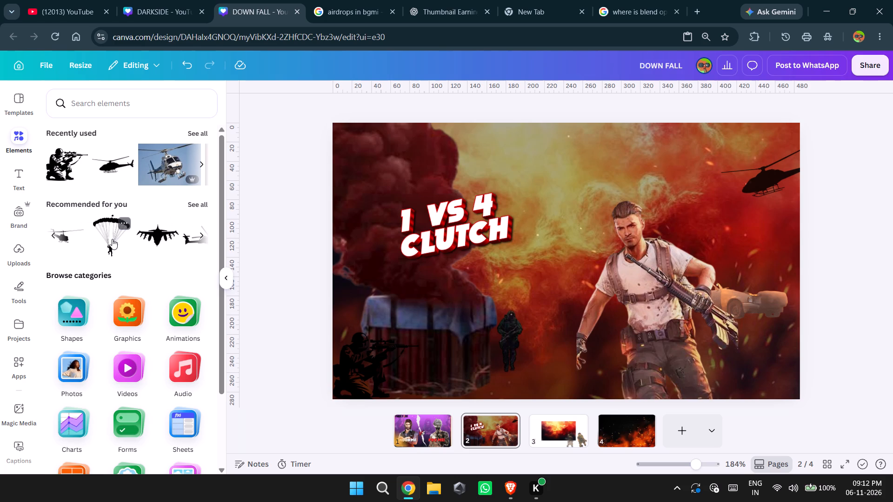
pyautogui.click(112, 239)
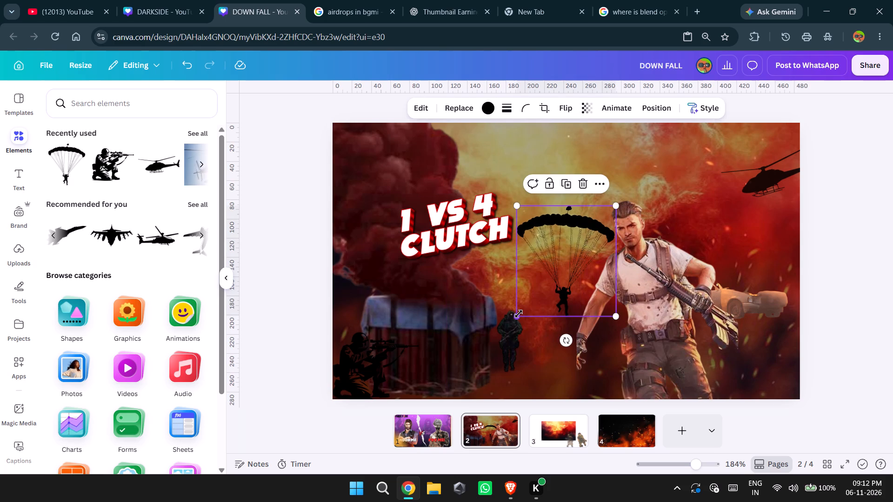
# Shrink the parachutist to about half size and place it in the upper-right sky, just above and left of the helicopter.
pyautogui.moveTo(519, 314); pyautogui.dragTo(571, 274)
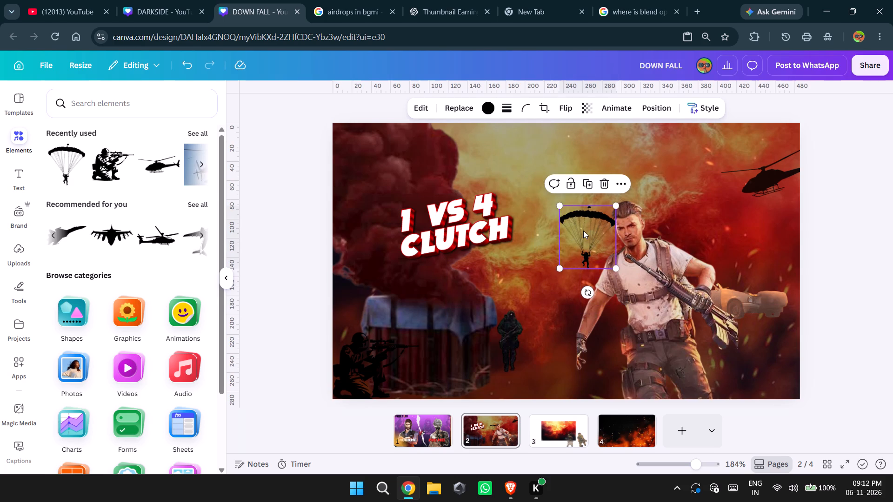
pyautogui.moveTo(583, 231); pyautogui.dragTo(709, 166)
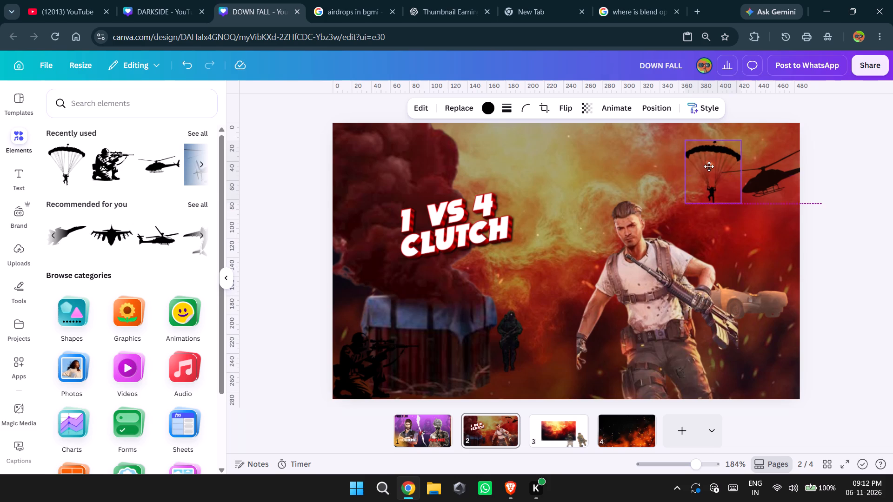
pyautogui.moveTo(709, 166); pyautogui.dragTo(710, 174)
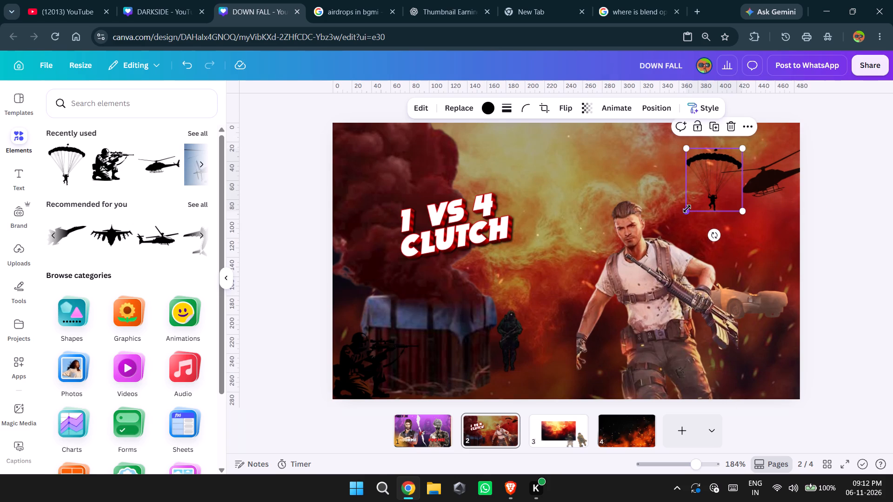
pyautogui.moveTo(689, 209); pyautogui.dragTo(693, 205)
pyautogui.moveTo(709, 187); pyautogui.dragTo(764, 231)
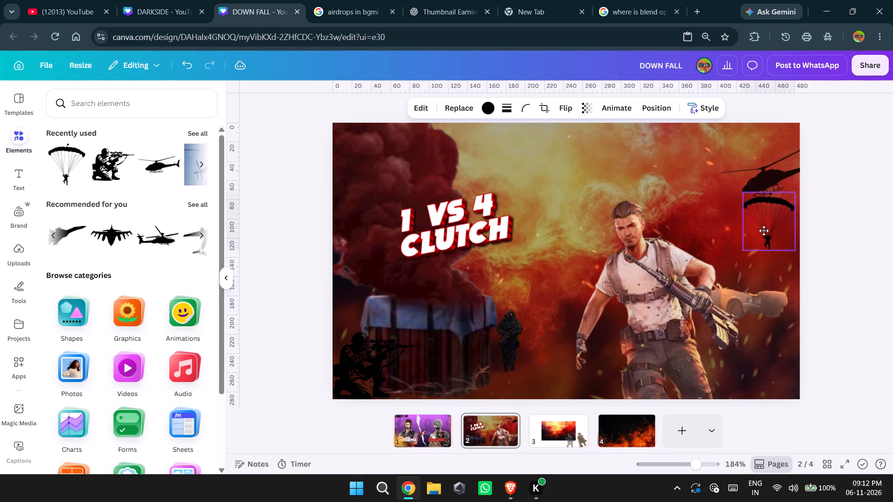
pyautogui.moveTo(764, 231); pyautogui.dragTo(710, 171)
pyautogui.click(841, 211)
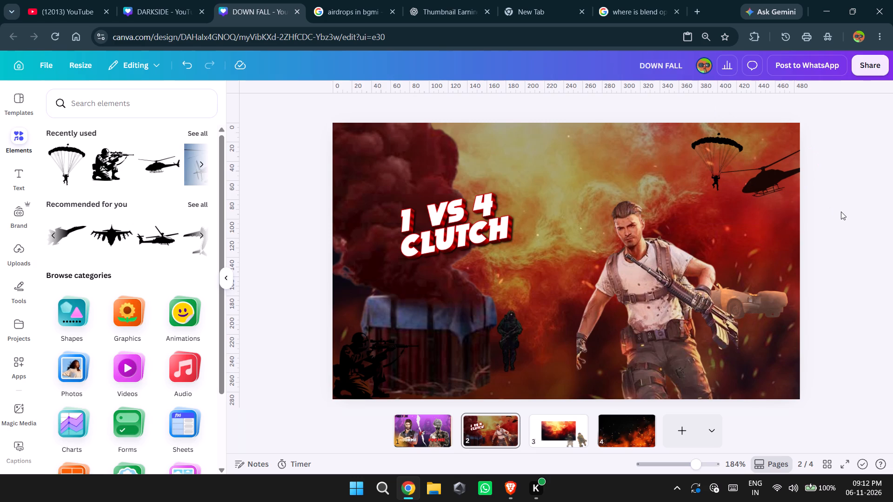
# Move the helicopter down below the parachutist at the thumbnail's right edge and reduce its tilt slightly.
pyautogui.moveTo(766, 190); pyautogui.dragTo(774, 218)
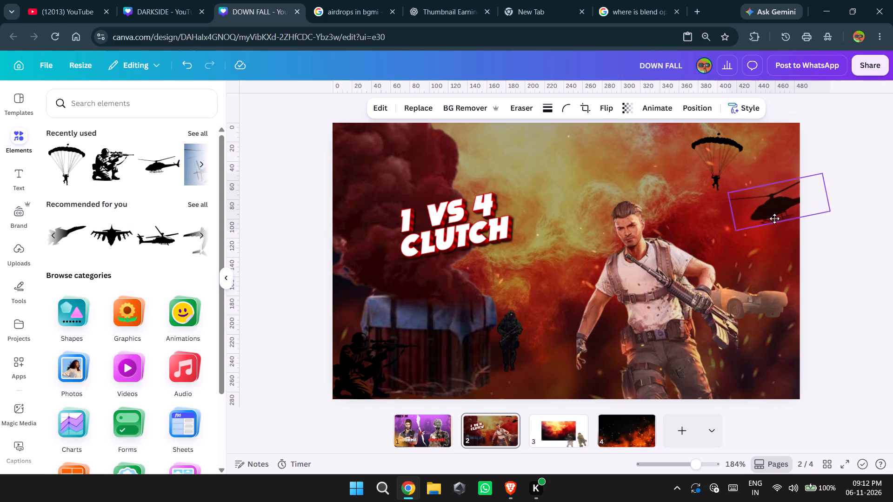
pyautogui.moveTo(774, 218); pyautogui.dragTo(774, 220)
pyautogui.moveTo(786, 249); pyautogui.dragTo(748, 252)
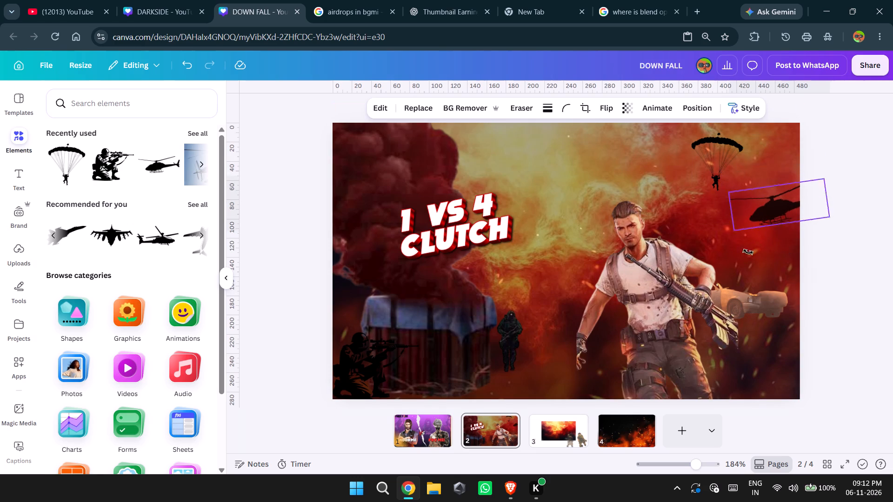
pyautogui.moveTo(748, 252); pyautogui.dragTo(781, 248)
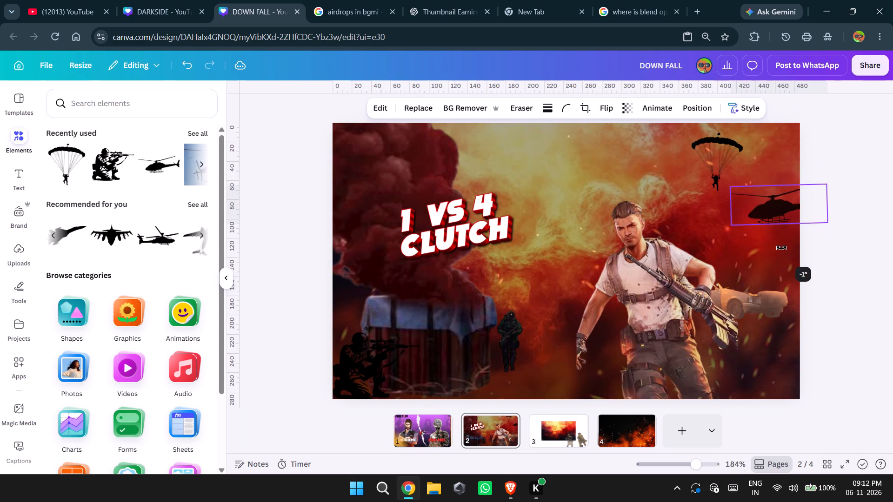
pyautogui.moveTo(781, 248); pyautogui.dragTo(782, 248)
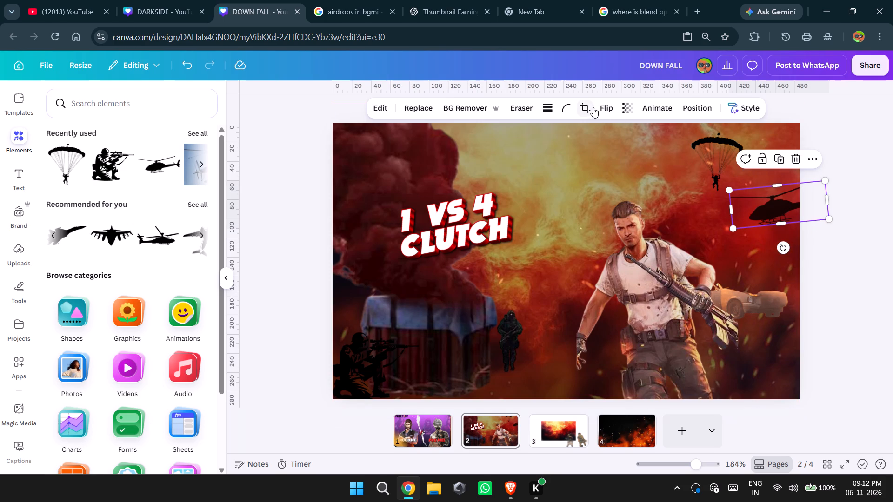
# Flip the helicopter horizontally and place it nose-down at the thumbnail's top edge, just above the 1 VS 4 CLUTCH title.
pyautogui.click(608, 106)
pyautogui.click(627, 131)
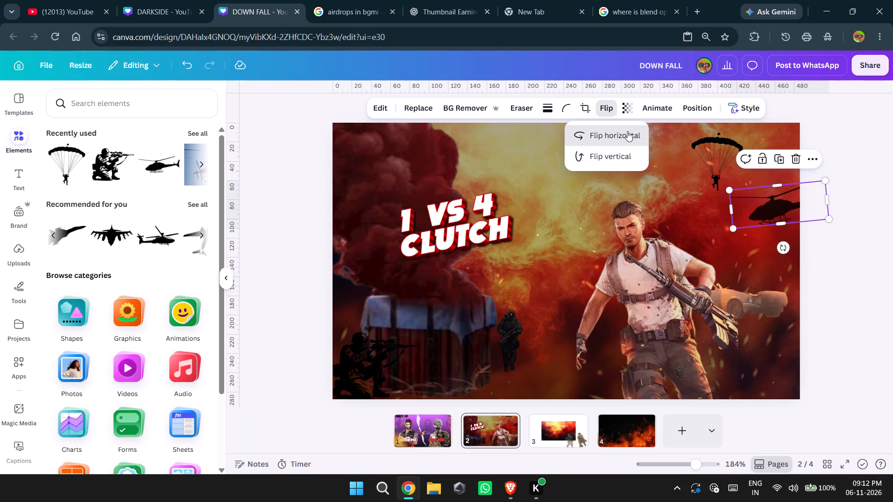
pyautogui.moveTo(766, 201); pyautogui.dragTo(521, 137)
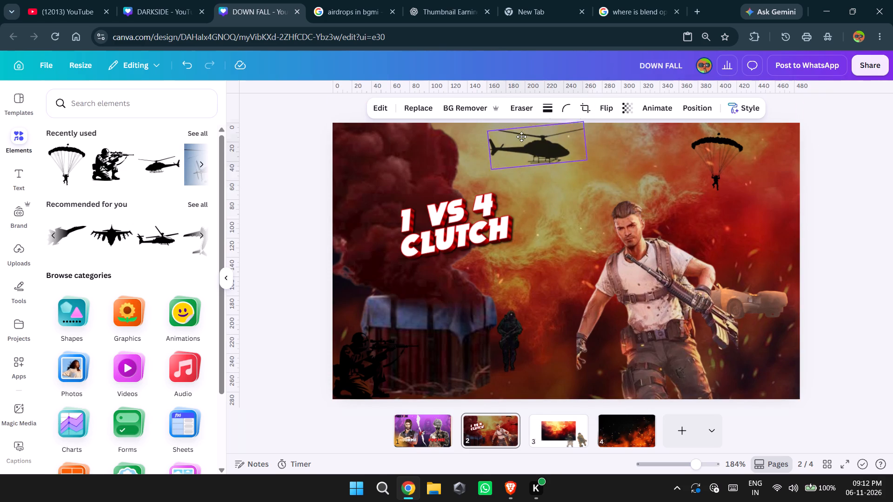
pyautogui.moveTo(521, 137); pyautogui.dragTo(507, 135)
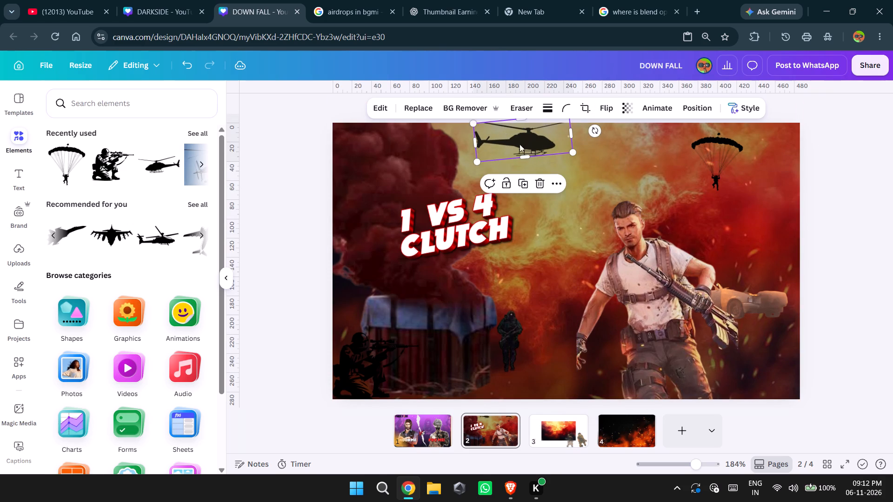
pyautogui.moveTo(592, 131); pyautogui.dragTo(582, 155)
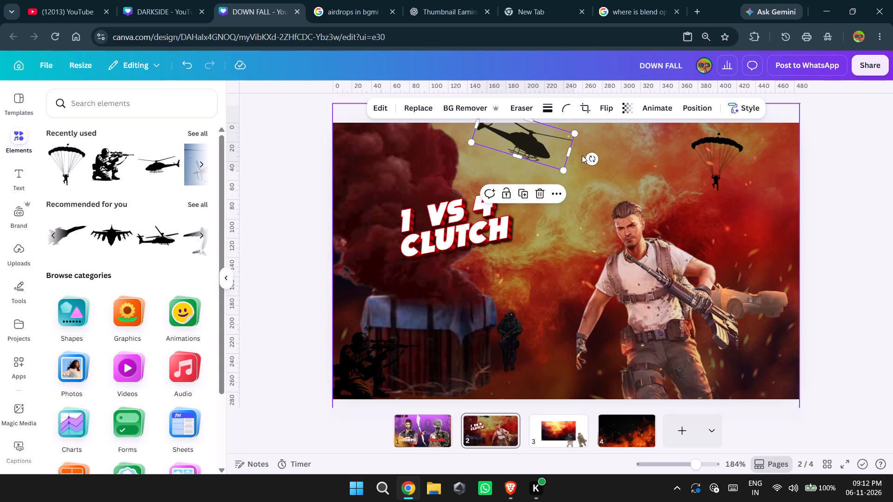
pyautogui.moveTo(547, 151); pyautogui.dragTo(533, 158)
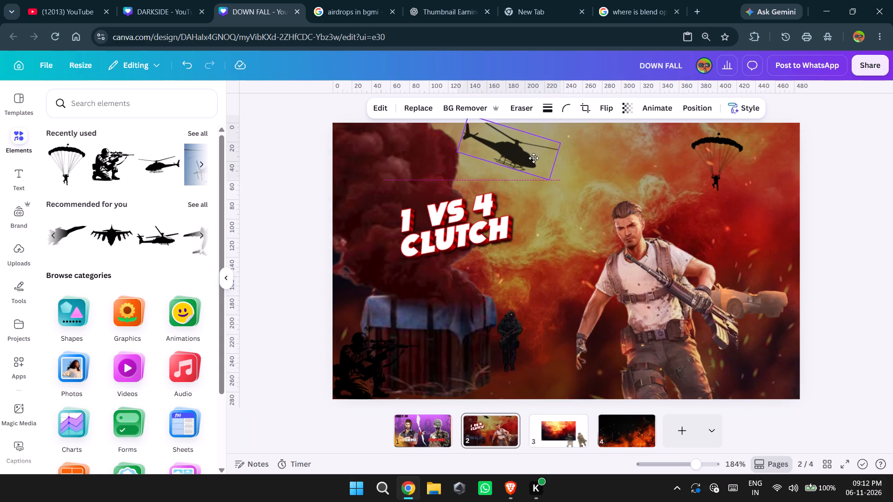
pyautogui.moveTo(533, 158); pyautogui.dragTo(533, 158)
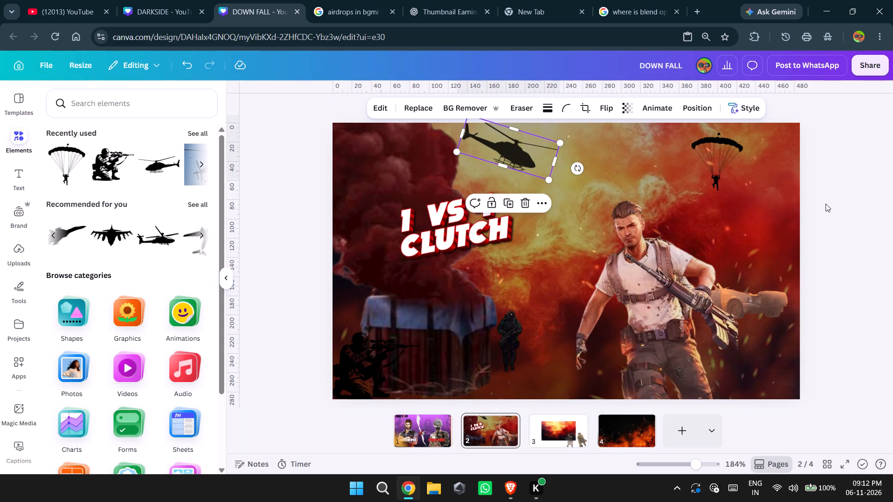
pyautogui.click(826, 204)
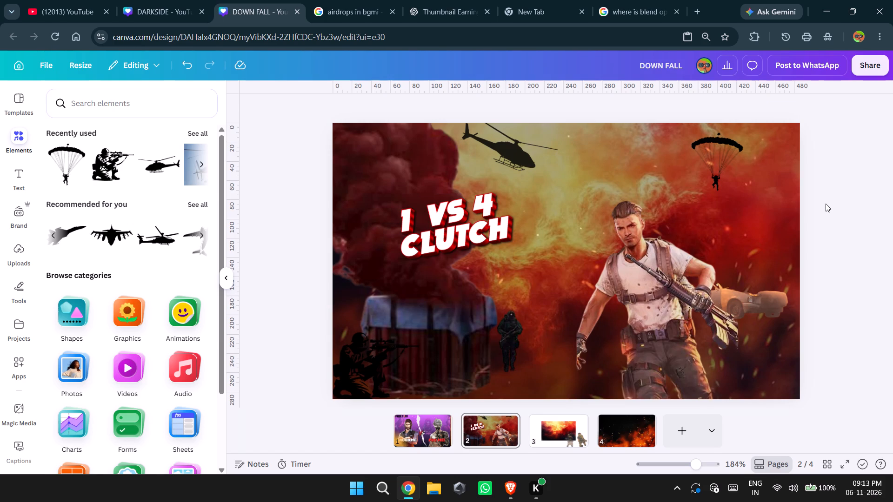
# Set the transparency of the standing dark soldier beside the airdrop crate to 72.
pyautogui.click(513, 338)
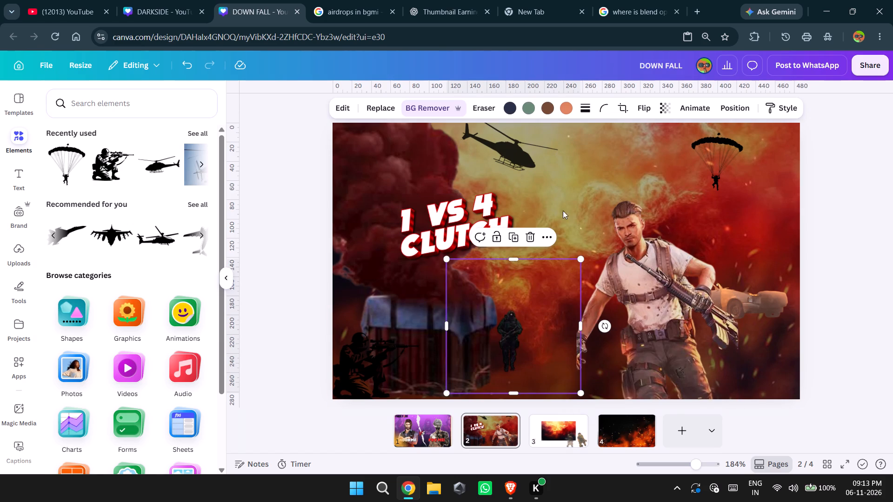
pyautogui.click(664, 104)
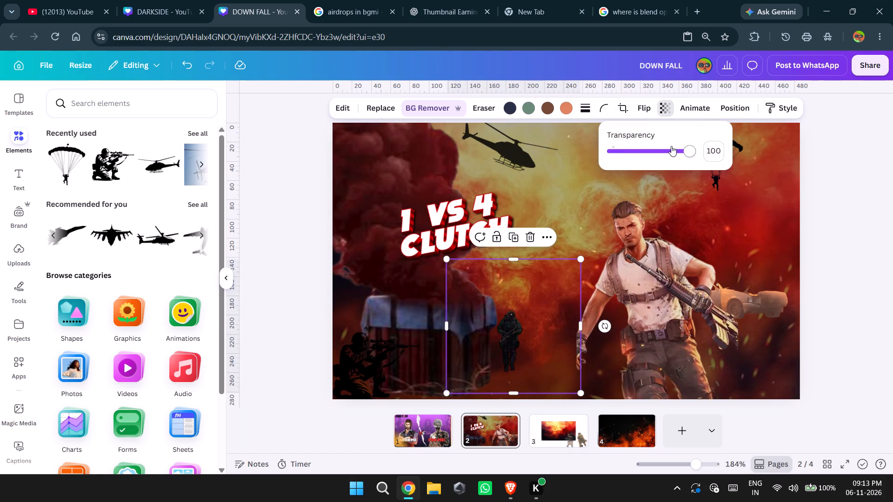
pyautogui.click(671, 146)
pyautogui.click(680, 149)
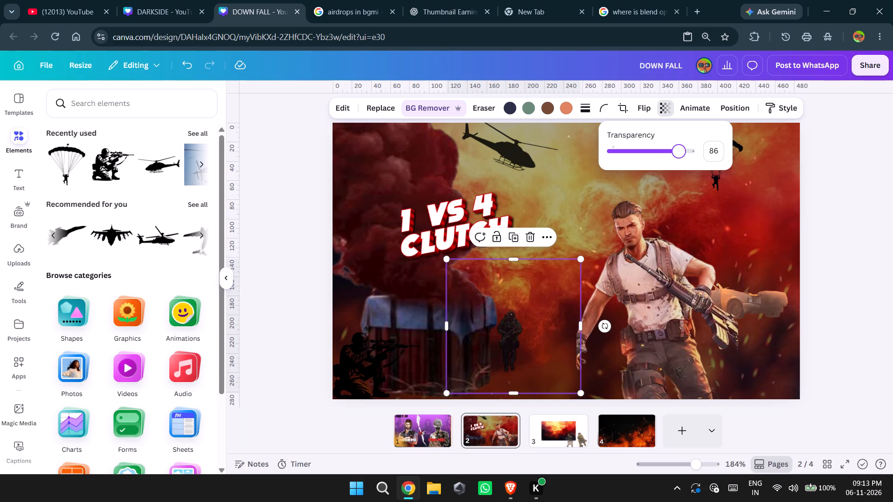
pyautogui.click(675, 151)
pyautogui.click(669, 153)
# Enlarge the crouching sniper silhouette slightly, keeping it anchored in the thumbnail's bottom-left corner.
pyautogui.click(385, 359)
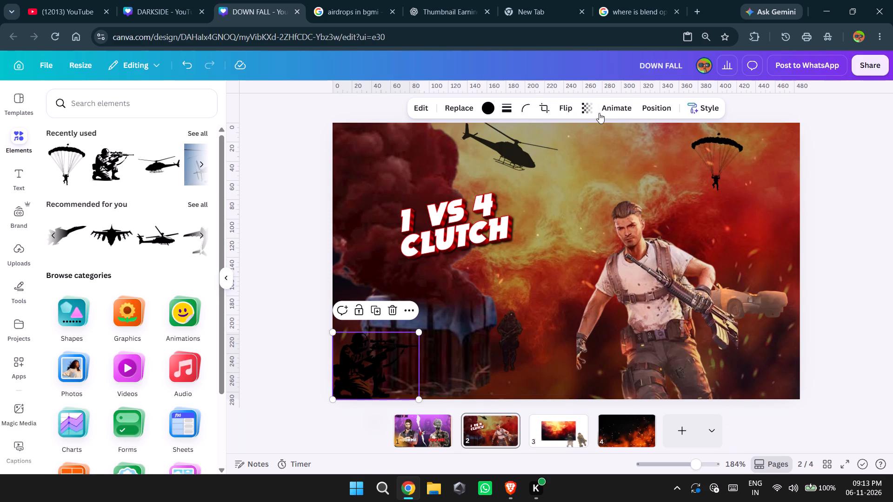
pyautogui.click(587, 107)
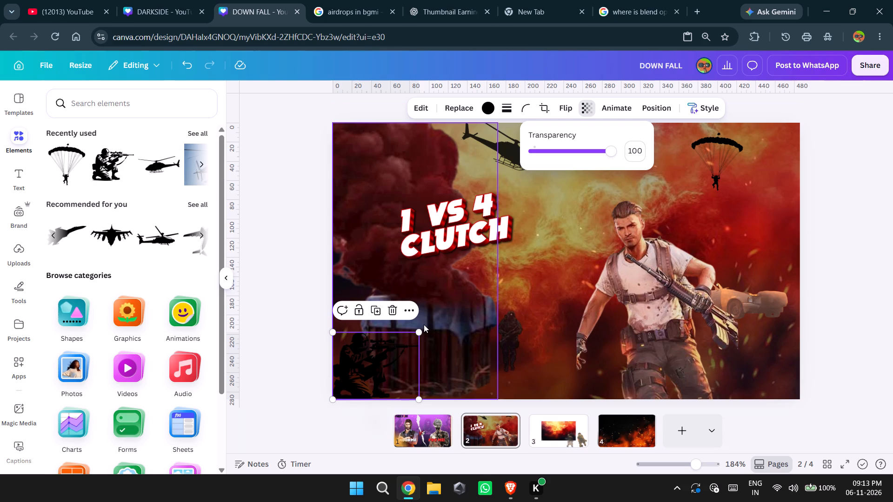
pyautogui.moveTo(420, 330); pyautogui.dragTo(427, 323)
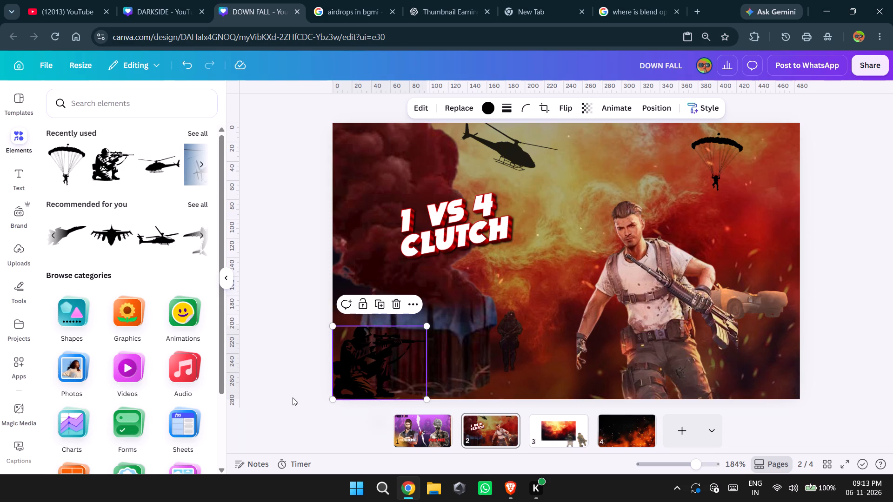
pyautogui.click(293, 397)
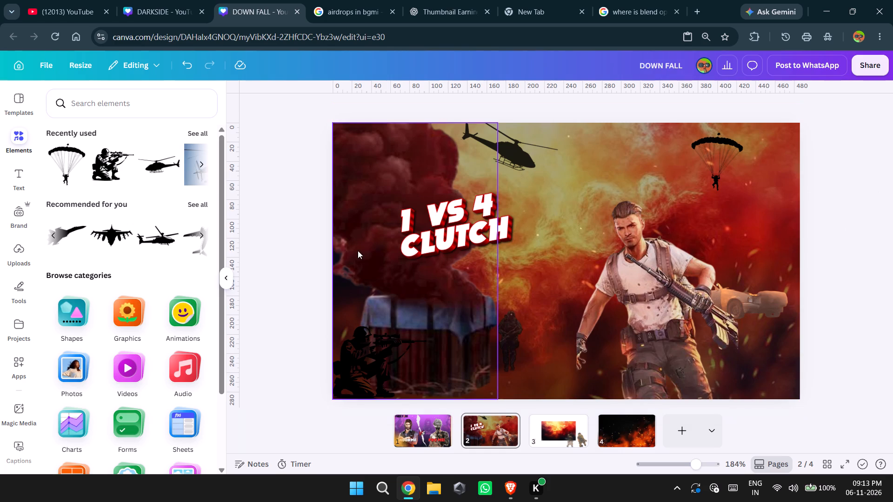
# Browse the recommended and recently used elements for another silhouette to add to the battle scene.
pyautogui.hscroll(-2, 147, 244)
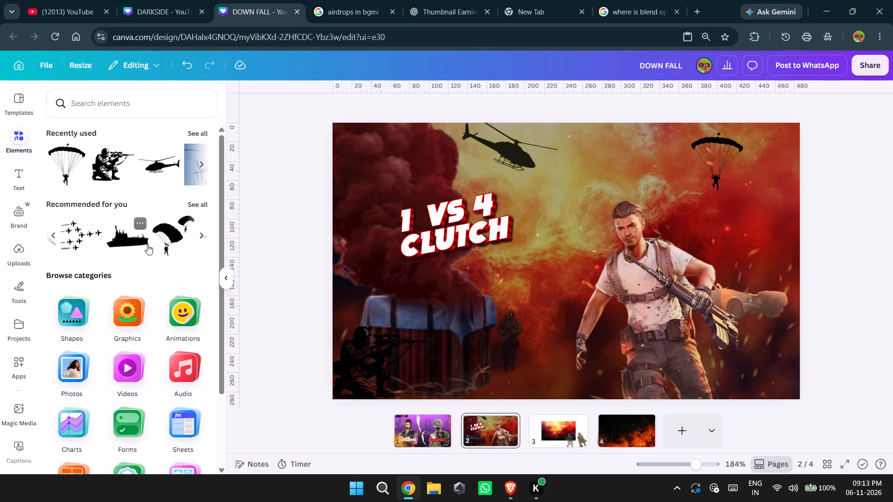
pyautogui.hscroll(-3, 147, 244)
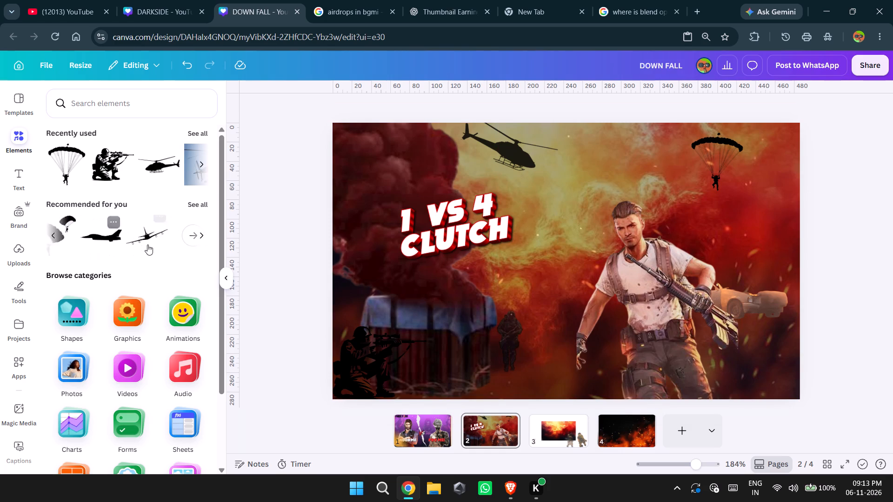
pyautogui.hscroll(-1, 147, 244)
pyautogui.hscroll(-2, 164, 173)
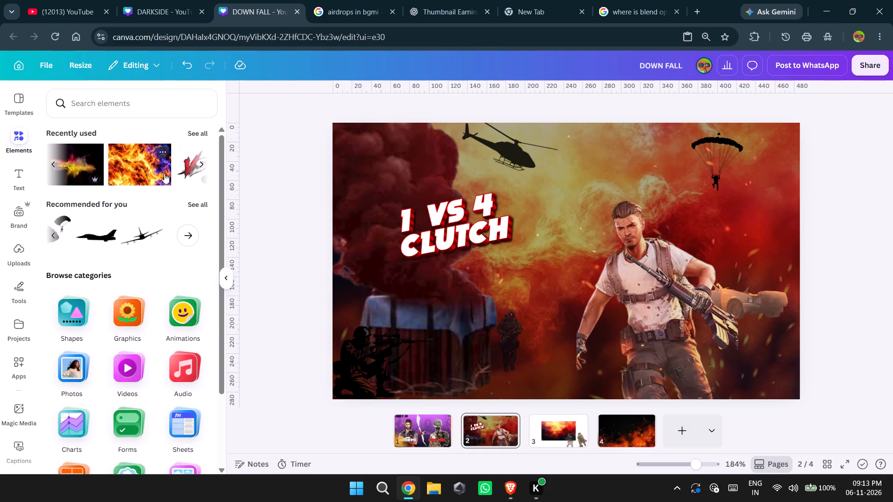
pyautogui.hscroll(-2, 164, 173)
pyautogui.hscroll(2, 164, 173)
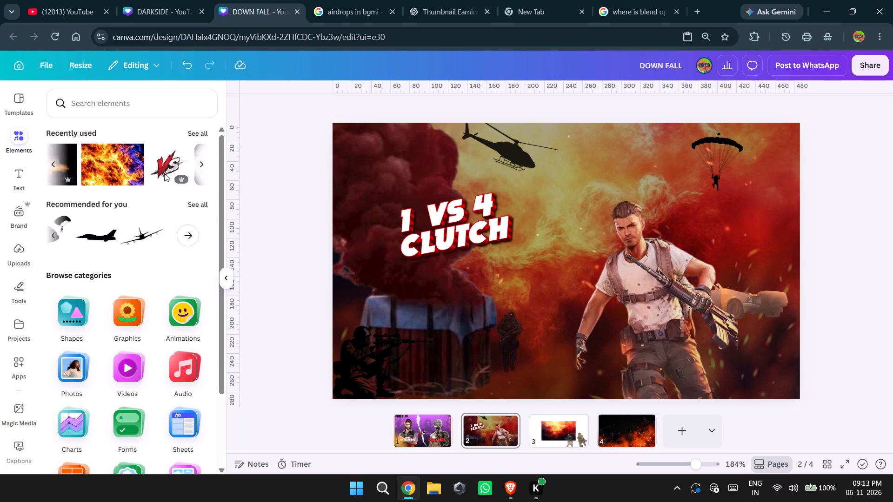
pyautogui.hscroll(1, 164, 173)
pyautogui.hscroll(1, 83, 176)
# Show more elements like the recently used crouching sniper and look through them for another soldier silhouette.
pyautogui.rightClick(83, 176)
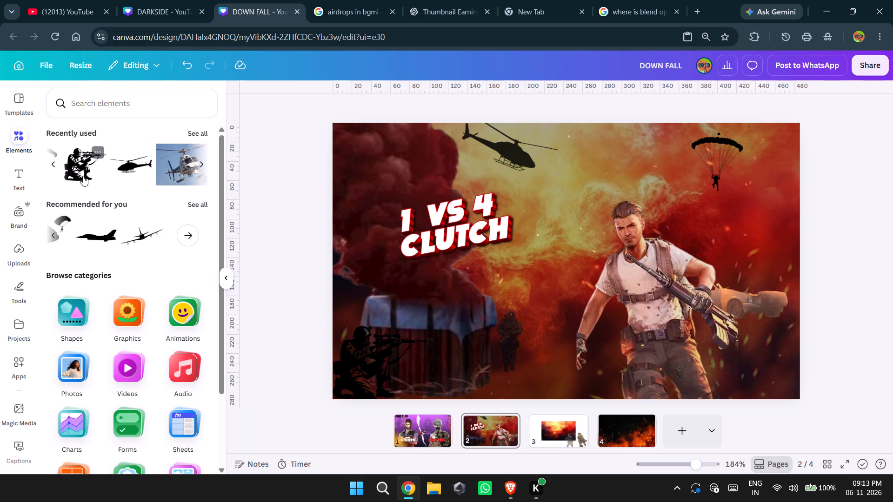
pyautogui.click(163, 280)
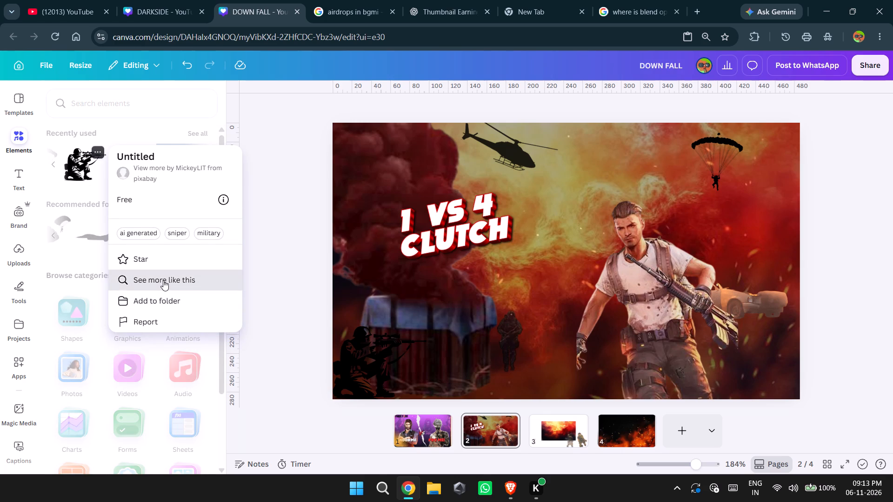
pyautogui.scroll(-1, 138, 338)
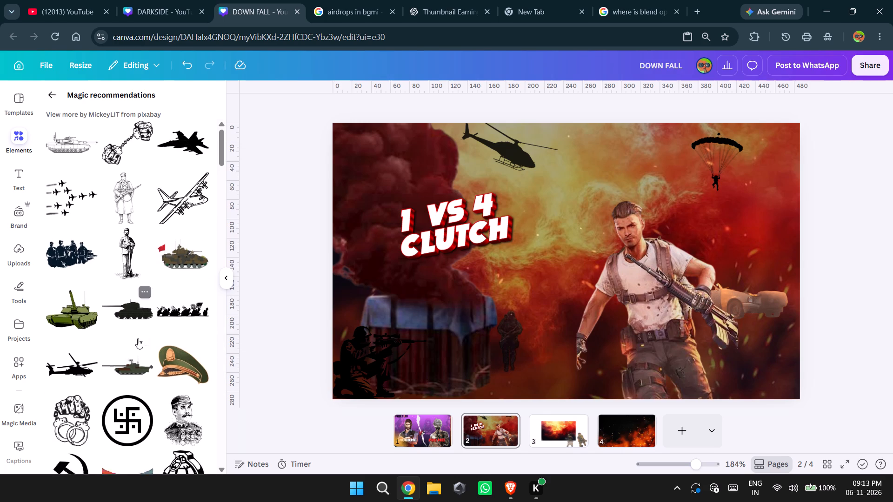
pyautogui.scroll(-2, 138, 338)
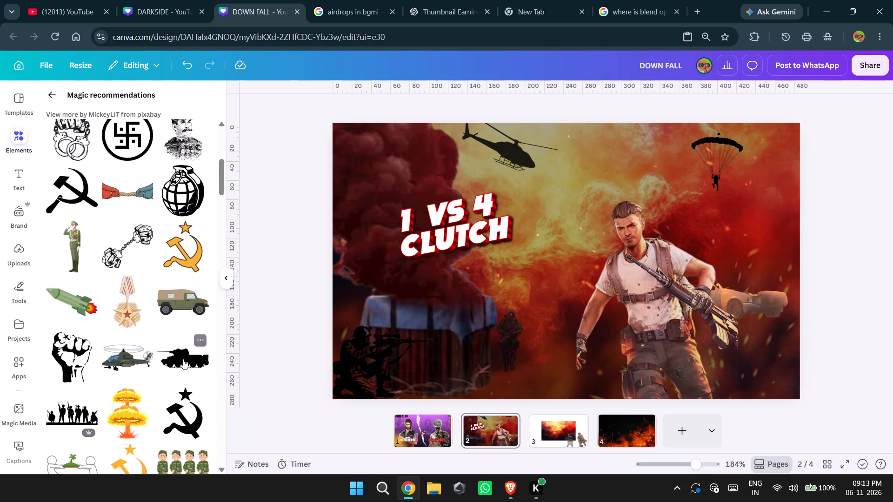
pyautogui.scroll(-4, 183, 359)
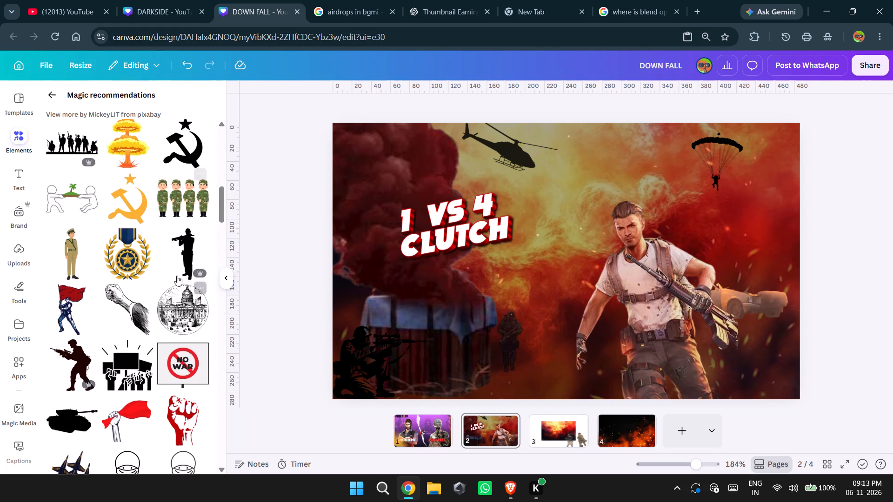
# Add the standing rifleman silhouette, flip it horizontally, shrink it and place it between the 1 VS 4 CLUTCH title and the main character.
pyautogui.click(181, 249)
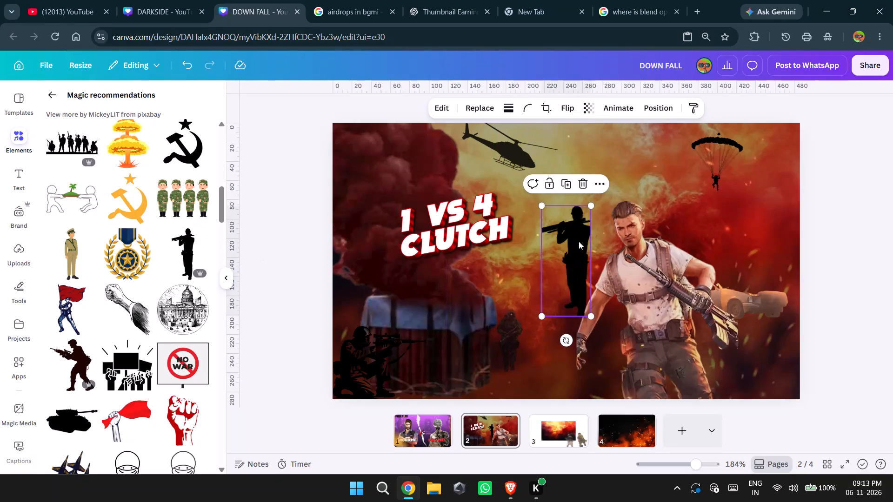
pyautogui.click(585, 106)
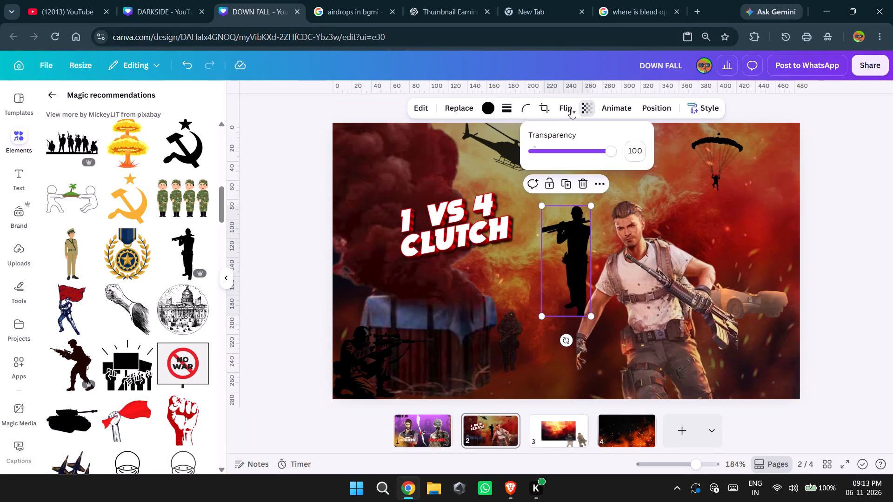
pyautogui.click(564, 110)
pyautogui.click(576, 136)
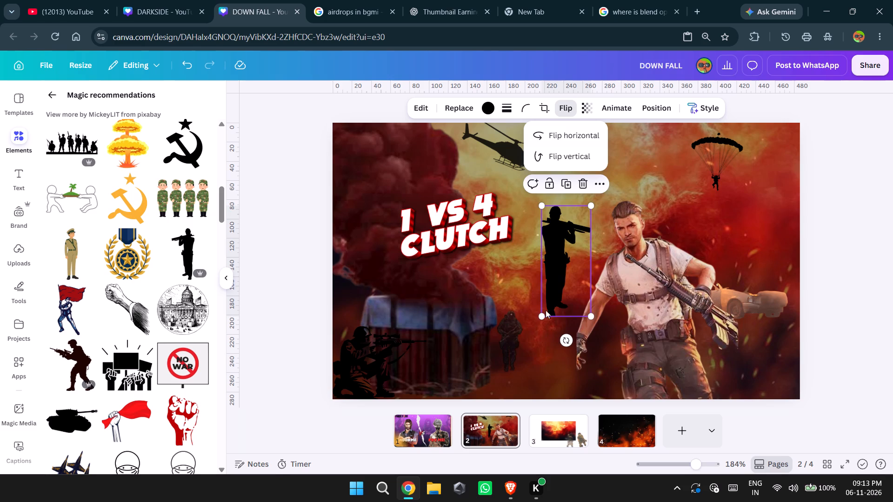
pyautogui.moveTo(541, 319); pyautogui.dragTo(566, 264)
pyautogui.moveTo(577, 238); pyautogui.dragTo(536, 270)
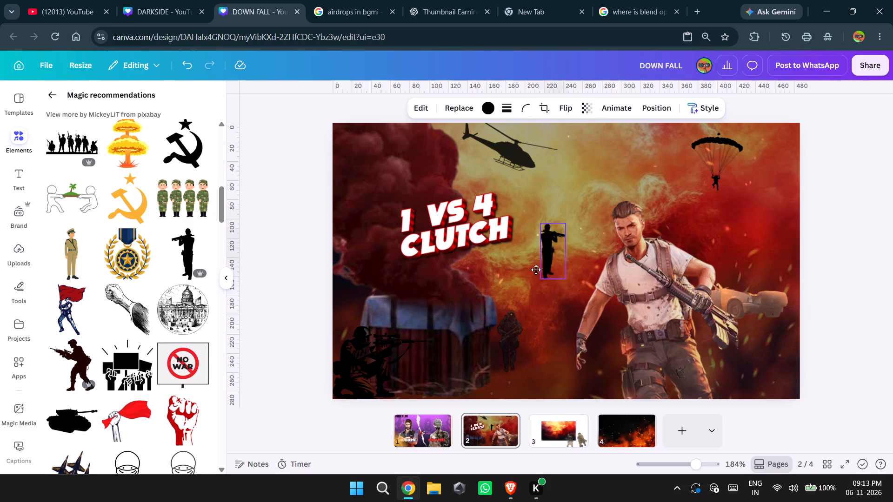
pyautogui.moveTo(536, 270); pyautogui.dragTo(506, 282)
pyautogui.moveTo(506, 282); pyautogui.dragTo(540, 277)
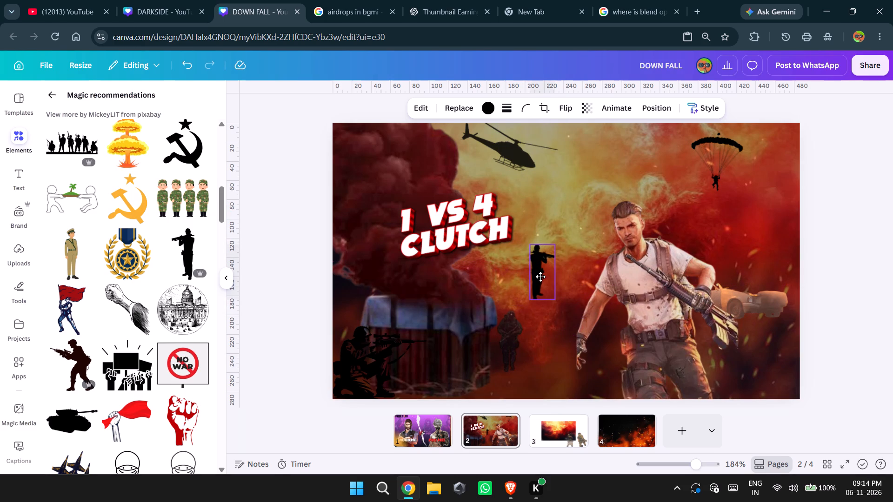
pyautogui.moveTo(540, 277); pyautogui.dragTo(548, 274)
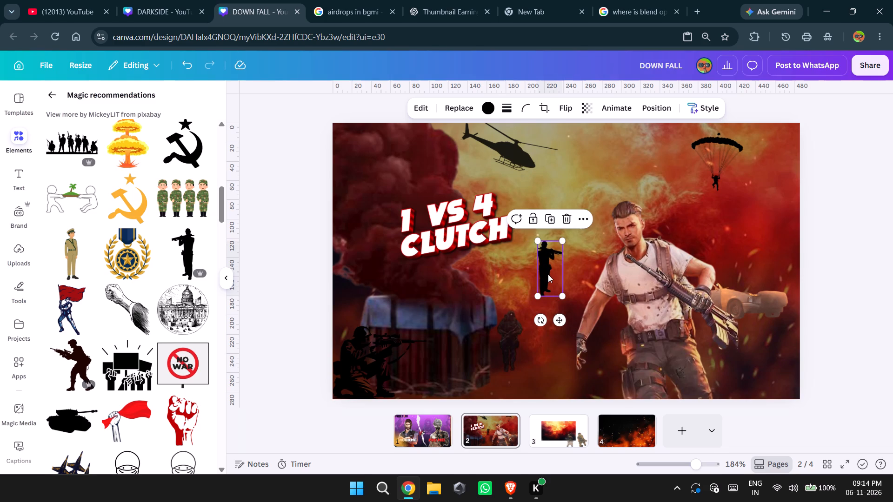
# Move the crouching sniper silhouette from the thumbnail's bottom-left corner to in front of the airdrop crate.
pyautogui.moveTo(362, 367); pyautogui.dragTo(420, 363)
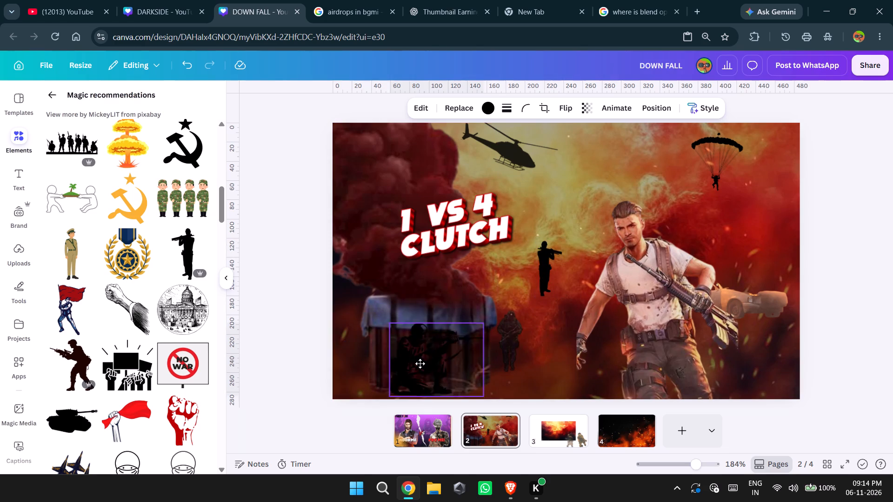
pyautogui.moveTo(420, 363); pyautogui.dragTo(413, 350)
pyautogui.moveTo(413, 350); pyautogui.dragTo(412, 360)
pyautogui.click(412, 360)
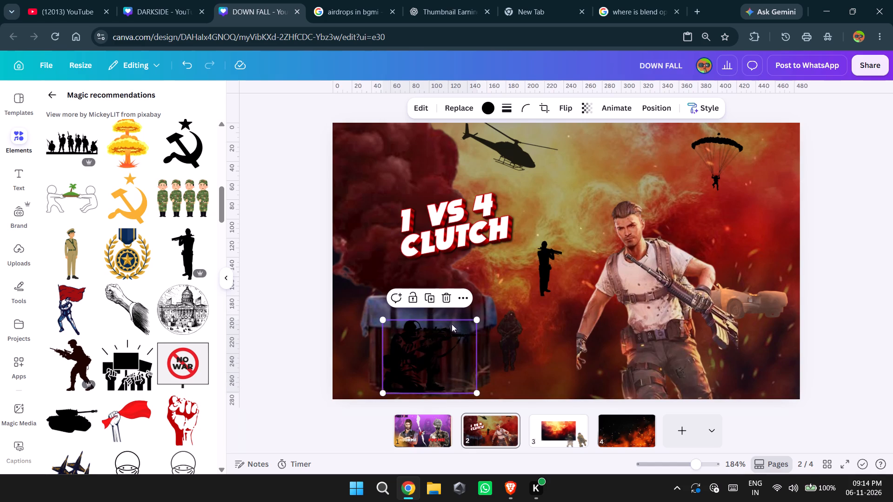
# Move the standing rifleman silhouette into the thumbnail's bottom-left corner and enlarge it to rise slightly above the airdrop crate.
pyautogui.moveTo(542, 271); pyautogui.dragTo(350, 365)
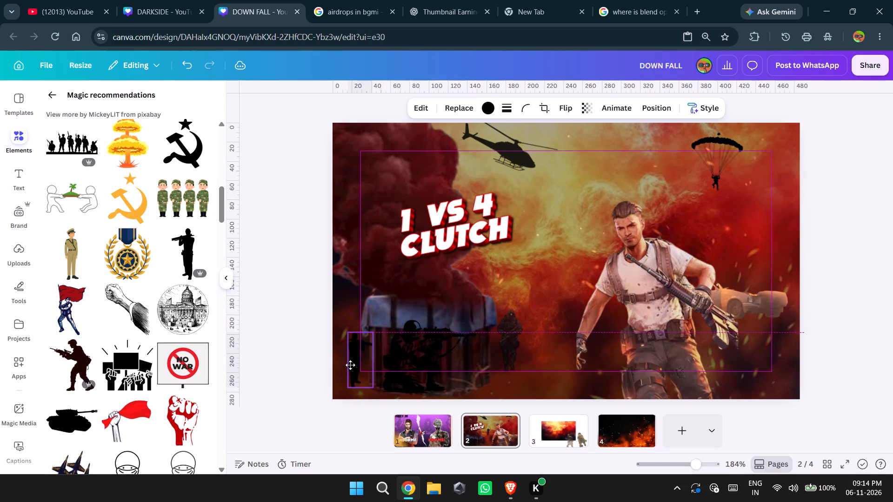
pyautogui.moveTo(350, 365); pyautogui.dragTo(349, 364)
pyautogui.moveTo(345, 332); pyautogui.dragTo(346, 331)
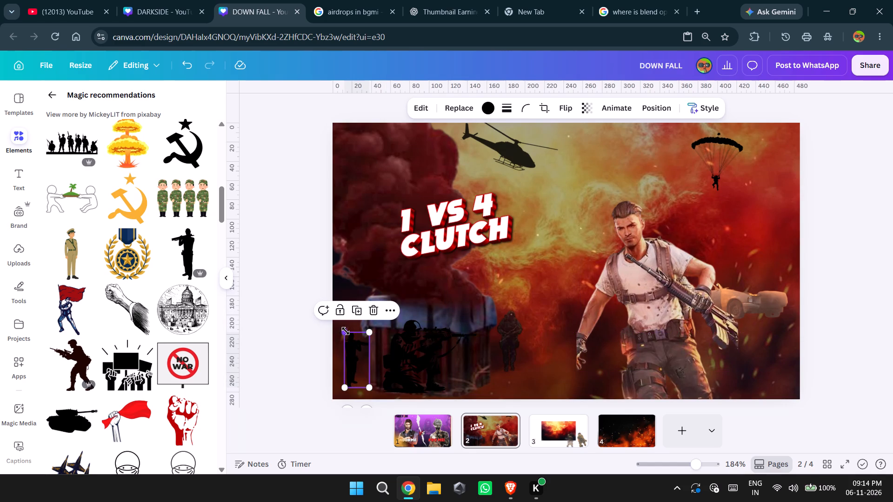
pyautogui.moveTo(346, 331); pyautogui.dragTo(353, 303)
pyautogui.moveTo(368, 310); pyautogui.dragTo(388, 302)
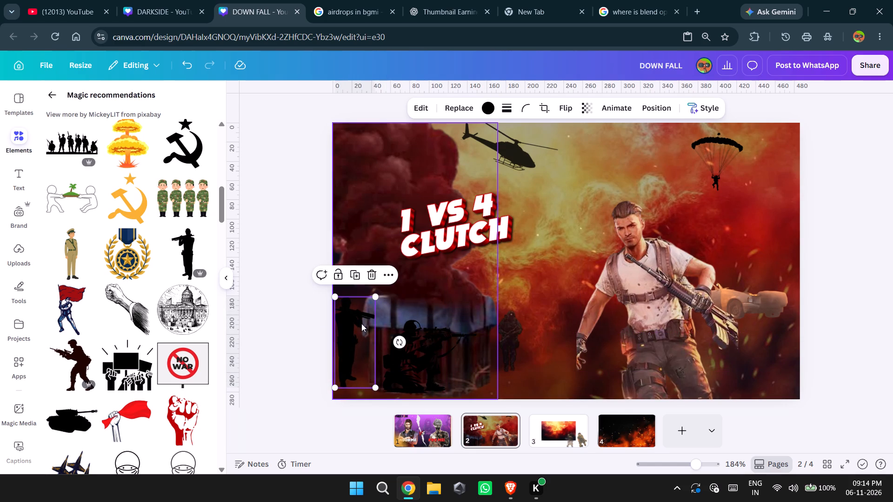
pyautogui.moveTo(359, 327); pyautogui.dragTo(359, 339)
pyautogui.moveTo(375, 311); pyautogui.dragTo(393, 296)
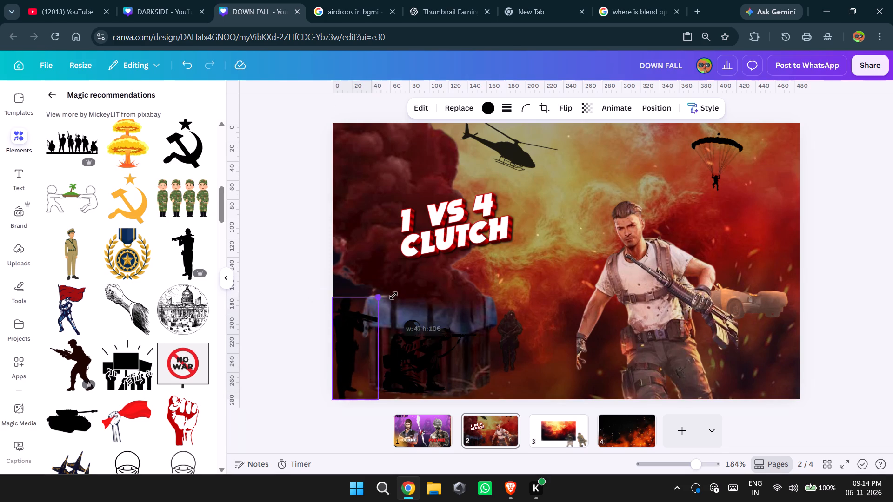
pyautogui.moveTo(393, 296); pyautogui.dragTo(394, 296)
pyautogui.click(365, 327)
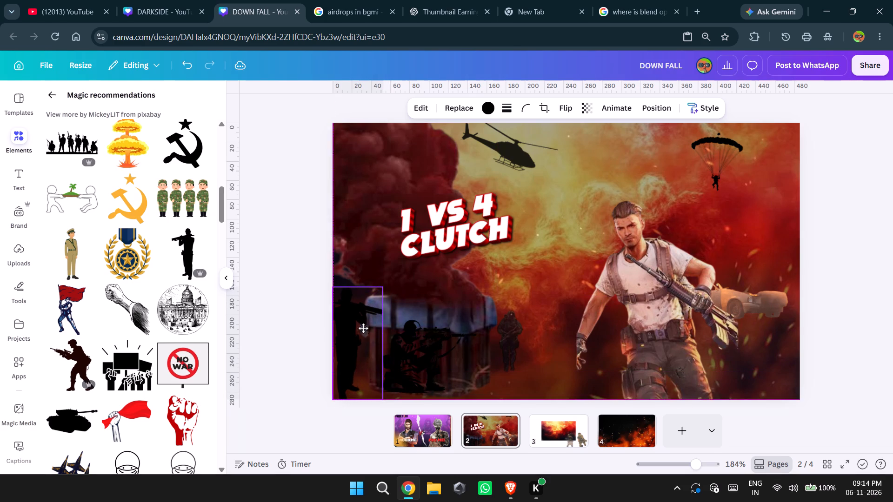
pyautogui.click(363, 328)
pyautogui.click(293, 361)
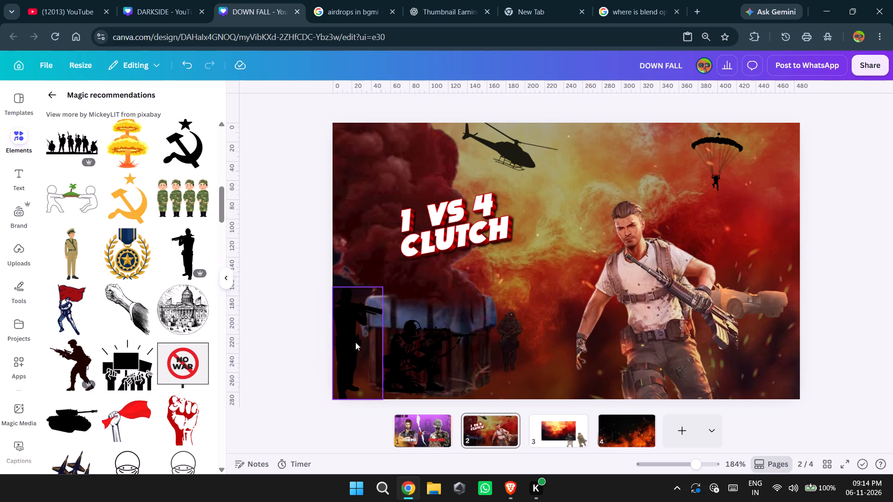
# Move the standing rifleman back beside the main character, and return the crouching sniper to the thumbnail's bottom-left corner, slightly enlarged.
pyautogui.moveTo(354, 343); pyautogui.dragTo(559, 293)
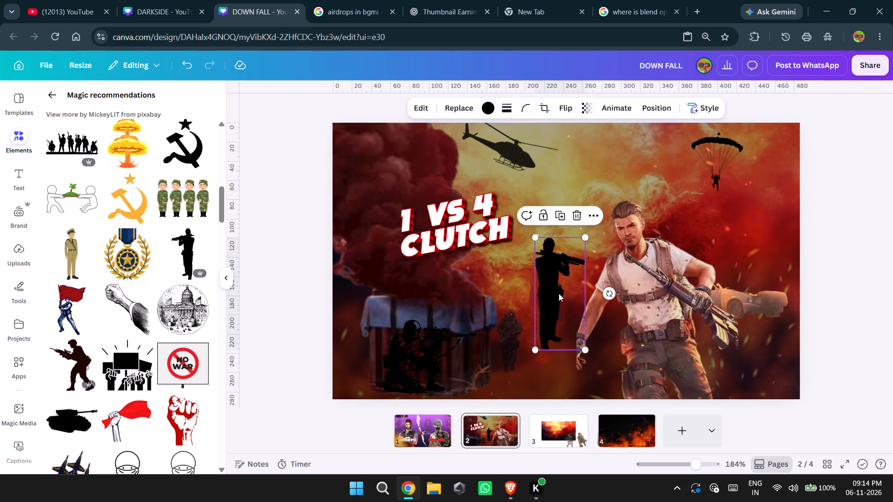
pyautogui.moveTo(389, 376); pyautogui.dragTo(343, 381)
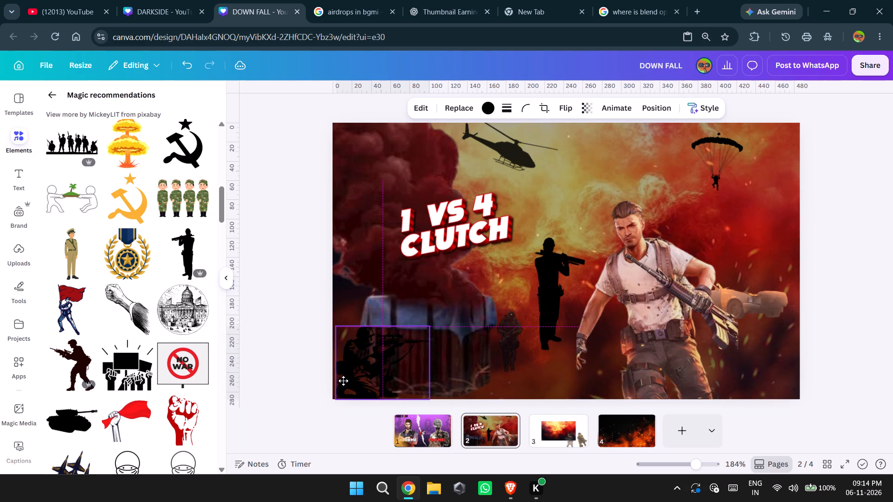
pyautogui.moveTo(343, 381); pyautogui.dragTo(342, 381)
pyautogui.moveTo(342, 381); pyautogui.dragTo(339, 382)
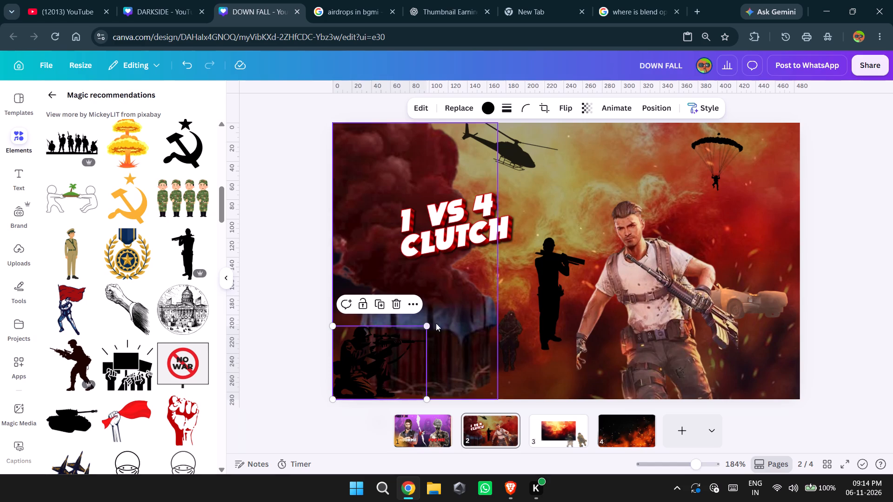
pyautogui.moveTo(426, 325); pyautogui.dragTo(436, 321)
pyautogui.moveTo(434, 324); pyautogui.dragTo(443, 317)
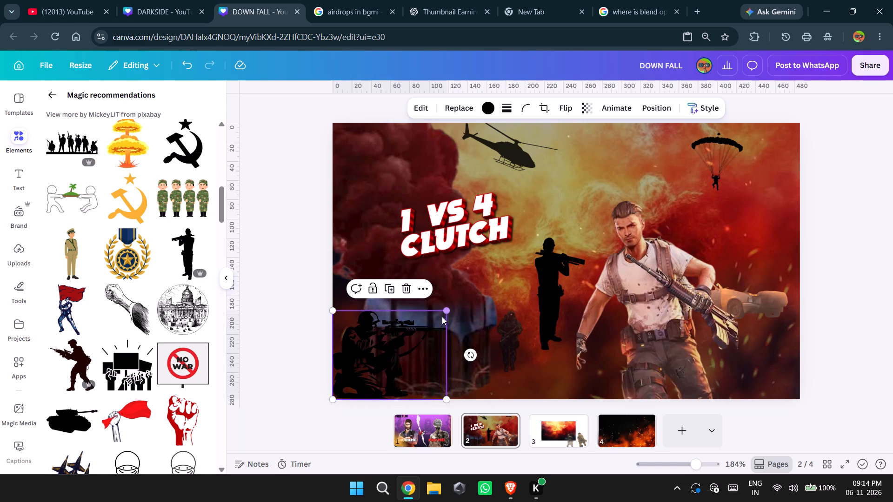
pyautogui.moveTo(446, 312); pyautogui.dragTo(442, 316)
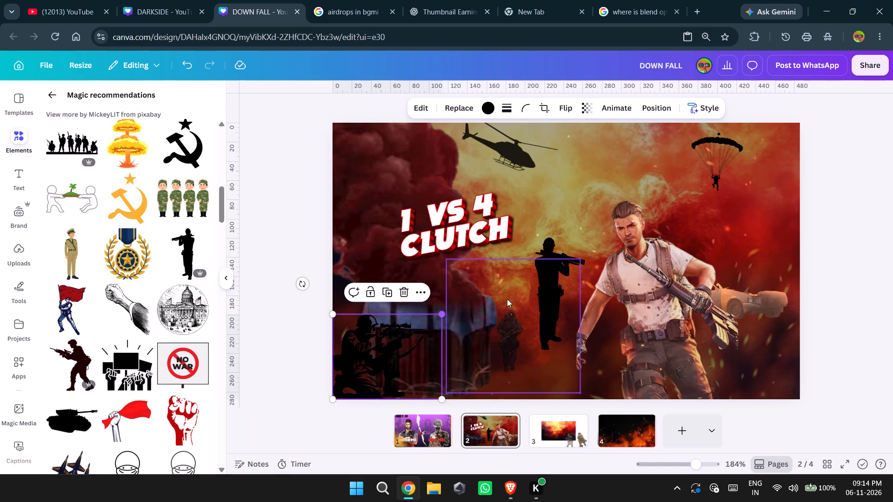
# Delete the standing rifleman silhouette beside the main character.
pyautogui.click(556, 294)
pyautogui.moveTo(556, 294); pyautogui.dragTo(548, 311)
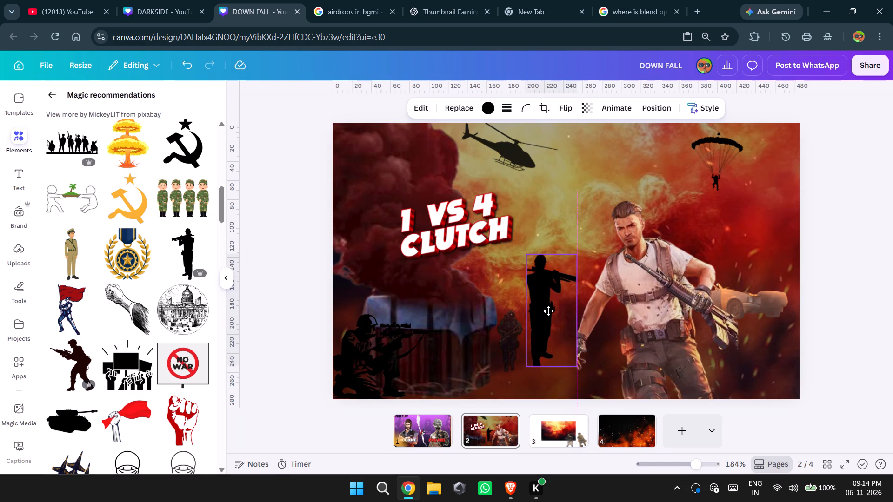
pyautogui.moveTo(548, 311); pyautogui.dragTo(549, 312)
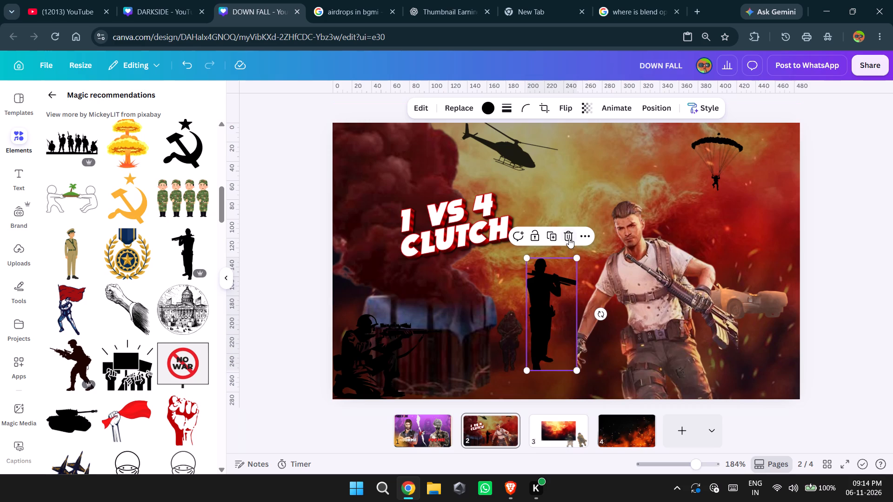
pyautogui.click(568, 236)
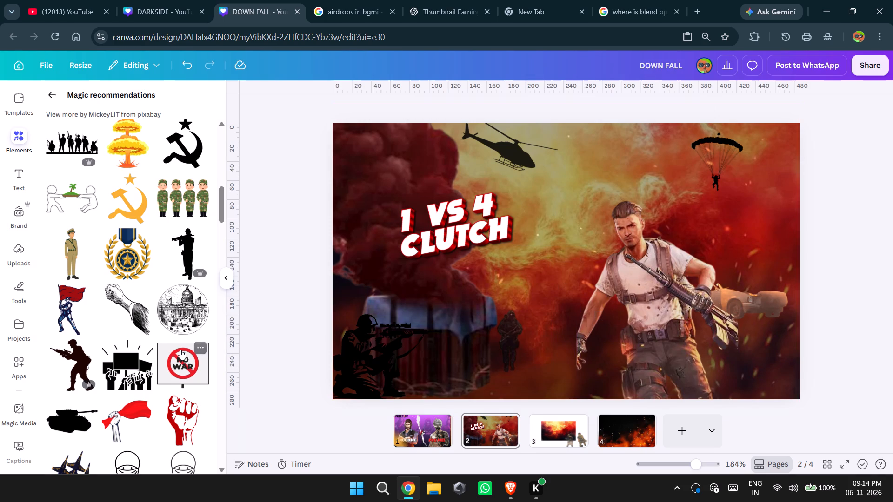
# Delete the crouching sniper silhouette from the thumbnail's bottom-left corner.
pyautogui.scroll(-3, 180, 350)
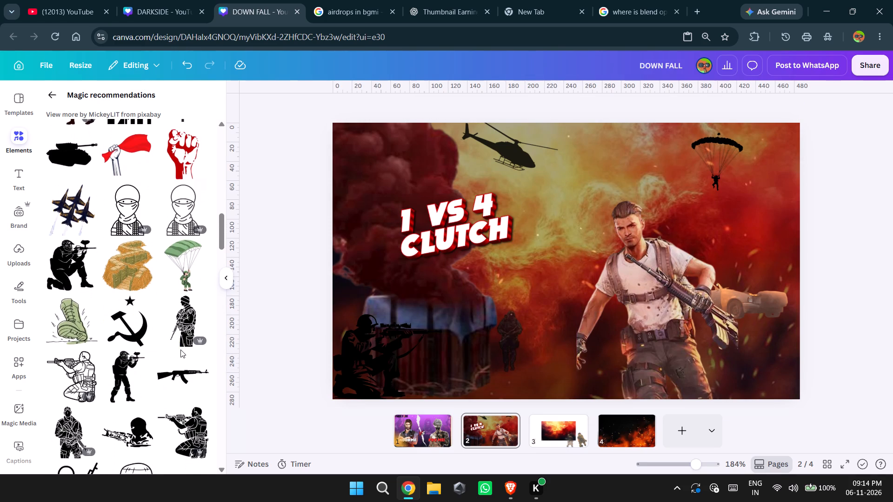
pyautogui.click(351, 365)
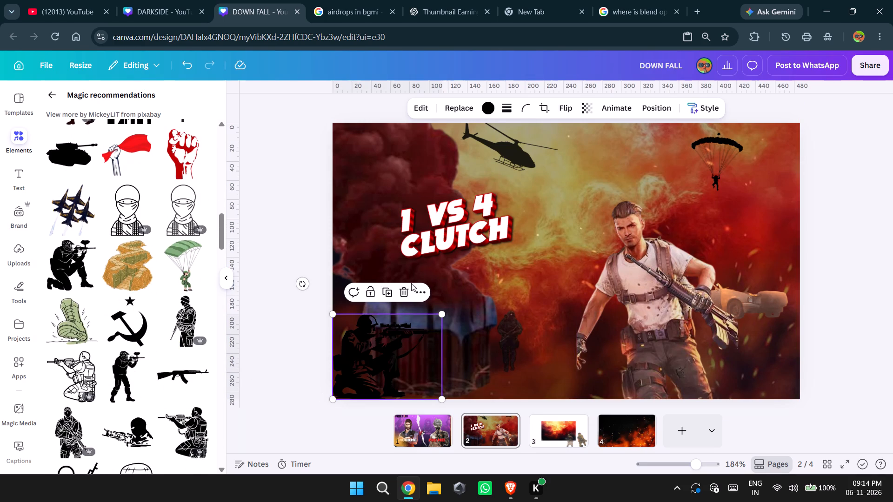
pyautogui.click(403, 287)
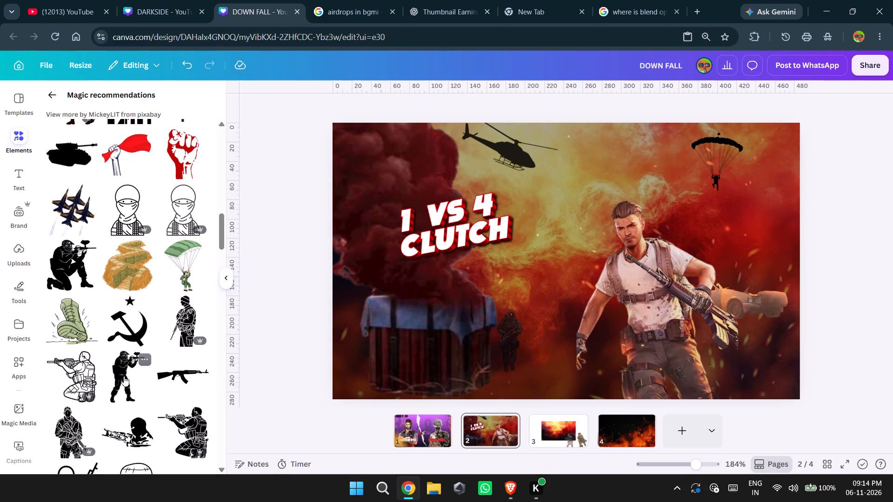
# Add the standing helmeted soldier aiming a gun, and fit it slightly smaller into the thumbnail's bottom-left corner beside the airdrop crate.
pyautogui.click(121, 376)
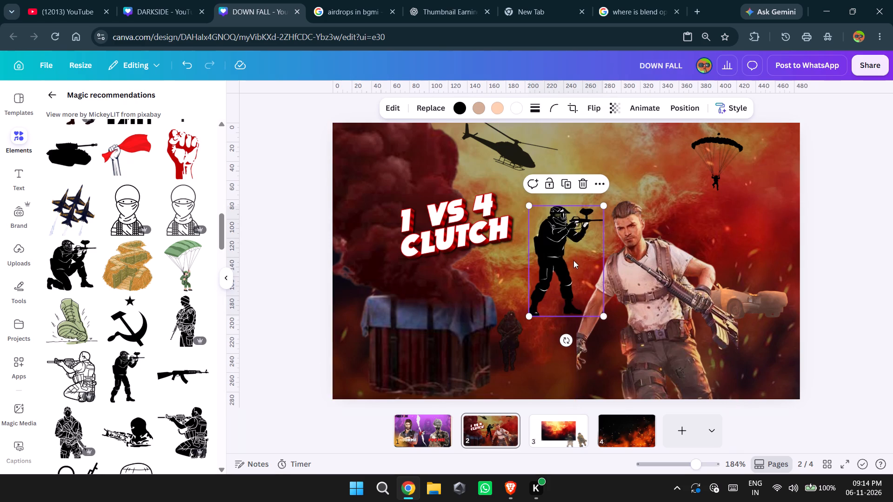
pyautogui.moveTo(565, 253); pyautogui.dragTo(369, 337)
pyautogui.moveTo(407, 290); pyautogui.dragTo(400, 296)
# Set the transparency of the aiming soldier in the thumbnail's bottom-left corner to 50.
pyautogui.click(613, 109)
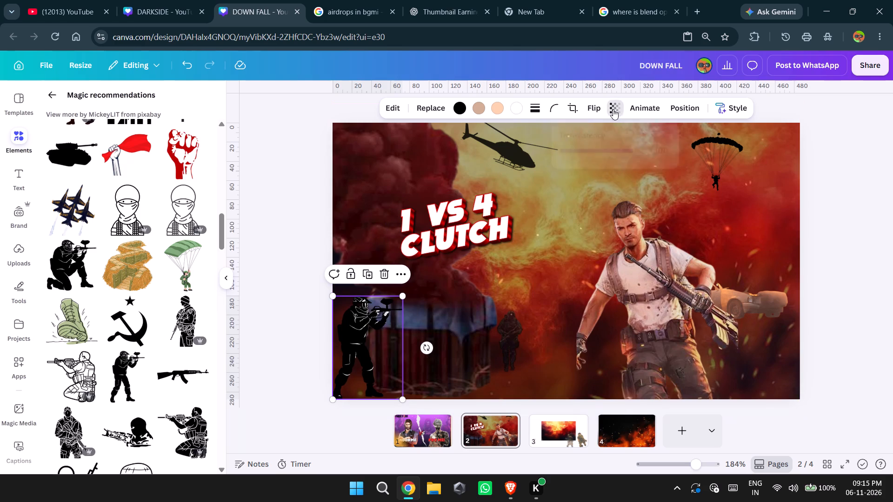
pyautogui.click(625, 149)
pyautogui.click(616, 150)
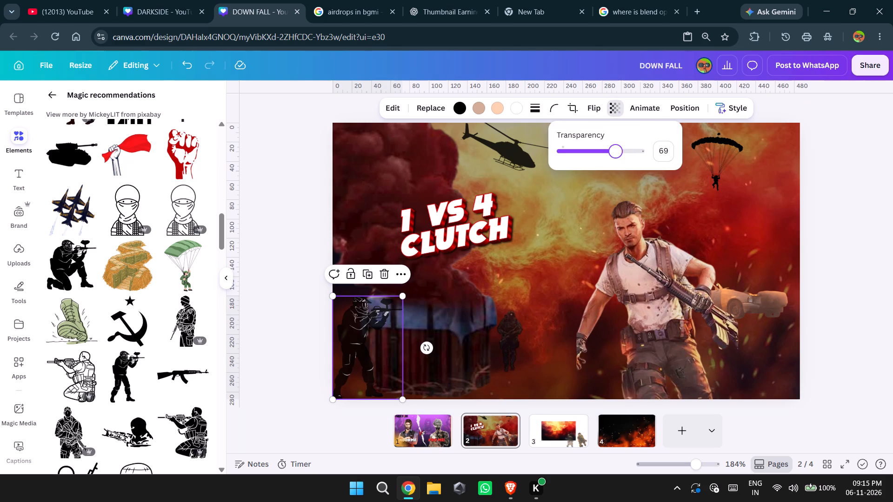
pyautogui.click(610, 151)
pyautogui.click(600, 153)
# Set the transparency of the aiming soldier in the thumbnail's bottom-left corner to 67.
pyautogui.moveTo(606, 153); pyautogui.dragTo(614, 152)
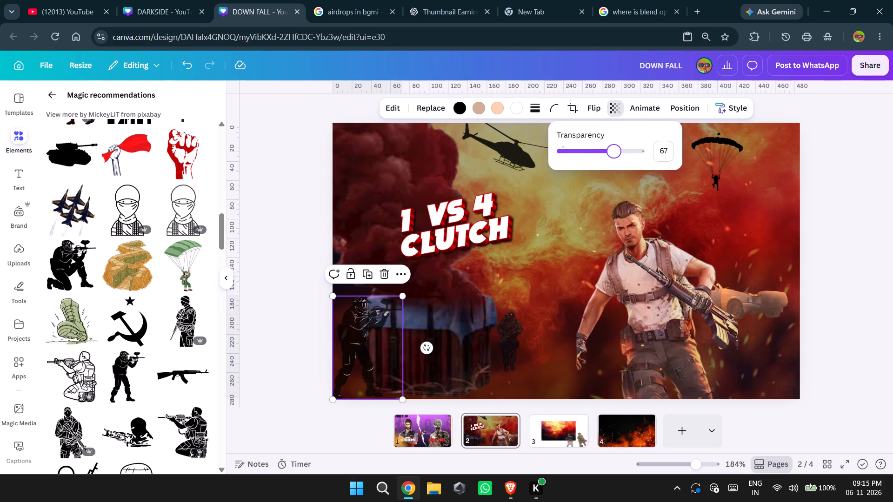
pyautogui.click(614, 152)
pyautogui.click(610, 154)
# Delete the aiming soldier from the thumbnail's bottom-left corner.
pyautogui.scroll(-1, 143, 327)
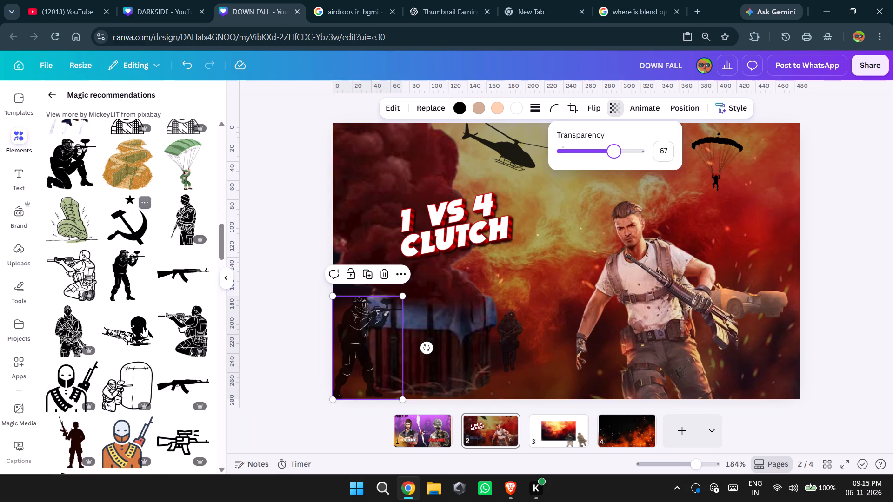
pyautogui.scroll(-3, 143, 327)
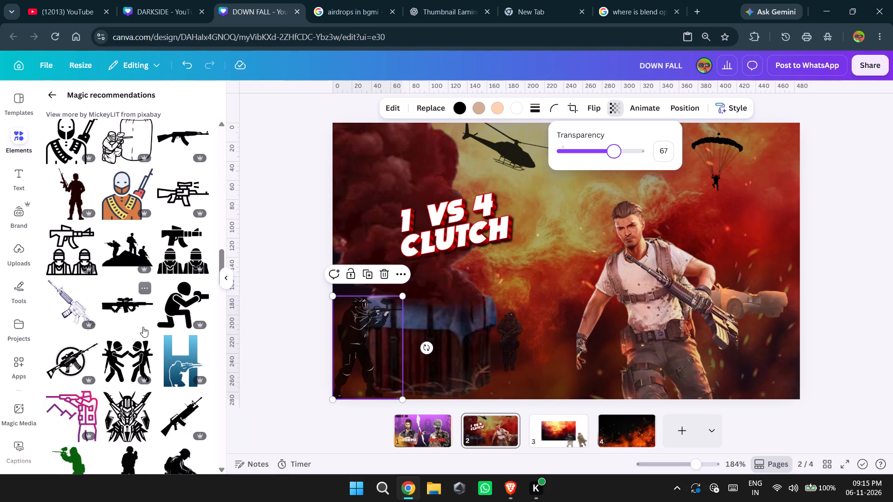
pyautogui.scroll(-2, 143, 327)
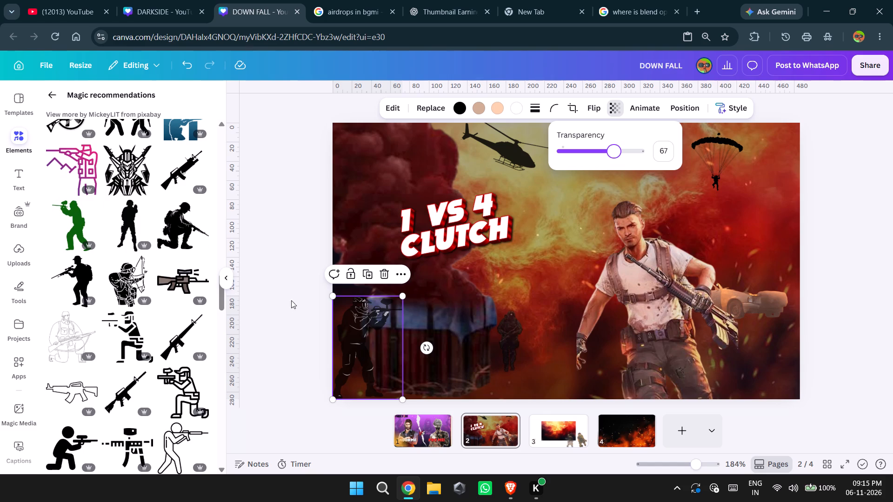
pyautogui.click(386, 276)
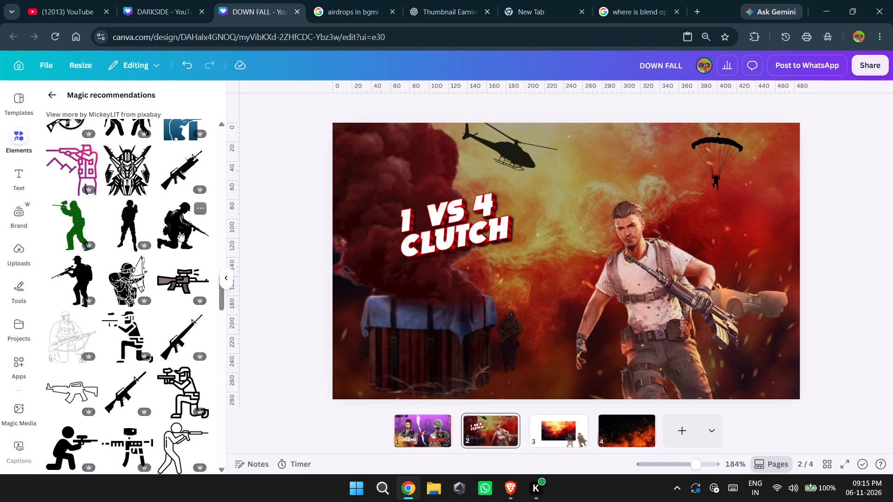
# Add the black kneeling soldier silhouette with a rifle, and fit it slightly smaller into the thumbnail's bottom-left corner over the airdrop crate.
pyautogui.click(180, 231)
pyautogui.moveTo(535, 265); pyautogui.dragTo(376, 340)
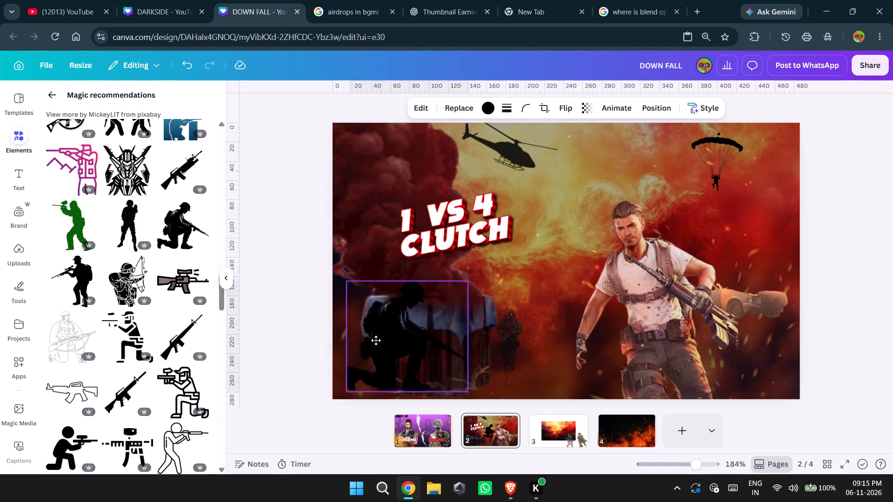
pyautogui.moveTo(376, 340); pyautogui.dragTo(363, 348)
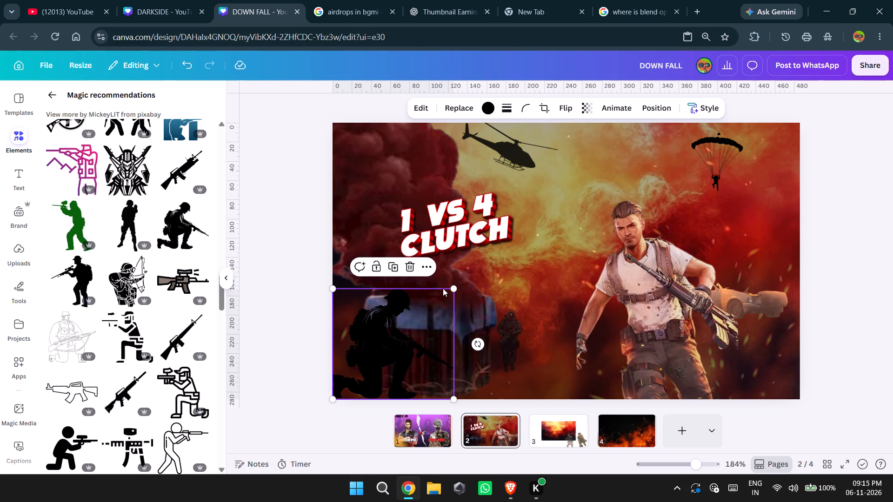
pyautogui.moveTo(454, 289); pyautogui.dragTo(432, 302)
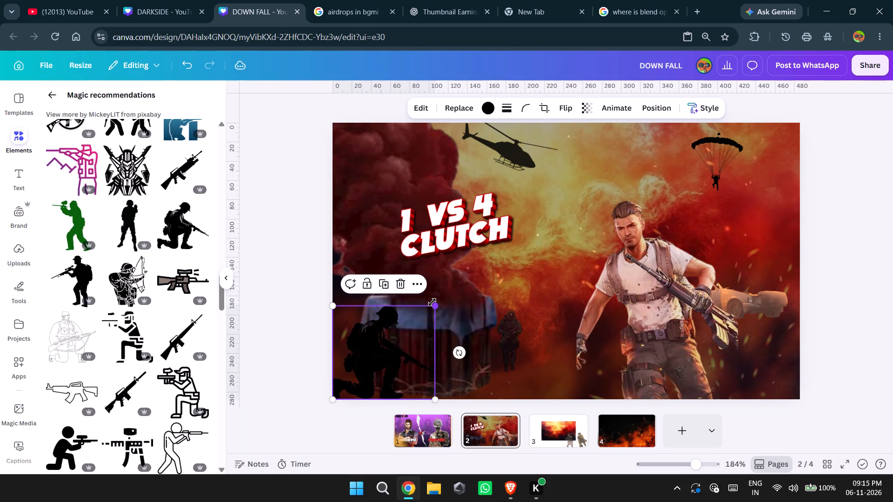
pyautogui.click(432, 302)
# Browse more graphics by the kneeling soldier's creator for other armed soldier silhouettes.
pyautogui.rightClick(190, 231)
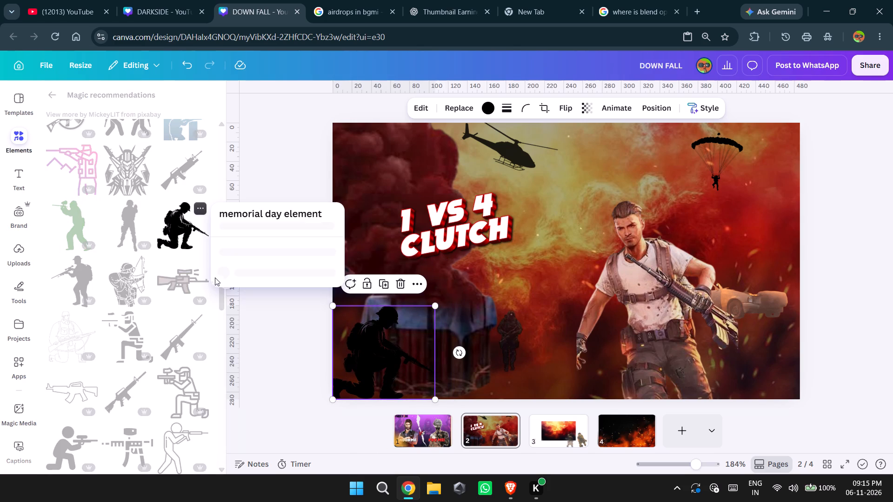
pyautogui.click(243, 411)
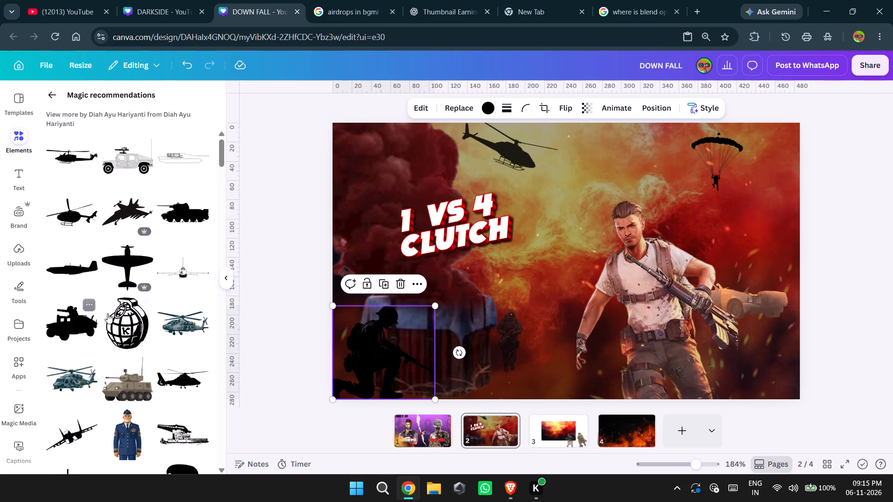
pyautogui.scroll(-4, 107, 313)
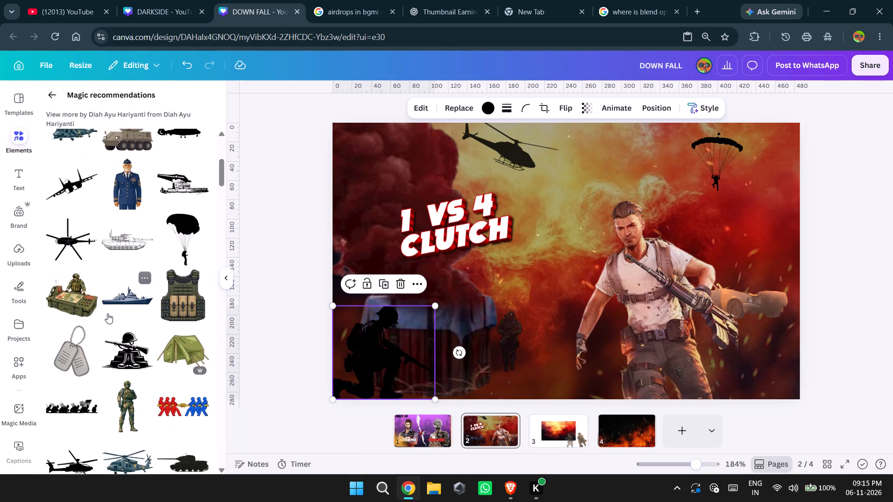
pyautogui.scroll(-3, 107, 313)
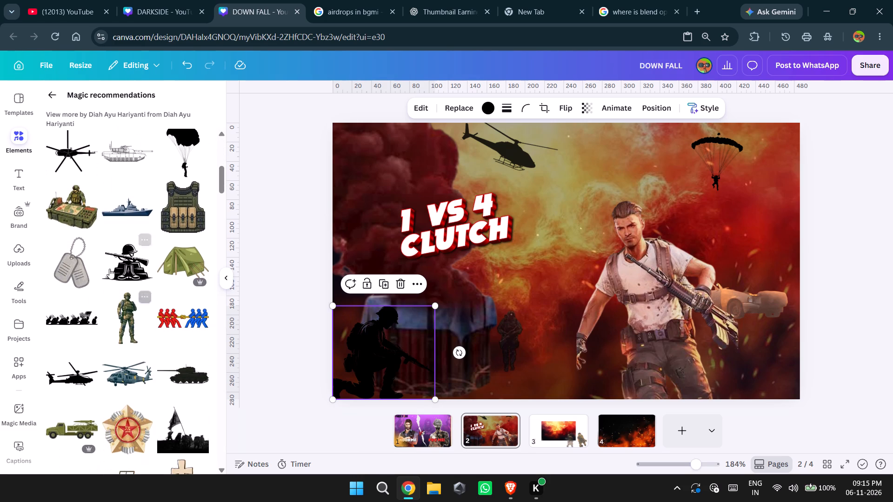
pyautogui.scroll(-1, 125, 336)
pyautogui.scroll(-2, 165, 374)
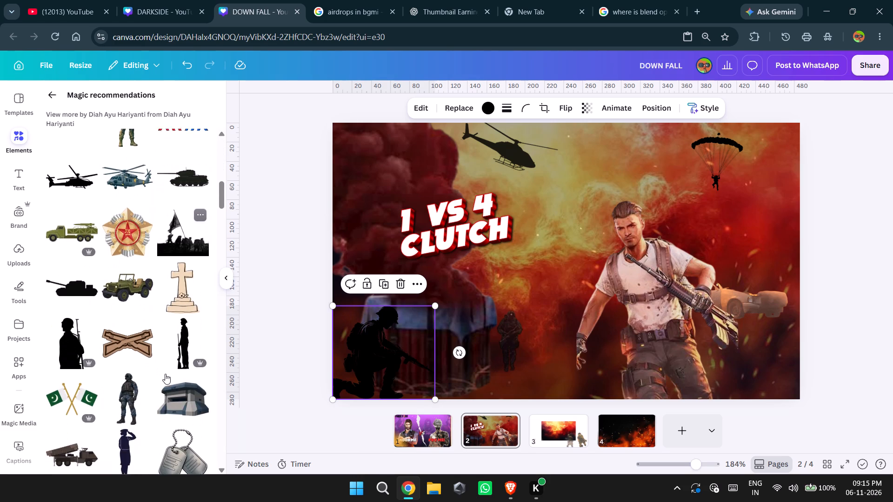
pyautogui.scroll(-1, 165, 374)
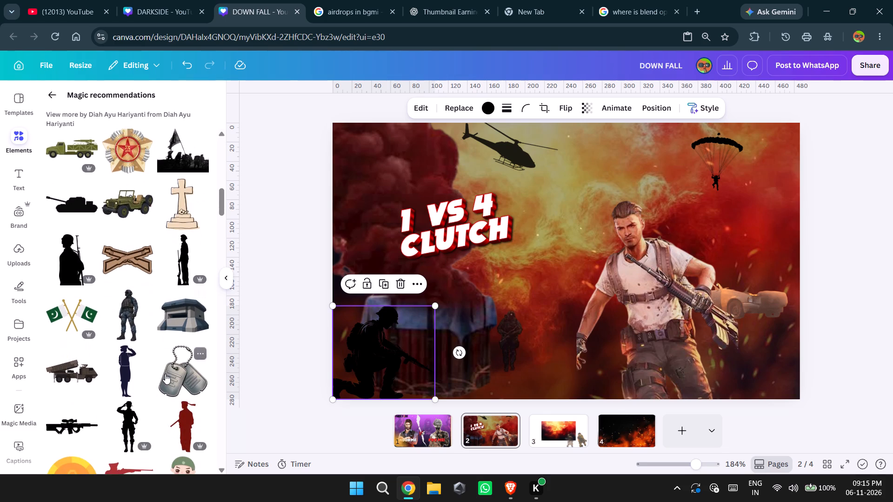
pyautogui.scroll(-2, 165, 374)
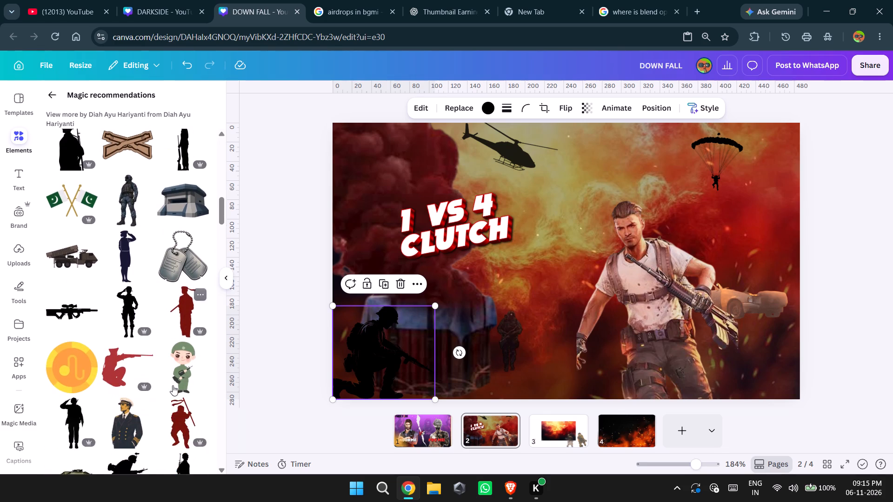
pyautogui.scroll(-2, 173, 385)
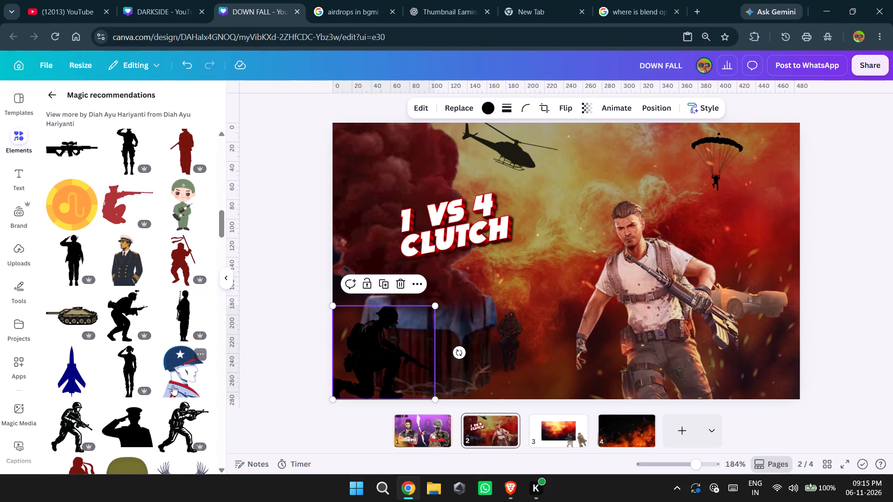
pyautogui.scroll(-3, 173, 385)
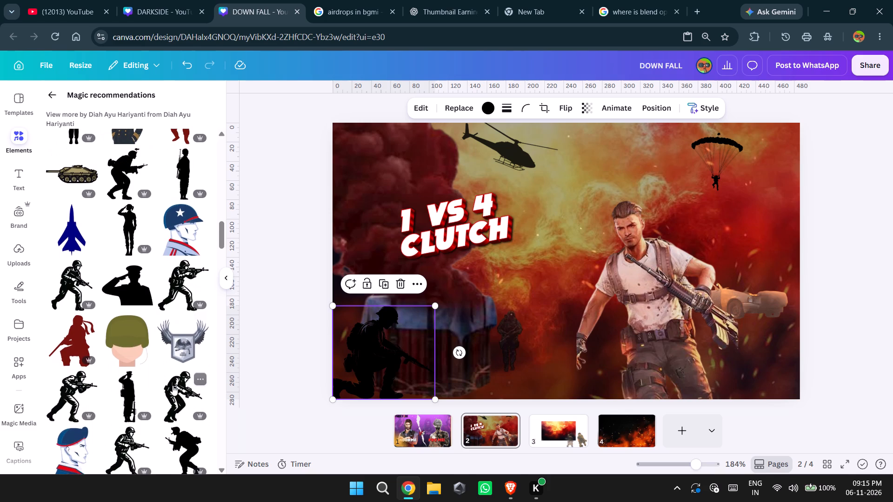
pyautogui.scroll(-1, 173, 385)
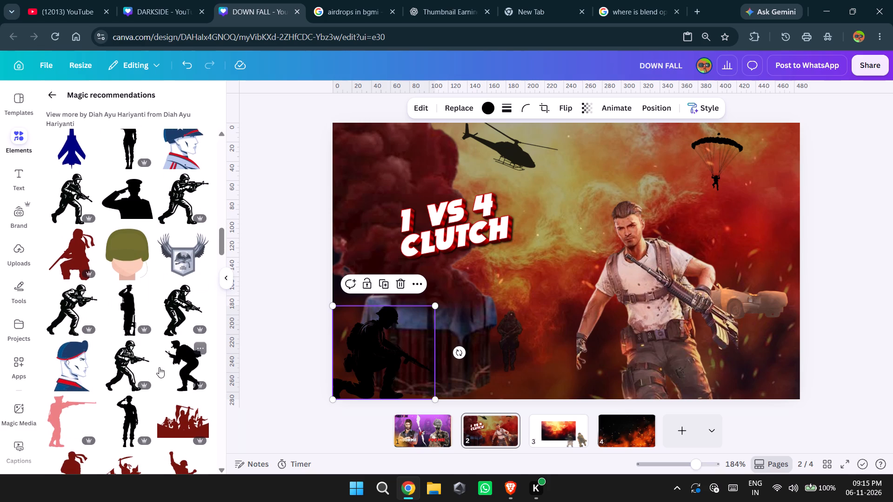
pyautogui.scroll(-2, 159, 367)
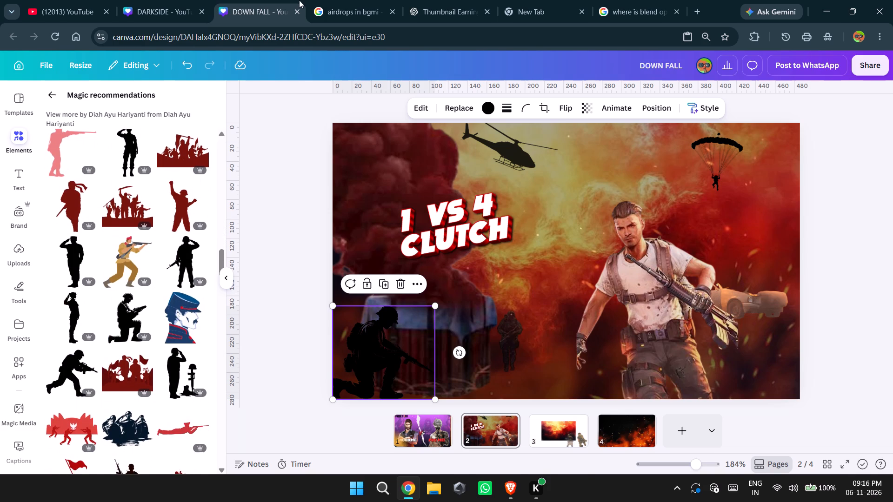
# Switch to the "airdrops in bgmi" image results and examine the airdrop scenes for reference, returning to the DOWN FALL design.
pyautogui.click(347, 0)
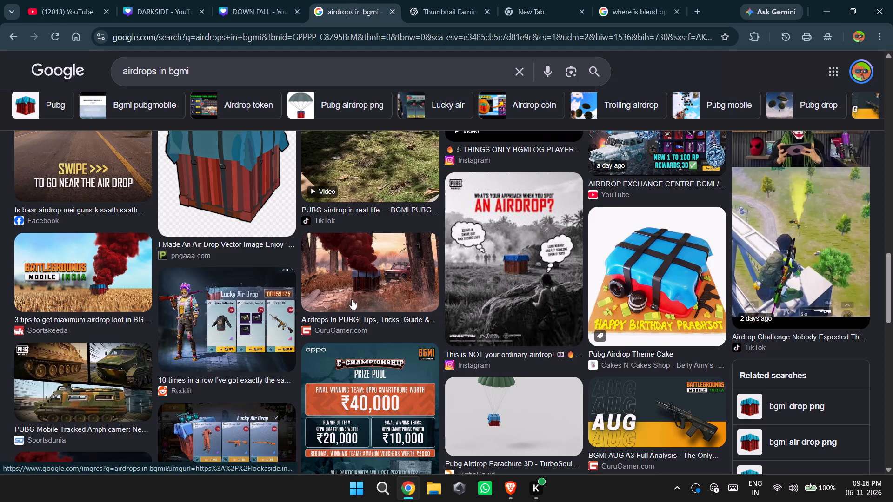
pyautogui.hscroll(1, 352, 299)
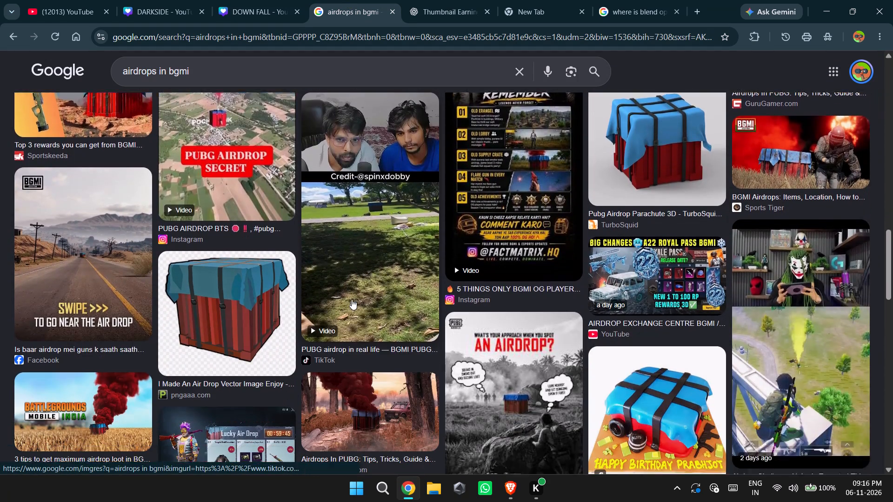
pyautogui.scroll(-3, 352, 299)
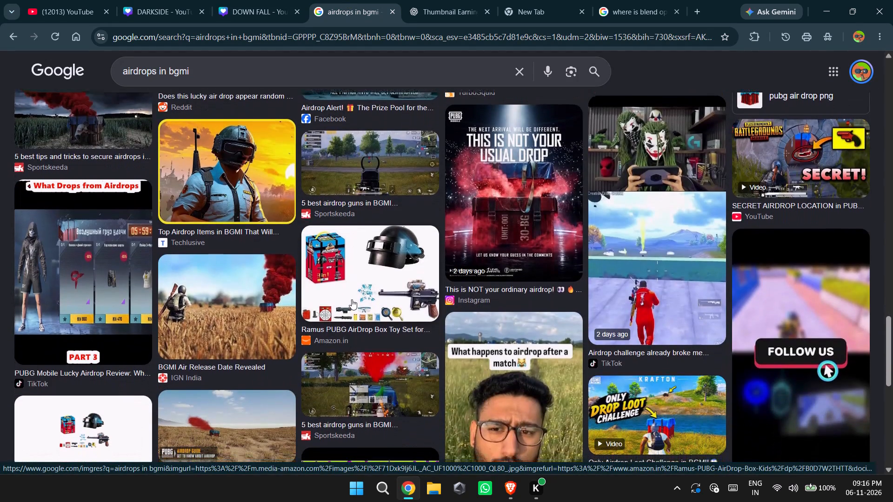
pyautogui.scroll(1, 352, 299)
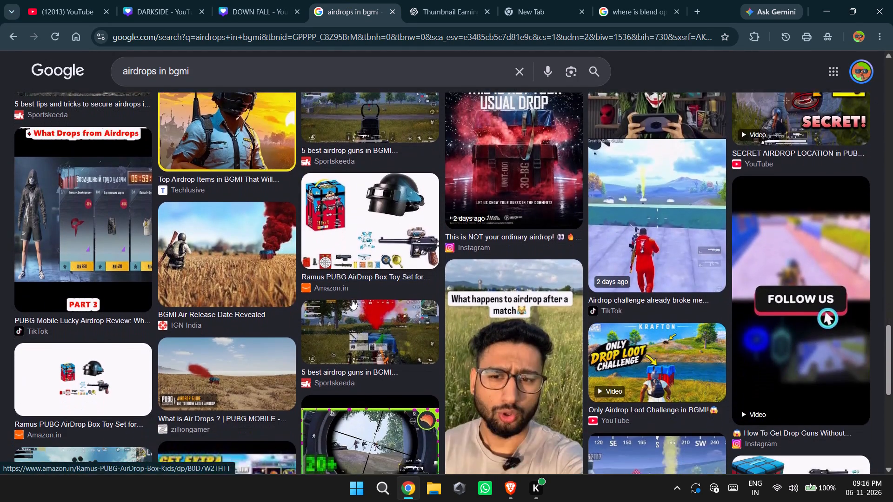
pyautogui.scroll(-4, 352, 299)
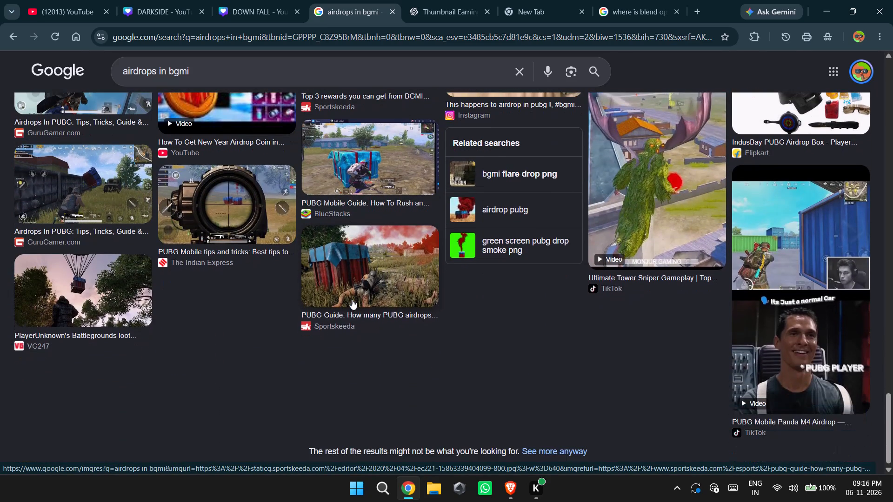
pyautogui.scroll(1, 352, 299)
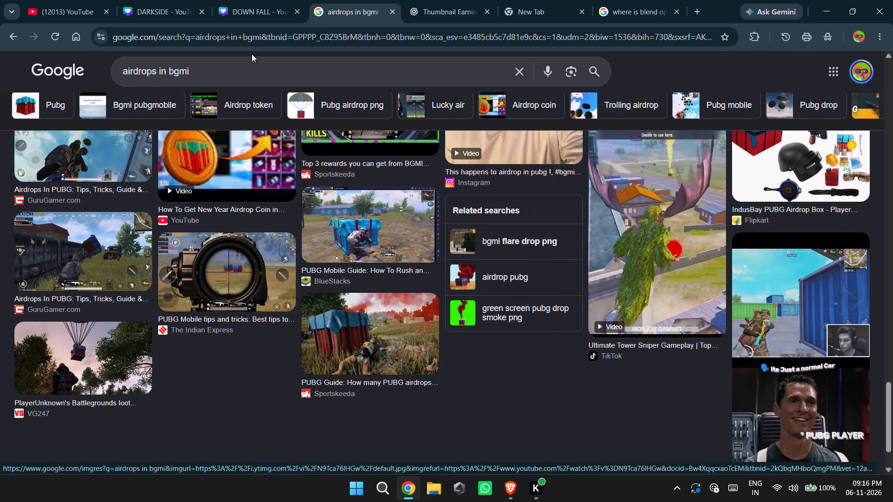
pyautogui.click(224, 0)
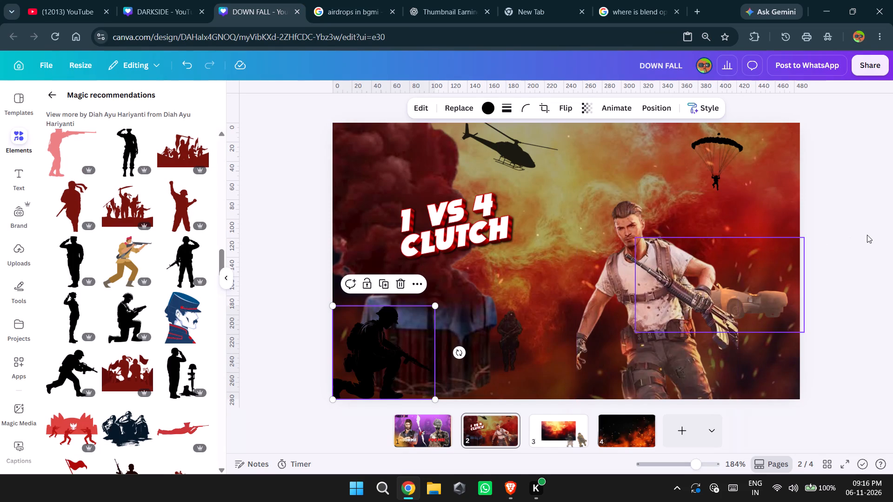
pyautogui.click(867, 235)
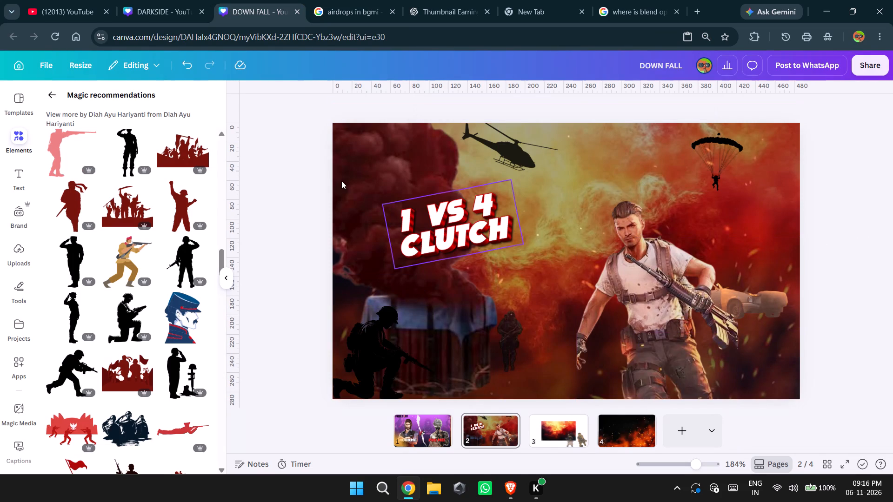
# Try different reds on the smoking airdrop crate image and recolour its dark tone to #D73F26.
pyautogui.click(341, 181)
pyautogui.click(537, 105)
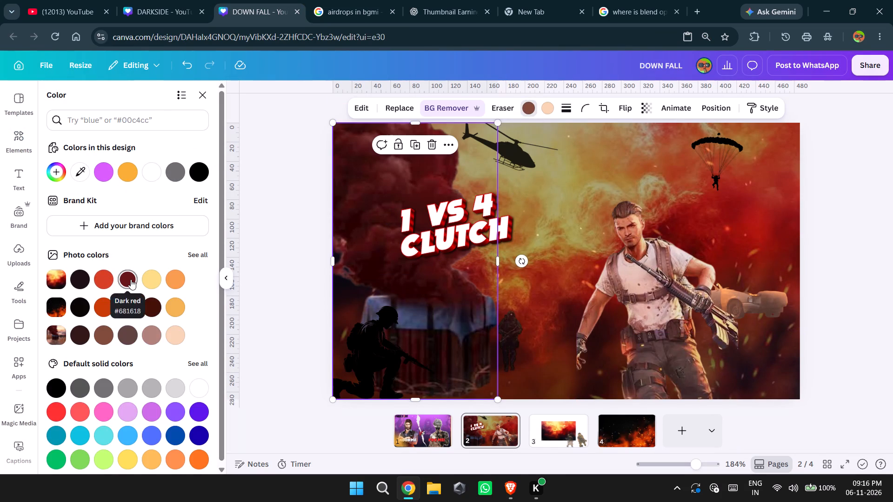
pyautogui.click(131, 279)
pyautogui.click(106, 280)
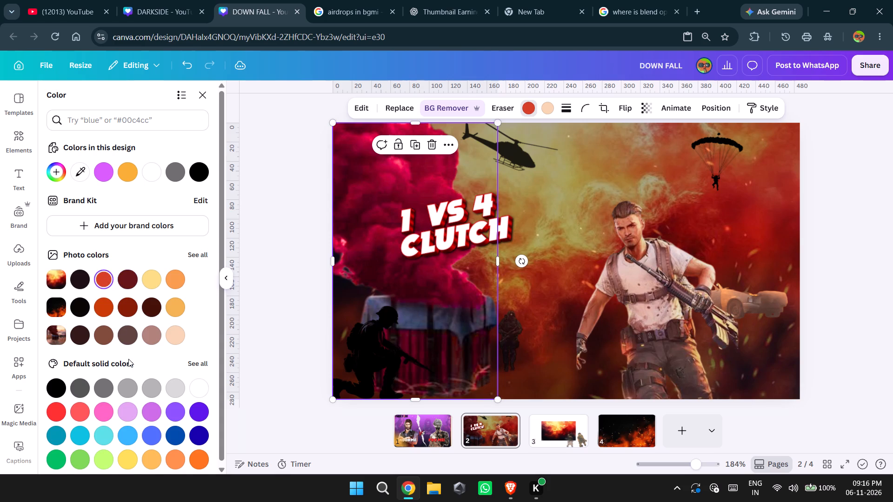
pyautogui.scroll(-1, 128, 359)
pyautogui.click(55, 409)
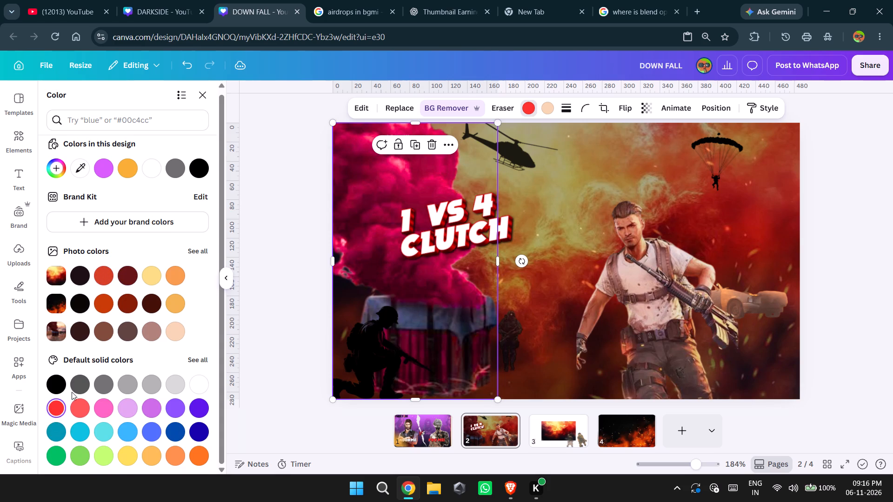
pyautogui.click(107, 279)
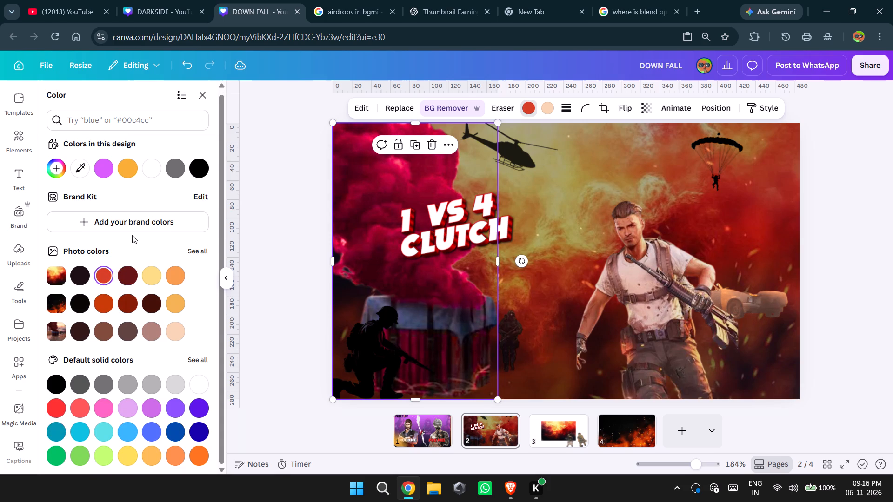
pyautogui.click(56, 174)
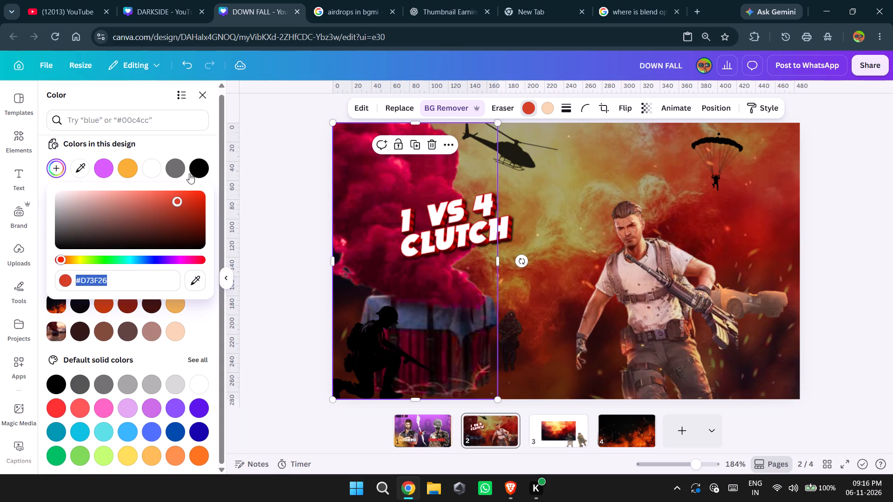
pyautogui.click(573, 197)
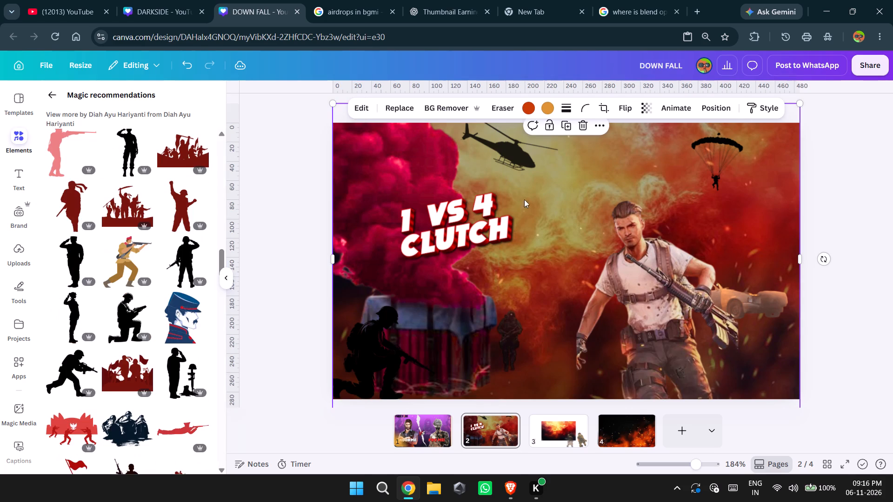
pyautogui.click(398, 183)
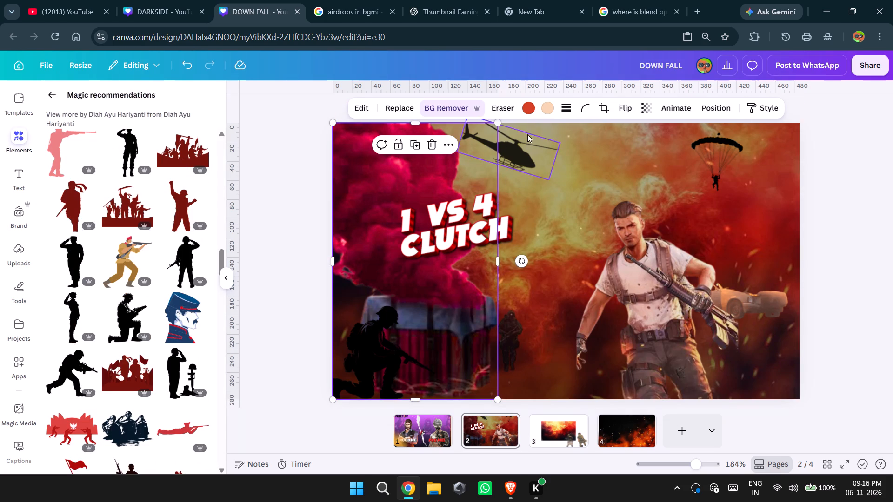
# Sample different backdrop colours for the smoking airdrop crate image's dark tone, ending with the dark reddish-brown between the crate and main character.
pyautogui.click(537, 106)
pyautogui.click(526, 109)
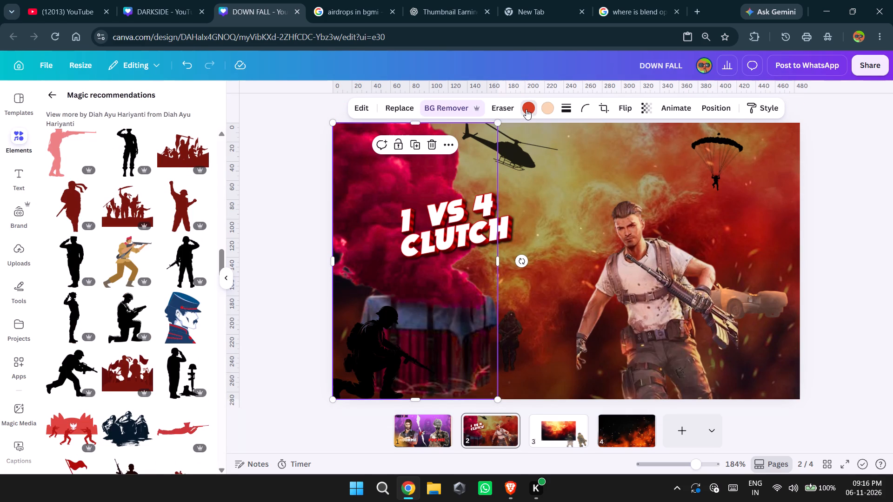
pyautogui.click(60, 171)
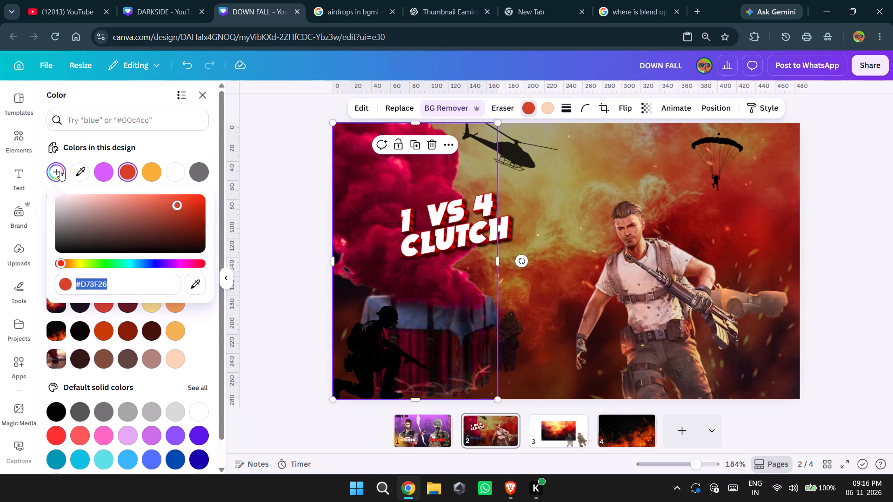
pyautogui.click(85, 171)
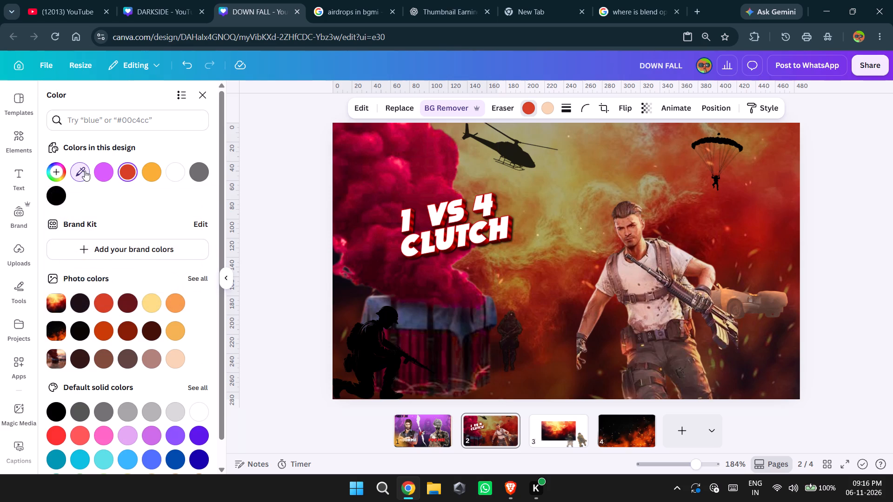
pyautogui.click(680, 215)
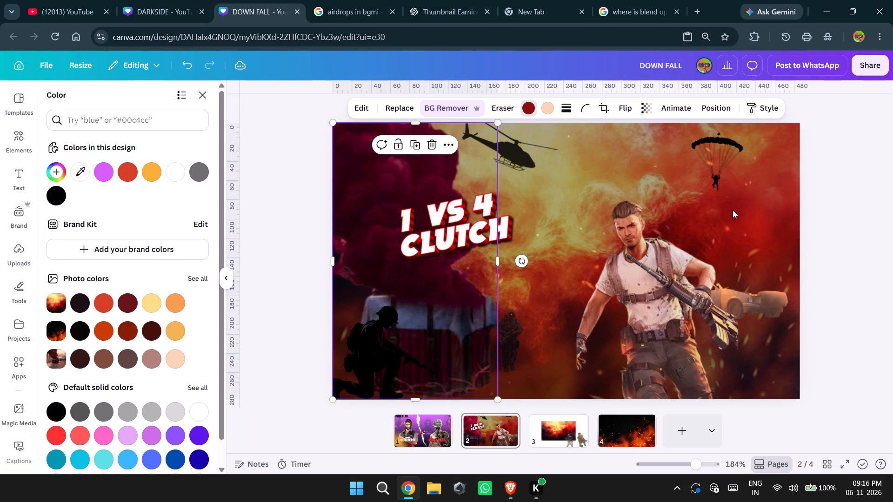
pyautogui.click(75, 176)
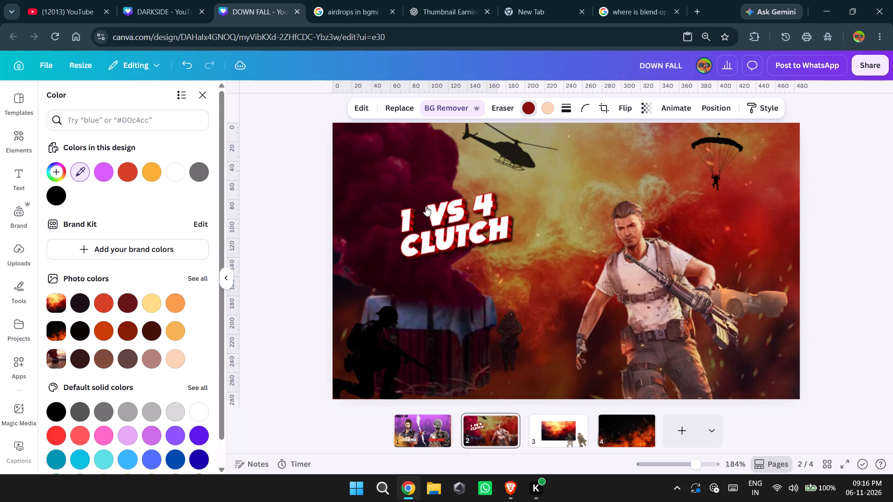
pyautogui.click(553, 199)
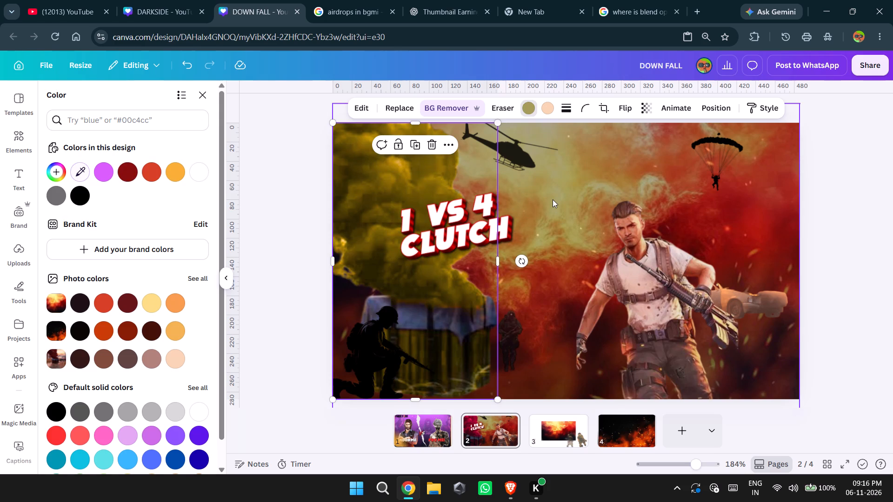
pyautogui.click(80, 169)
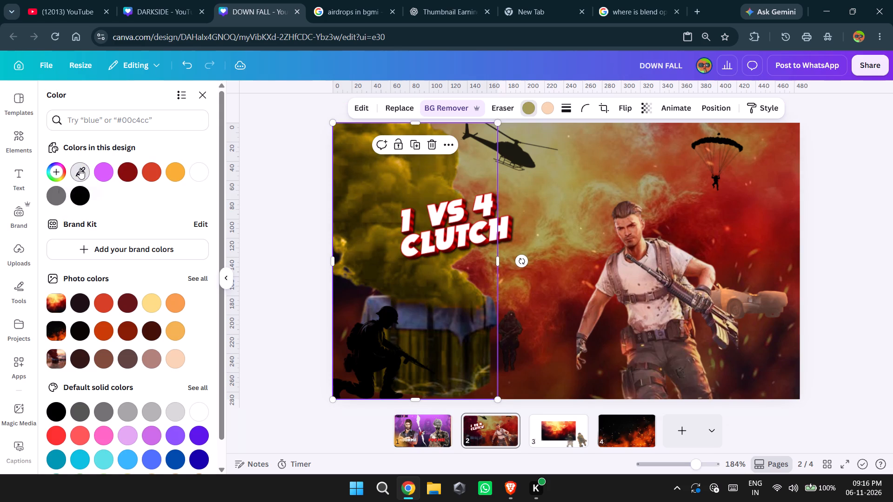
pyautogui.click(547, 285)
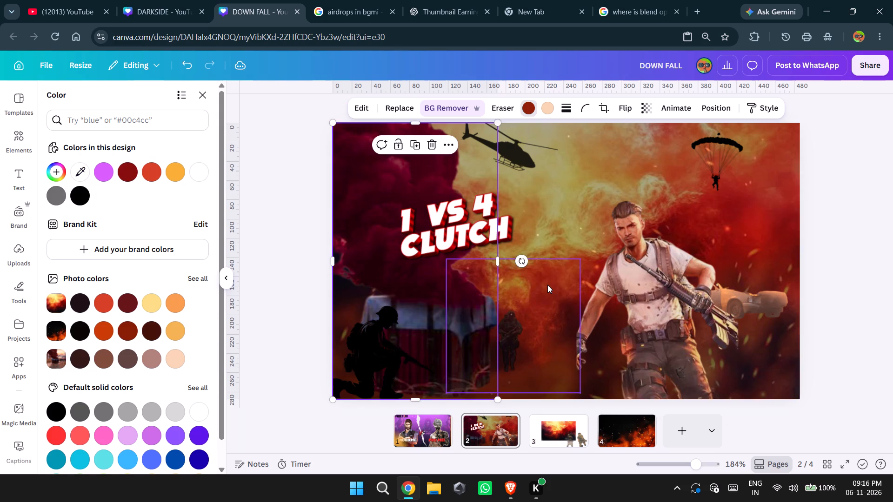
# Recolour the dark navy tone of the small distant soldier image with the deep red sampled from the backdrop below the parachutist.
pyautogui.click(547, 285)
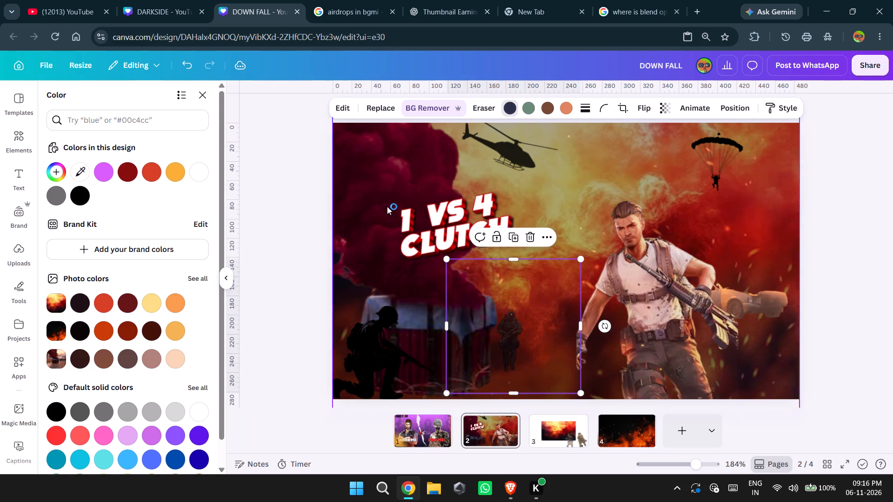
pyautogui.click(73, 174)
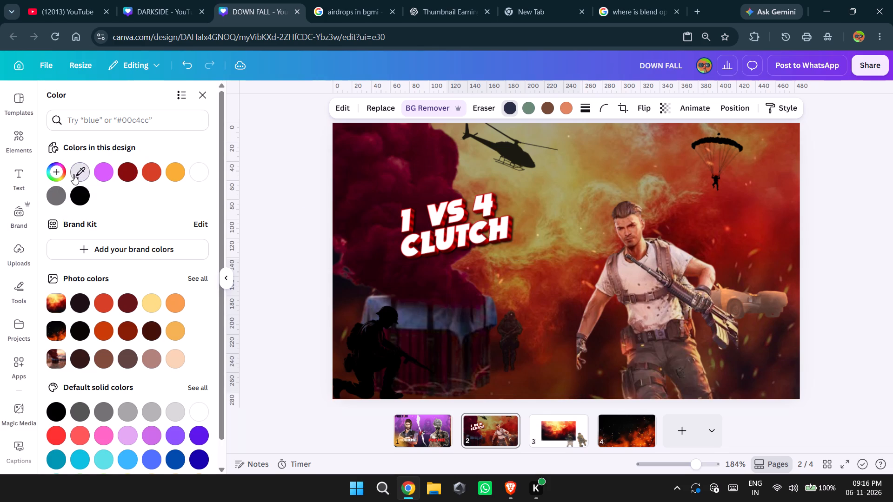
pyautogui.click(747, 211)
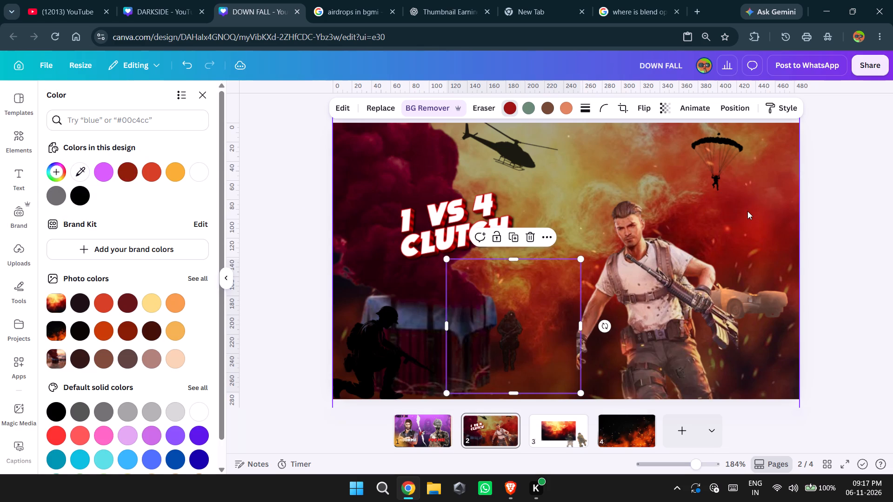
pyautogui.click(287, 271)
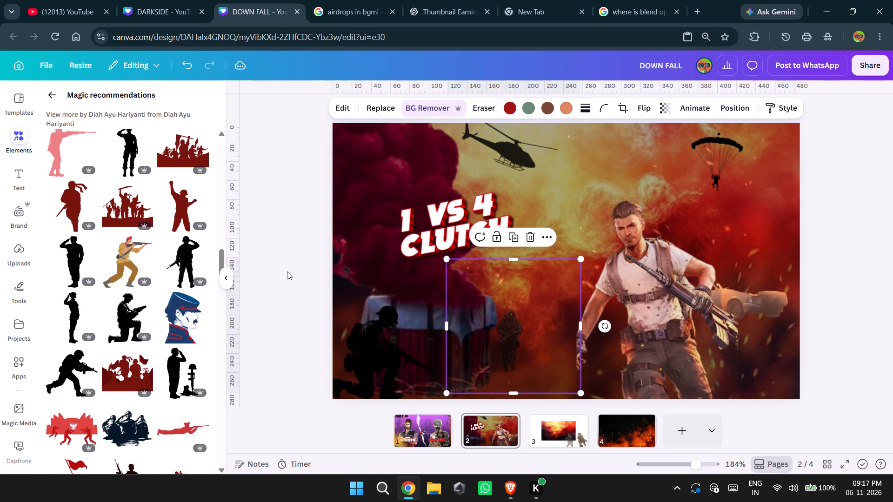
# Try several transparency values on the main character, including 26 and 73, and settle at about 79.
pyautogui.click(621, 306)
pyautogui.click(646, 109)
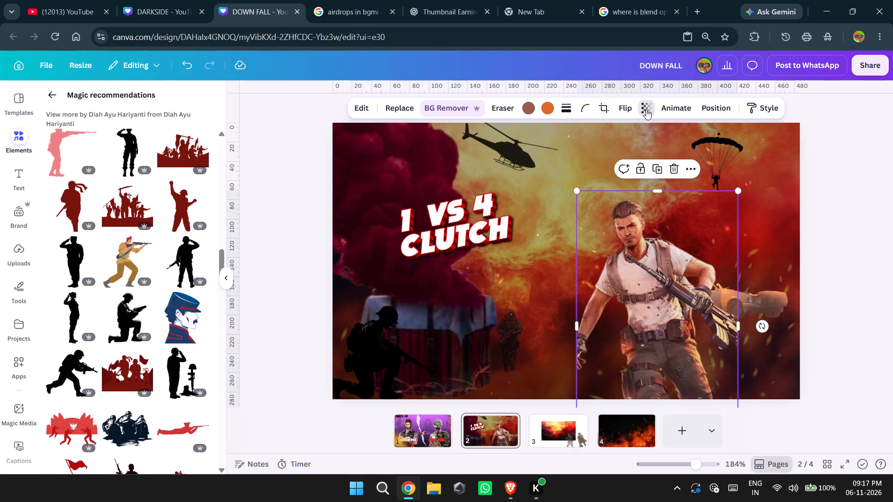
pyautogui.click(649, 152)
pyautogui.click(613, 150)
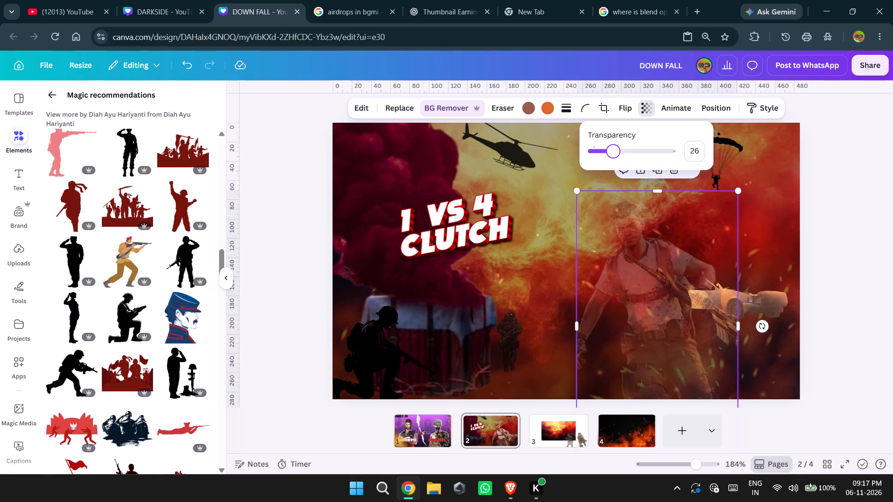
pyautogui.click(627, 152)
pyautogui.click(644, 151)
pyautogui.click(650, 151)
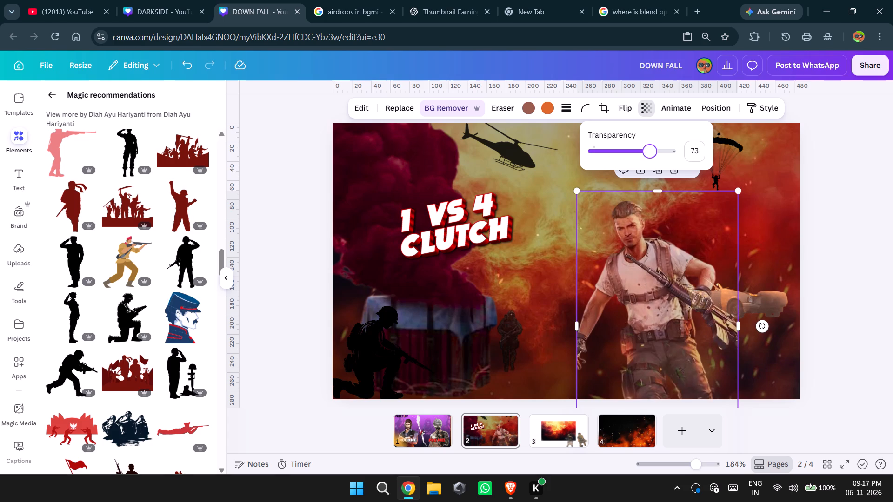
pyautogui.click(653, 152)
pyautogui.click(655, 153)
pyautogui.press('Right')
pyautogui.click(859, 257)
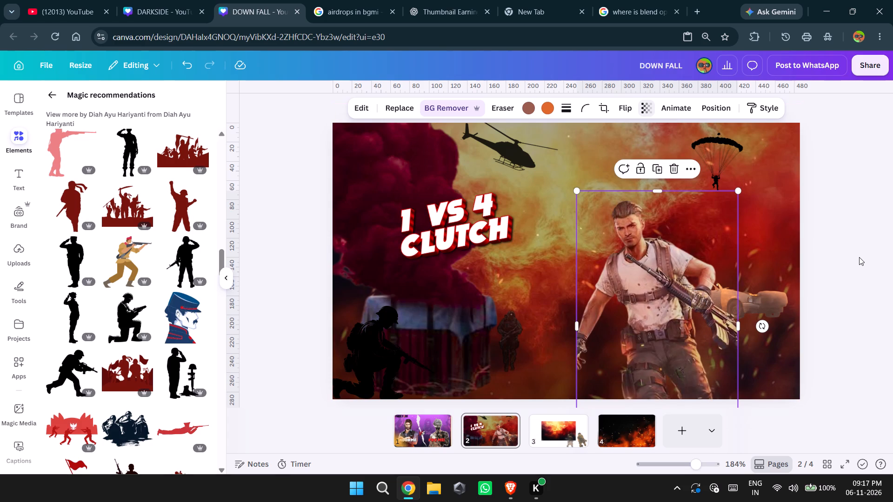
# Shift the orange car slightly outward and up behind the main character, and crop its image frame to the thumbnail's right edge.
pyautogui.moveTo(771, 297); pyautogui.dragTo(772, 287)
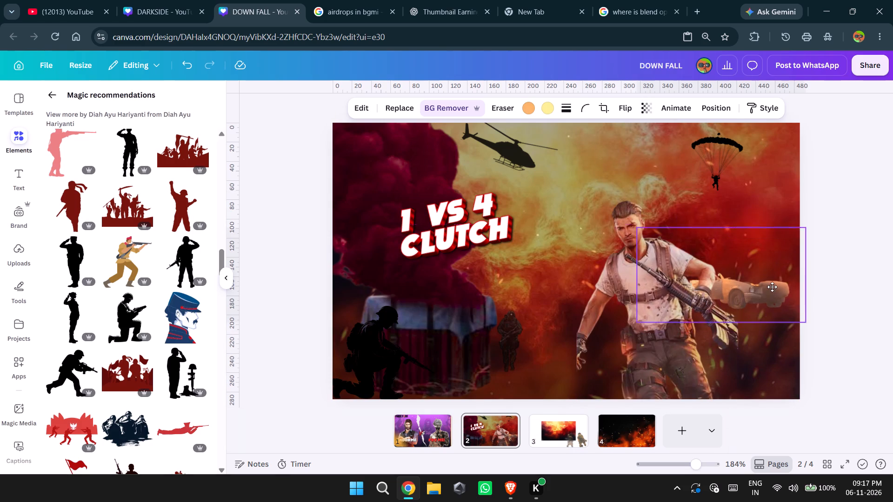
pyautogui.moveTo(772, 287); pyautogui.dragTo(767, 290)
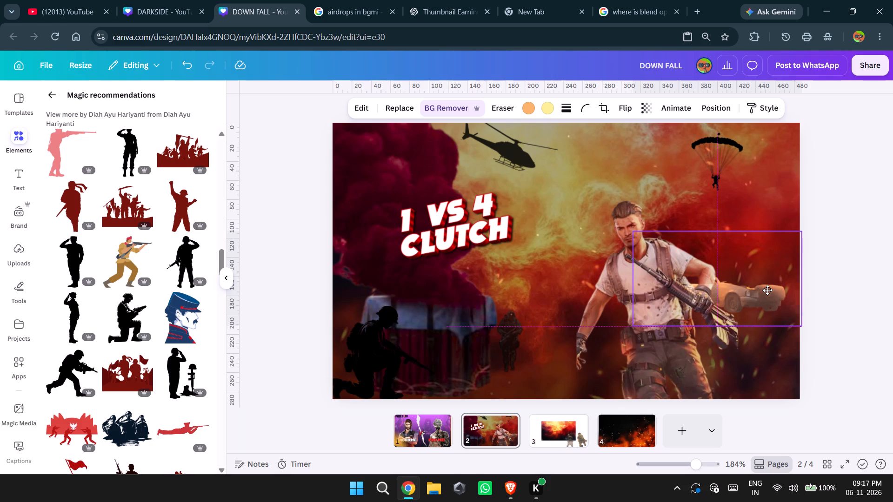
pyautogui.moveTo(767, 290); pyautogui.dragTo(774, 289)
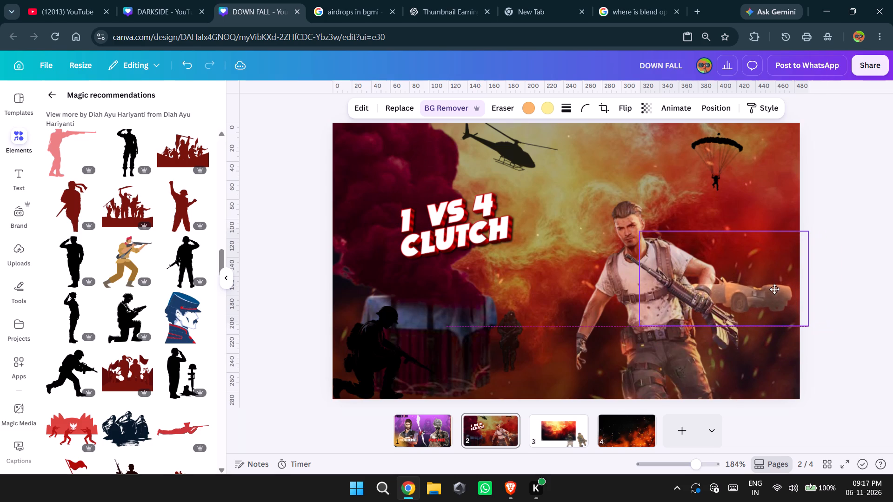
pyautogui.moveTo(774, 289); pyautogui.dragTo(774, 290)
pyautogui.click(840, 313)
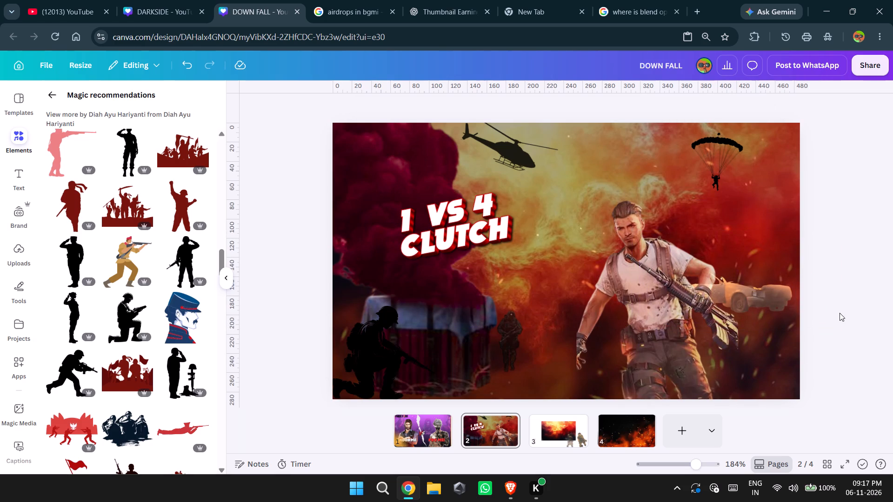
pyautogui.click(770, 297)
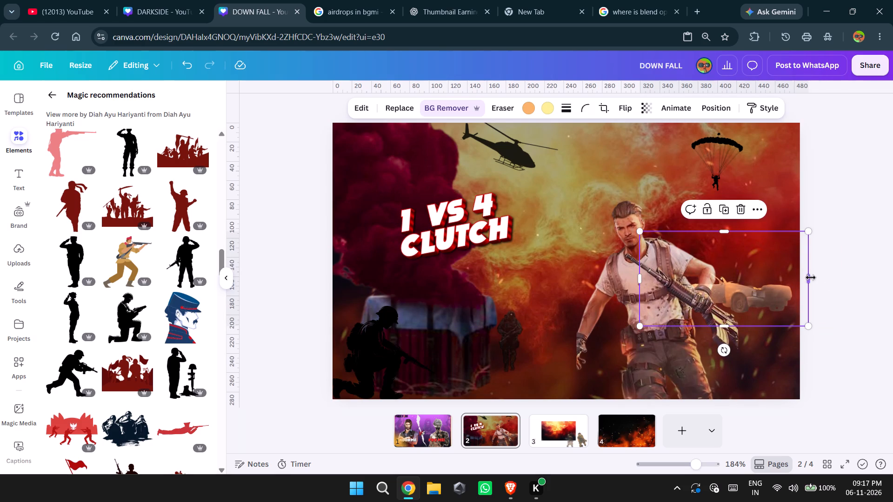
pyautogui.moveTo(810, 277); pyautogui.dragTo(799, 278)
pyautogui.click(799, 278)
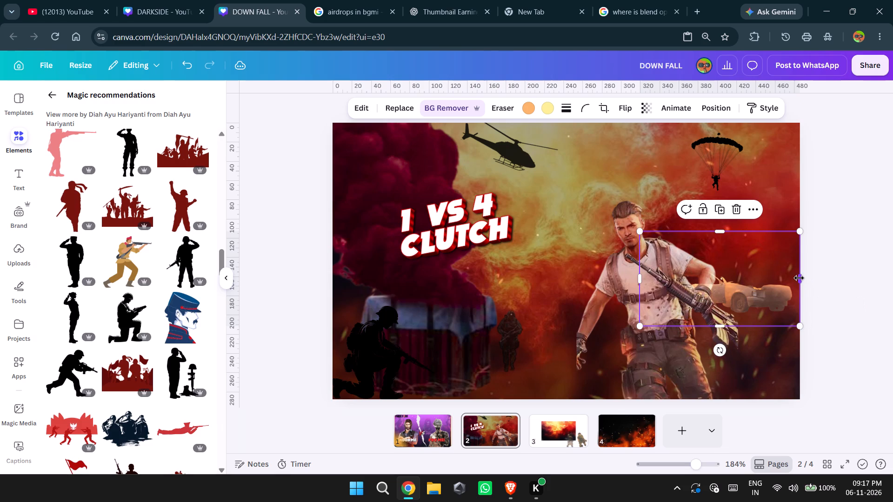
pyautogui.click(842, 307)
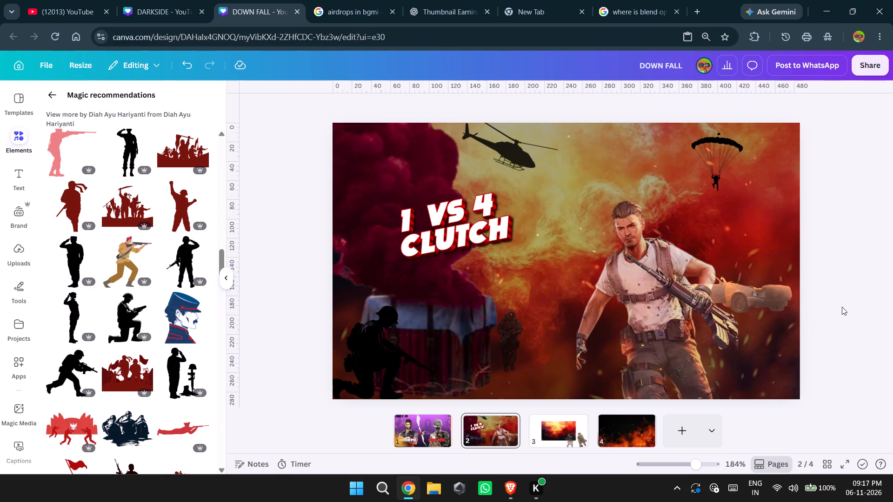
# Enlarge the 1 VS 4 CLUTCH title, tilt it to about -13°, and move it slightly left and down over the red smoke.
pyautogui.click(494, 234)
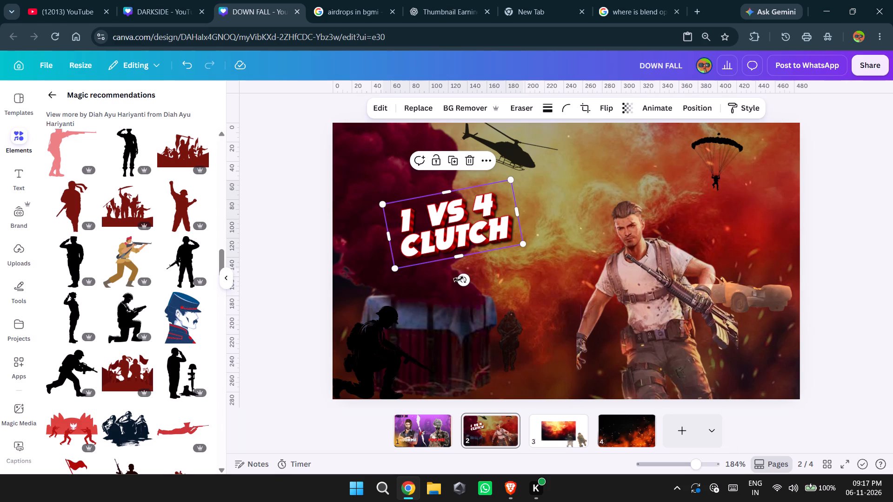
pyautogui.click(463, 277)
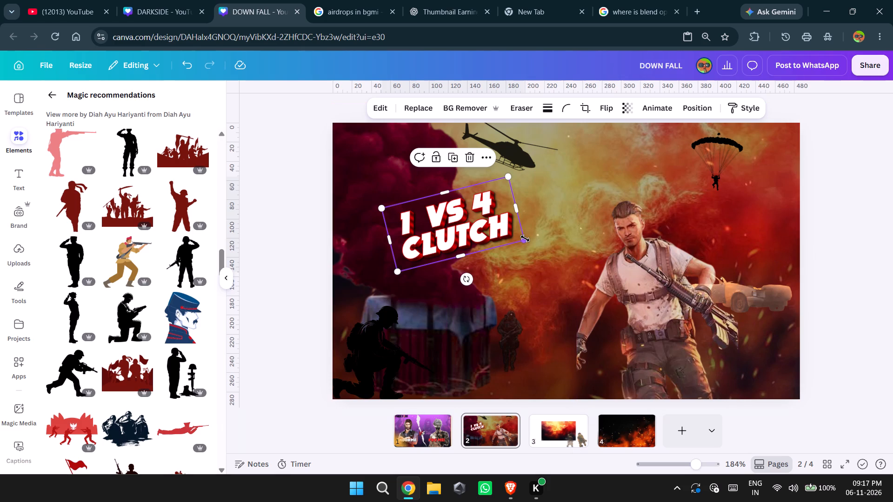
pyautogui.moveTo(525, 238); pyautogui.dragTo(563, 264)
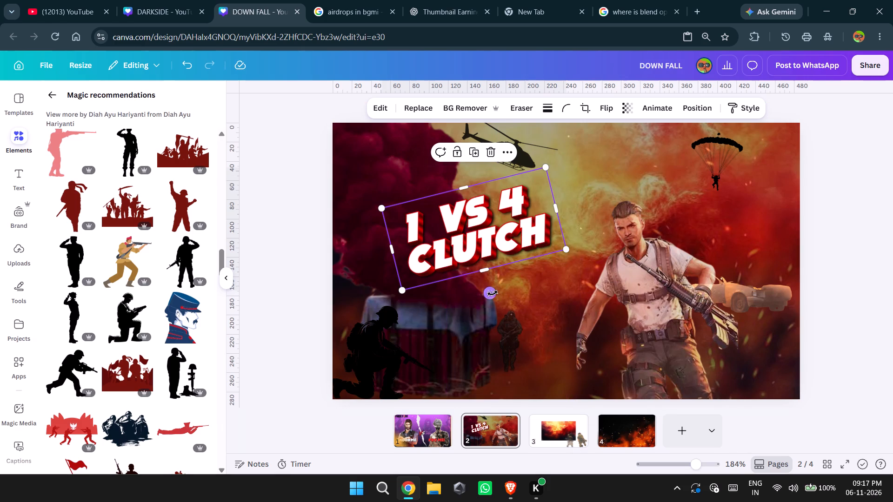
pyautogui.click(492, 293)
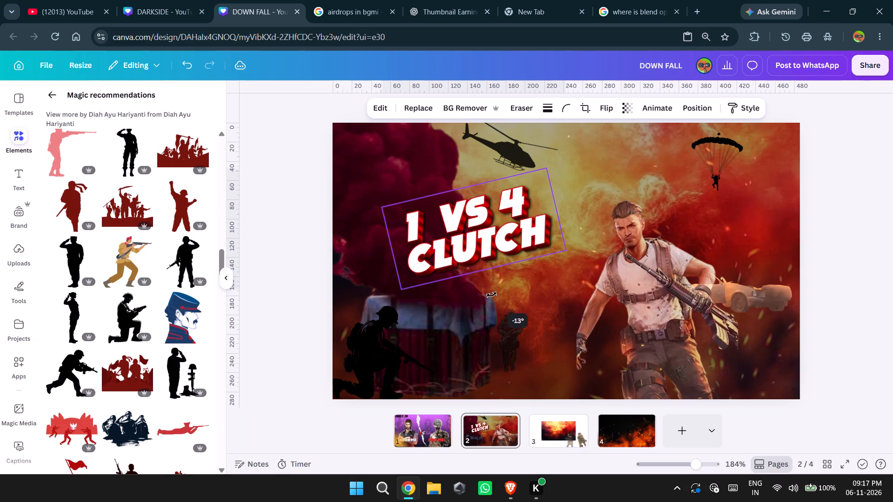
pyautogui.moveTo(481, 237); pyautogui.dragTo(468, 244)
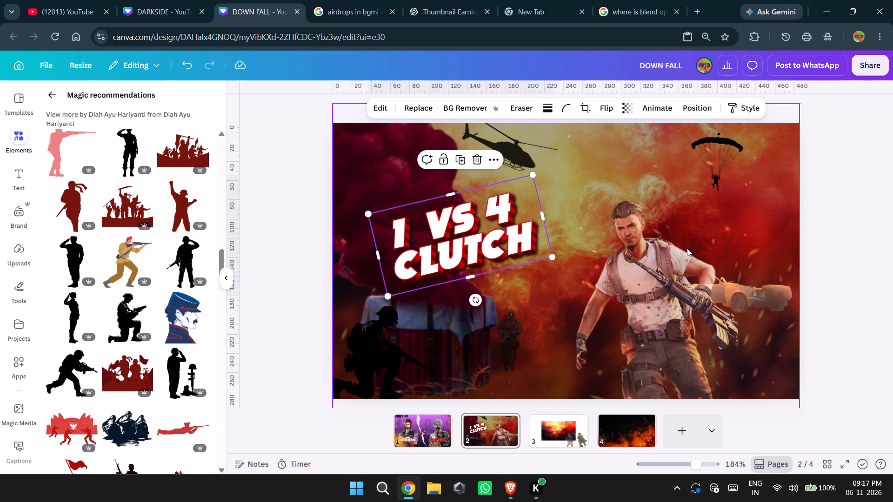
pyautogui.click(864, 246)
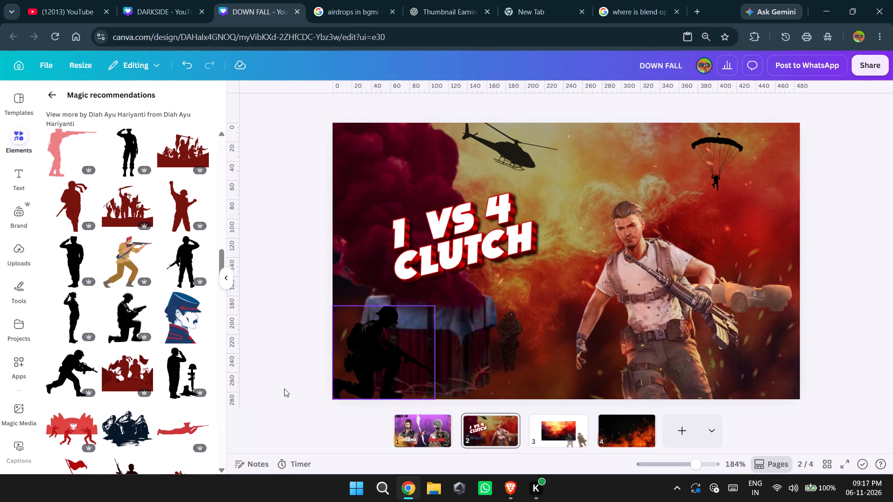
# Shrink the kneeling soldier silhouette slightly, keeping it anchored in the thumbnail's bottom-left corner.
pyautogui.scroll(-4, 170, 376)
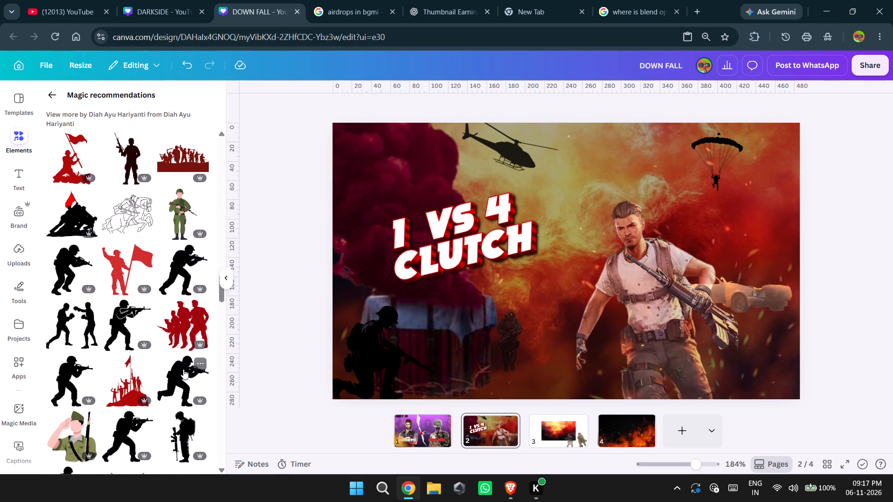
pyautogui.click(384, 368)
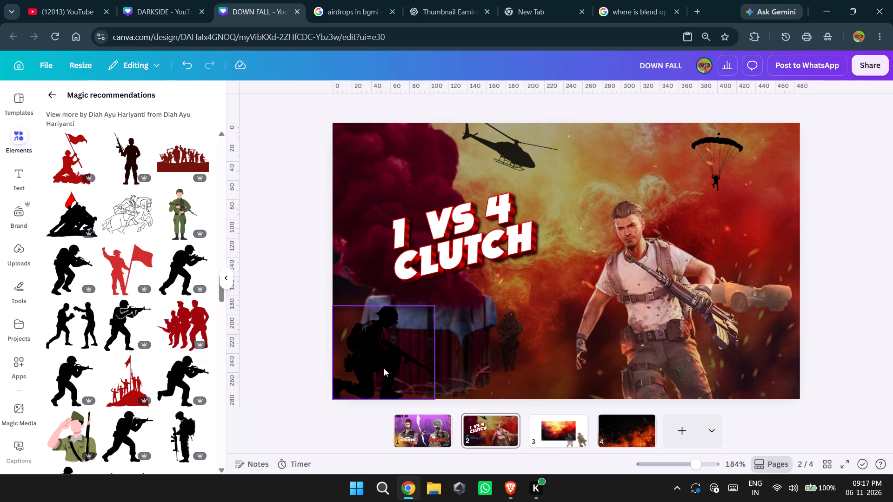
pyautogui.moveTo(435, 303); pyautogui.dragTo(425, 310)
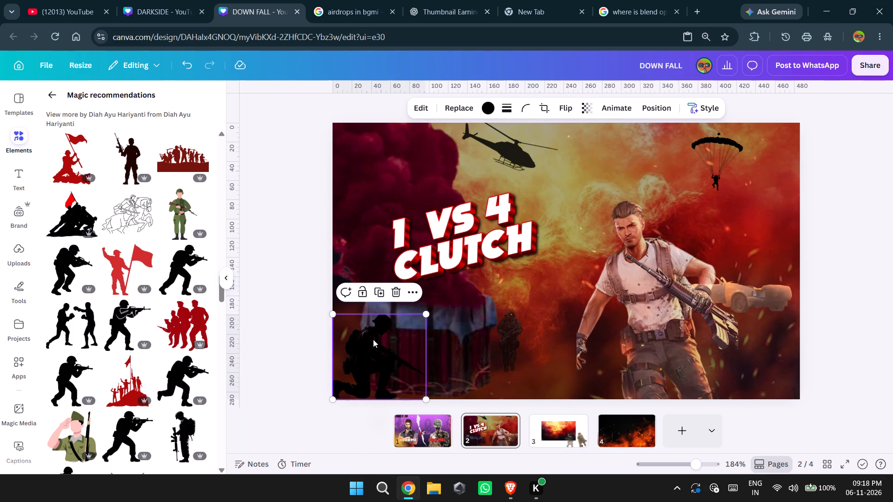
# Find the black silhouette of a standing, pointing officer among the Magic recommendations and add it to the thumbnail.
pyautogui.scroll(-3, 144, 372)
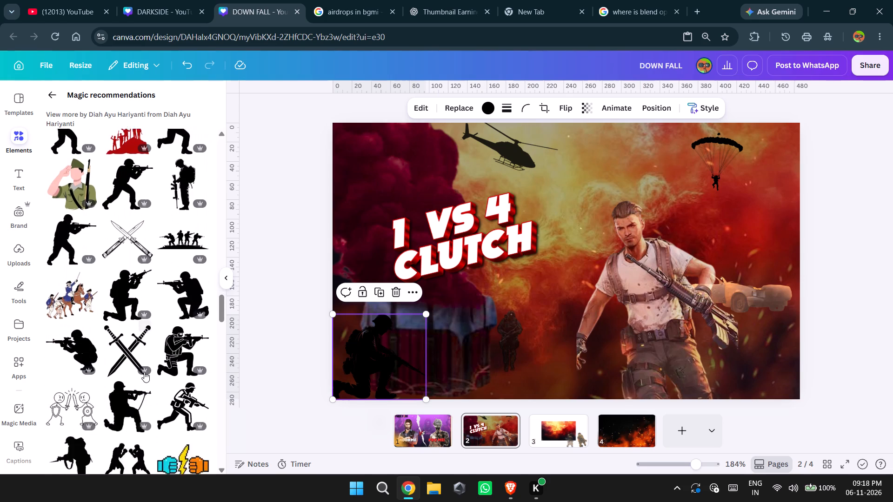
pyautogui.scroll(-1, 144, 372)
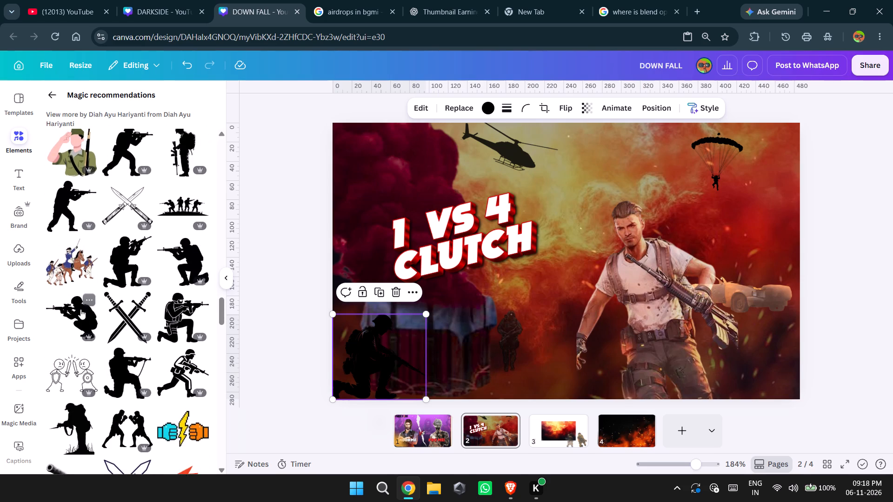
pyautogui.scroll(-3, 80, 309)
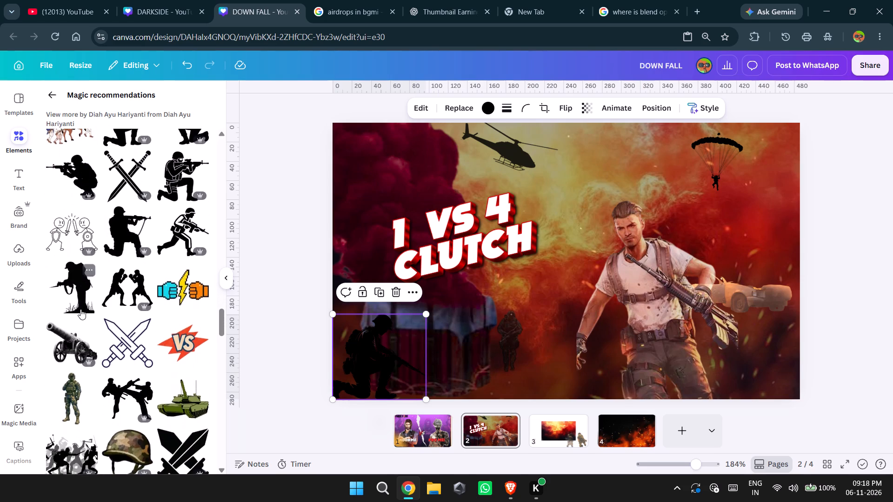
pyautogui.scroll(-2, 80, 309)
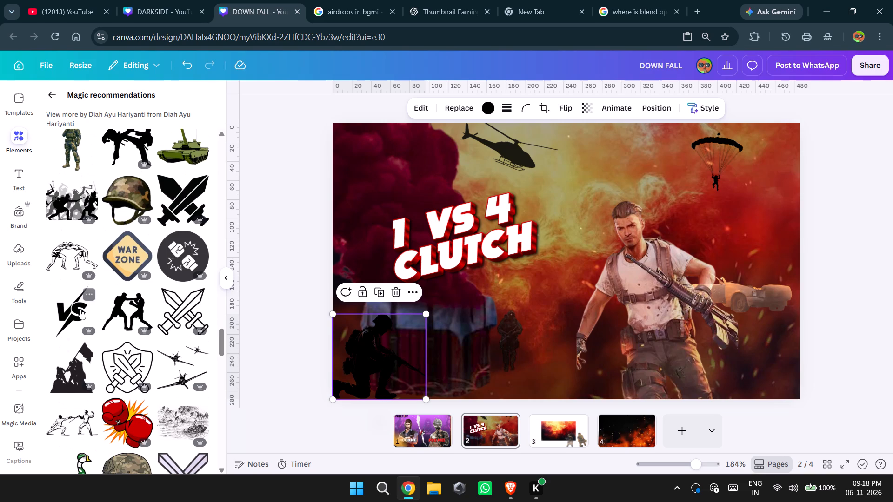
pyautogui.scroll(-5, 80, 309)
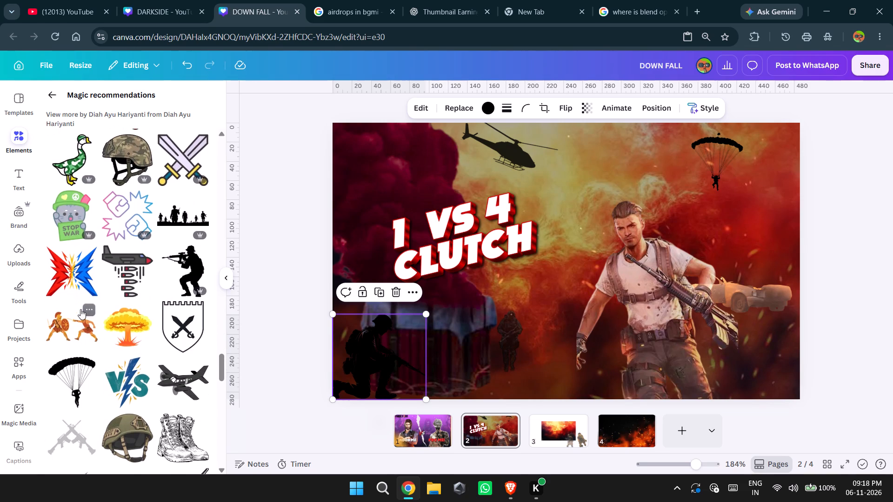
pyautogui.scroll(-3, 117, 359)
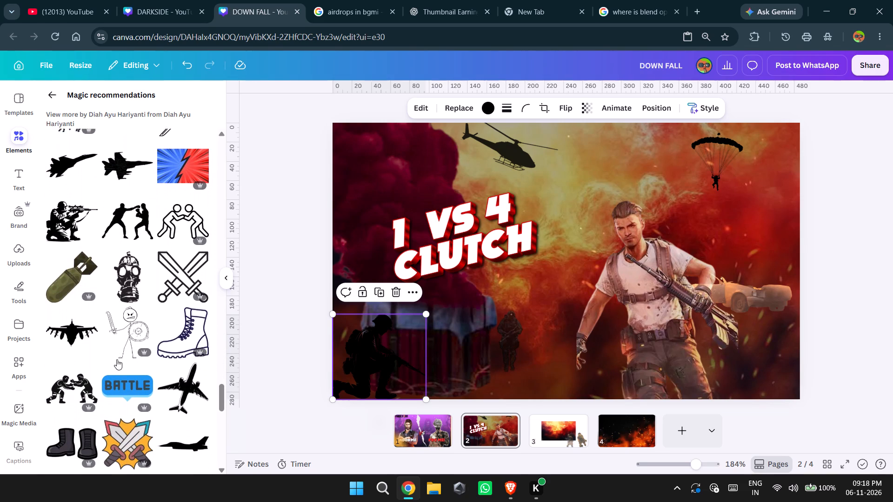
pyautogui.scroll(-2, 117, 359)
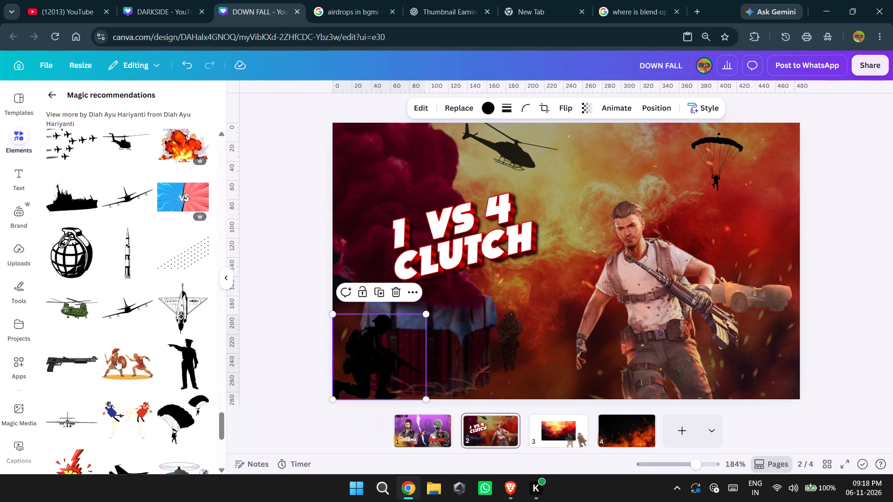
pyautogui.scroll(-2, 117, 359)
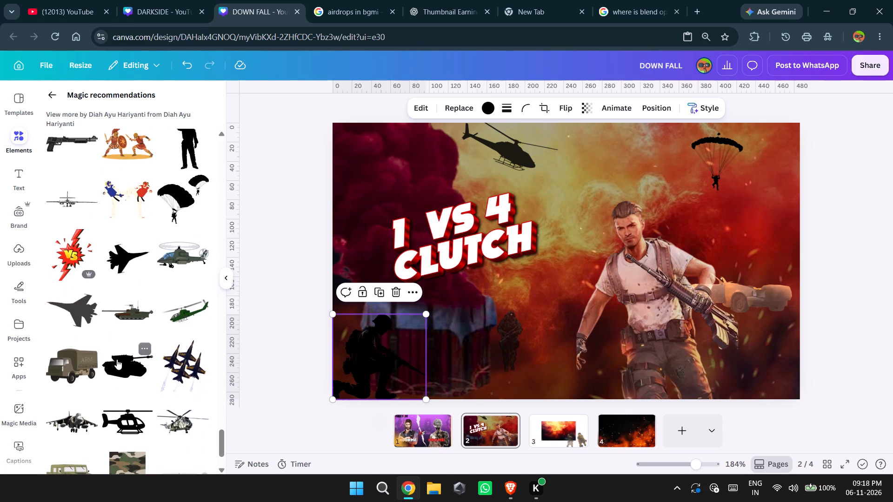
pyautogui.scroll(1, 117, 359)
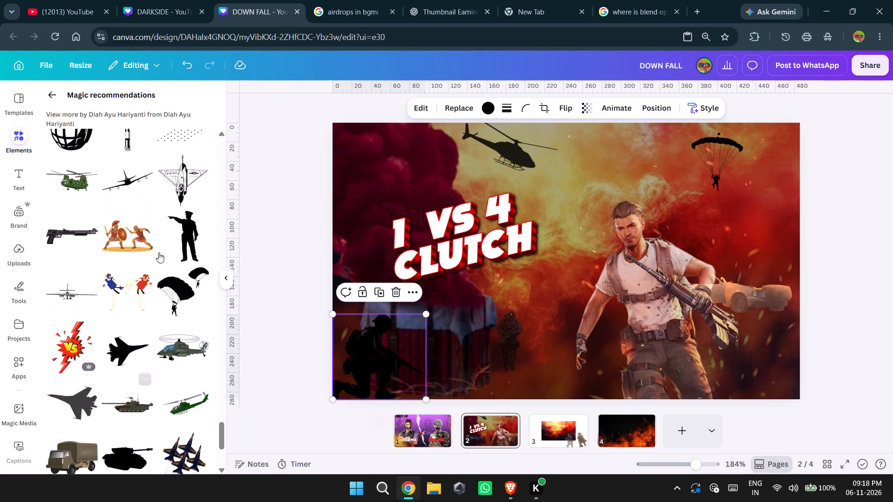
pyautogui.click(181, 233)
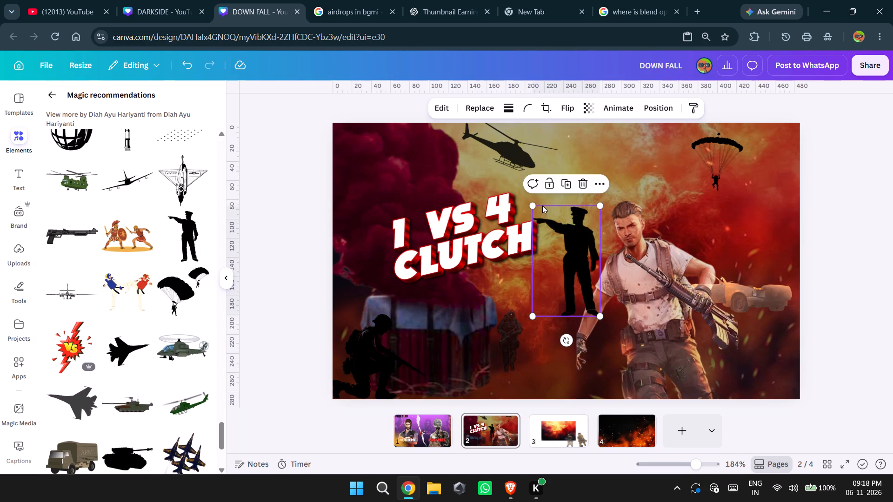
# Flip the pointing officer silhouette horizontally so it points toward the main character.
pyautogui.doubleClick(566, 113)
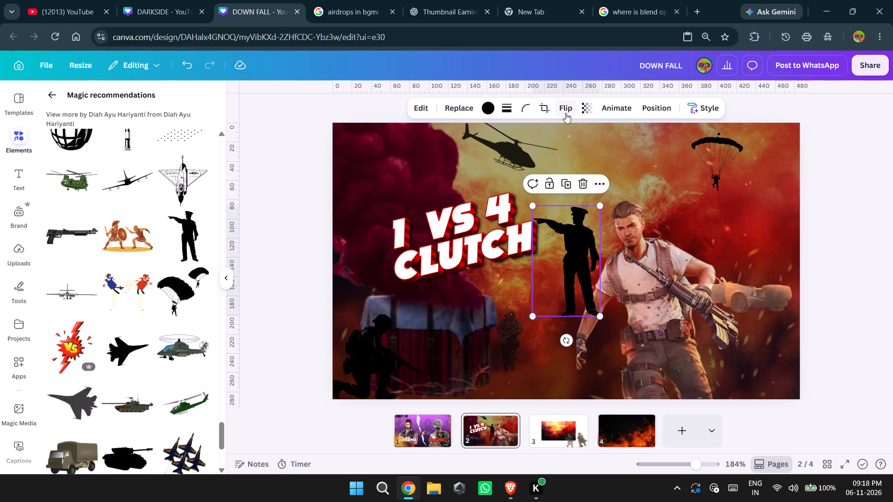
pyautogui.click(566, 113)
pyautogui.click(570, 132)
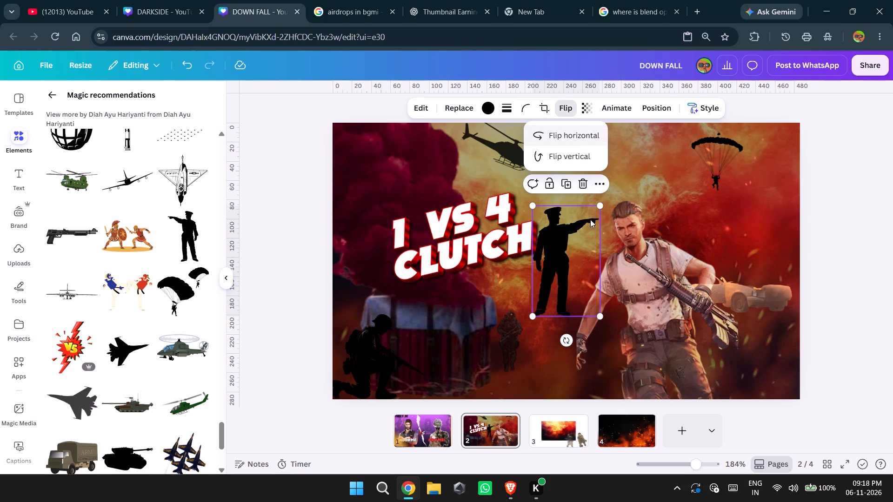
# Shrink the officer silhouette and place it on the thumbnail's bottom edge, just in front of the small distant soldier.
pyautogui.moveTo(532, 315); pyautogui.dragTo(573, 272)
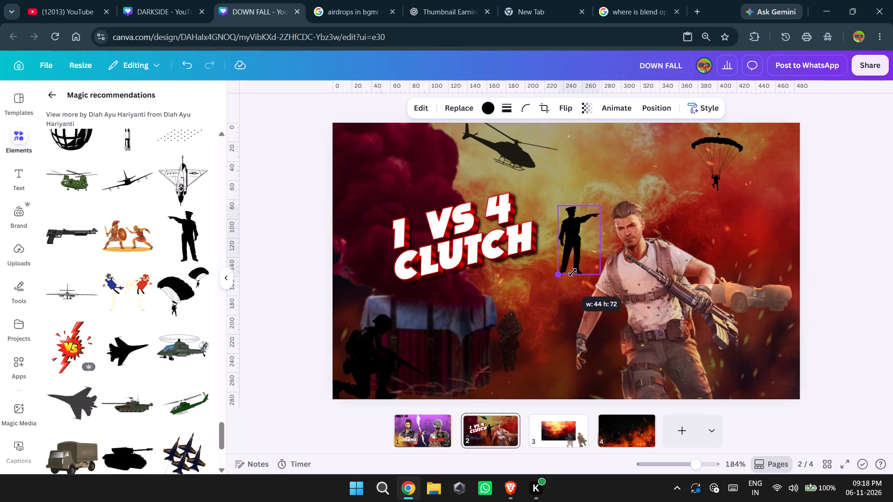
pyautogui.moveTo(573, 272); pyautogui.dragTo(573, 270)
pyautogui.moveTo(579, 230); pyautogui.dragTo(502, 358)
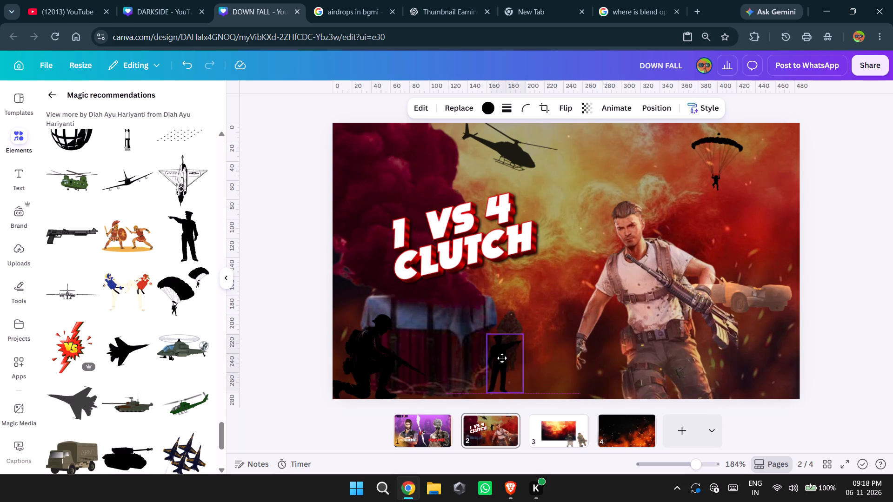
pyautogui.moveTo(502, 358); pyautogui.dragTo(469, 360)
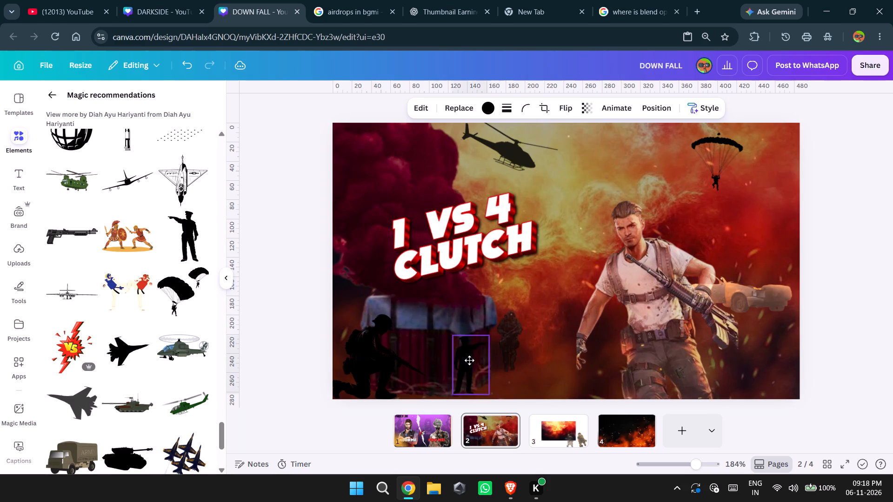
pyautogui.moveTo(469, 360); pyautogui.dragTo(492, 361)
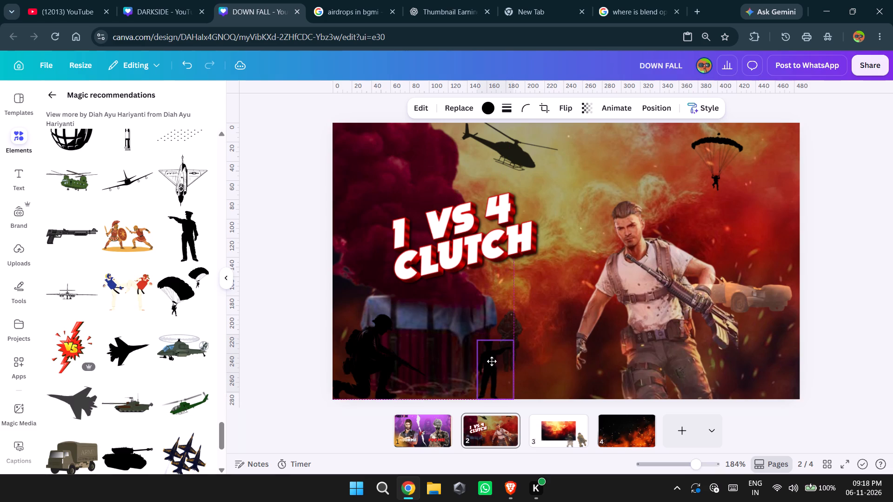
pyautogui.moveTo(492, 361); pyautogui.dragTo(492, 362)
pyautogui.click(492, 362)
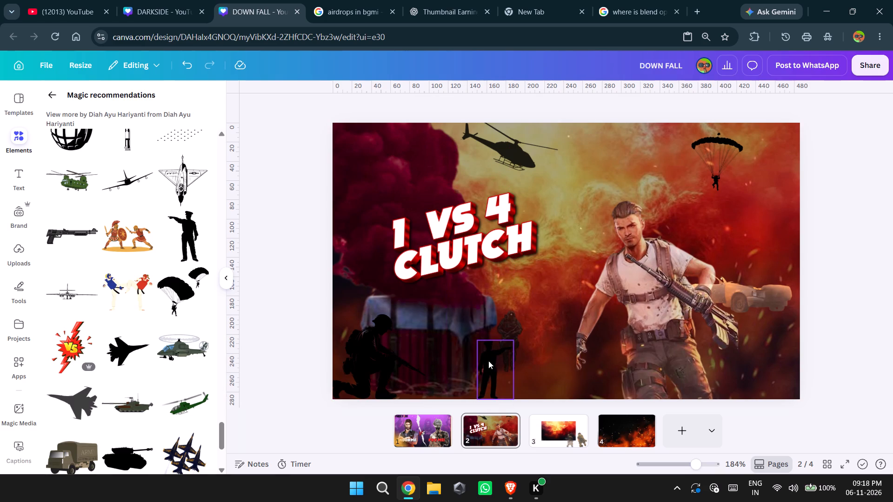
# Enlarge the officer silhouette to nearly twice its size and shift it slightly left, toward the kneeling soldier.
pyautogui.click(488, 369)
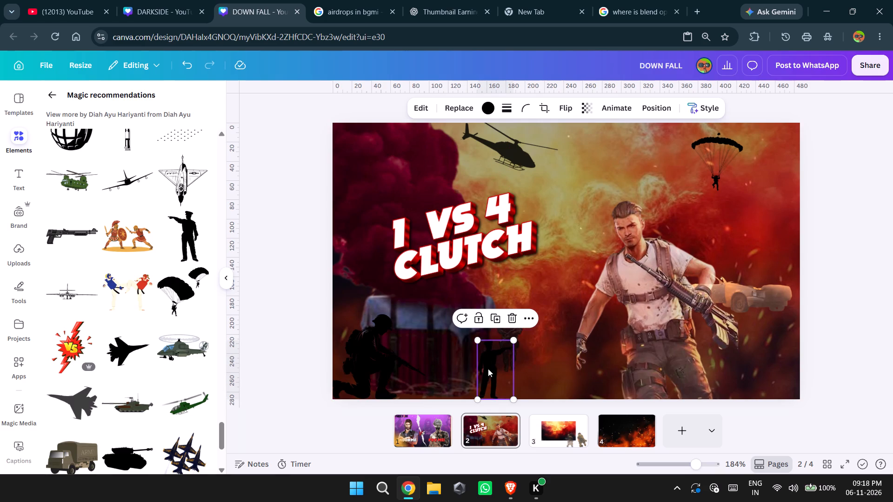
pyautogui.moveTo(512, 342); pyautogui.dragTo(549, 303)
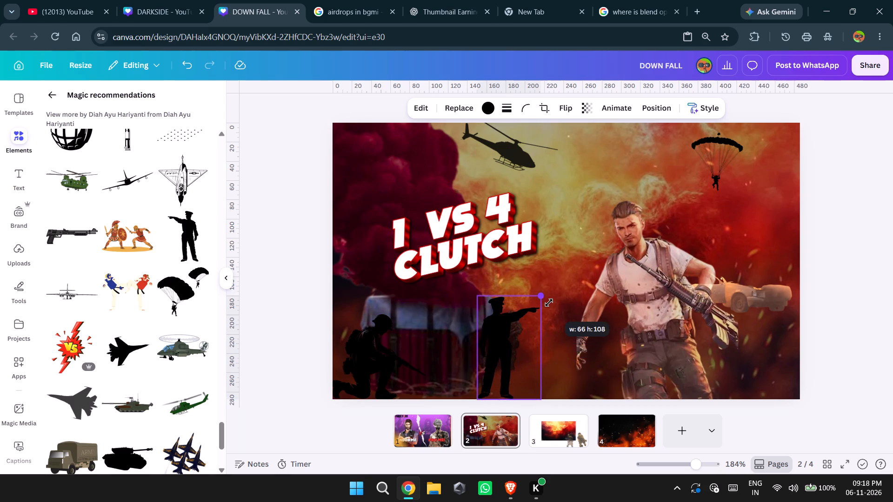
pyautogui.moveTo(549, 303); pyautogui.dragTo(552, 294)
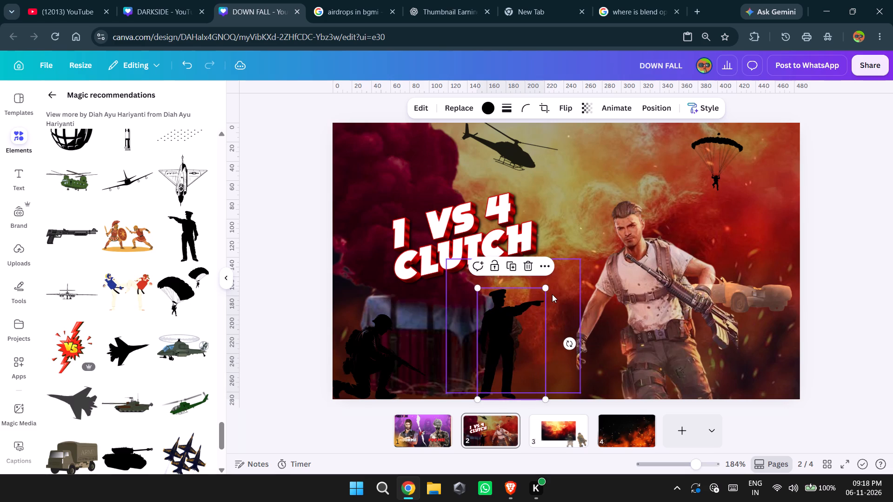
pyautogui.click(842, 274)
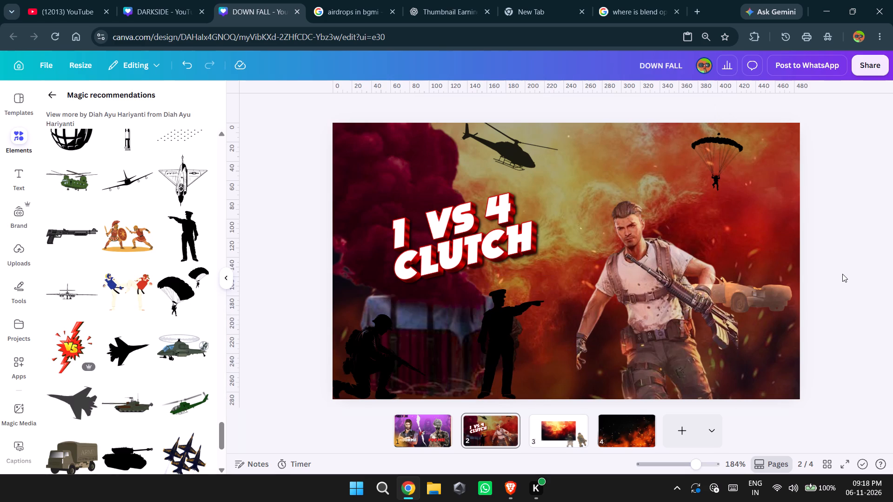
pyautogui.moveTo(511, 347); pyautogui.dragTo(499, 348)
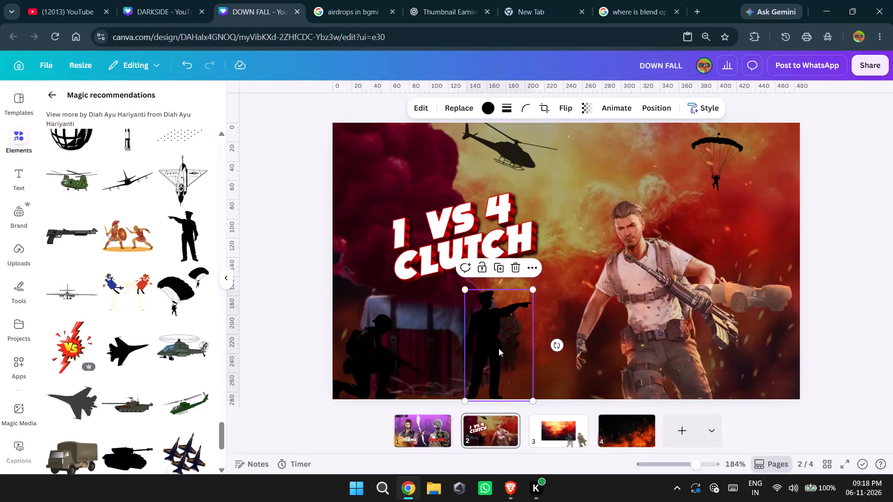
# Move the small distant soldier image slightly right and down, out from behind the officer silhouette.
pyautogui.click(547, 316)
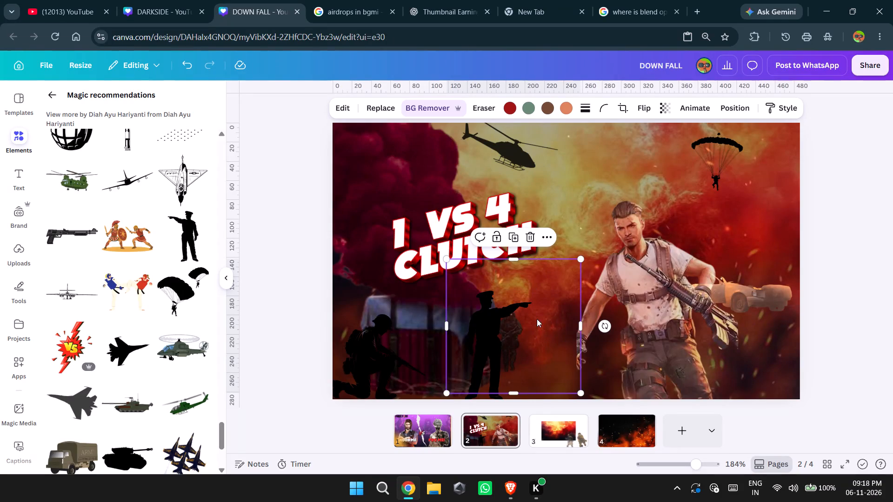
pyautogui.moveTo(537, 319); pyautogui.dragTo(546, 326)
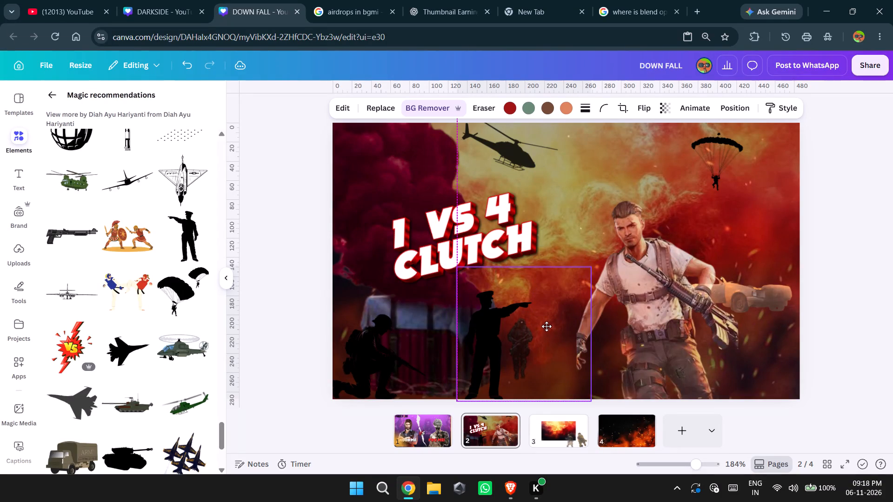
pyautogui.moveTo(546, 326); pyautogui.dragTo(545, 327)
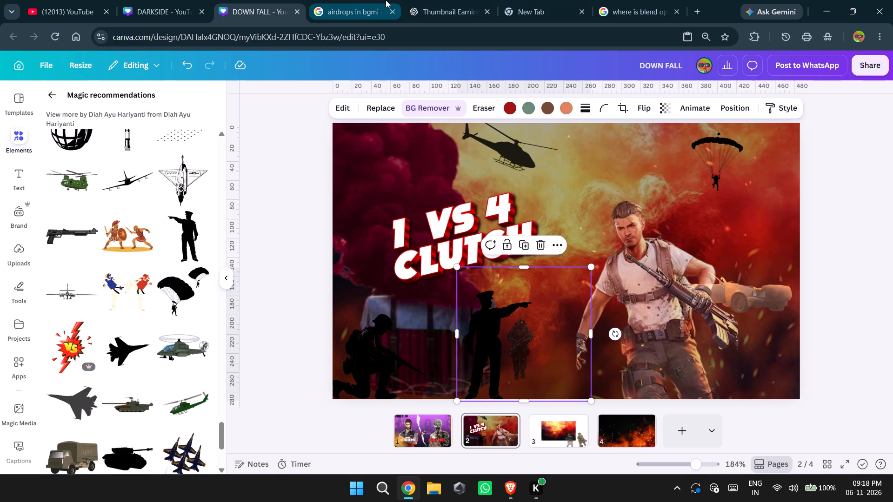
# Go back to the image results for "black squad shadows in battlefield" and copy the four-soldier BLACK SQUAD @ VFUN picture.
pyautogui.click(344, 0)
pyautogui.click(17, 46)
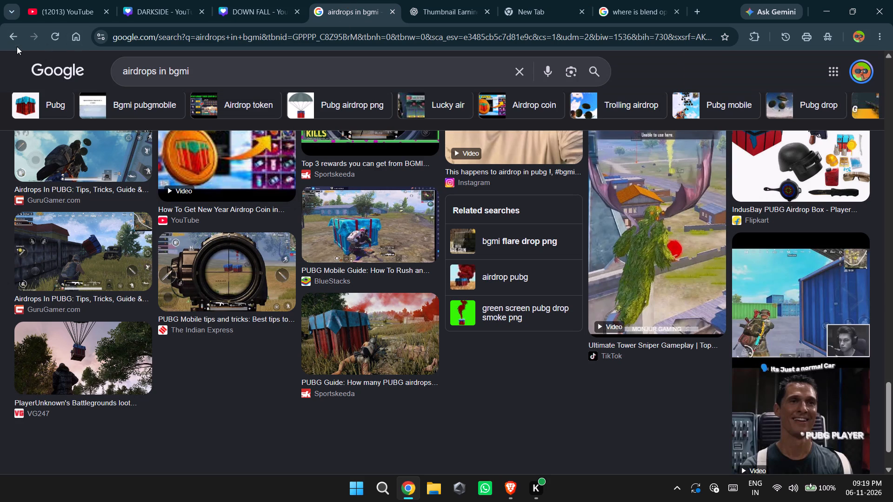
pyautogui.click(15, 42)
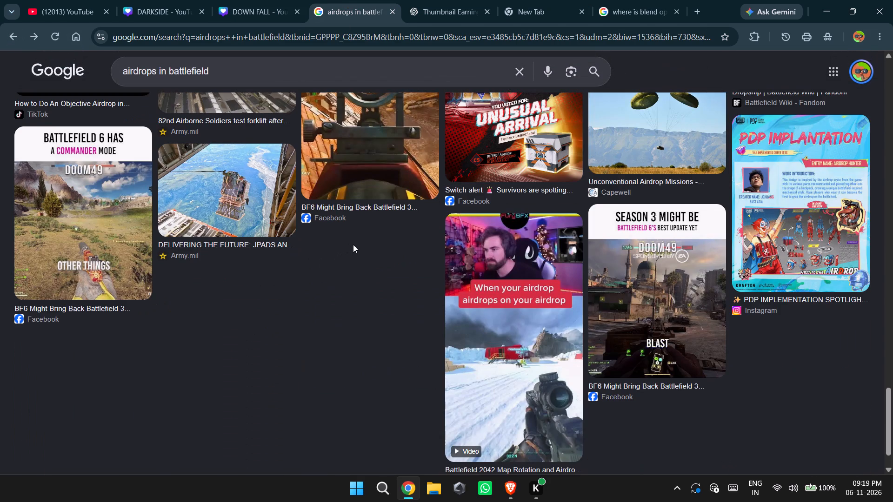
pyautogui.scroll(4, 492, 297)
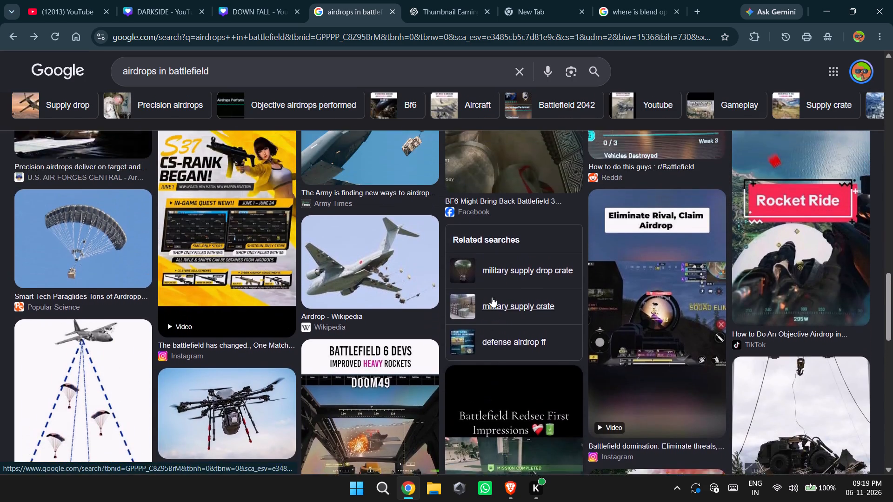
pyautogui.scroll(6, 492, 297)
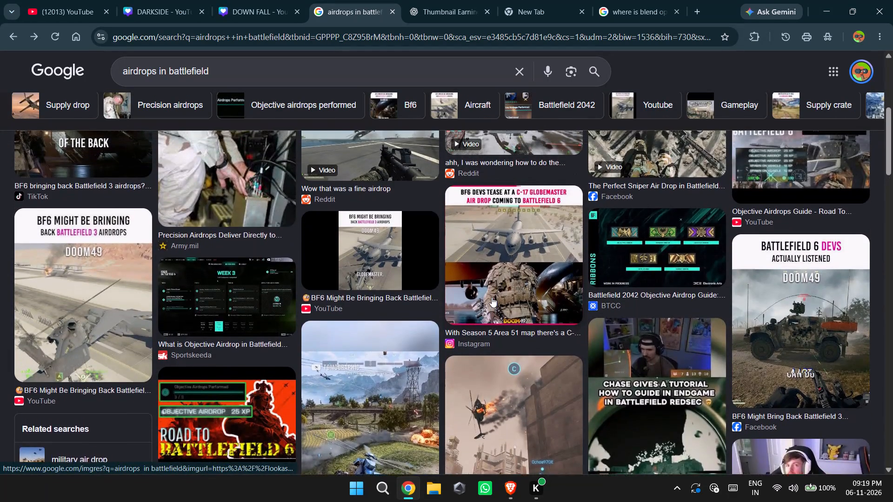
pyautogui.scroll(3, 492, 297)
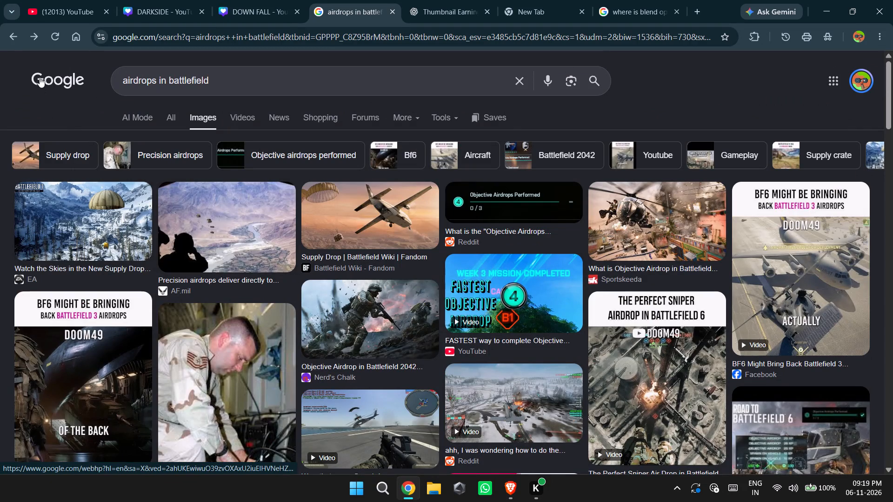
pyautogui.click(7, 29)
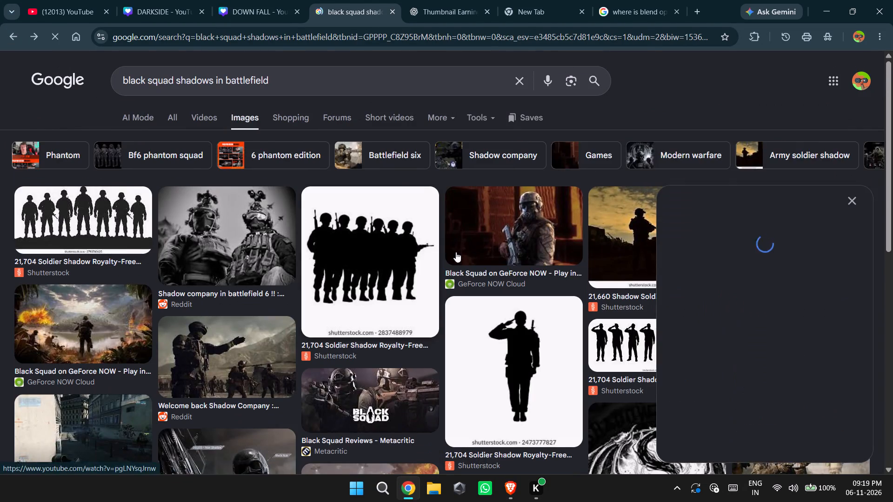
pyautogui.scroll(-2, 731, 300)
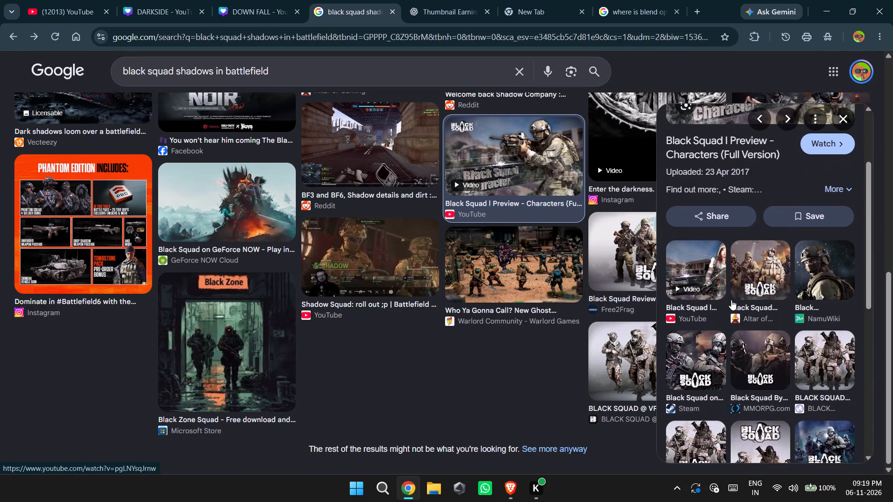
pyautogui.scroll(-4, 731, 300)
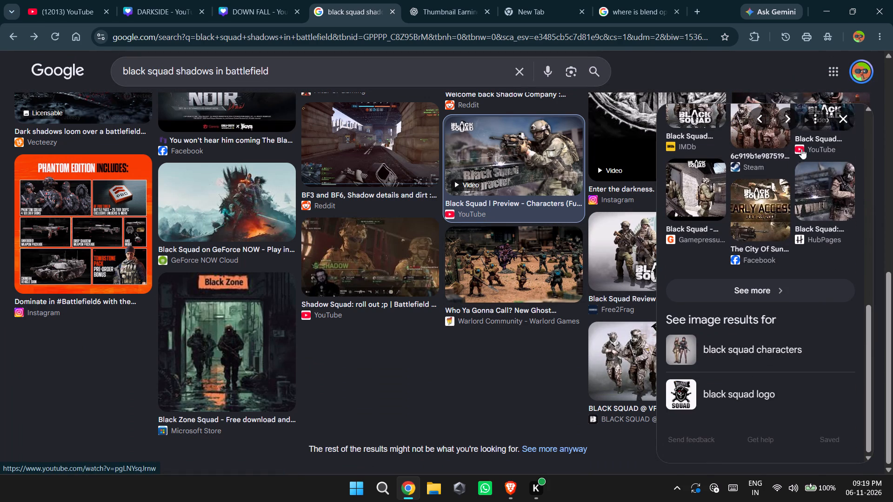
pyautogui.click(844, 120)
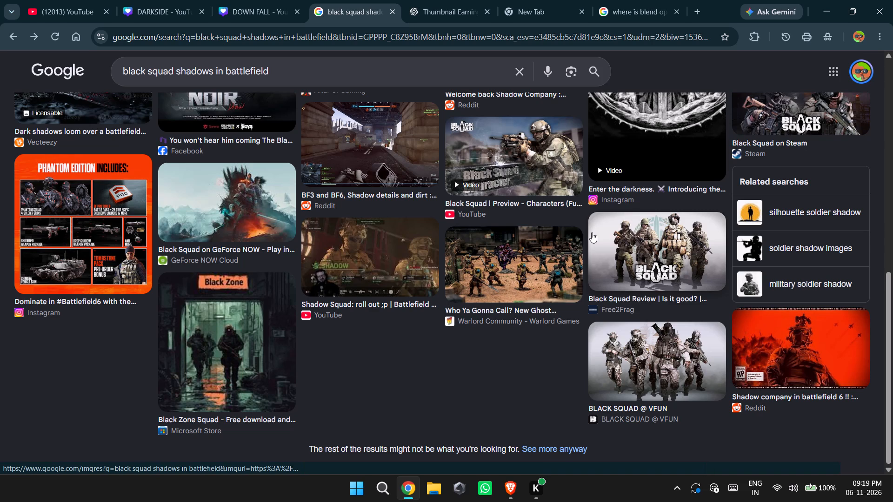
pyautogui.rightClick(637, 363)
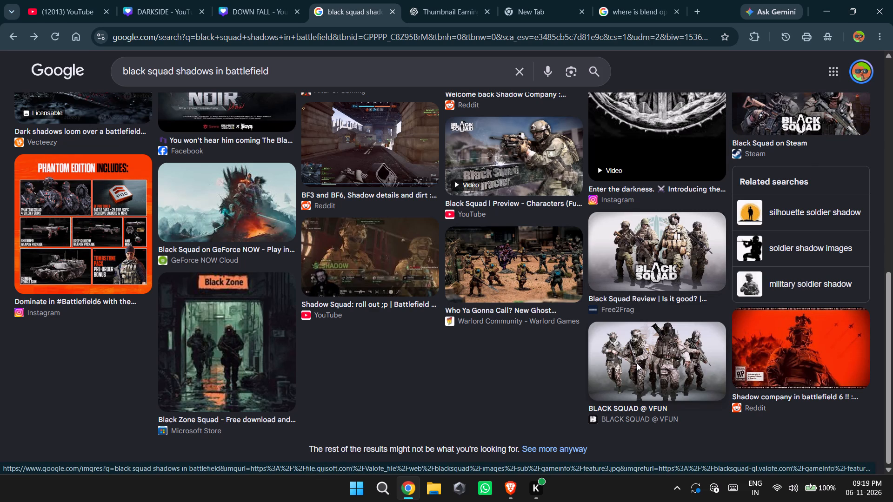
pyautogui.click(677, 288)
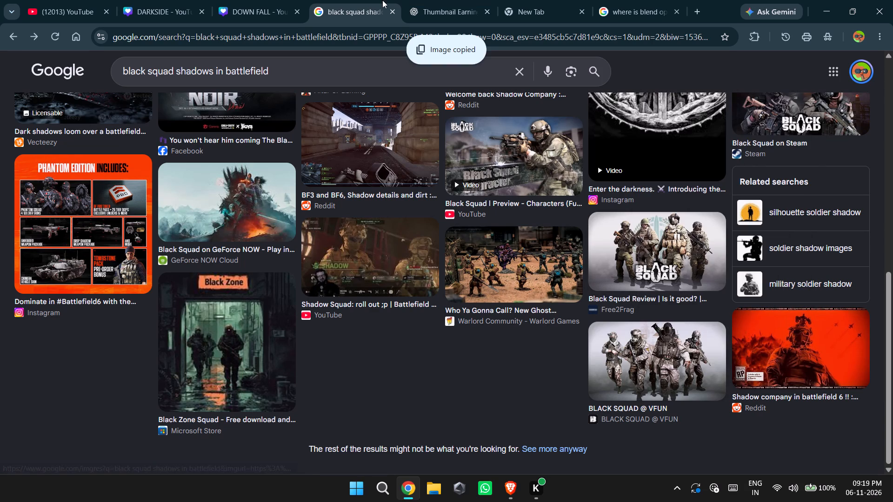
# Paste the copied four-soldier picture onto page 3 of the DOWN FALL design and remove its background.
pyautogui.click(216, 0)
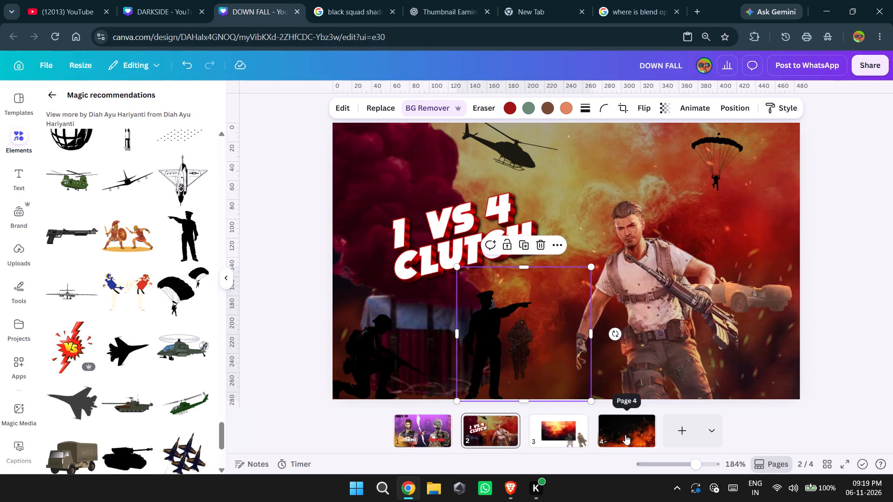
pyautogui.click(625, 435)
pyautogui.click(576, 434)
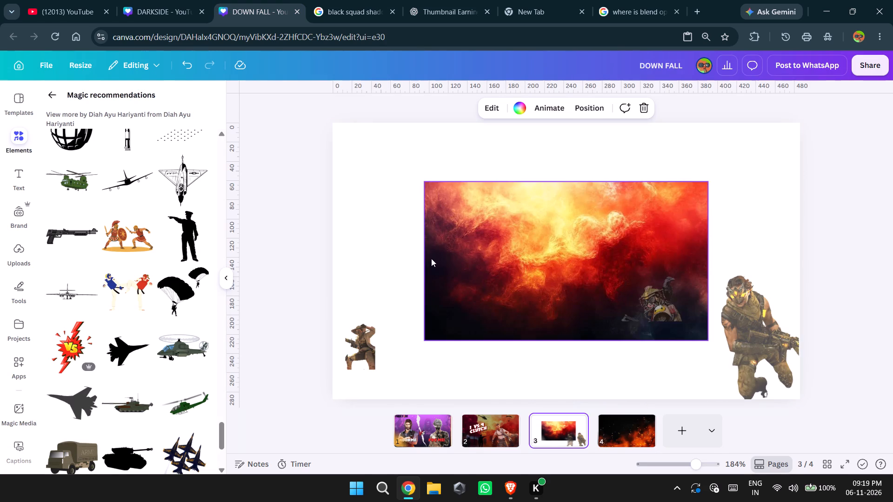
pyautogui.rightClick(373, 244)
pyautogui.click(409, 283)
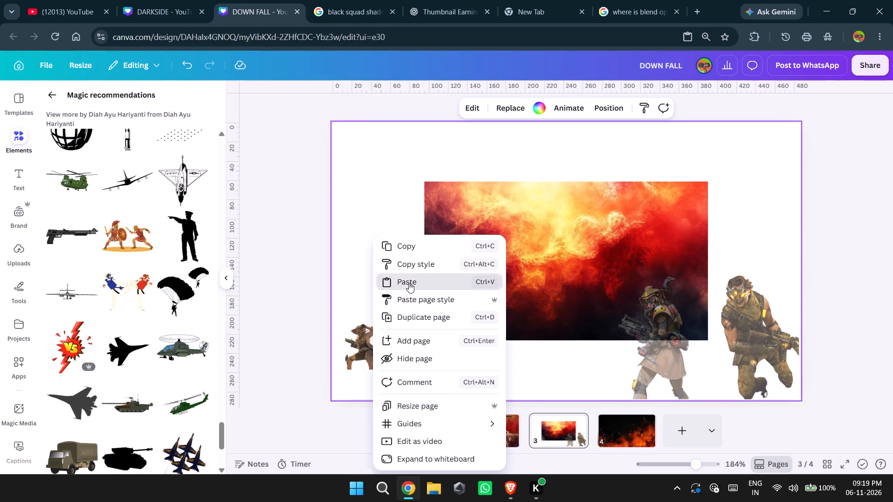
pyautogui.click(469, 106)
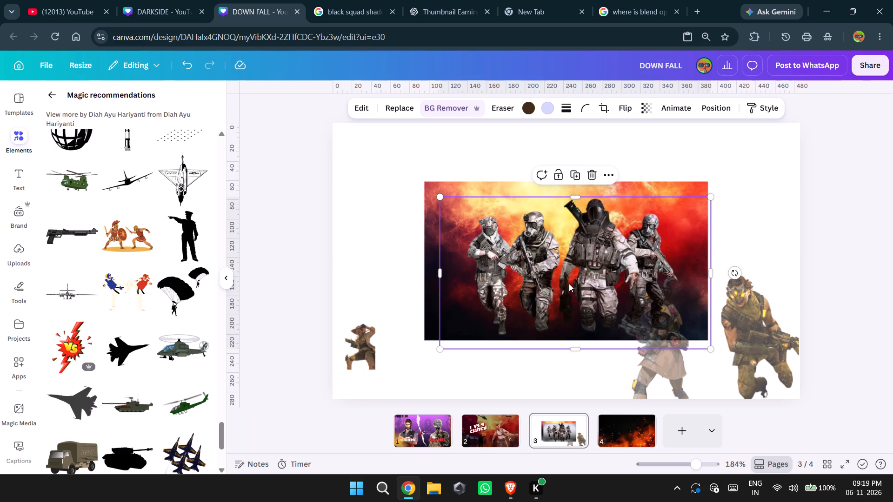
# Copy the four-soldier squad cut-out from page 3 and paste it onto the thumbnail on page 2.
pyautogui.rightClick(575, 266)
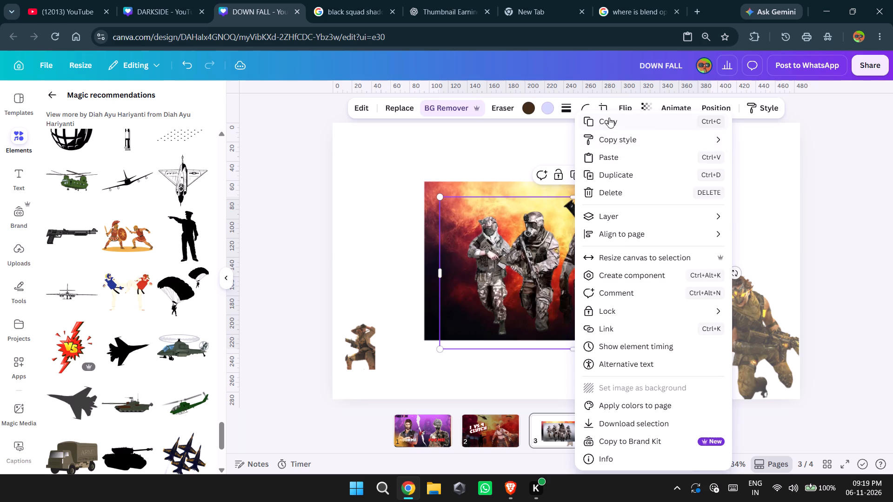
pyautogui.click(606, 124)
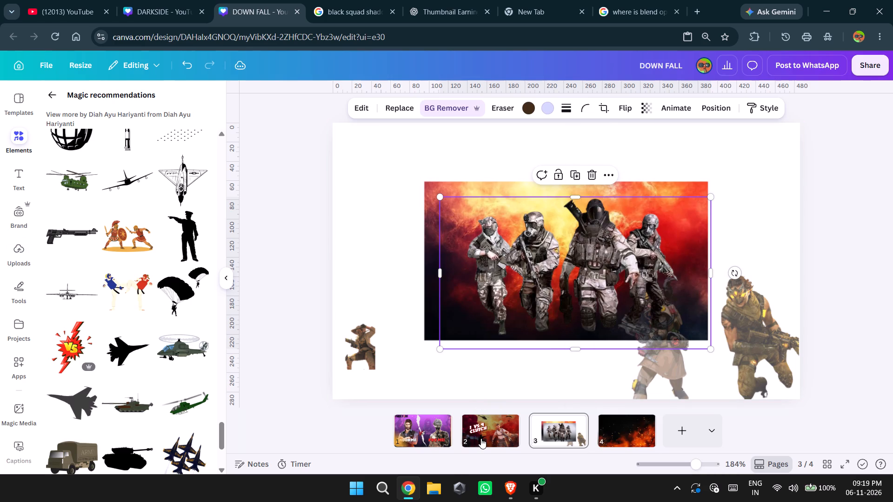
pyautogui.click(481, 438)
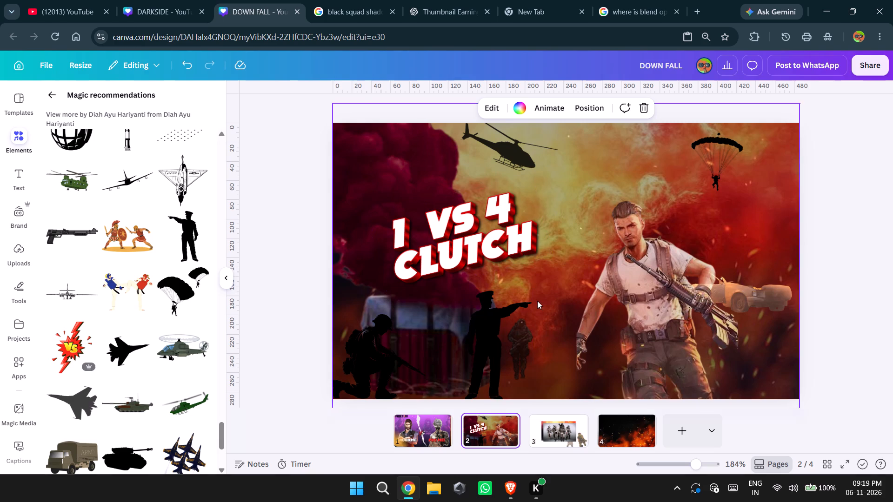
pyautogui.rightClick(537, 301)
pyautogui.click(573, 153)
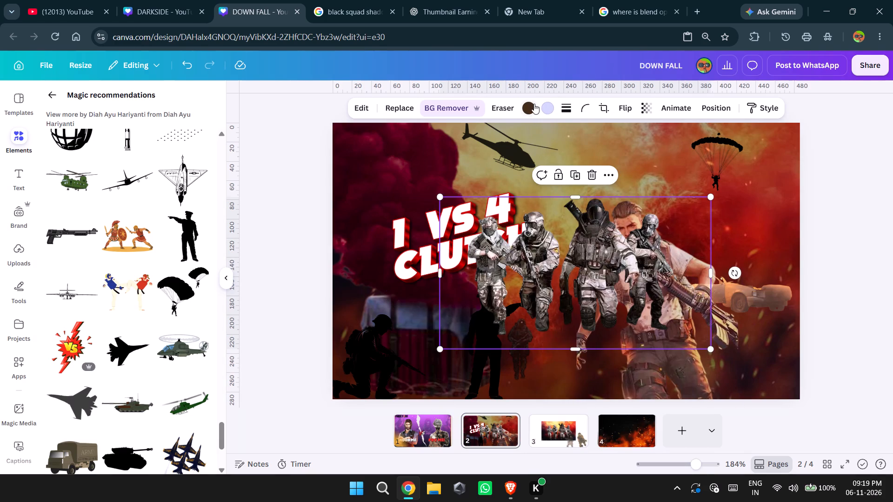
# Try black and dark red for the squad cut-out's brown colour, settling on the near-black swatch of the first photo palette.
pyautogui.click(534, 105)
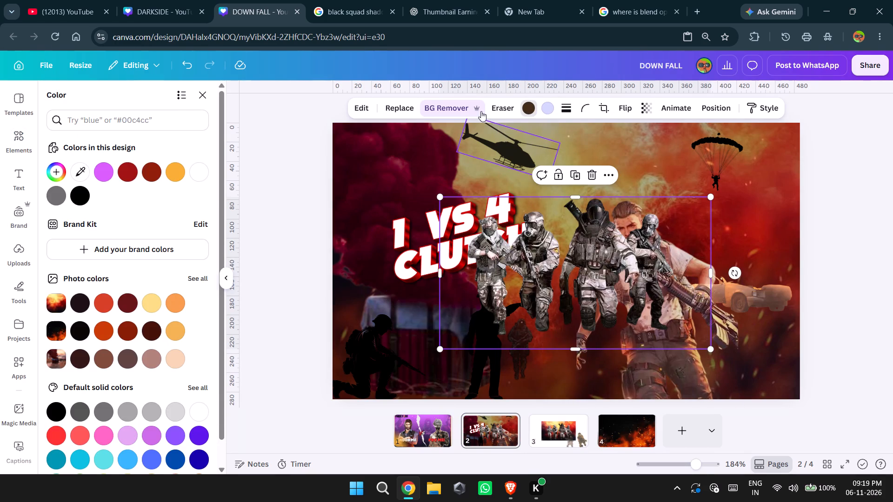
pyautogui.click(527, 109)
pyautogui.hscroll(-1, 376, 152)
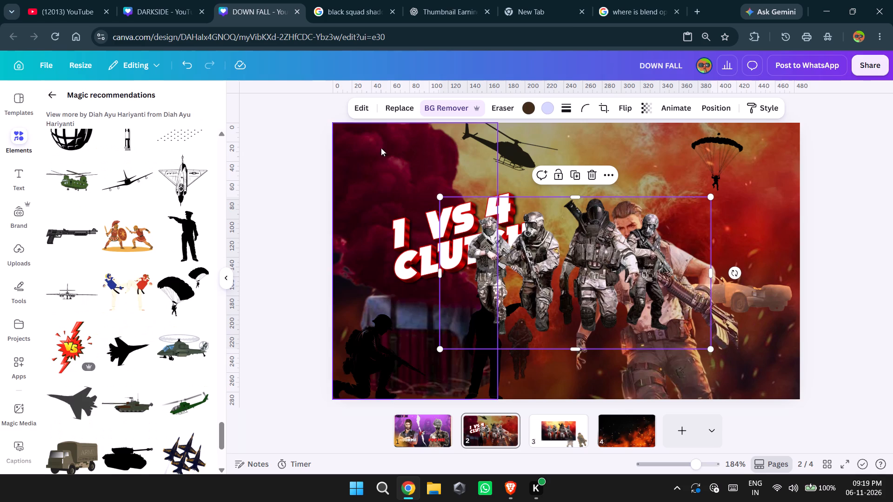
pyautogui.click(533, 101)
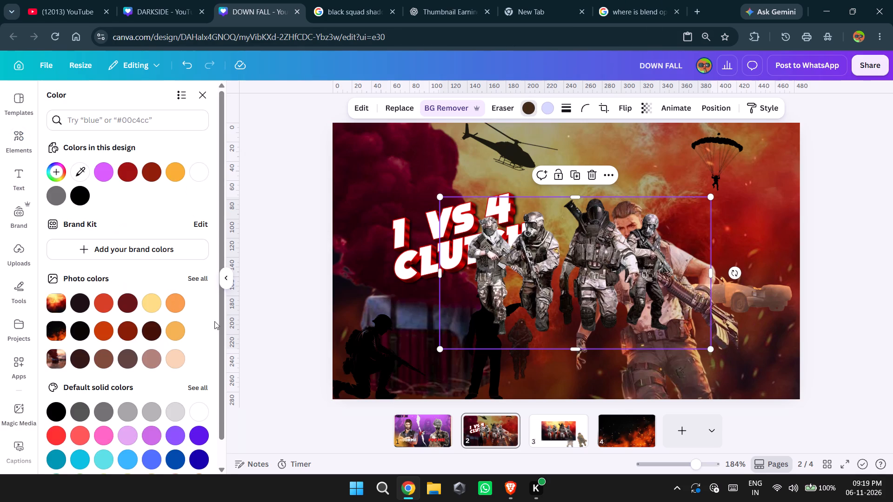
pyautogui.click(75, 300)
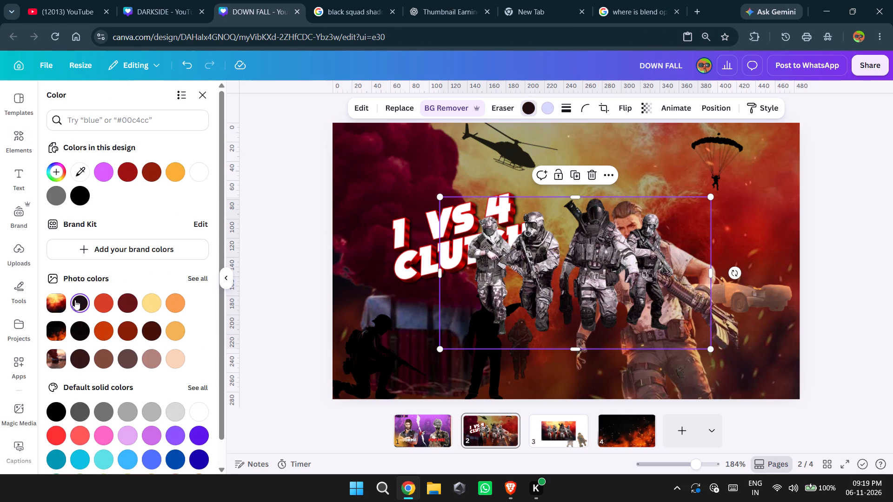
pyautogui.click(81, 332)
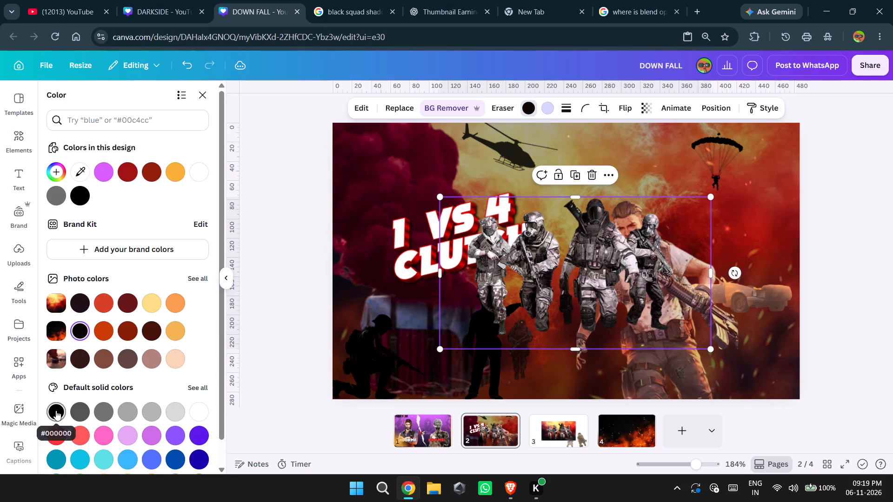
pyautogui.click(56, 410)
pyautogui.click(143, 168)
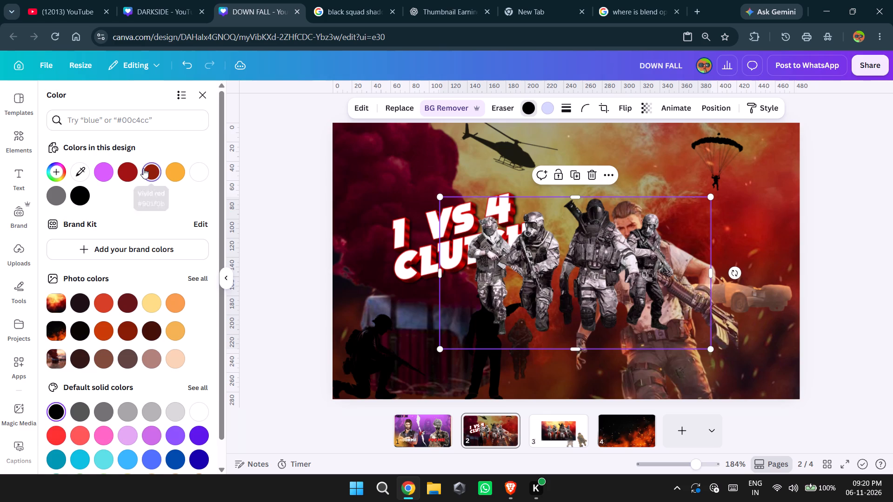
pyautogui.click(78, 297)
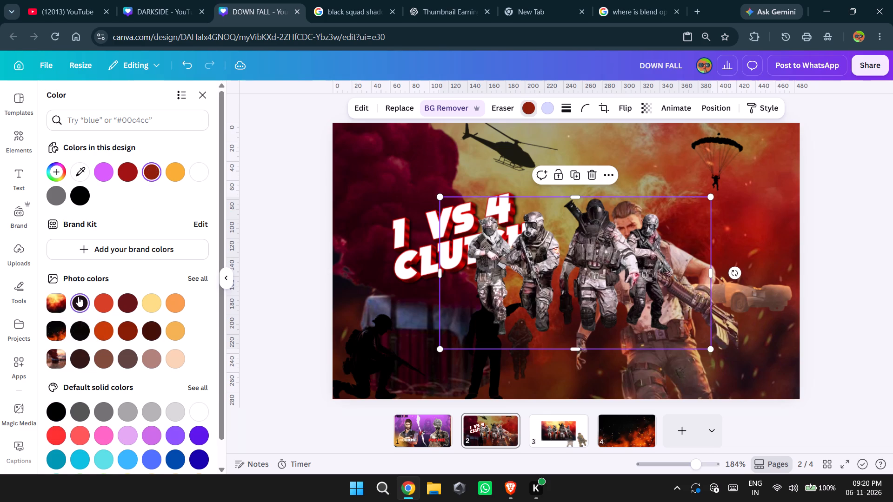
# Shrink the squad cut-out to about half its size, roughly 139 by 78.
pyautogui.moveTo(439, 197); pyautogui.dragTo(473, 225)
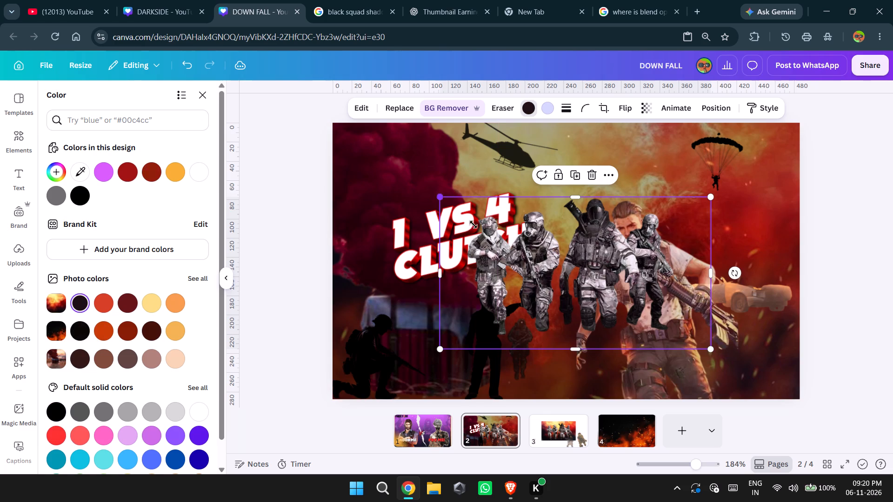
pyautogui.moveTo(473, 225); pyautogui.dragTo(570, 281)
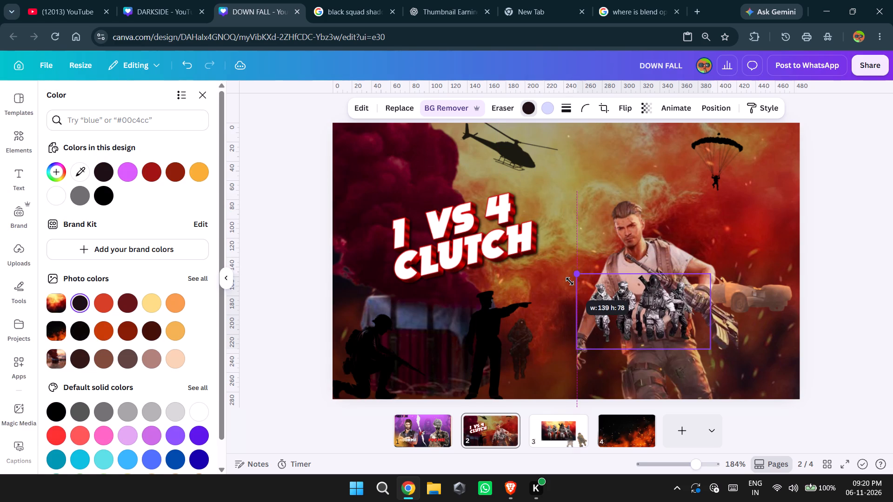
pyautogui.moveTo(570, 281); pyautogui.dragTo(567, 288)
# Make the squad cut-out slightly see-through, with a transparency value just above 80.
pyautogui.click(646, 109)
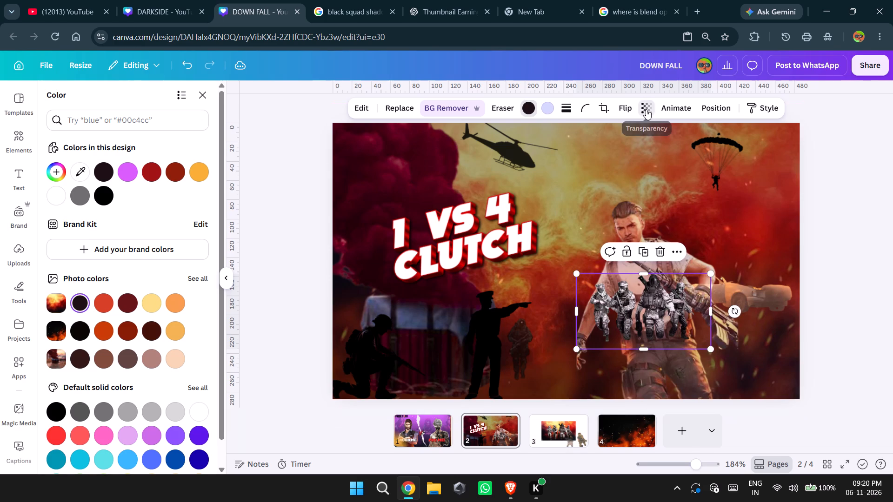
pyautogui.click(656, 149)
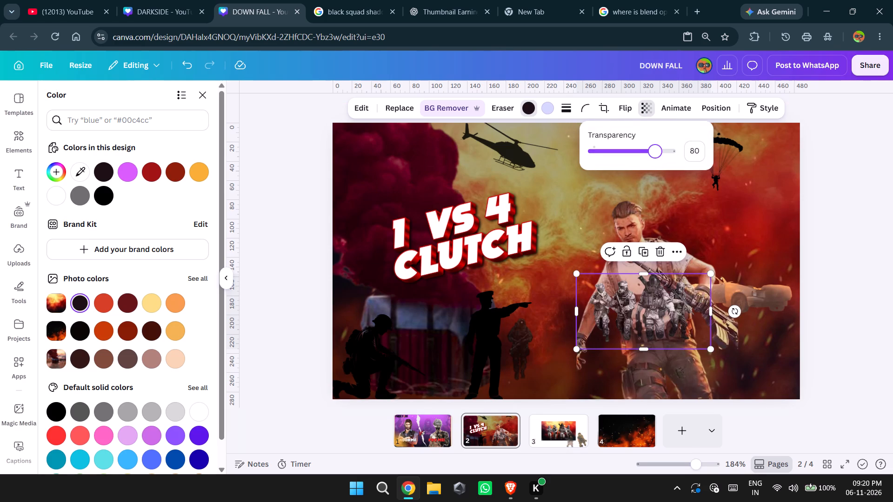
pyautogui.click(652, 150)
pyautogui.press('Right')
pyautogui.press('Right')
pyautogui.press('Right')
pyautogui.press('Right')
pyautogui.press('Right')
# Move the squad cut-out below the 1 VS 4 CLUTCH title, between the kneeling soldier and the officer silhouette.
pyautogui.moveTo(655, 307); pyautogui.dragTo(654, 307)
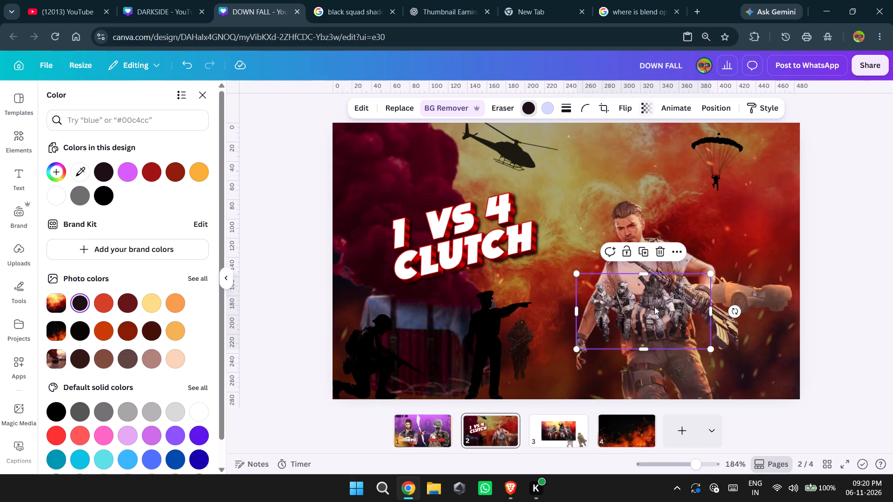
pyautogui.moveTo(654, 307); pyautogui.dragTo(475, 351)
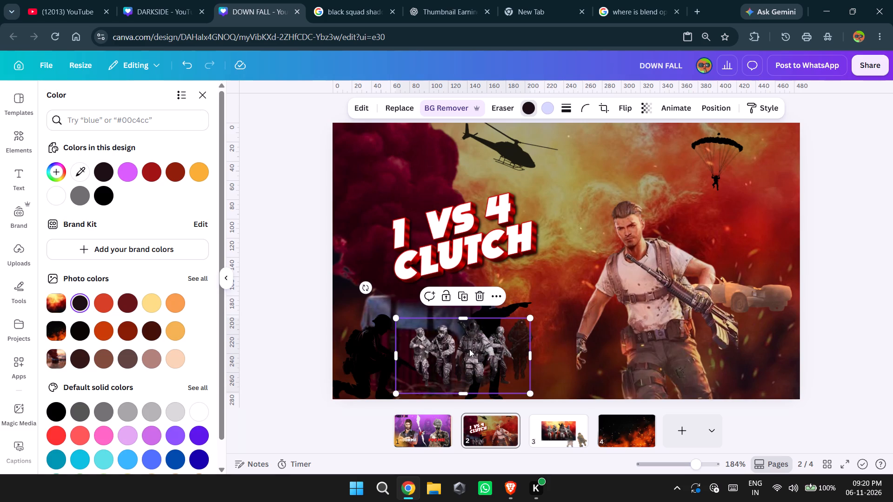
# Flip the four-soldier squad cut-out horizontally.
pyautogui.click(624, 108)
pyautogui.click(613, 141)
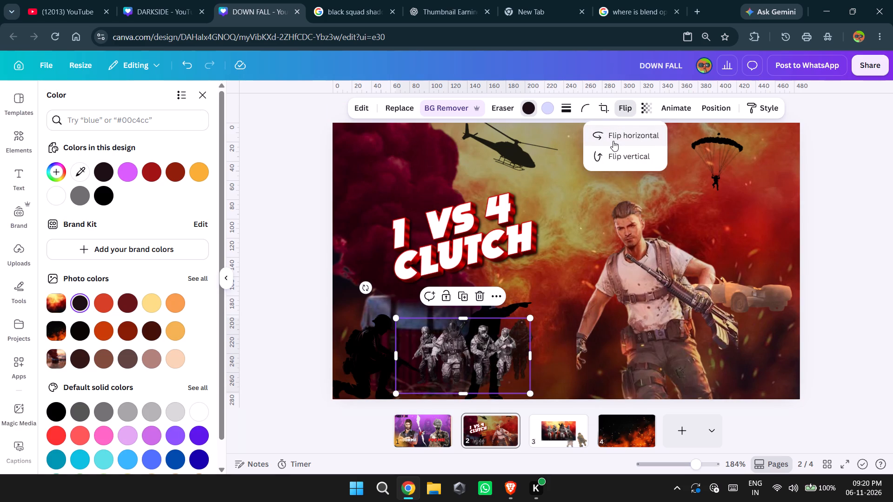
pyautogui.click(826, 263)
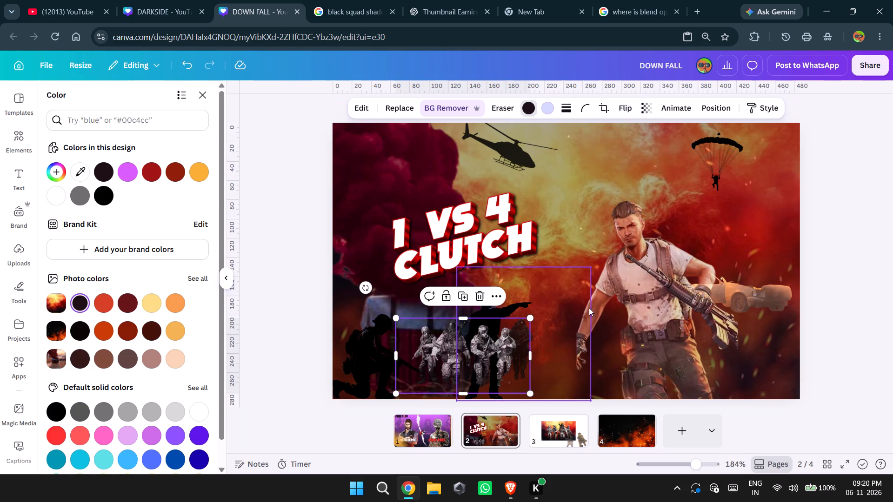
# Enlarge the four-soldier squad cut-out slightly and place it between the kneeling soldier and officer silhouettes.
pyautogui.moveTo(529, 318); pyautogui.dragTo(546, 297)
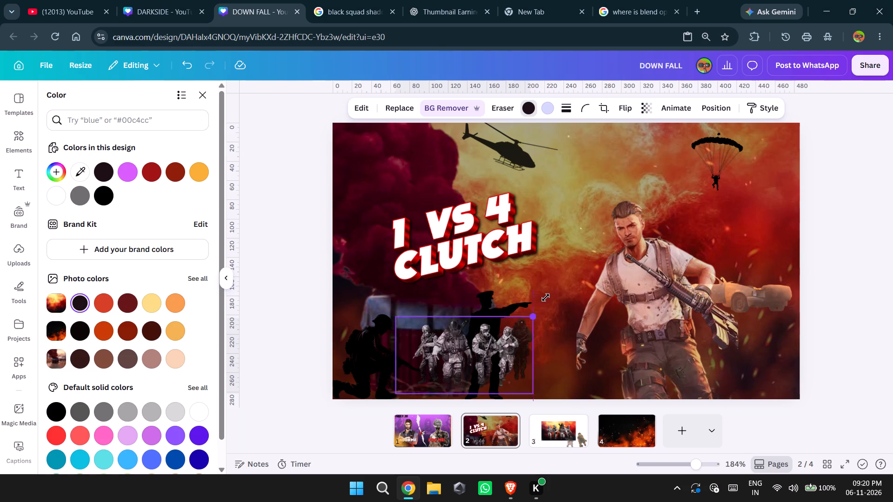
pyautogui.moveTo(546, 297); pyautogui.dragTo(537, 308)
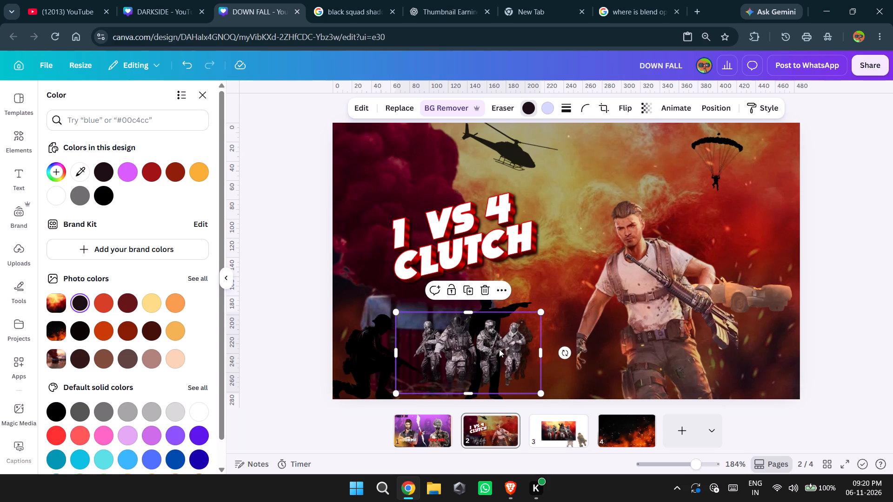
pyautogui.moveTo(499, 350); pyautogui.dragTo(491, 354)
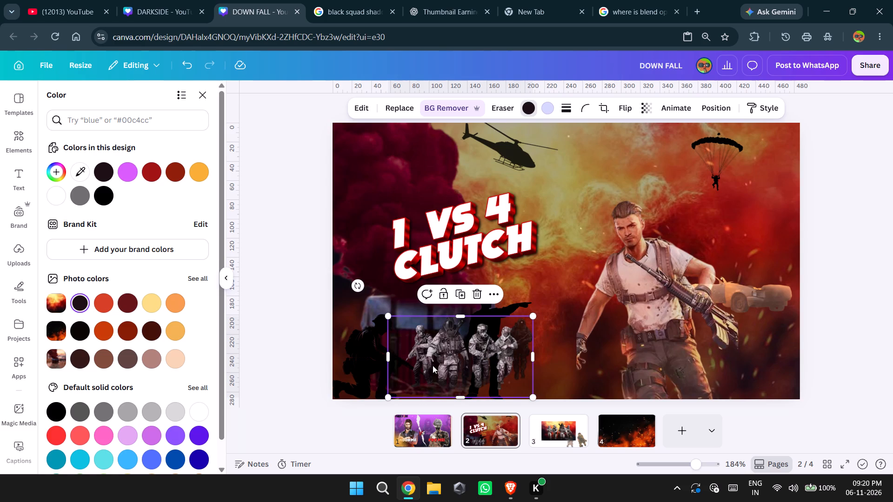
# Delete the four-soldier squad cut-out from the thumbnail.
pyautogui.click(313, 429)
pyautogui.click(479, 291)
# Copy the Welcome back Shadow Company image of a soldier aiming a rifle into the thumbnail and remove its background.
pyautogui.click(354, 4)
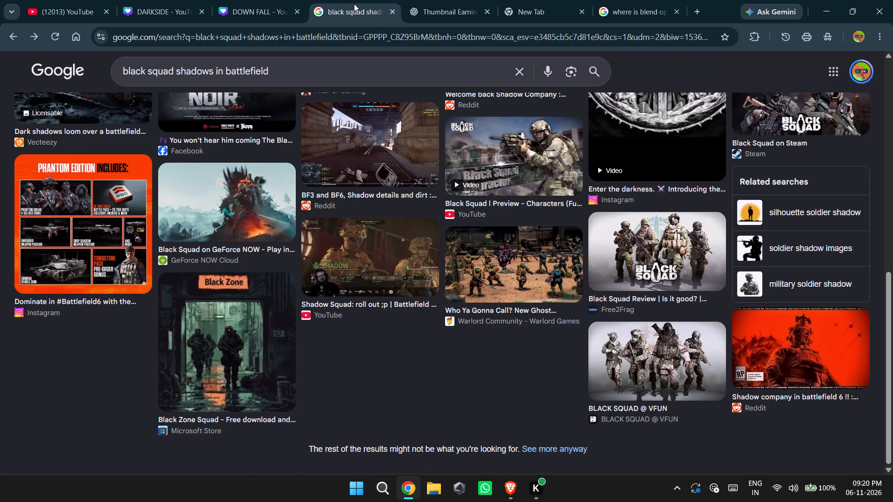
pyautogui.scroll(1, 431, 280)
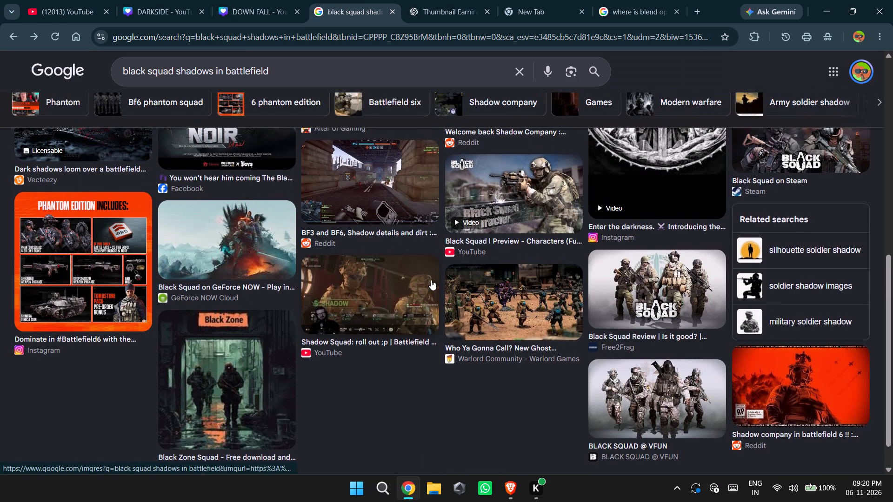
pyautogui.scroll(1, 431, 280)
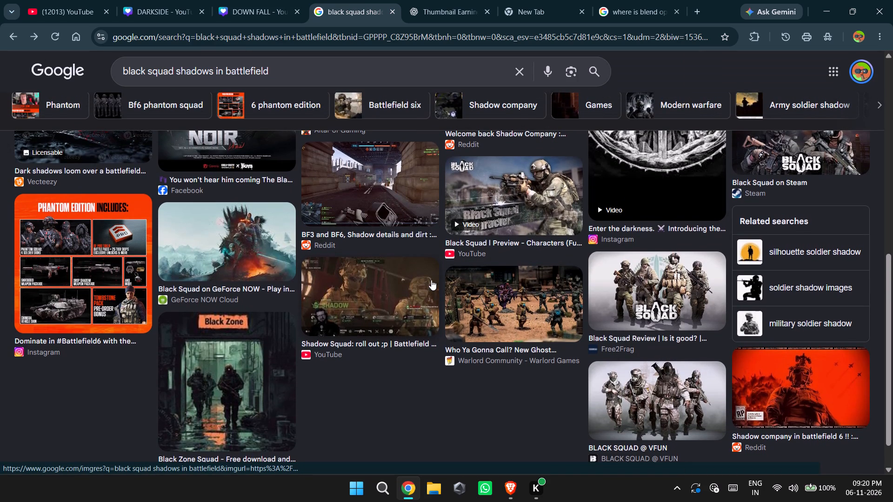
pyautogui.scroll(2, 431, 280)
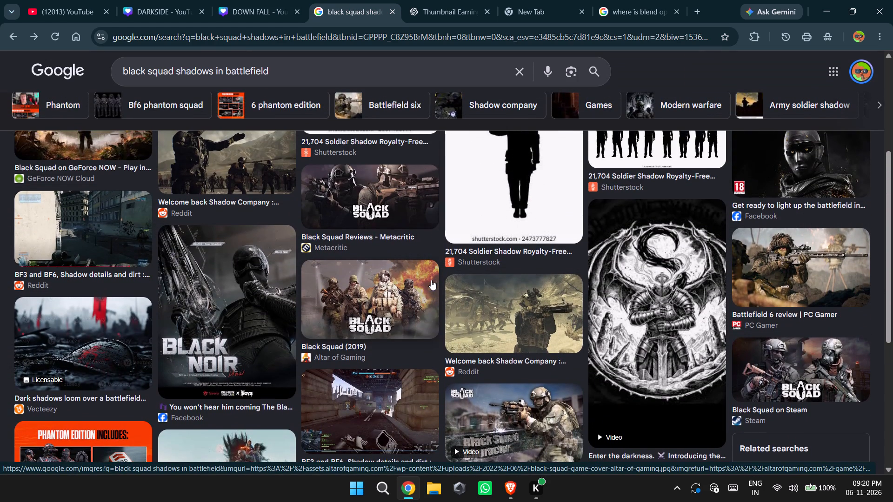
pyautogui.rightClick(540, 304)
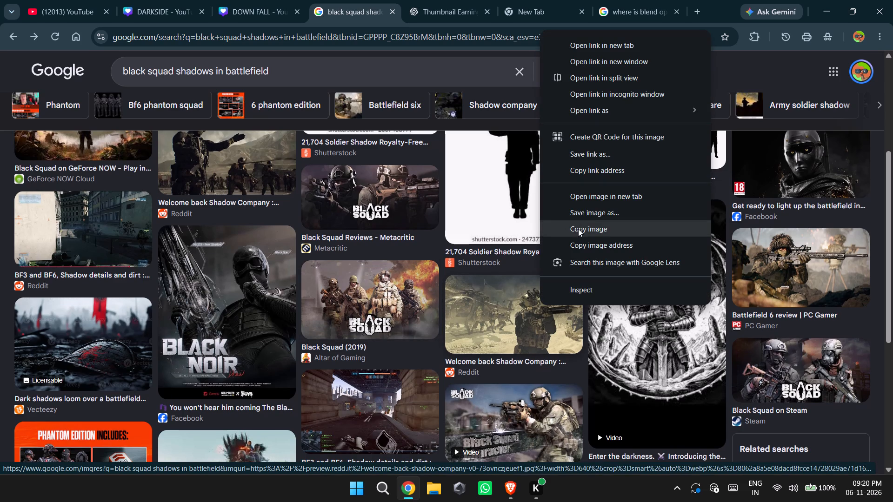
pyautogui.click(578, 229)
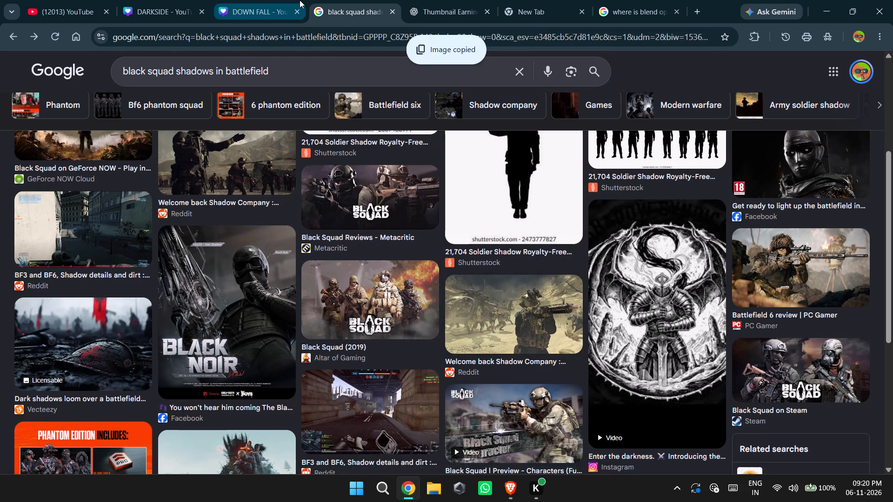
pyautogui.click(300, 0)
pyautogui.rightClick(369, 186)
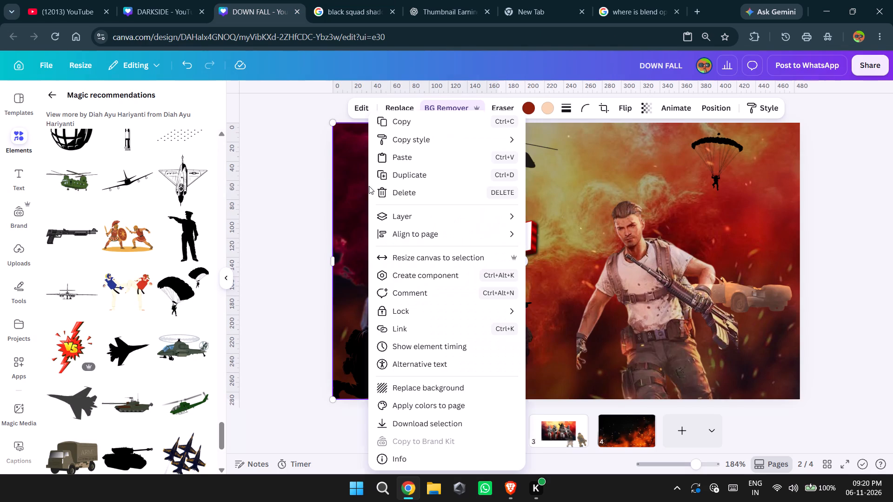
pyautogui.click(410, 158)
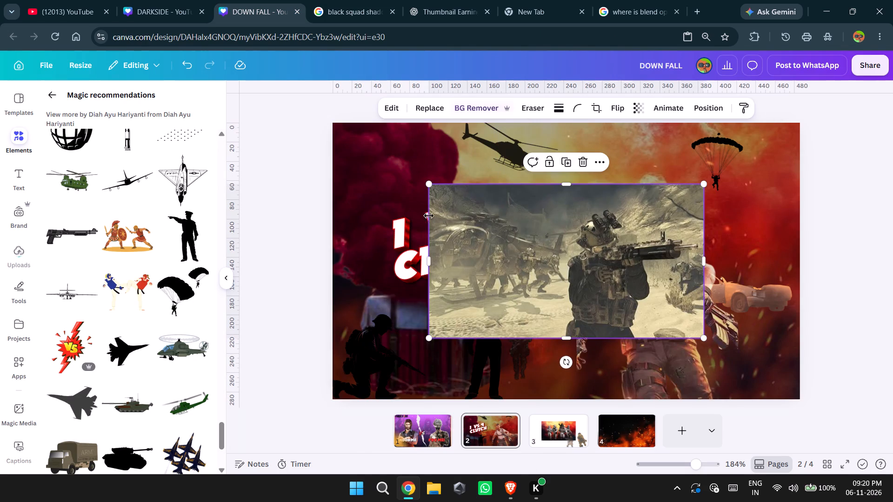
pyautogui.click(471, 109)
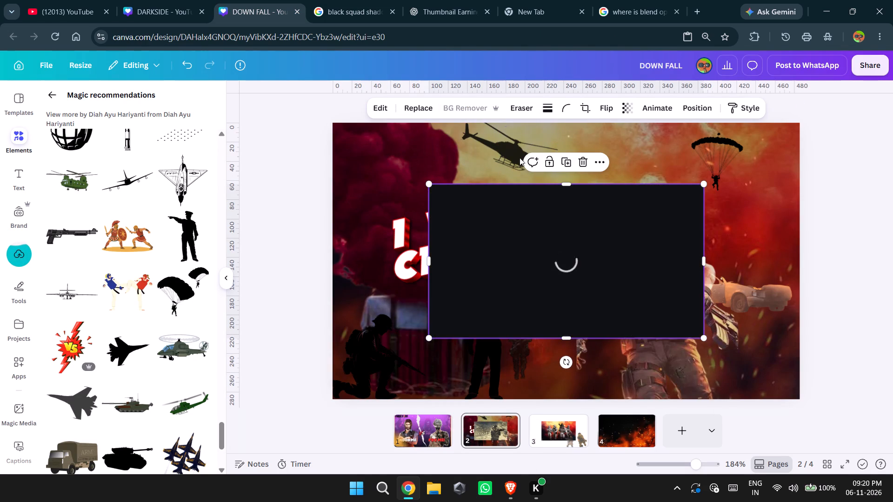
# Look through the "black squad shadows in battlefield" image results for another soldier picture and load further results.
pyautogui.click(364, 0)
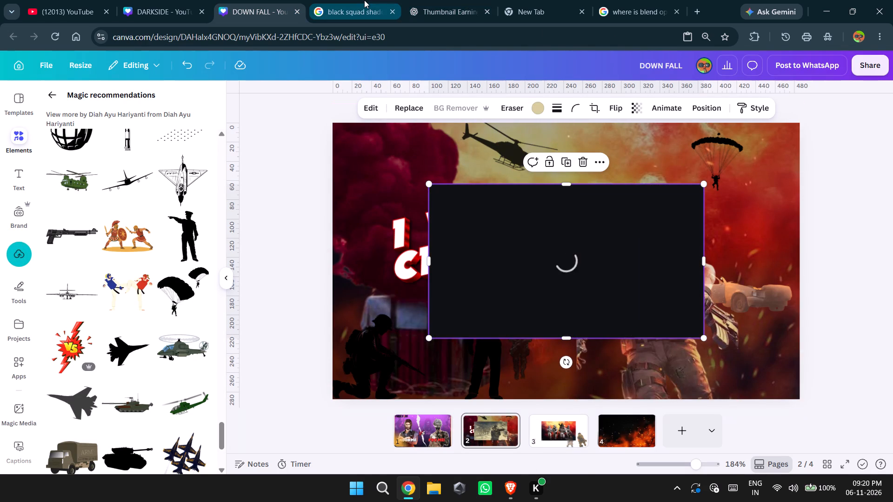
pyautogui.scroll(2, 517, 259)
pyautogui.hscroll(1, 517, 259)
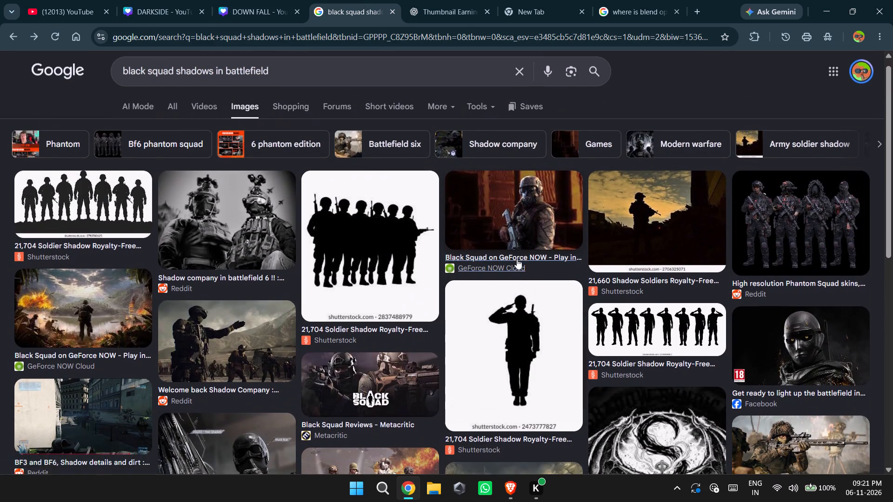
pyautogui.hscroll(1, 517, 259)
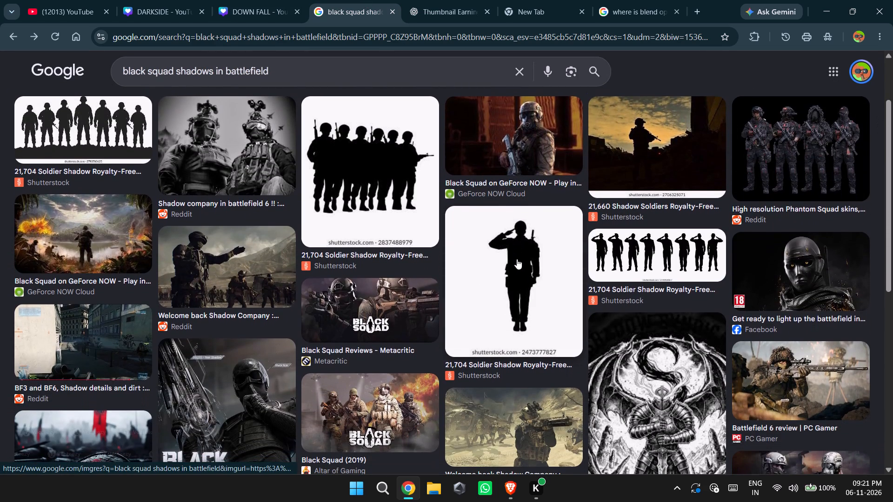
pyautogui.scroll(-3, 517, 259)
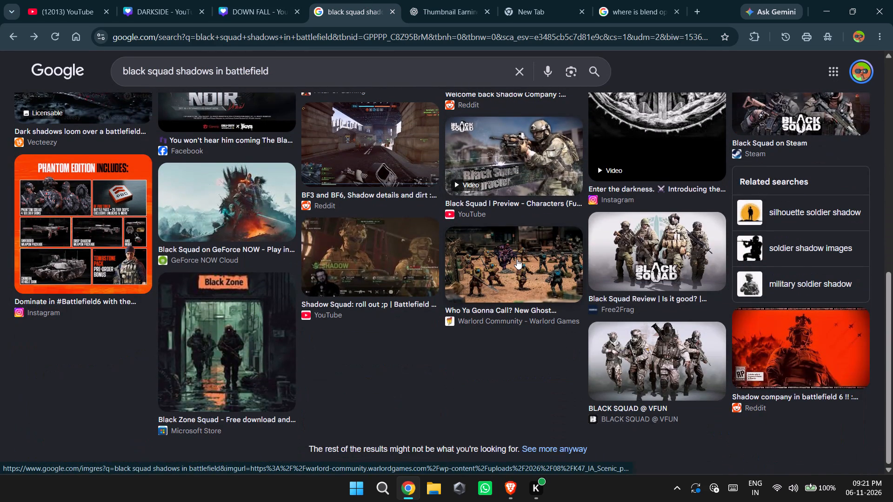
pyautogui.scroll(-2, 517, 259)
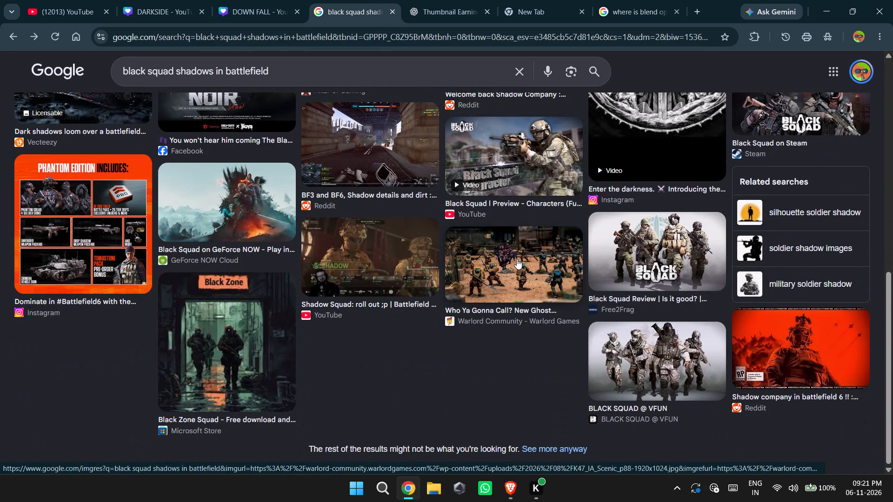
pyautogui.scroll(-5, 517, 259)
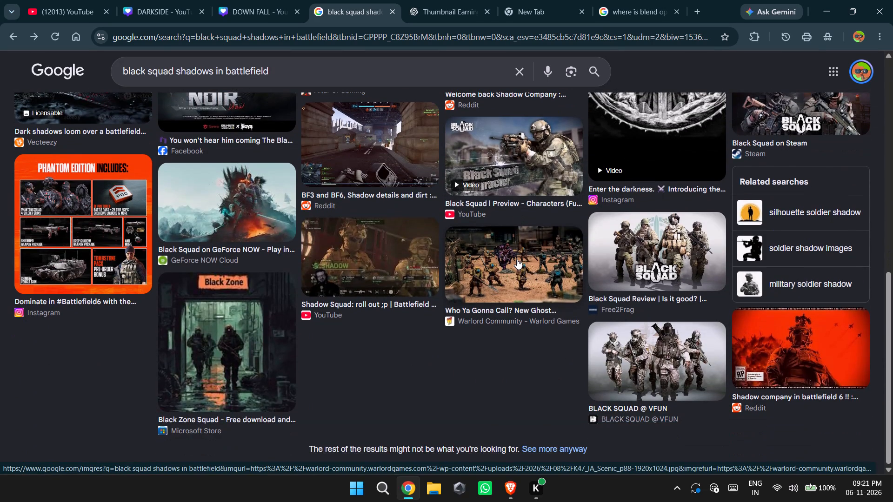
pyautogui.click(540, 449)
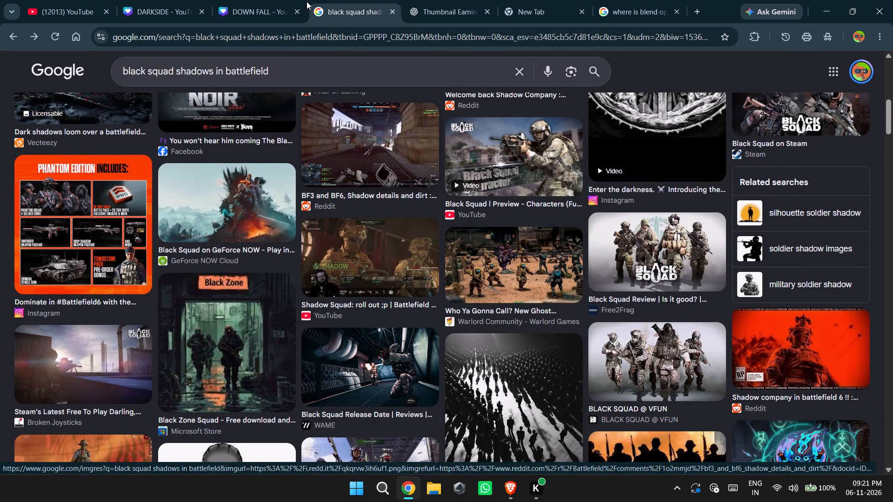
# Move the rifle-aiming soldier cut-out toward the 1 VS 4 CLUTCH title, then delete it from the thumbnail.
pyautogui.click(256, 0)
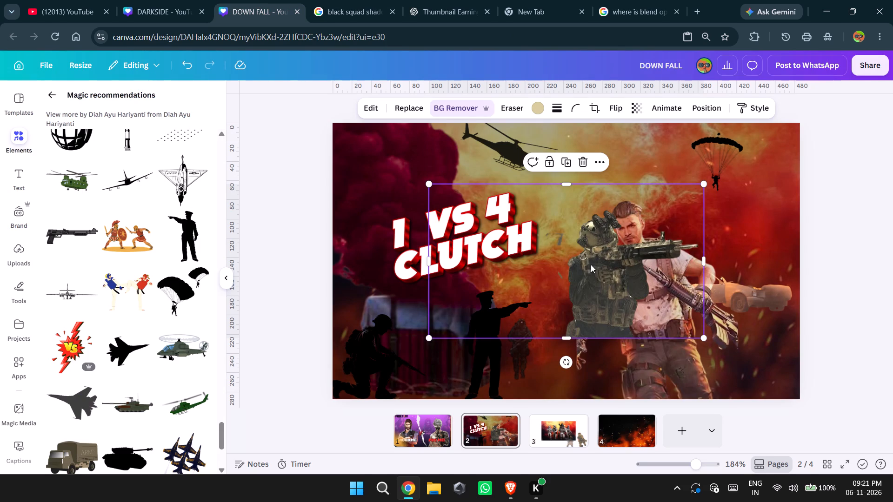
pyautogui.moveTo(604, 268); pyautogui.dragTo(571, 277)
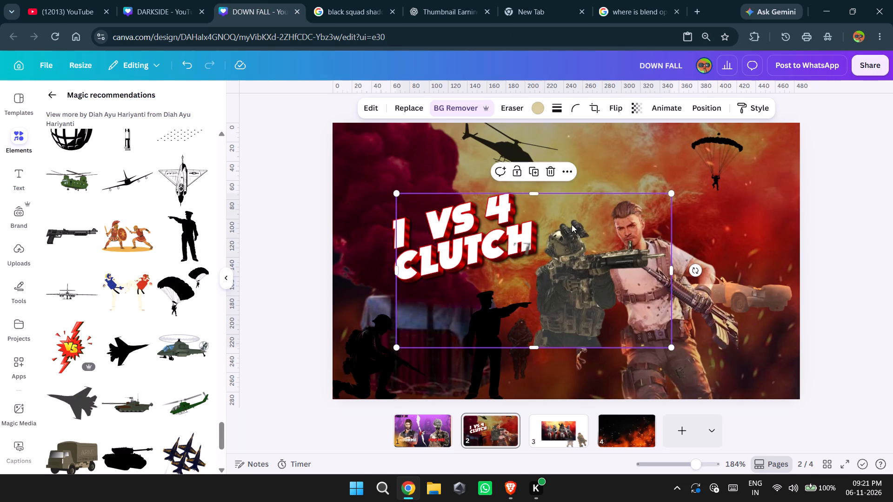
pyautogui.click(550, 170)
# Copy the New operator skin drops in Battlefield image into the thumbnail and remove its background.
pyautogui.click(370, 10)
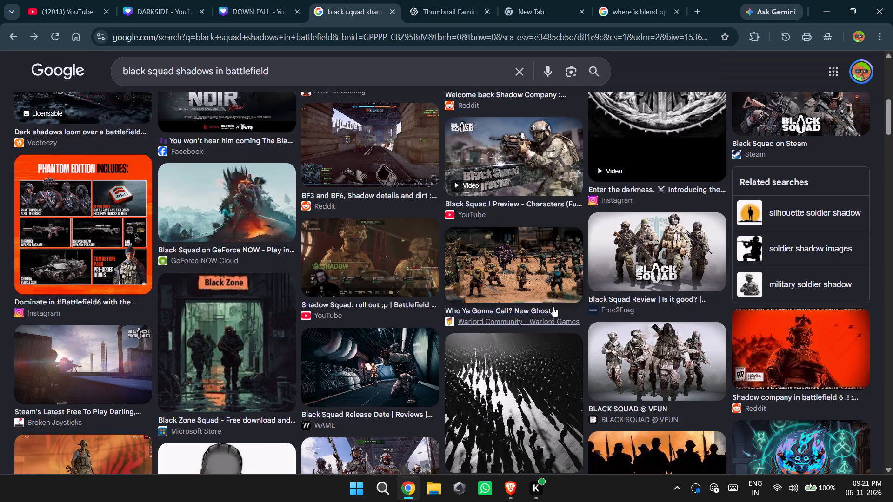
pyautogui.scroll(-2, 553, 307)
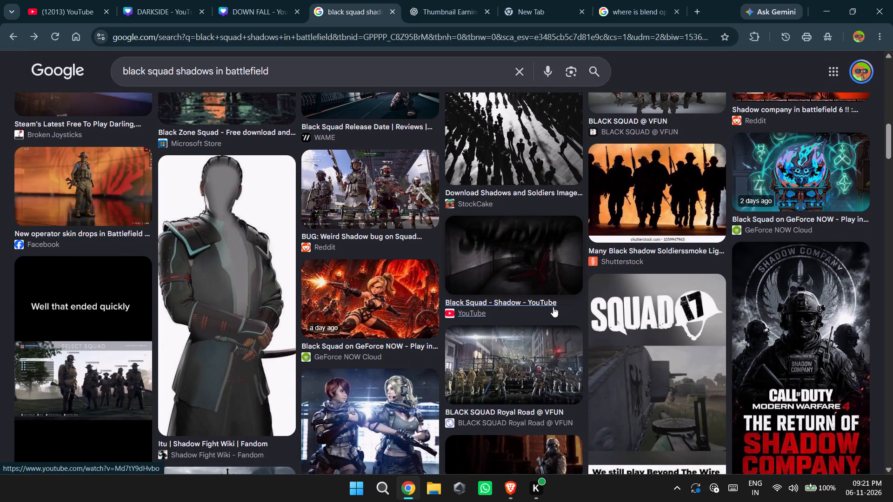
pyautogui.rightClick(94, 201)
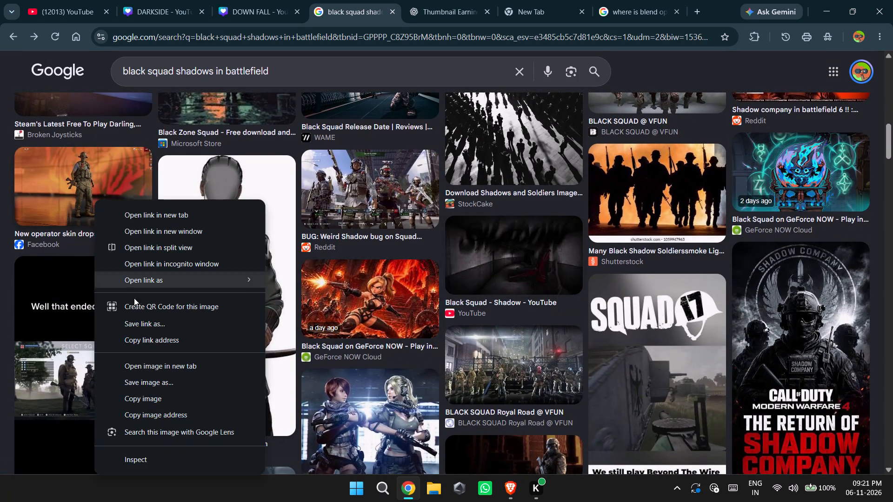
pyautogui.click(131, 397)
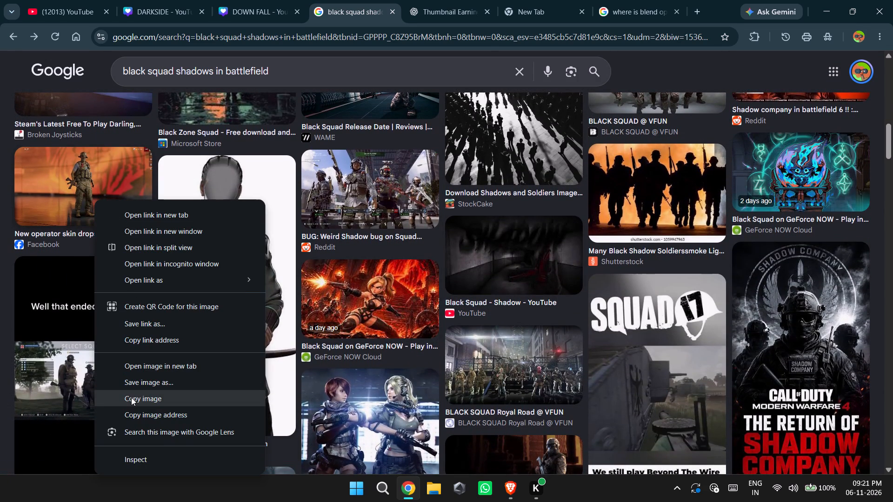
pyautogui.click(238, 0)
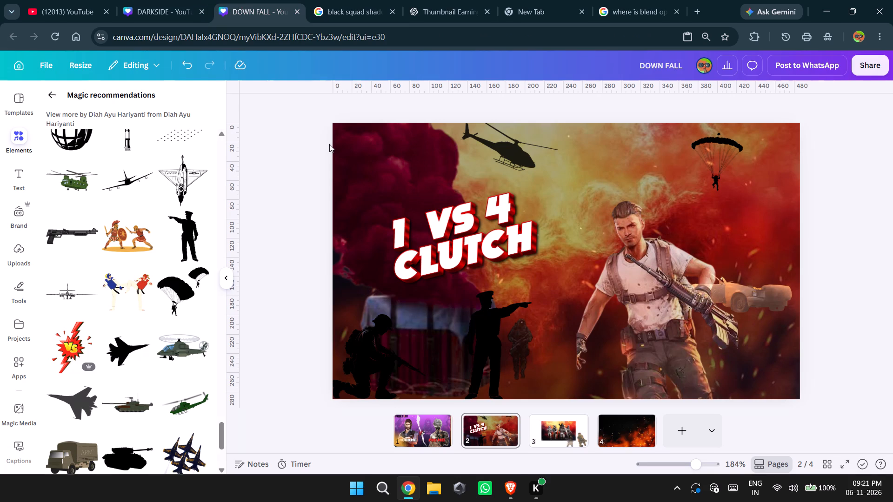
pyautogui.rightClick(329, 144)
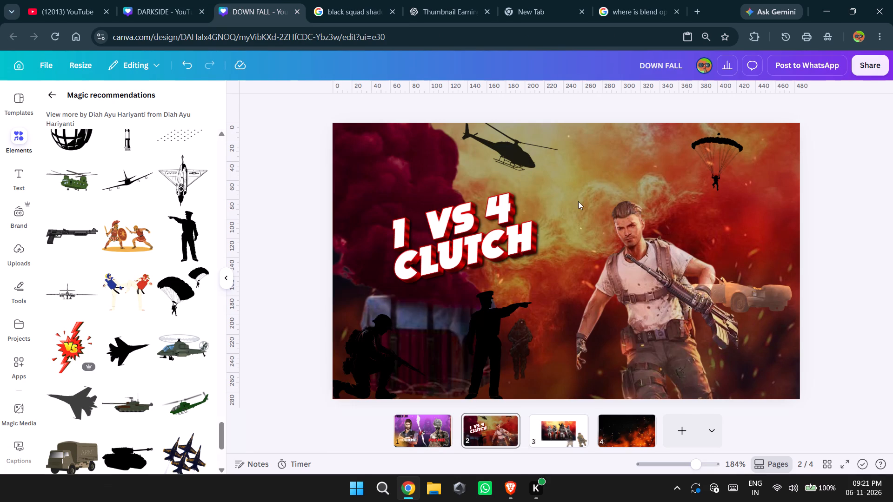
pyautogui.rightClick(578, 201)
pyautogui.click(605, 159)
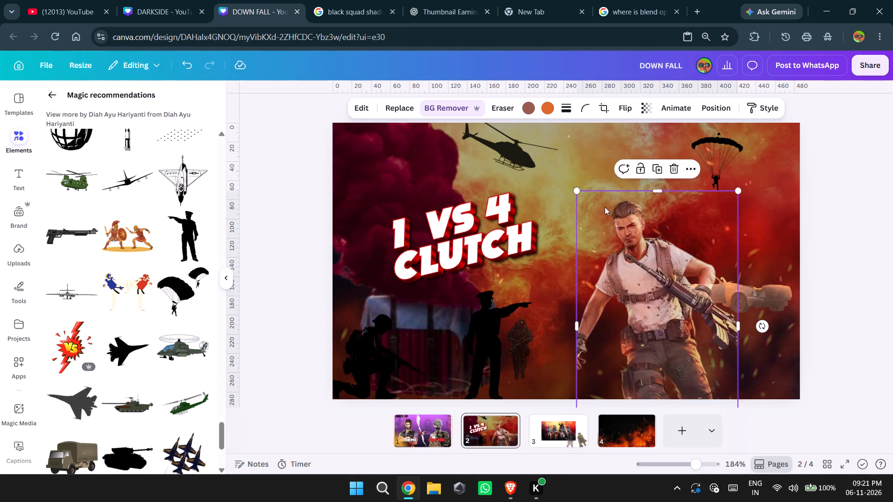
pyautogui.click(489, 99)
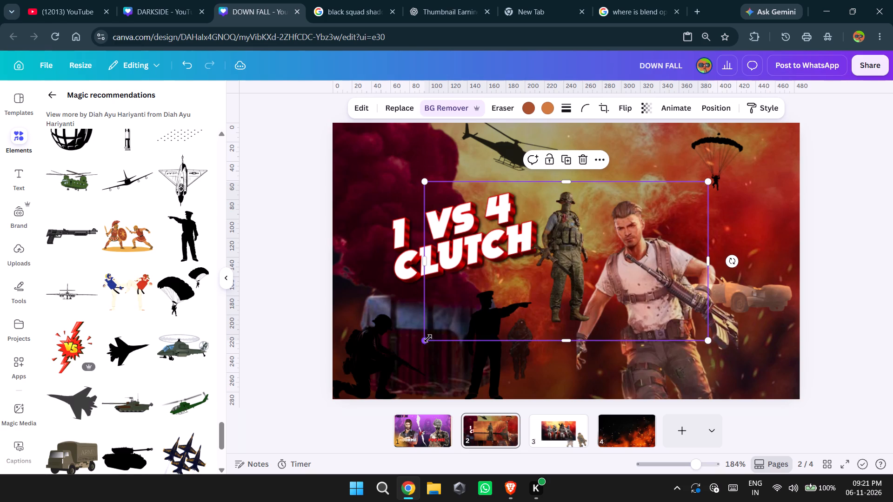
# Shrink the standing operator cut-out proportionally to a height of about 147.
pyautogui.moveTo(426, 340); pyautogui.dragTo(460, 344)
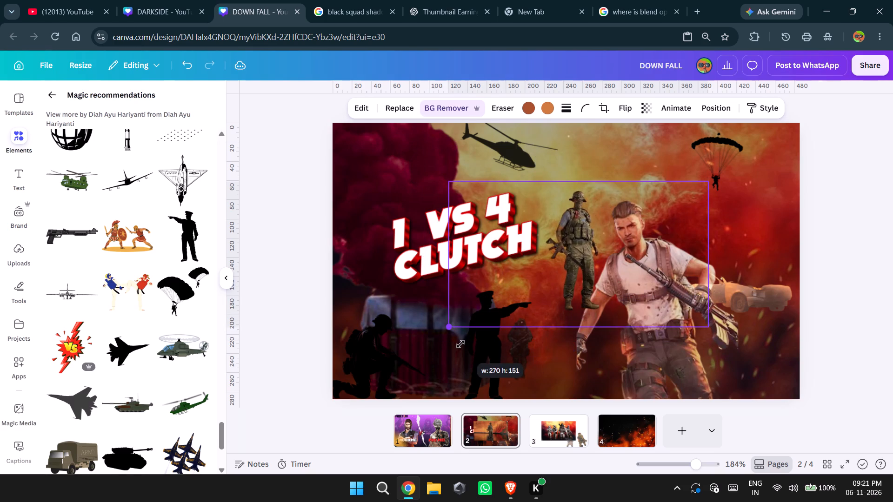
pyautogui.moveTo(460, 344); pyautogui.dragTo(465, 330)
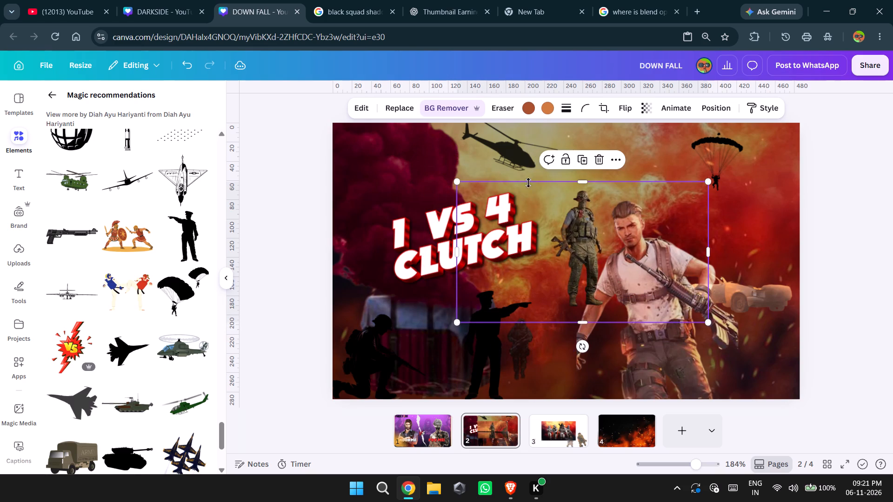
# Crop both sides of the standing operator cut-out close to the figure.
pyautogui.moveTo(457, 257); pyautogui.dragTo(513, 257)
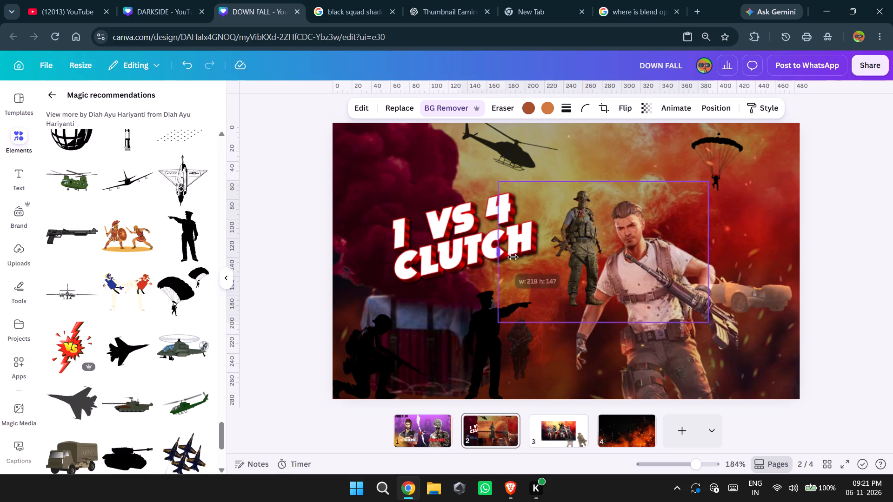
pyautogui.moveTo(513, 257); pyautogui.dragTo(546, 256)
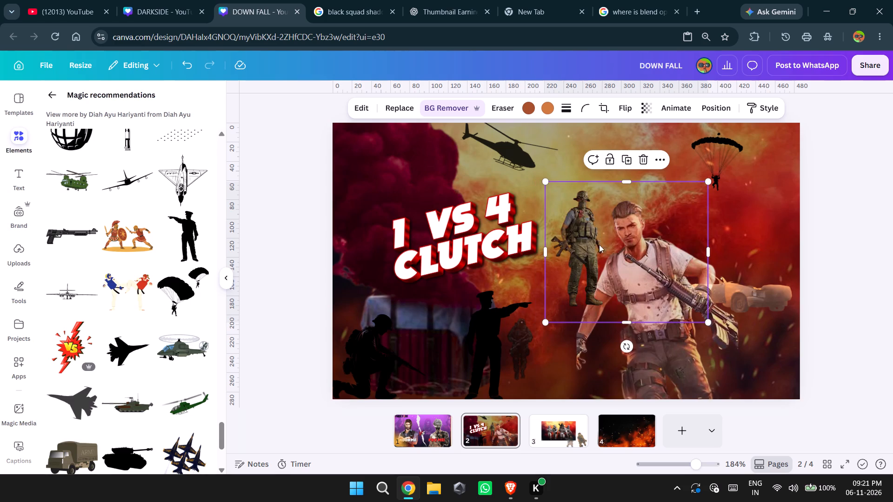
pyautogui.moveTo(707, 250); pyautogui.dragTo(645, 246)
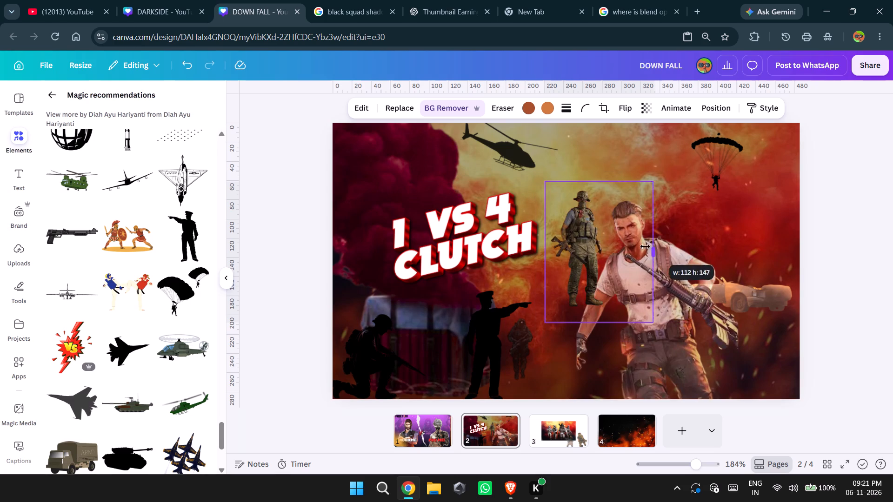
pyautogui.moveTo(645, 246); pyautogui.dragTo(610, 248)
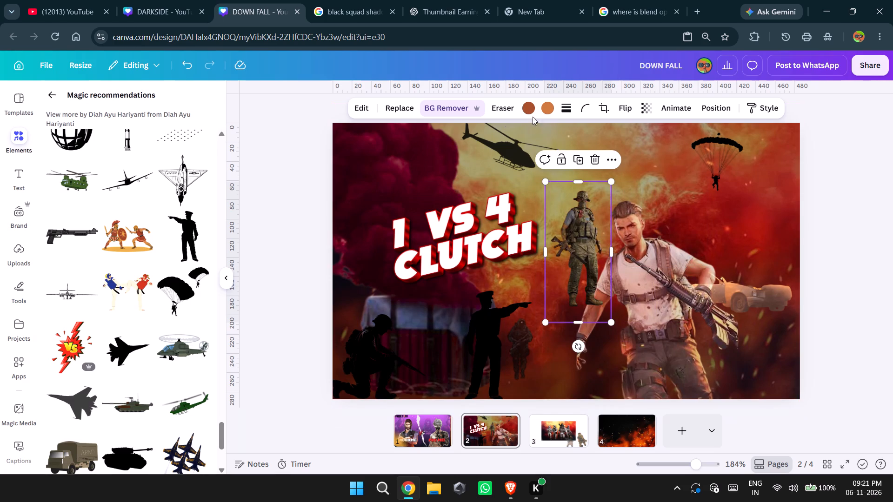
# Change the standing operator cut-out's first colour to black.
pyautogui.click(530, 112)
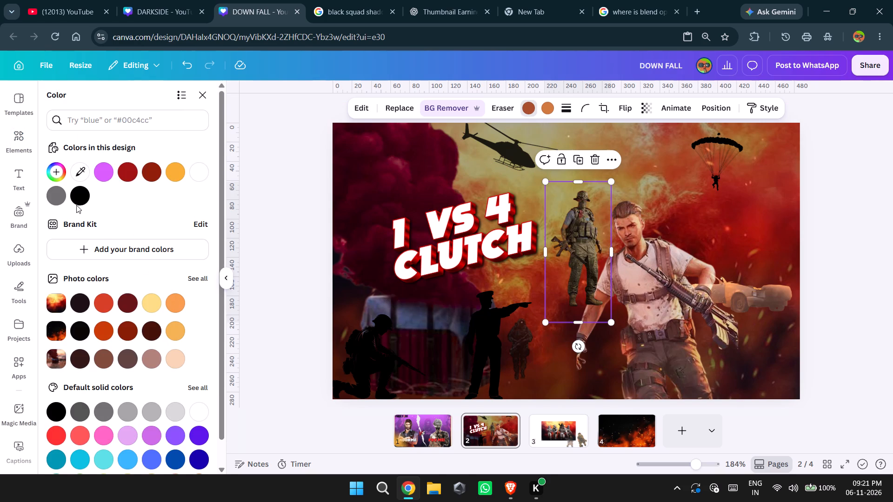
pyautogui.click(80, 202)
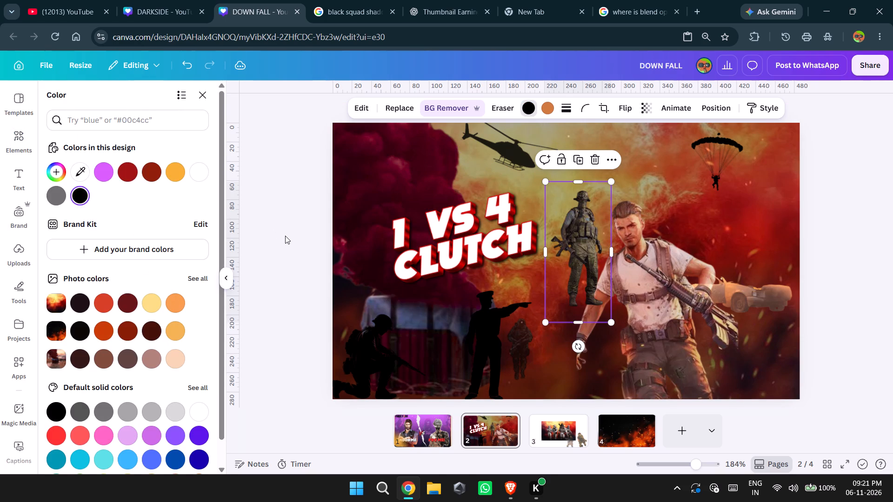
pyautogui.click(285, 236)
# Delete the pointing officer silhouette standing beside the crouching soldier silhouette.
pyautogui.click(373, 353)
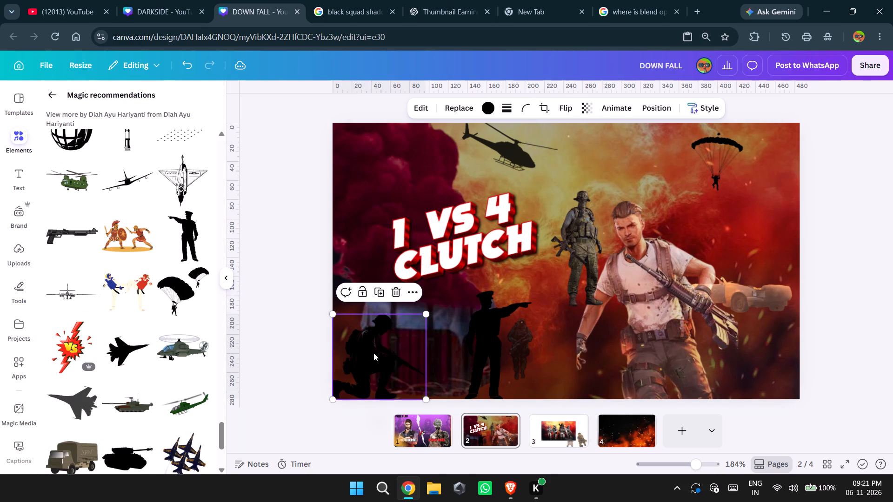
pyautogui.click(472, 357)
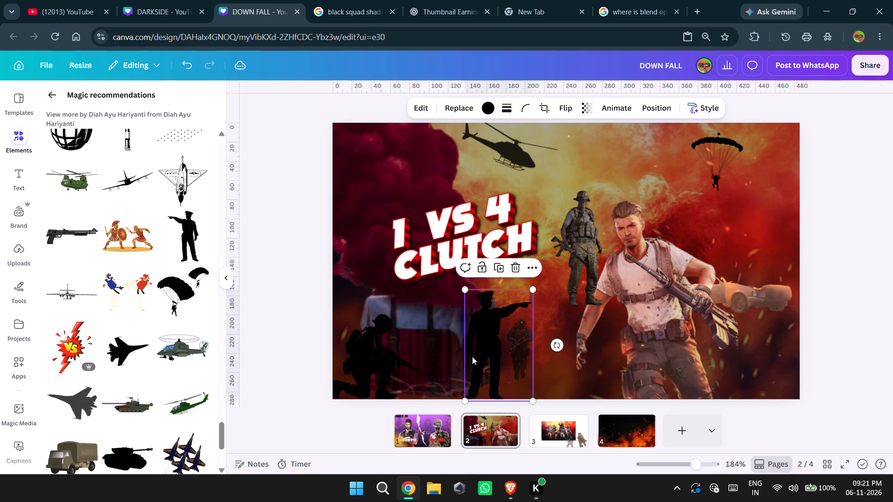
pyautogui.click(514, 266)
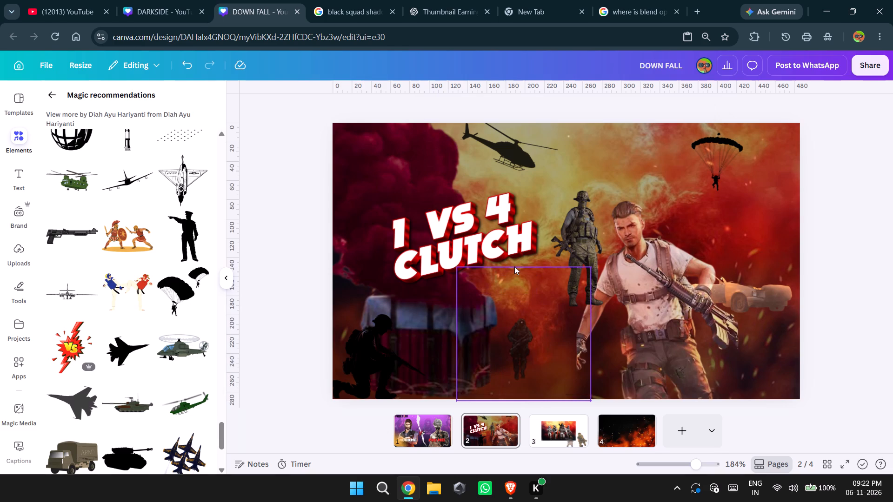
pyautogui.click(448, 325)
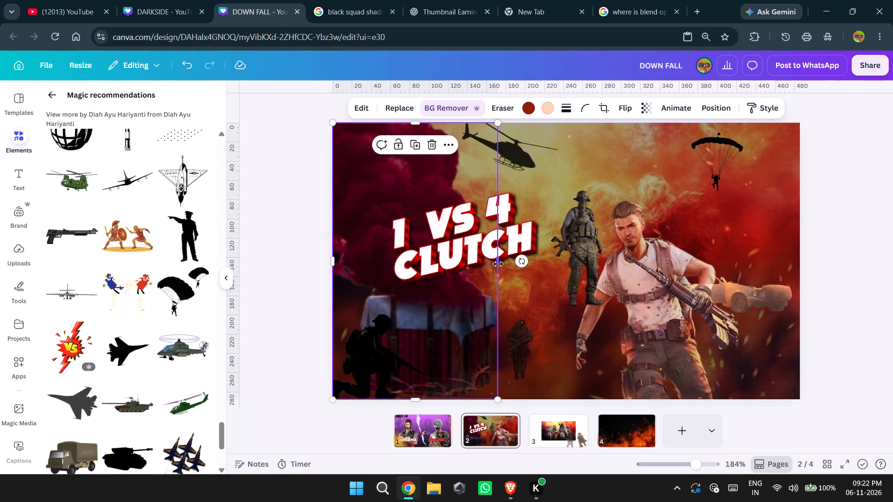
pyautogui.click(443, 329)
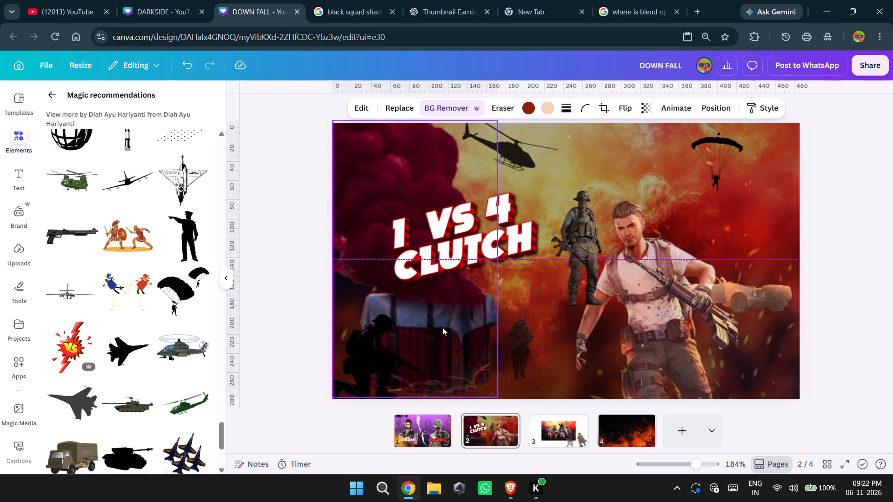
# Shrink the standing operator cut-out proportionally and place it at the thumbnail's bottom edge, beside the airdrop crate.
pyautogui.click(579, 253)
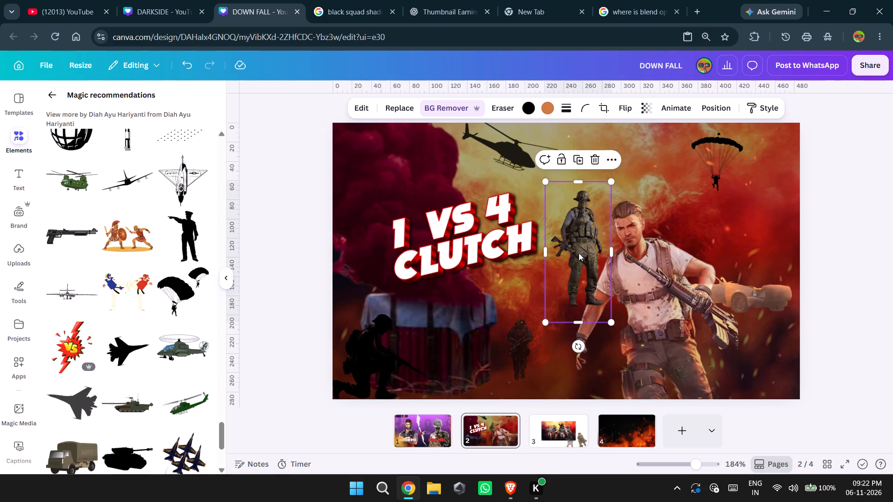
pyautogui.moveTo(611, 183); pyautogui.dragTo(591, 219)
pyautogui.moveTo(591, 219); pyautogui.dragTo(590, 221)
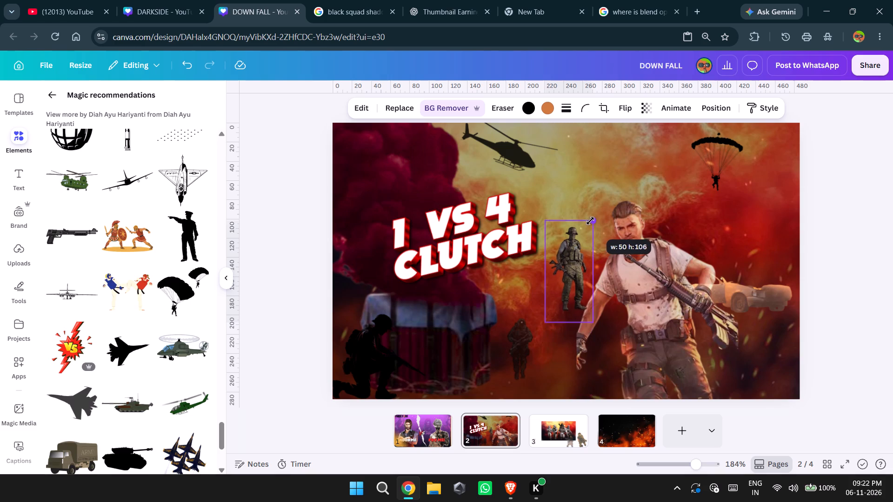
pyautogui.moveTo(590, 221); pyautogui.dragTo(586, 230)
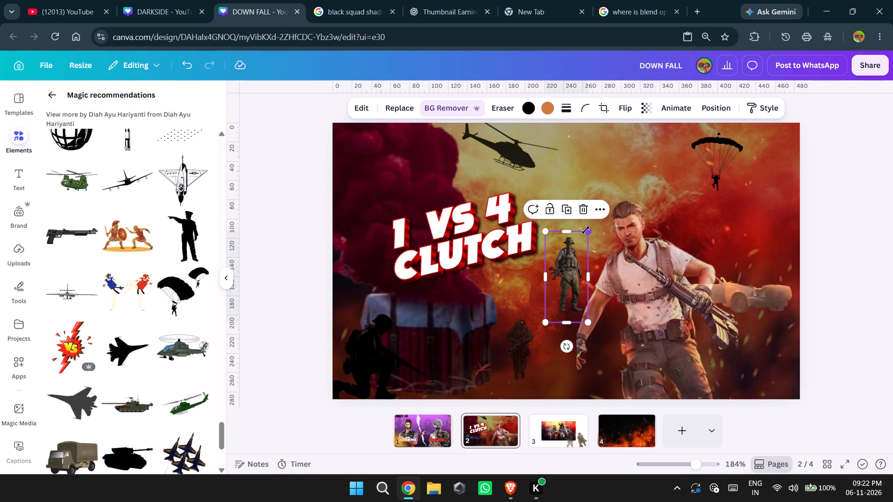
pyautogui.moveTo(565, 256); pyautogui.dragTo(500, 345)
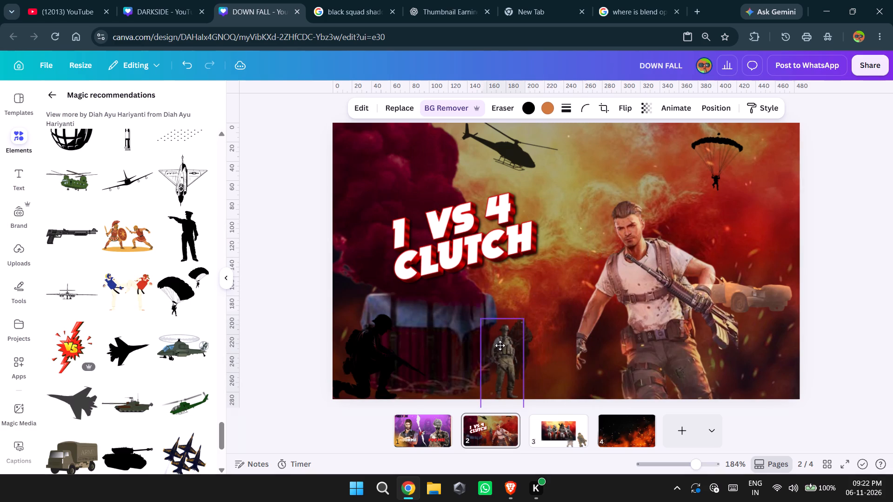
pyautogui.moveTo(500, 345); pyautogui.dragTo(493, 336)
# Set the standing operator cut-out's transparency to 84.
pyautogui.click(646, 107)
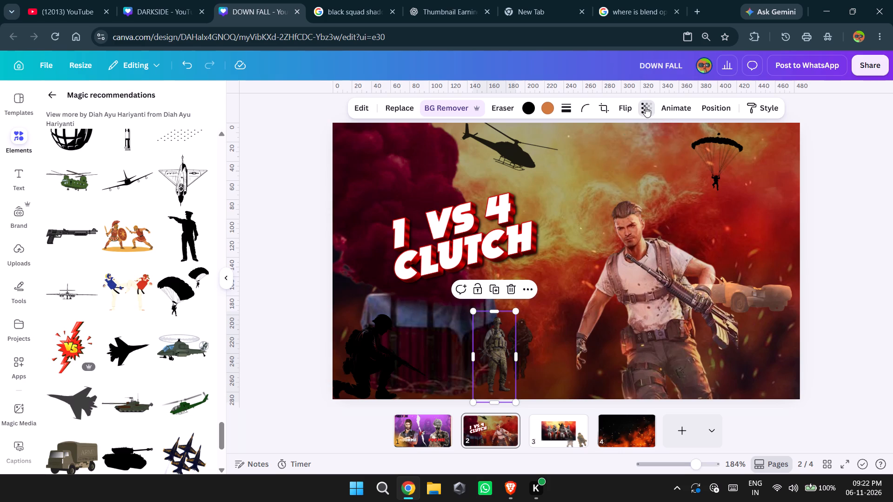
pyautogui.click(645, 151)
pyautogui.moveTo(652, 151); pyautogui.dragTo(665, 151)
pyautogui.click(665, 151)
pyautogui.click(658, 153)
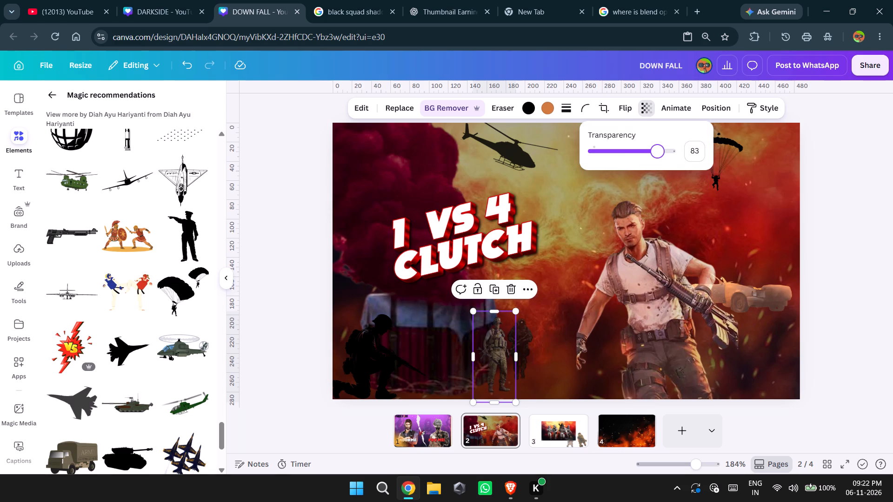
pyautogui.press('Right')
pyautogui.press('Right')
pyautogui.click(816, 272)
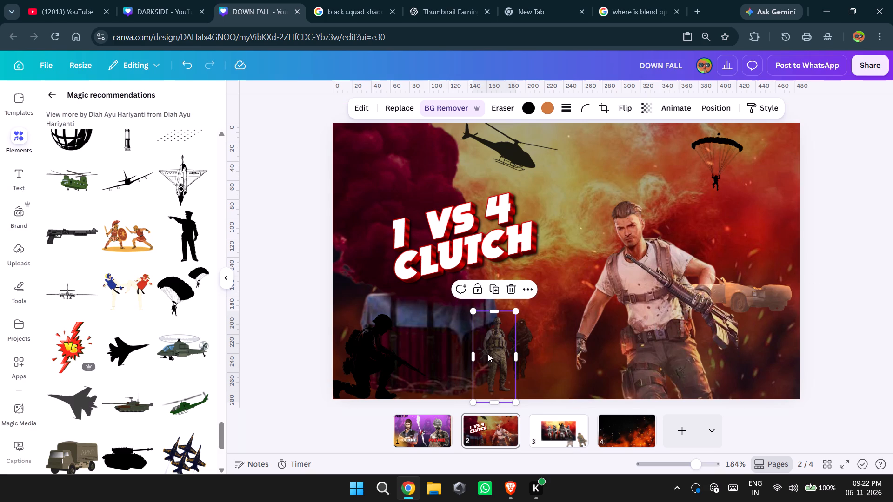
# Delete the standing operator cut-out from the thumbnail.
pyautogui.click(509, 287)
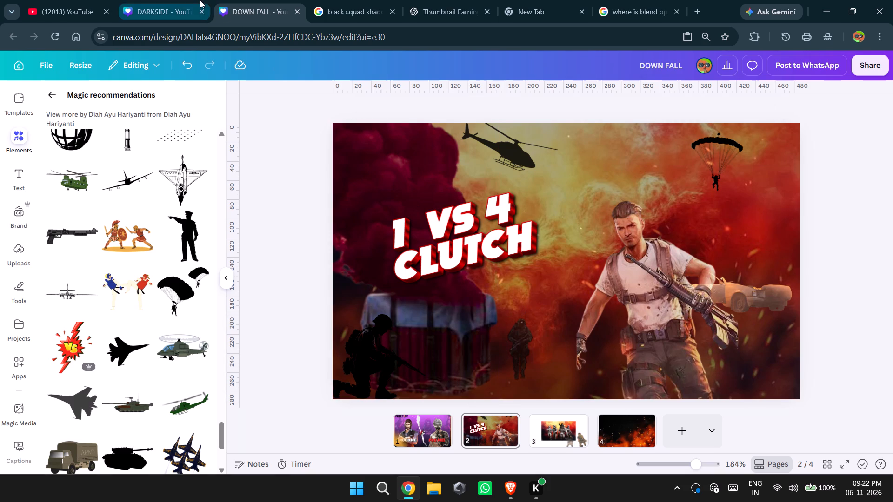
# Look further through the "black squad shadows in battlefield" image results for another soldier picture to use.
pyautogui.moveTo(303, 0); pyautogui.dragTo(324, 0)
pyautogui.click(324, 0)
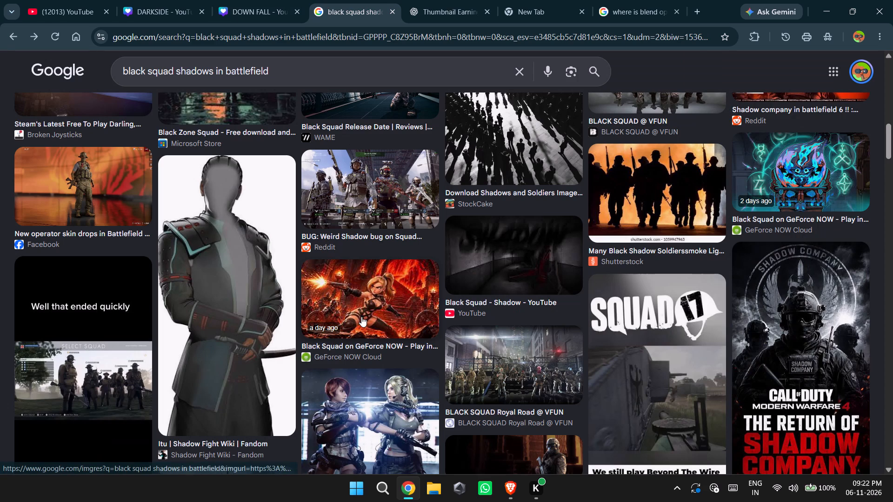
pyautogui.scroll(-4, 361, 317)
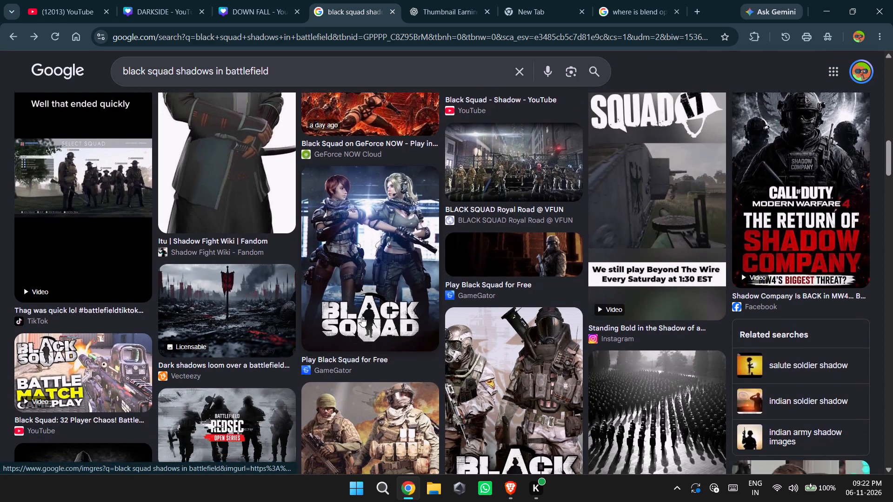
pyautogui.scroll(-3, 361, 317)
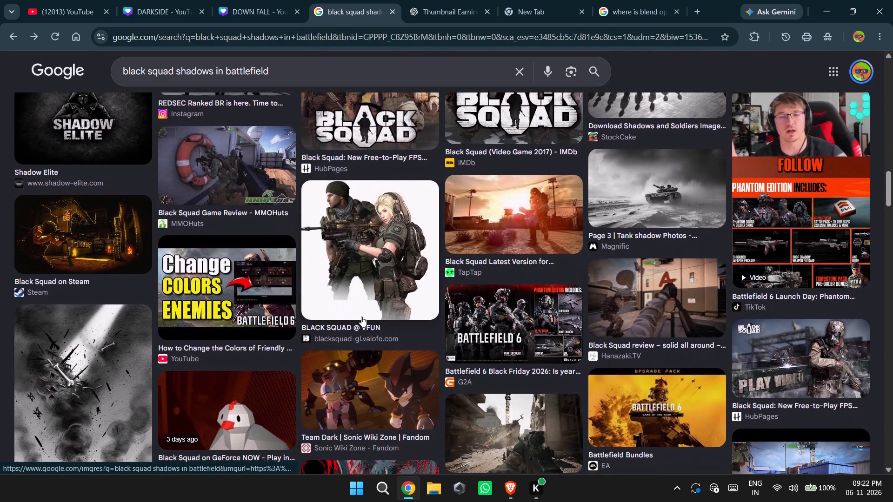
pyautogui.scroll(-4, 361, 317)
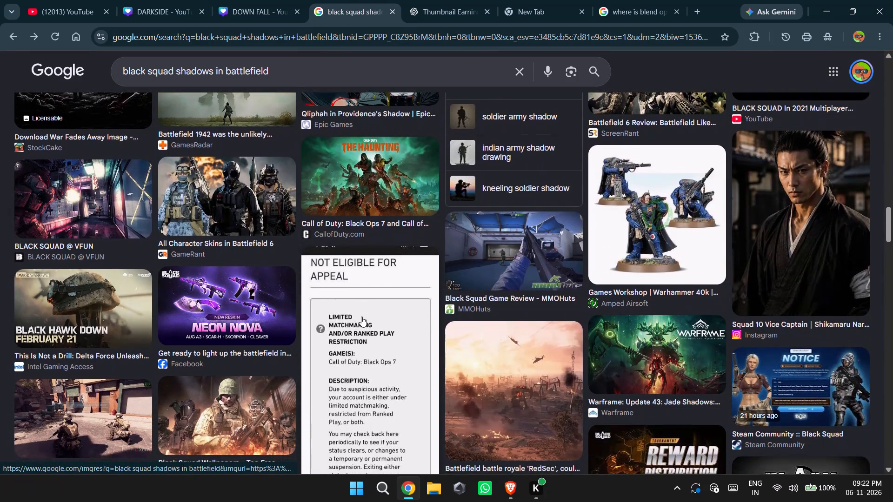
pyautogui.scroll(-4, 361, 317)
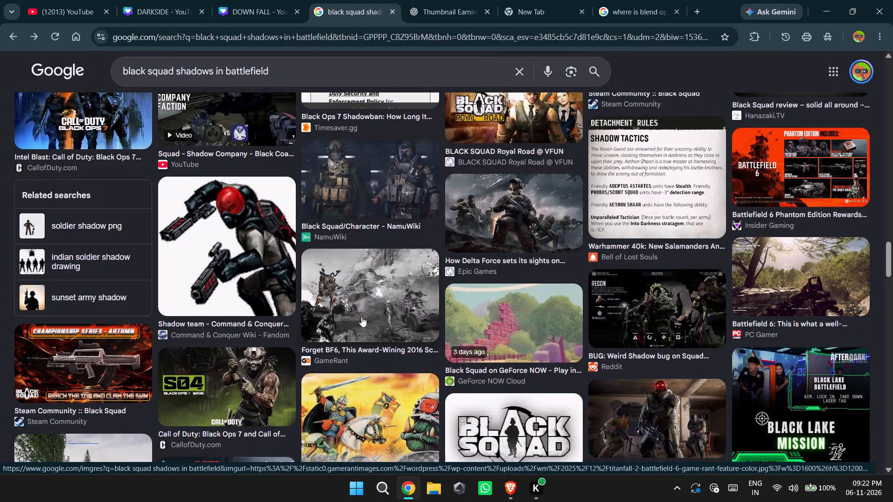
pyautogui.scroll(-2, 361, 317)
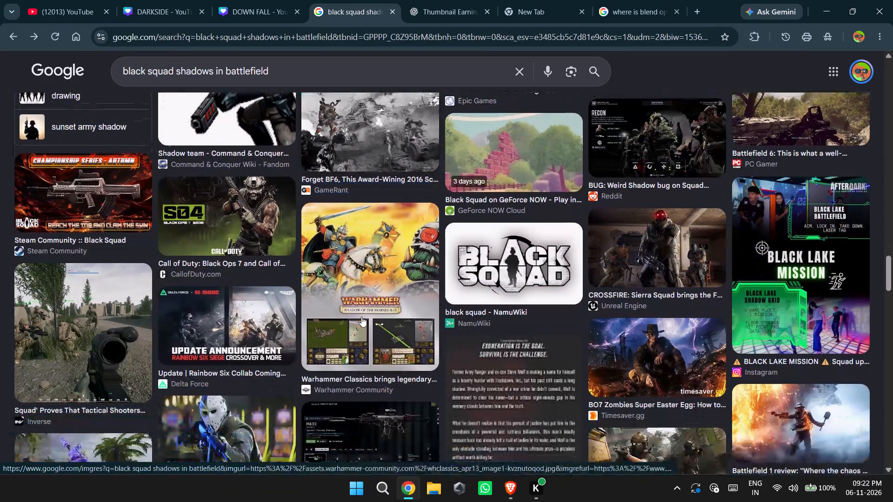
pyautogui.scroll(-3, 361, 317)
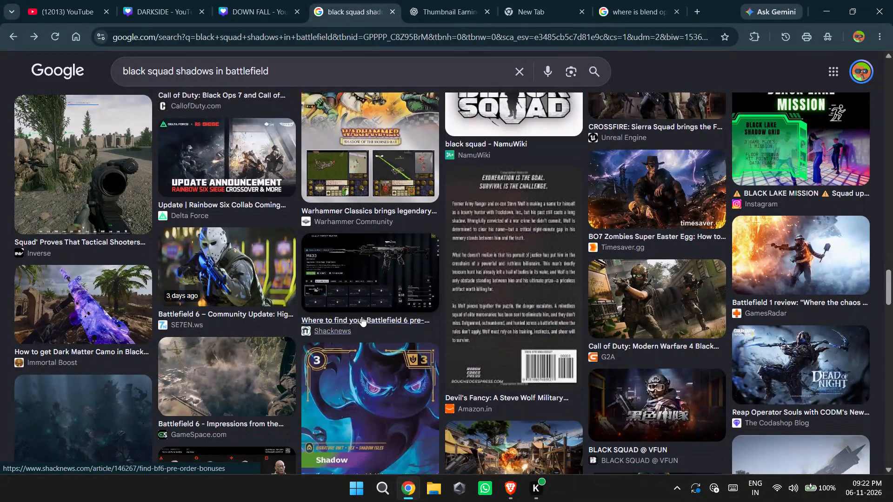
pyautogui.scroll(-5, 361, 317)
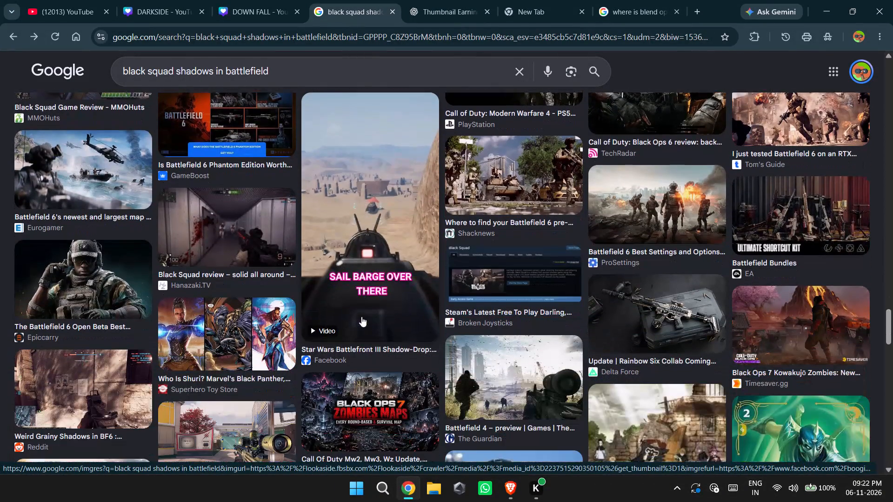
pyautogui.scroll(-3, 361, 317)
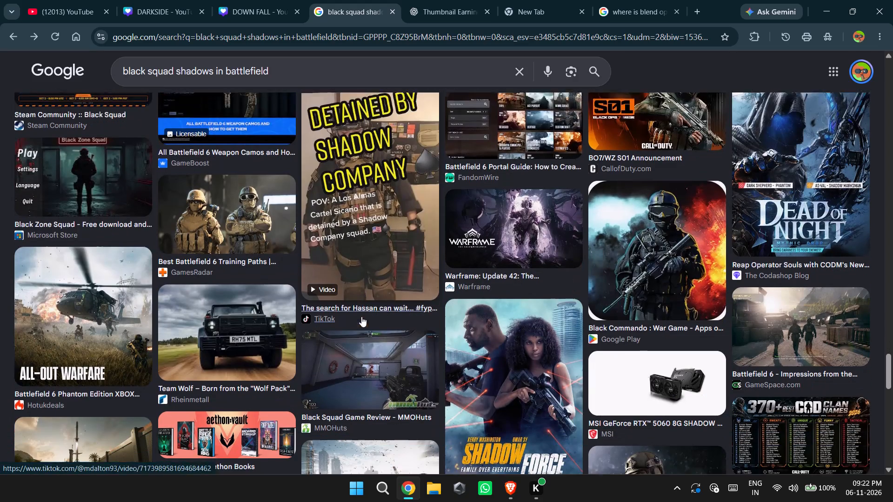
pyautogui.scroll(-1, 361, 317)
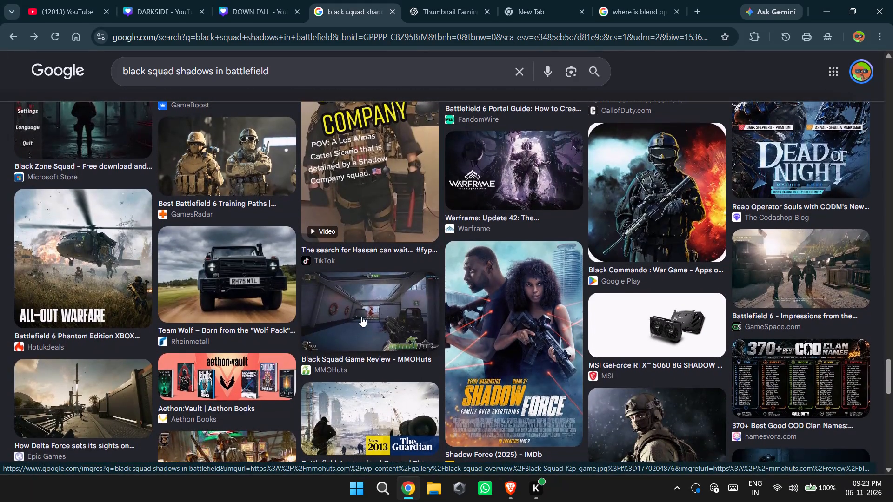
# Copy the Black Commando : War Game soldier image and paste it into the DOWN FALL thumbnail.
pyautogui.rightClick(664, 189)
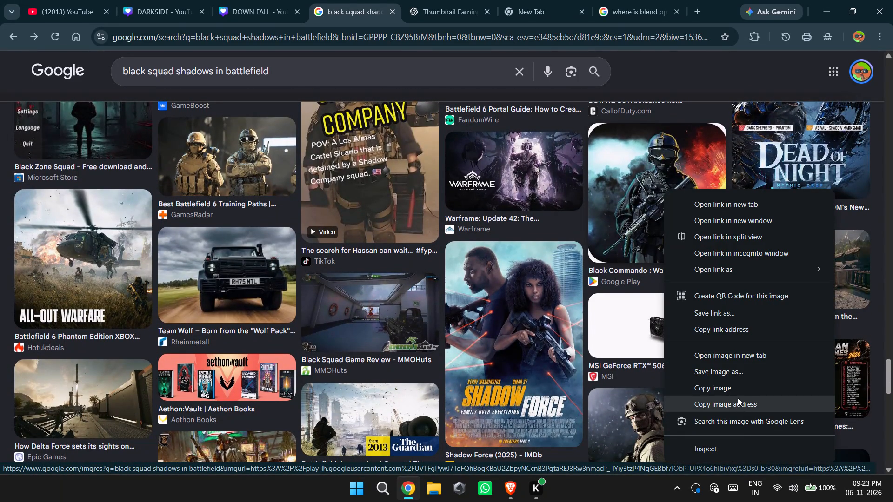
pyautogui.click(735, 395)
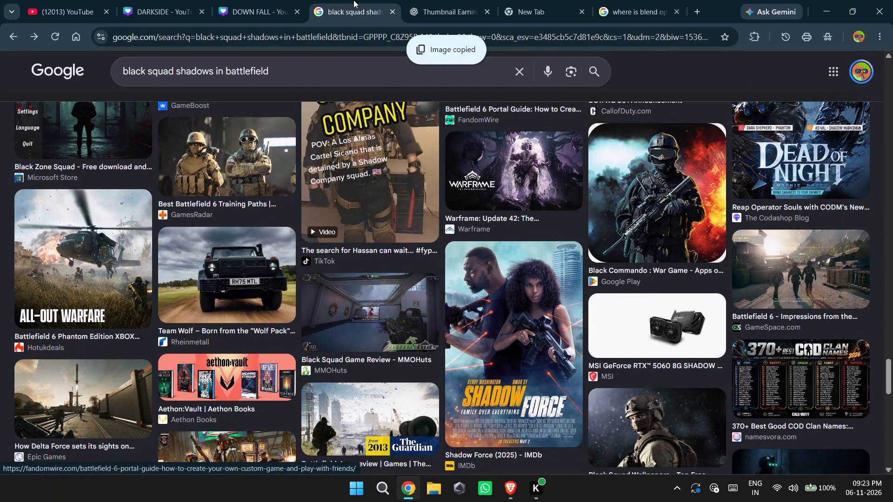
pyautogui.click(261, 0)
pyautogui.rightClick(382, 197)
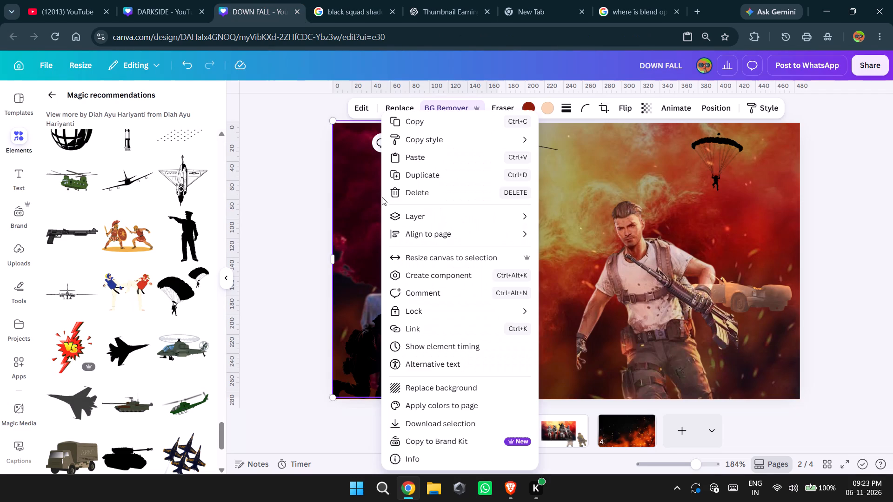
pyautogui.click(417, 160)
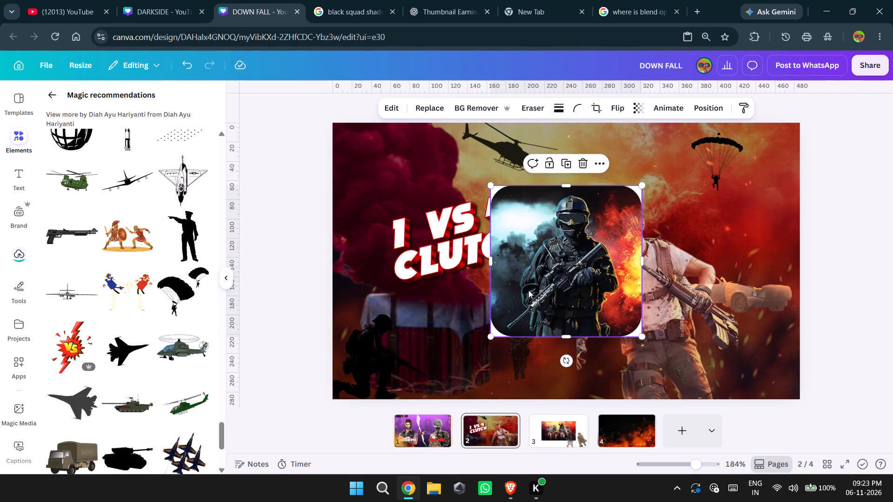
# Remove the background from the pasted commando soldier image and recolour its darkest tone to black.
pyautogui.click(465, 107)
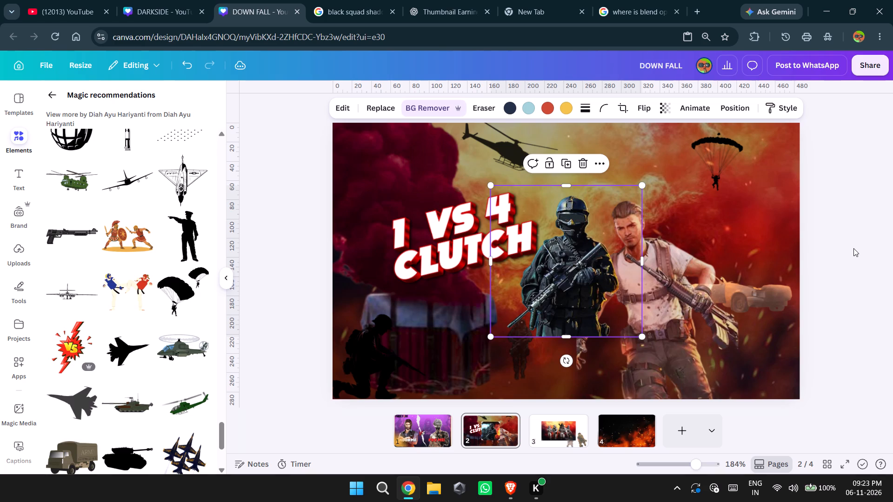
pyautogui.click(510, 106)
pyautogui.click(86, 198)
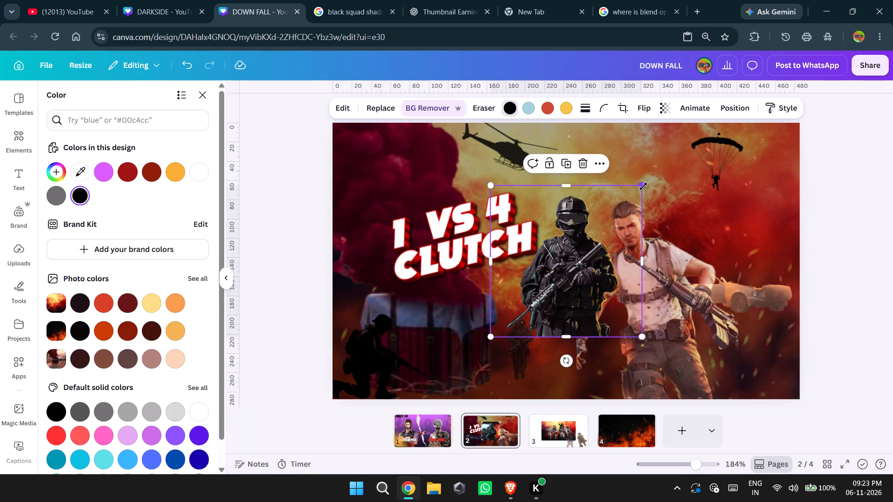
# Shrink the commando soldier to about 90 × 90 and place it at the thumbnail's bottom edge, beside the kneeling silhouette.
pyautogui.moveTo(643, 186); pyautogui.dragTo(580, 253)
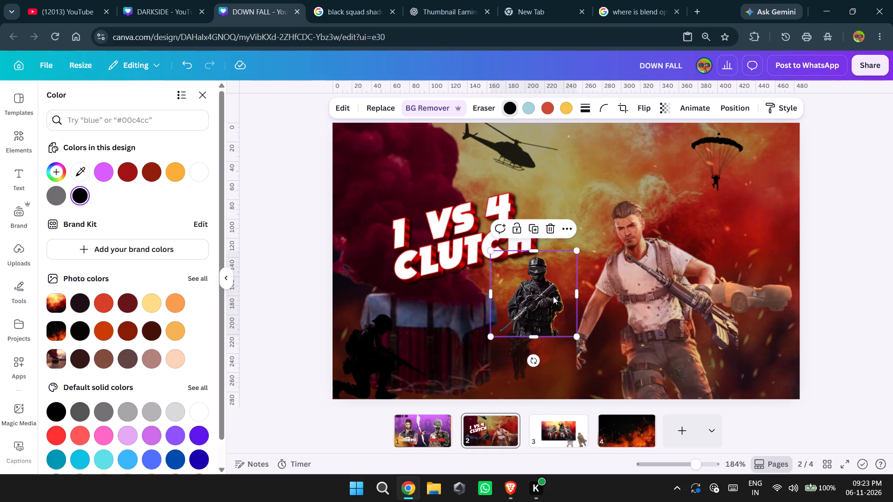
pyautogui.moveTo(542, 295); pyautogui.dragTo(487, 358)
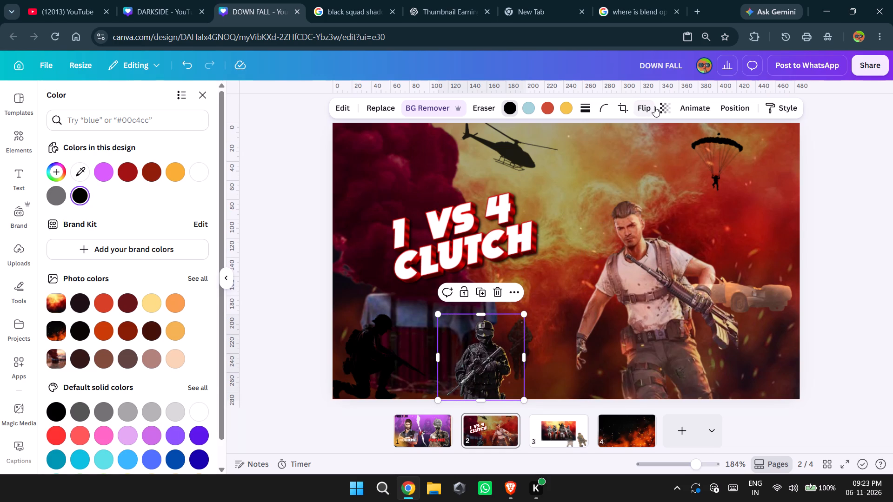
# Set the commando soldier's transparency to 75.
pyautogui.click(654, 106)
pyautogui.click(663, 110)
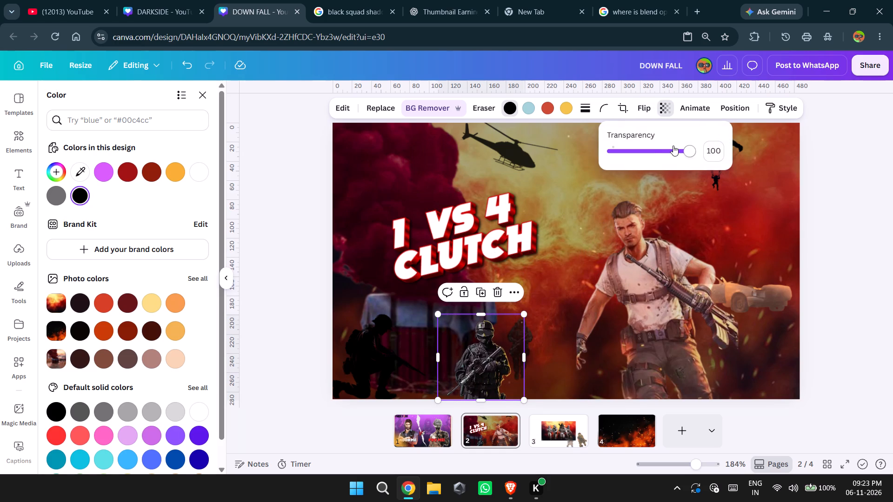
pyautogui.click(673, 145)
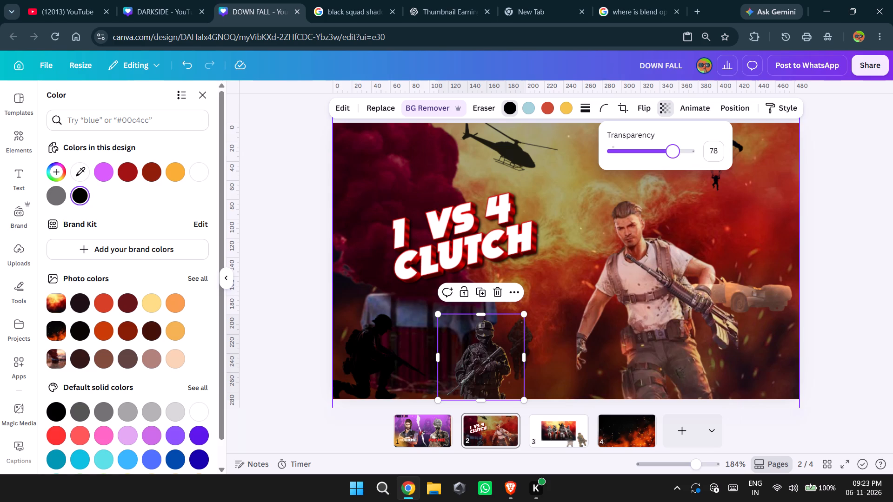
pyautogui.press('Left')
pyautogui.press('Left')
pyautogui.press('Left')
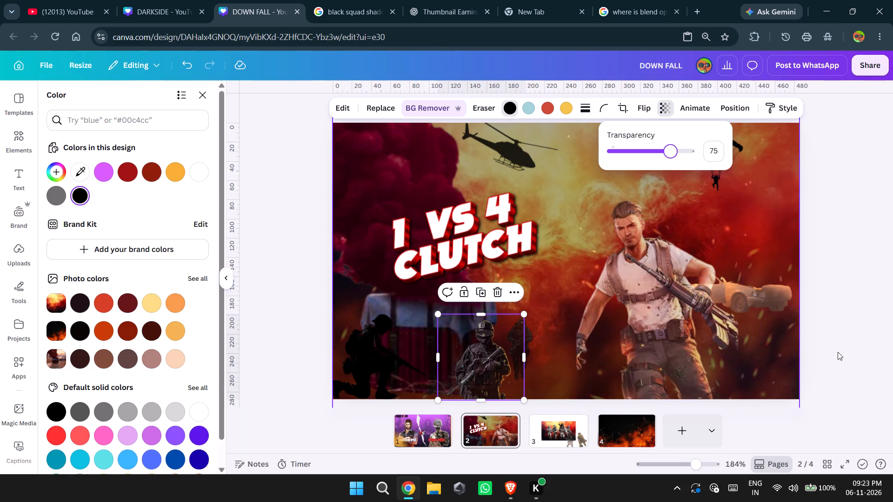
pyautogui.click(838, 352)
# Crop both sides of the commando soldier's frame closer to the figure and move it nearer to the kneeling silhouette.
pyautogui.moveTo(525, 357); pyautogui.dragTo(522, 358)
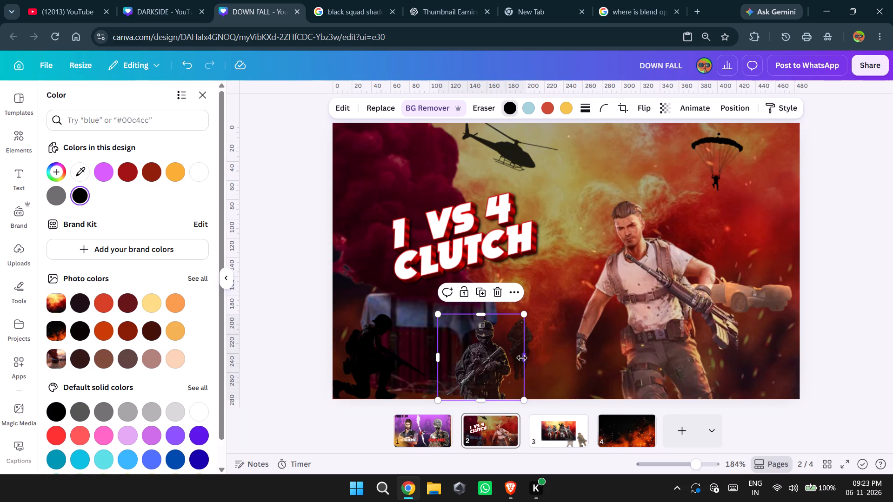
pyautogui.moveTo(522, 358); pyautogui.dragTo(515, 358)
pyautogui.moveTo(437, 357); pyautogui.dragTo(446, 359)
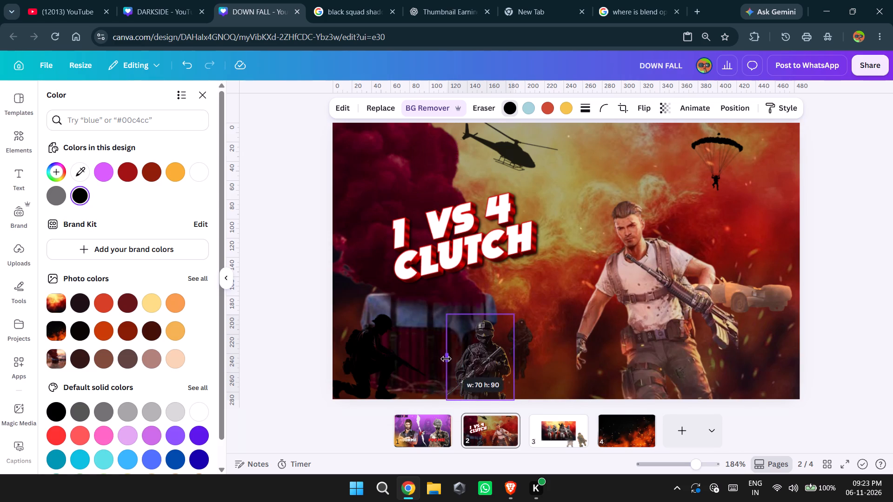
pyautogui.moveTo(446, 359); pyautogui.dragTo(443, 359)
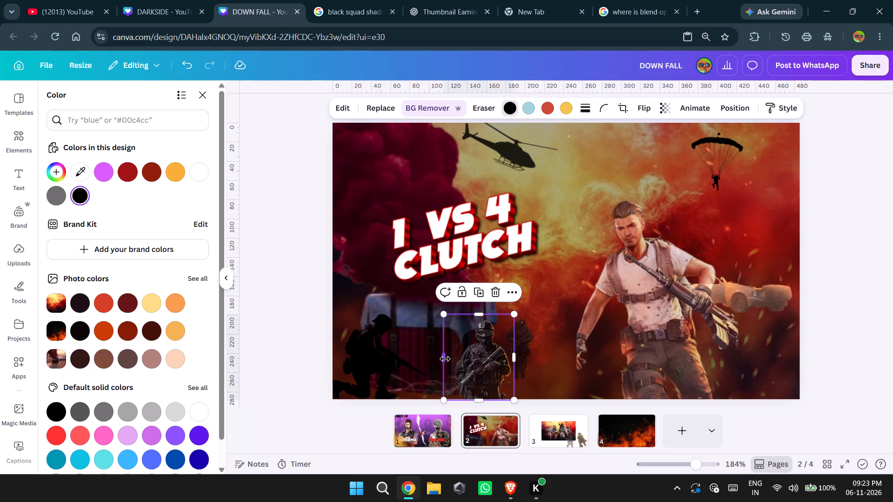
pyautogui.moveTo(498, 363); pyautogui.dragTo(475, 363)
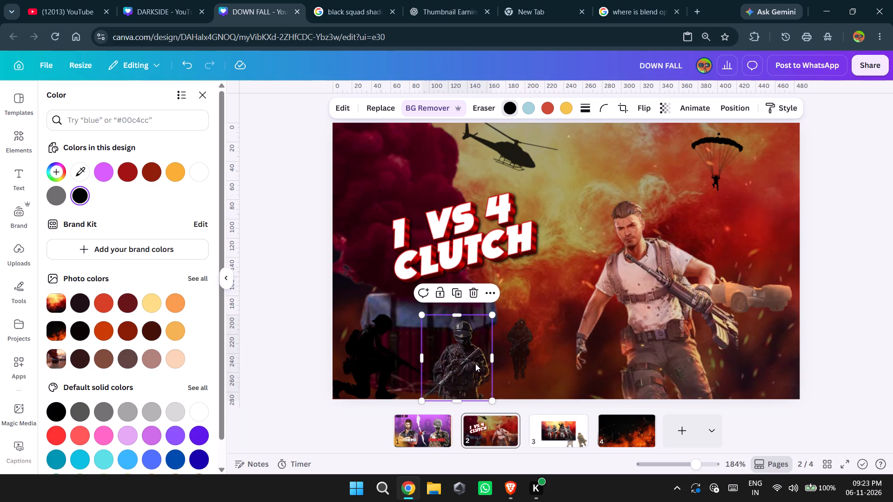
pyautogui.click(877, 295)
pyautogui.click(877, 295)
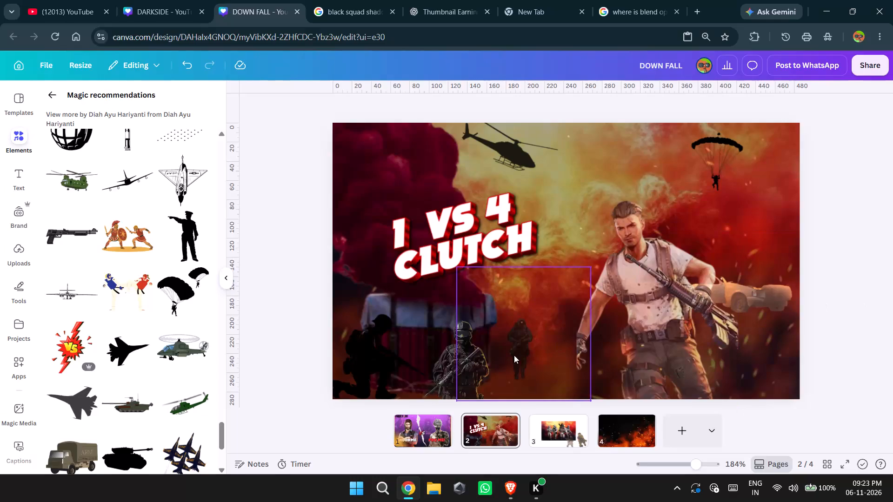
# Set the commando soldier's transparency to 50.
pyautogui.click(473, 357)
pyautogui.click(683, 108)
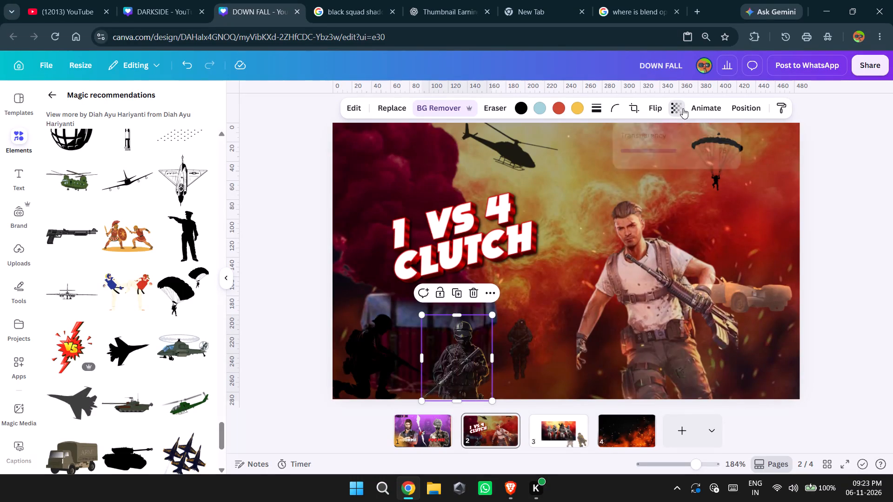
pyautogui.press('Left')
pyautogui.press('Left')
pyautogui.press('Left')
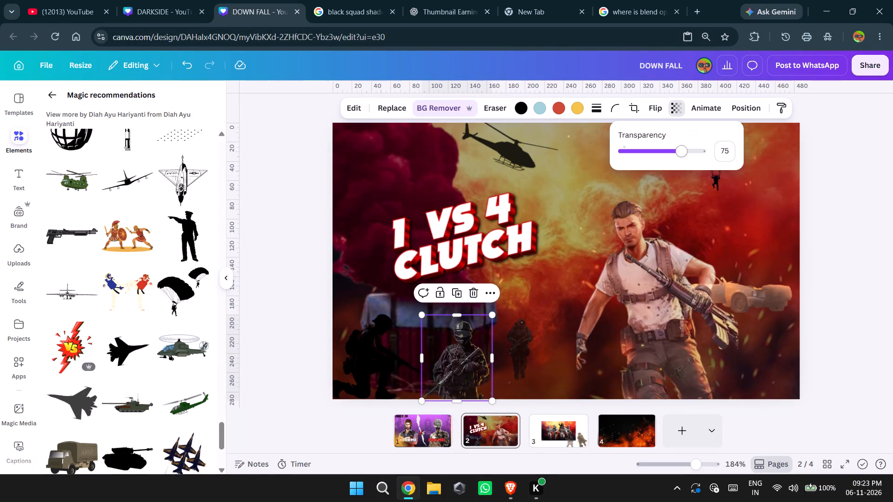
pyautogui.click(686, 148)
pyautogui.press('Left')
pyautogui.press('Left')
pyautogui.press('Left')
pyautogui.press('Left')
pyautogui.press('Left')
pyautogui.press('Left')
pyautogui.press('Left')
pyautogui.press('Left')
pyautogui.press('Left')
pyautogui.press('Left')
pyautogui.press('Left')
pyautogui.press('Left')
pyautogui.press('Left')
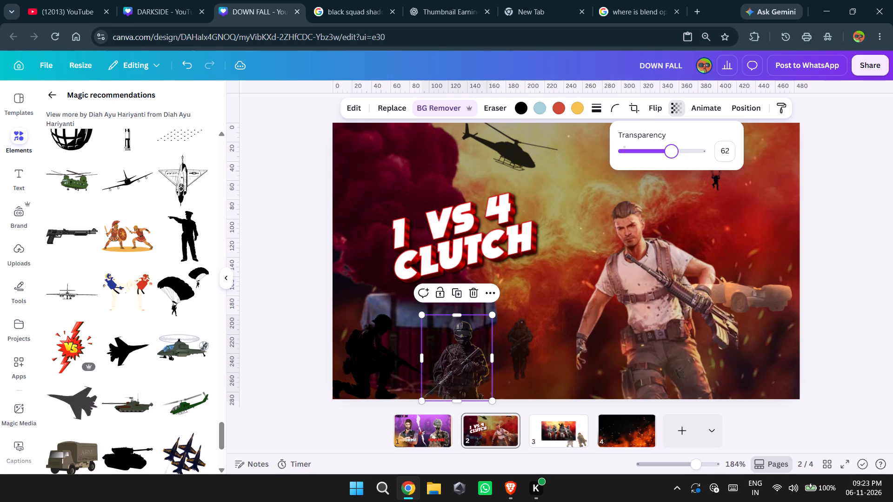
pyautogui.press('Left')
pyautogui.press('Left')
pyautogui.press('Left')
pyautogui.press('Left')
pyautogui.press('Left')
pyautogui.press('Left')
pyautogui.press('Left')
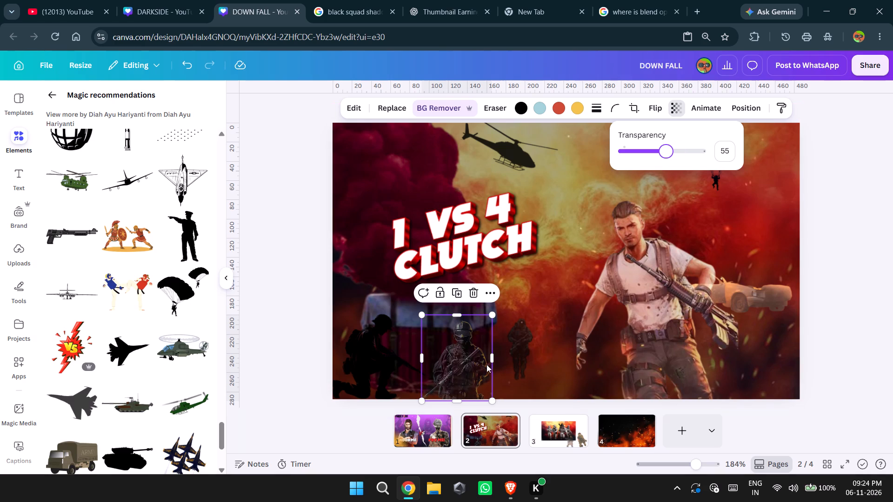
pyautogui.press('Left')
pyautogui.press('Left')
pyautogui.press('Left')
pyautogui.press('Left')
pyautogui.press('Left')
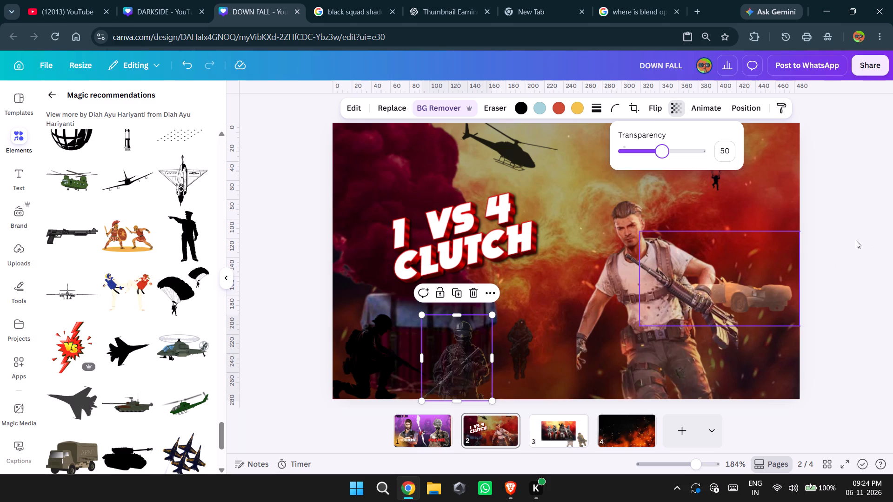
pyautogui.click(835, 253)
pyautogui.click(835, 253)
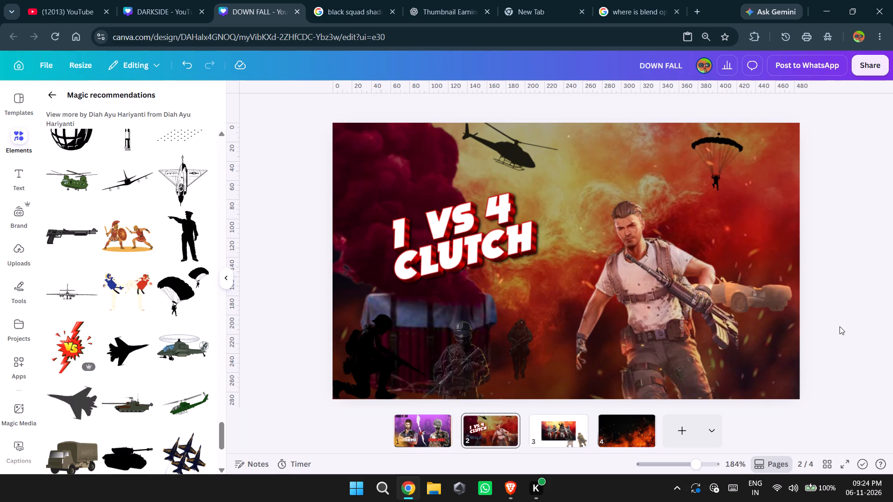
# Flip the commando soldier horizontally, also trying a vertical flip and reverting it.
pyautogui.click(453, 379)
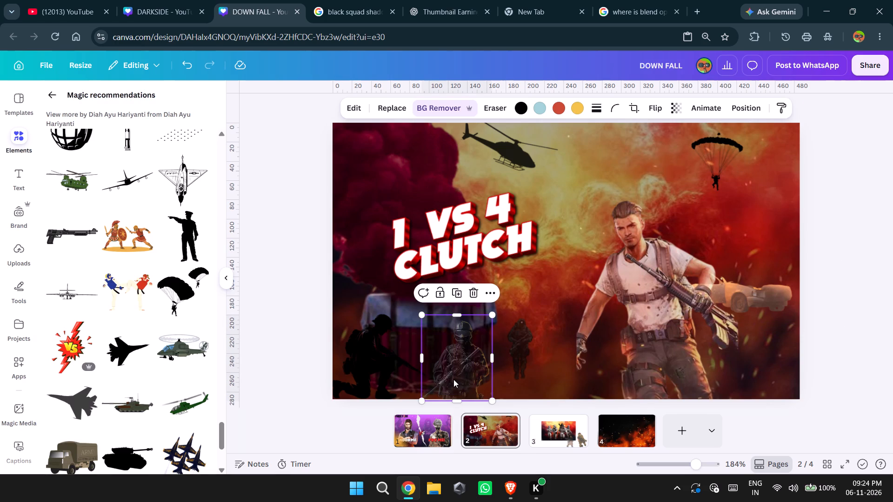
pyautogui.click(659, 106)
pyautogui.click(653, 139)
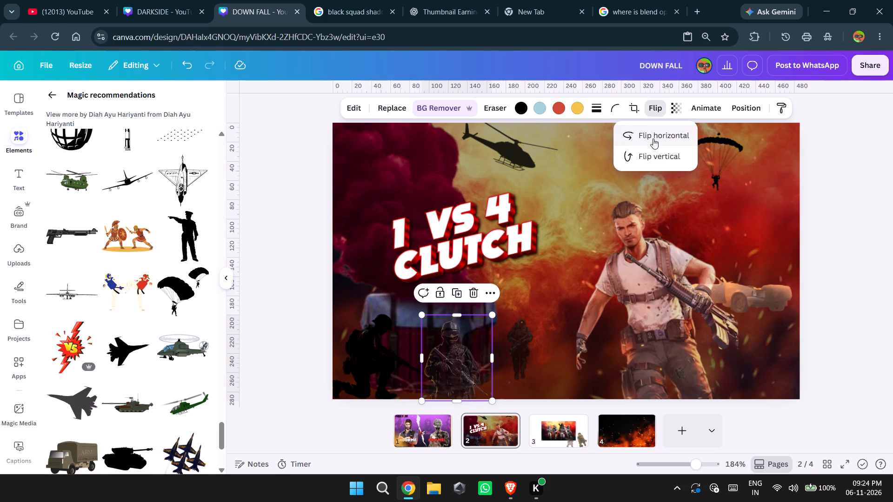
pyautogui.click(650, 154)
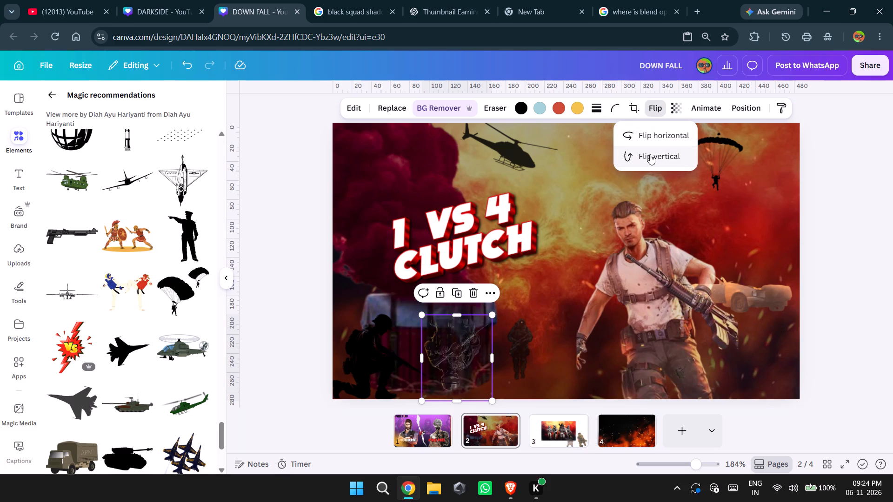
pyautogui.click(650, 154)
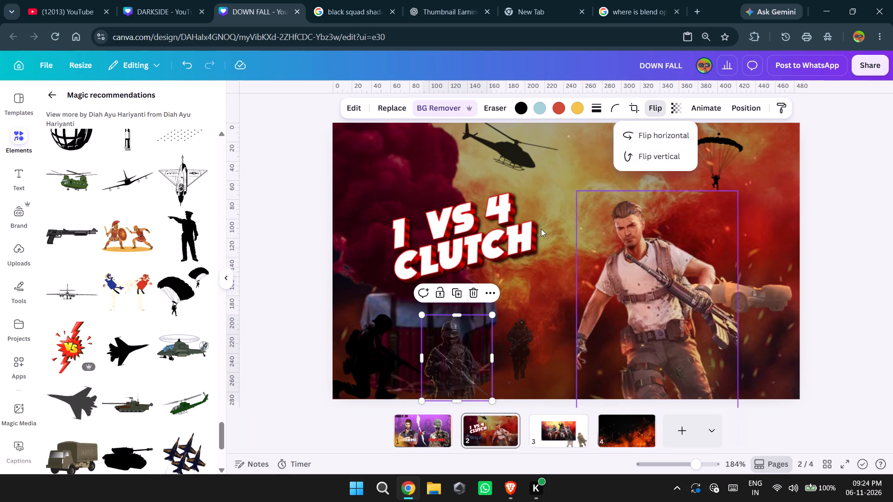
# Look through the military silhouettes in the Magic recommendations for another soldier figure to use.
pyautogui.scroll(-5, 155, 337)
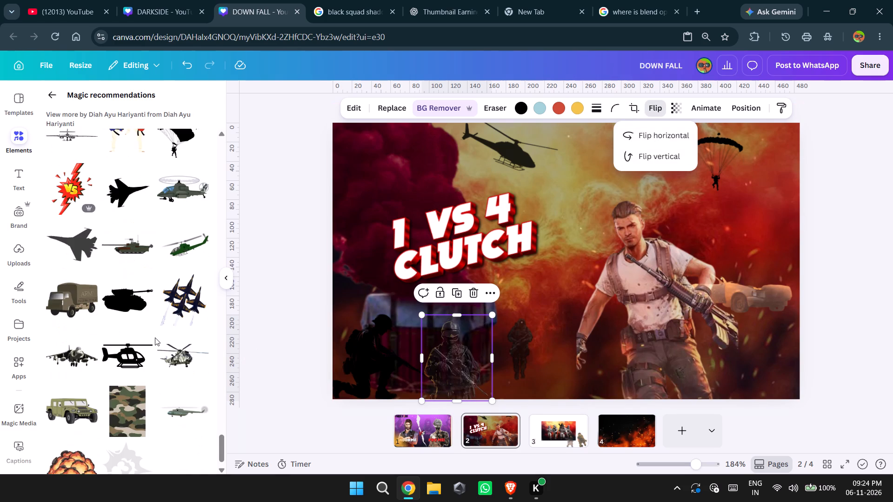
pyautogui.scroll(8, 155, 337)
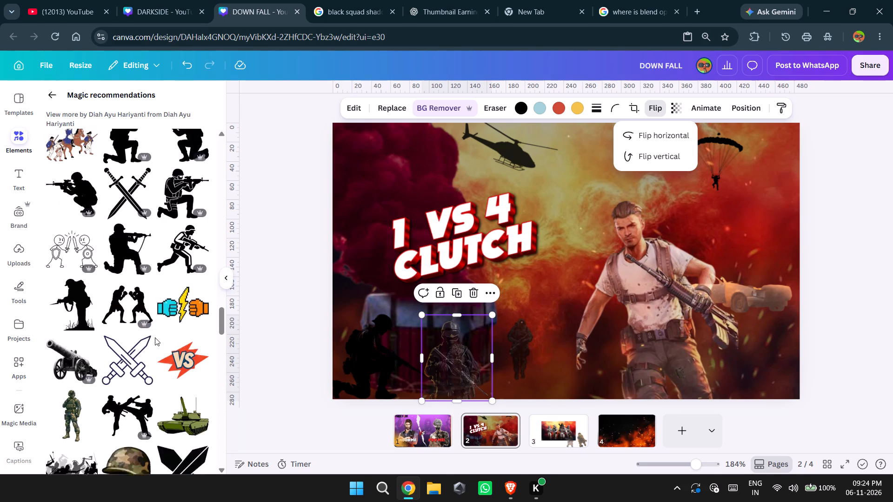
pyautogui.scroll(1, 155, 337)
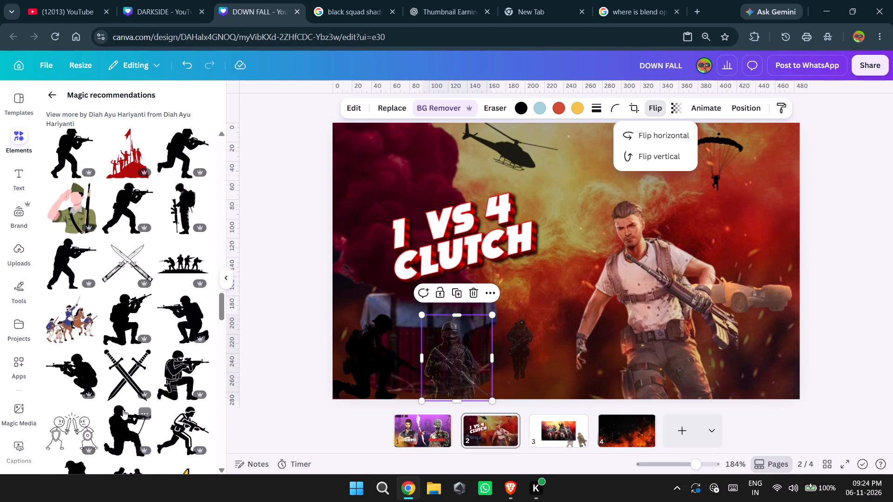
pyautogui.scroll(3, 123, 410)
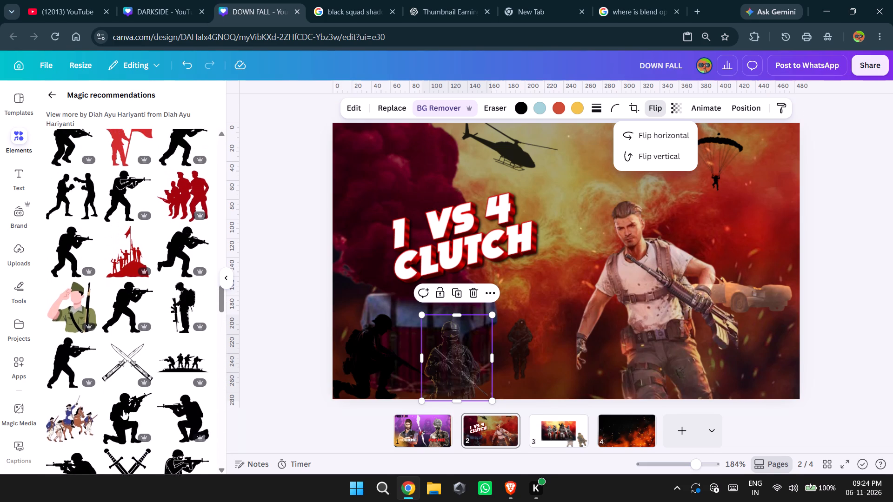
pyautogui.scroll(1, 123, 410)
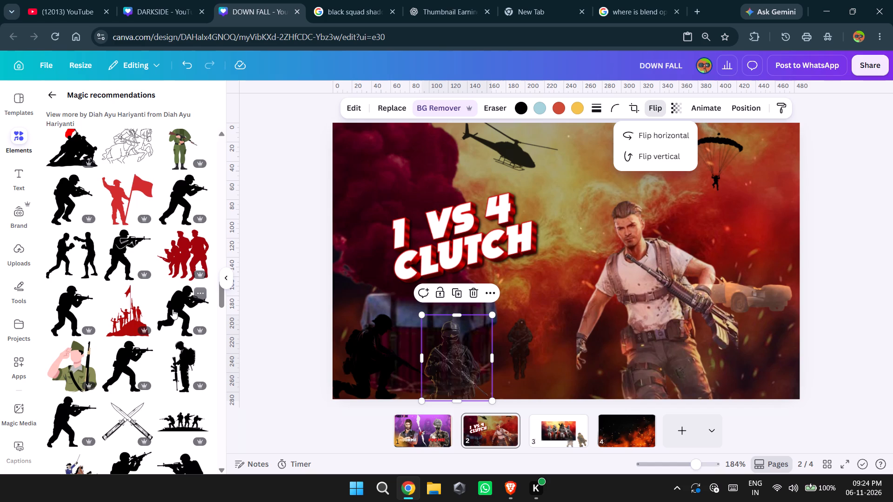
pyautogui.scroll(1, 173, 309)
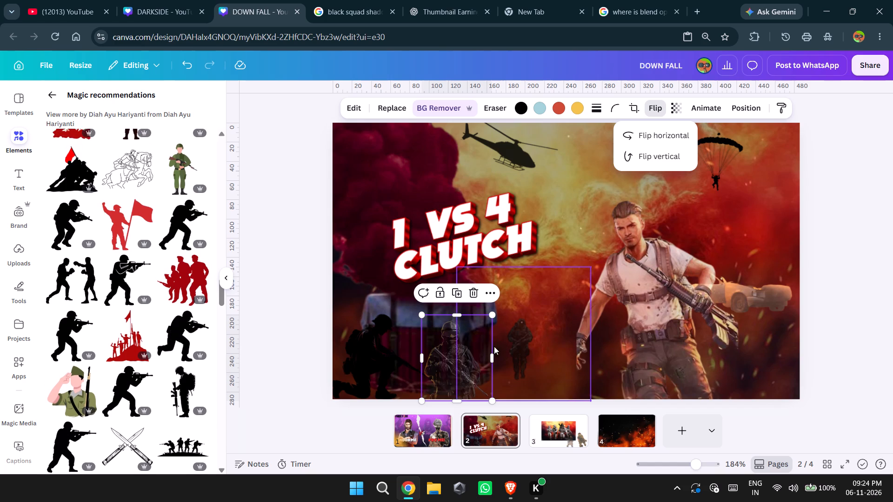
# Delete the commando soldier from the thumbnail.
pyautogui.click(473, 299)
# Crop the empty sides and top of the small standing soldier's image to about 50 wide by 104 high.
pyautogui.click(508, 348)
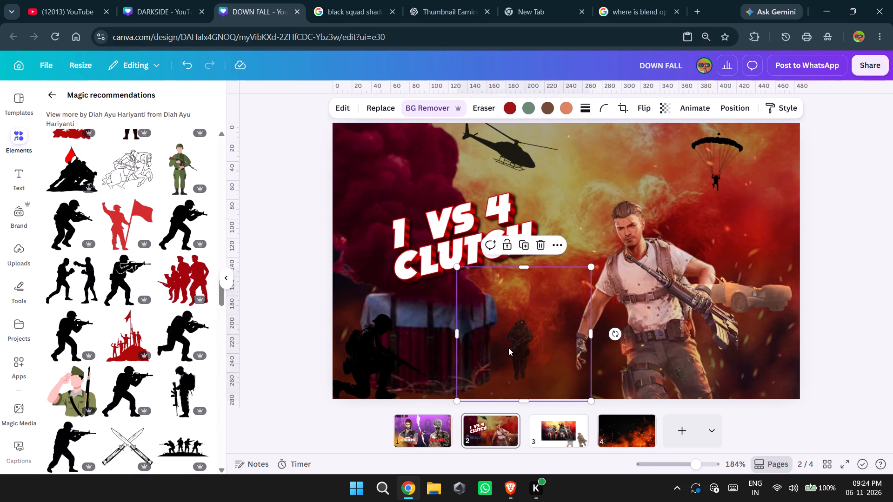
pyautogui.moveTo(592, 337); pyautogui.dragTo(536, 342)
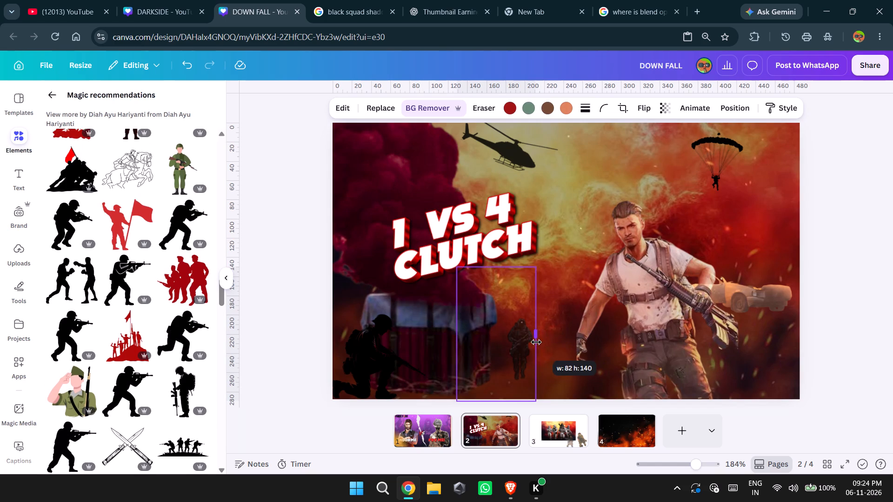
pyautogui.moveTo(536, 342); pyautogui.dragTo(546, 341)
pyautogui.moveTo(457, 337); pyautogui.dragTo(504, 340)
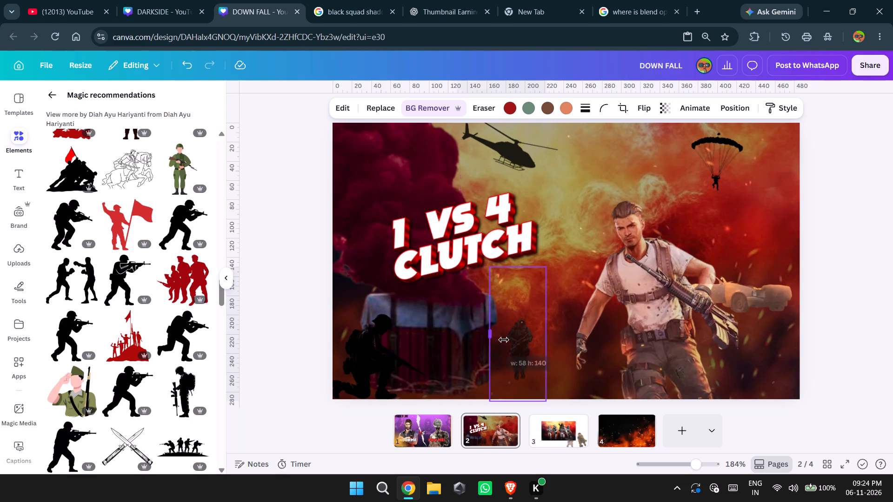
pyautogui.moveTo(504, 340); pyautogui.dragTo(496, 343)
pyautogui.click(496, 343)
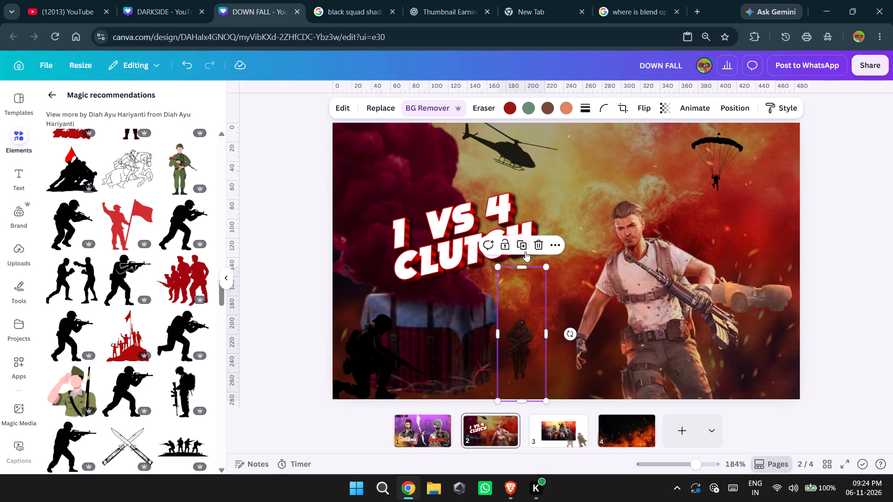
pyautogui.moveTo(521, 270); pyautogui.dragTo(521, 304)
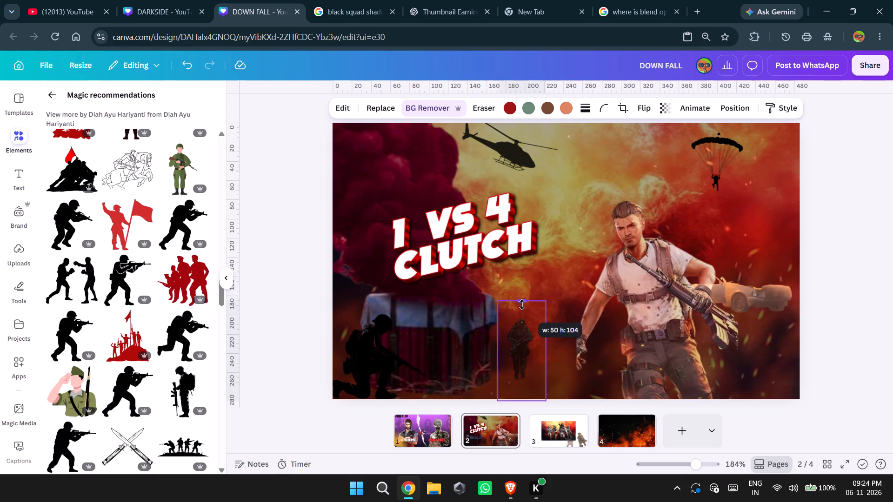
# Duplicate the small standing soldier and place the copy beside the original, toward the main character.
pyautogui.click(525, 284)
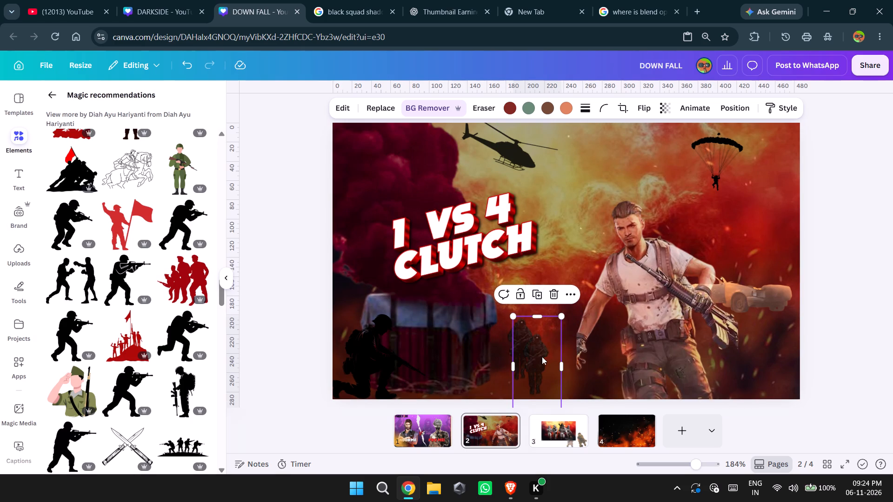
pyautogui.moveTo(538, 356); pyautogui.dragTo(551, 334)
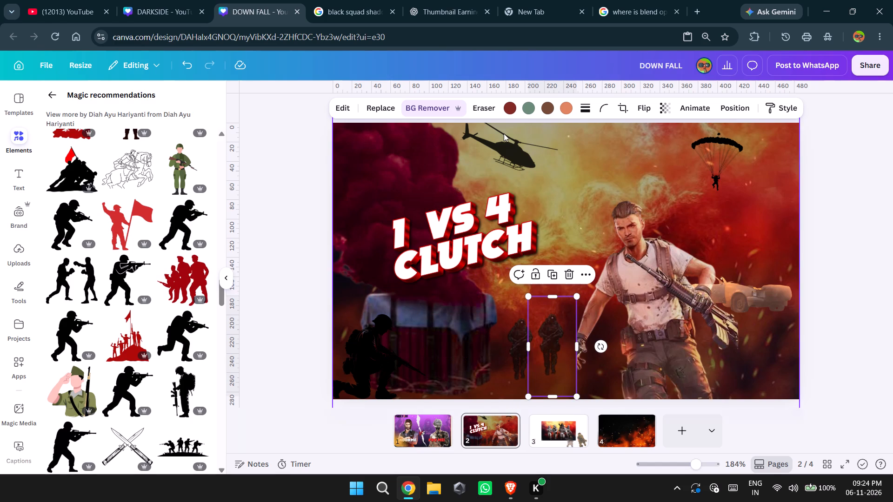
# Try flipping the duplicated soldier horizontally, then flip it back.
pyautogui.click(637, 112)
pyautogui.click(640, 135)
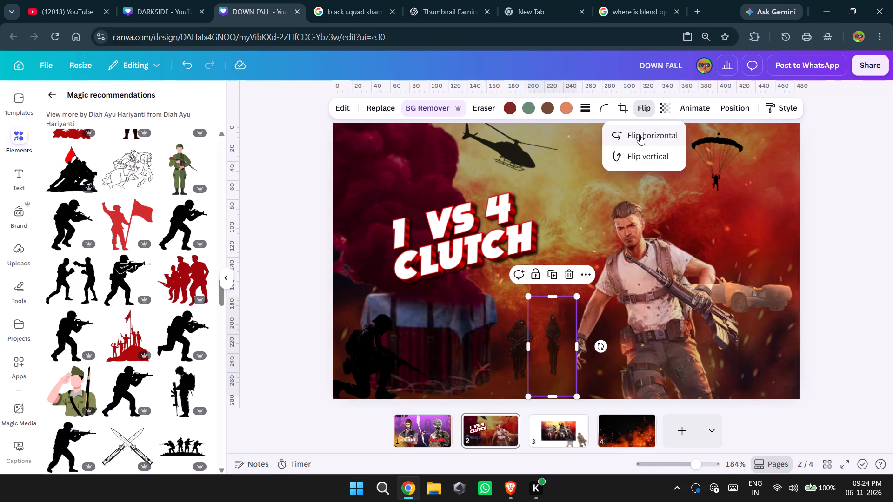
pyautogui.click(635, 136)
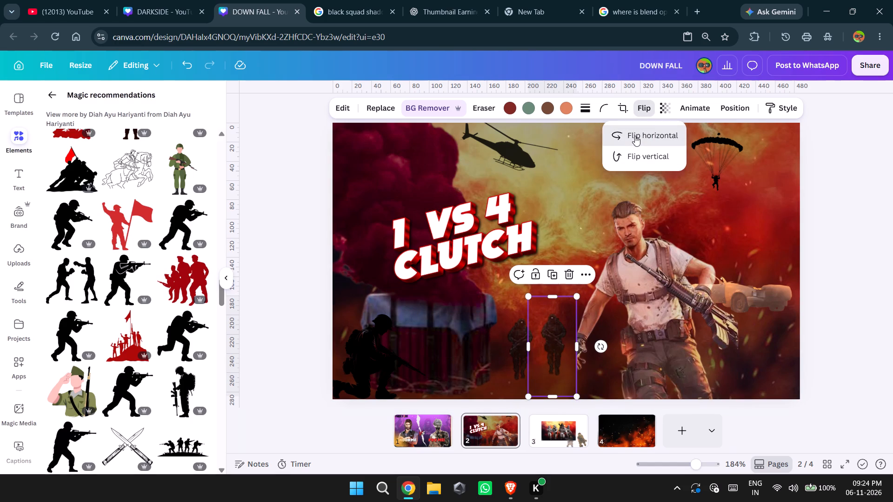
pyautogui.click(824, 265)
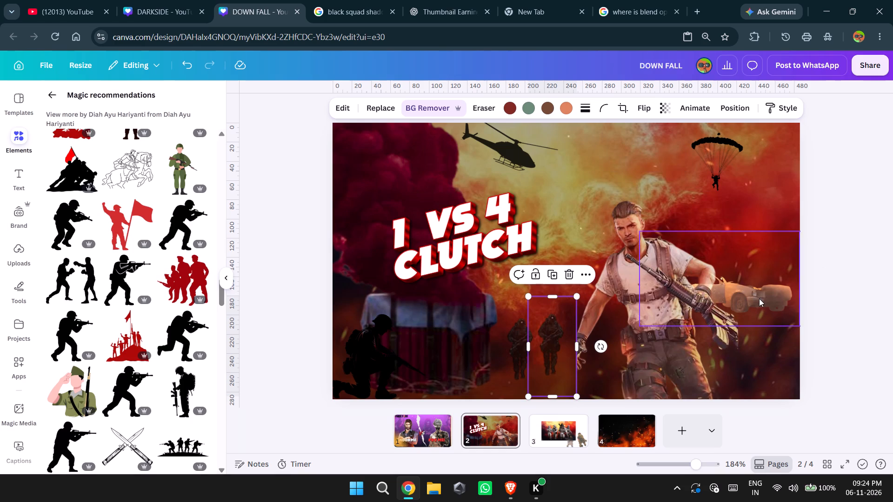
# Trim the main character's image frame on its gun side and move him slightly up and to the right in the thumbnail.
pyautogui.click(759, 298)
pyautogui.click(620, 308)
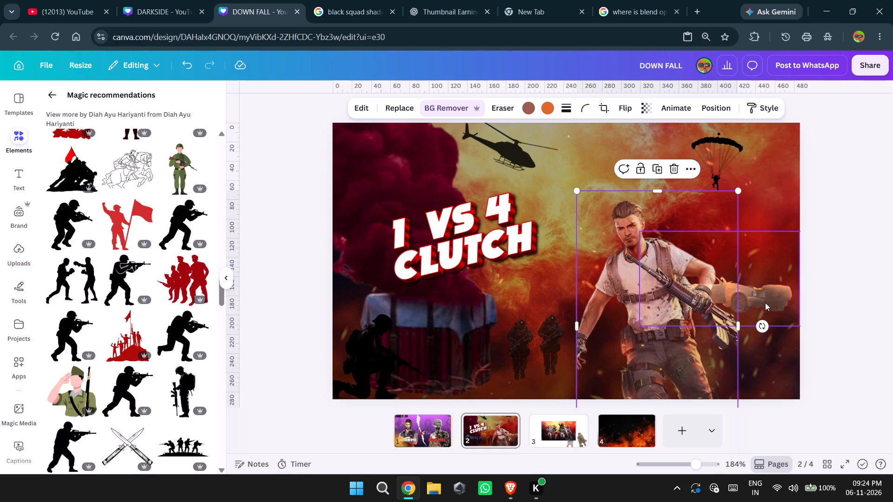
pyautogui.moveTo(739, 325); pyautogui.dragTo(742, 325)
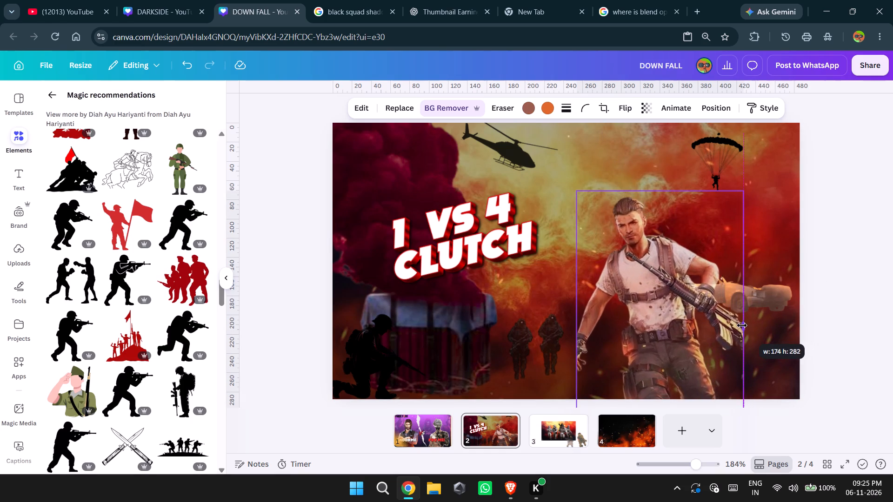
pyautogui.moveTo(742, 325); pyautogui.dragTo(732, 328)
pyautogui.moveTo(697, 334); pyautogui.dragTo(769, 326)
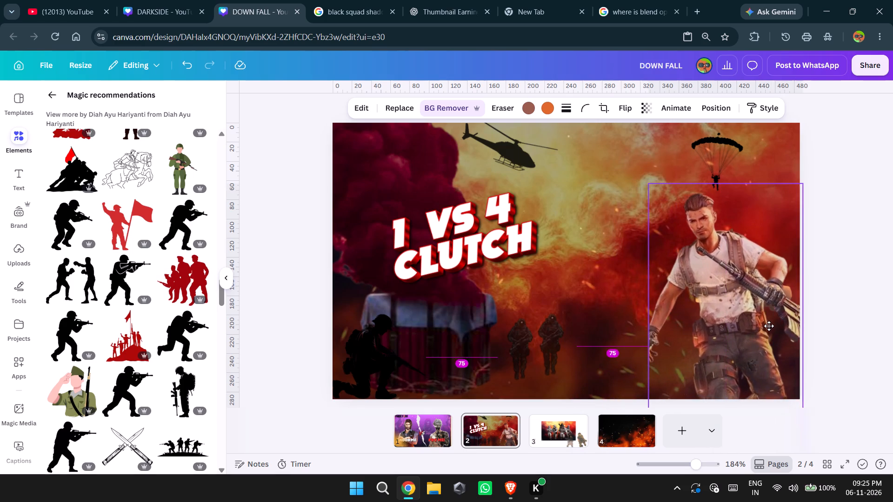
pyautogui.moveTo(769, 326); pyautogui.dragTo(766, 327)
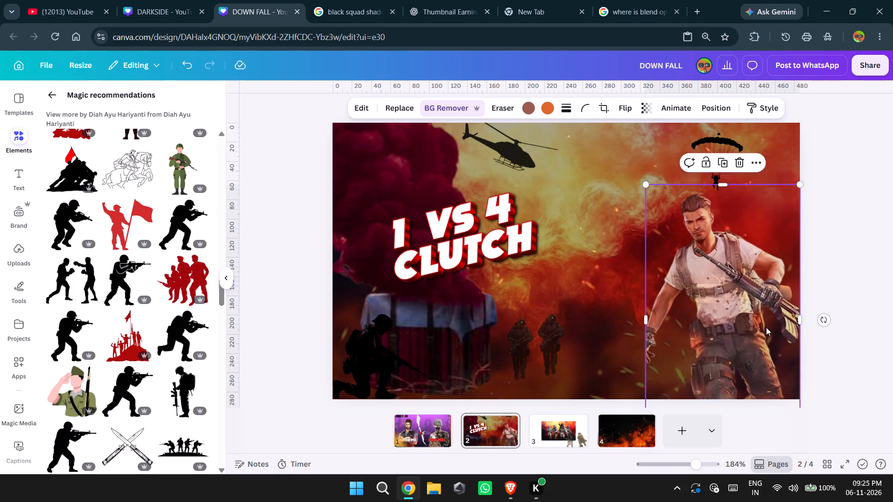
pyautogui.moveTo(758, 317); pyautogui.dragTo(717, 295)
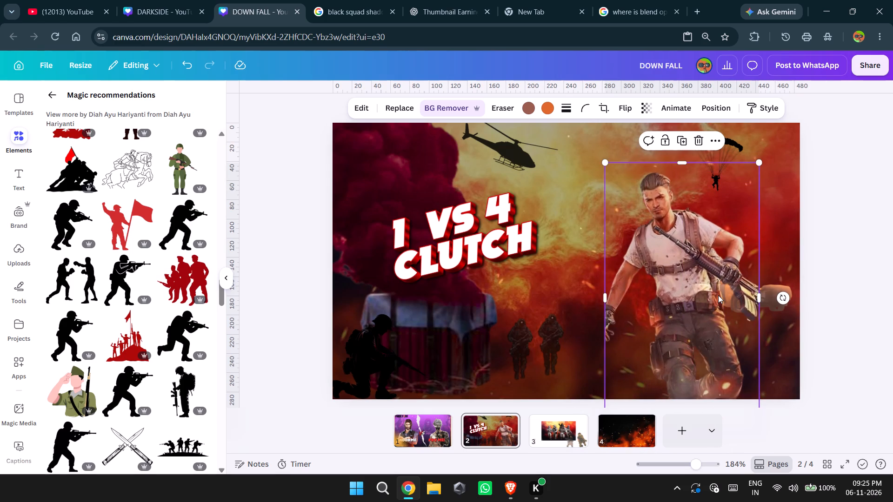
# Move the car from behind the main character to below the title, just above the two standing soldiers.
pyautogui.click(768, 292)
pyautogui.moveTo(768, 292); pyautogui.dragTo(632, 320)
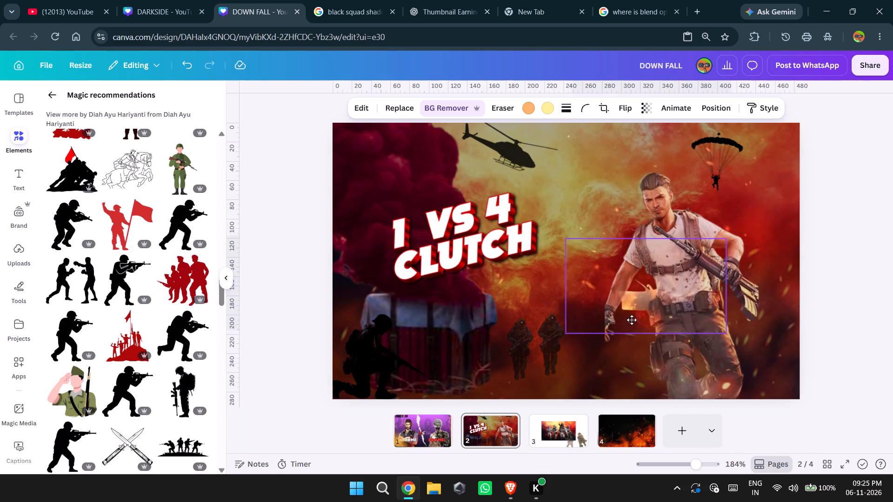
pyautogui.moveTo(632, 320); pyautogui.dragTo(566, 304)
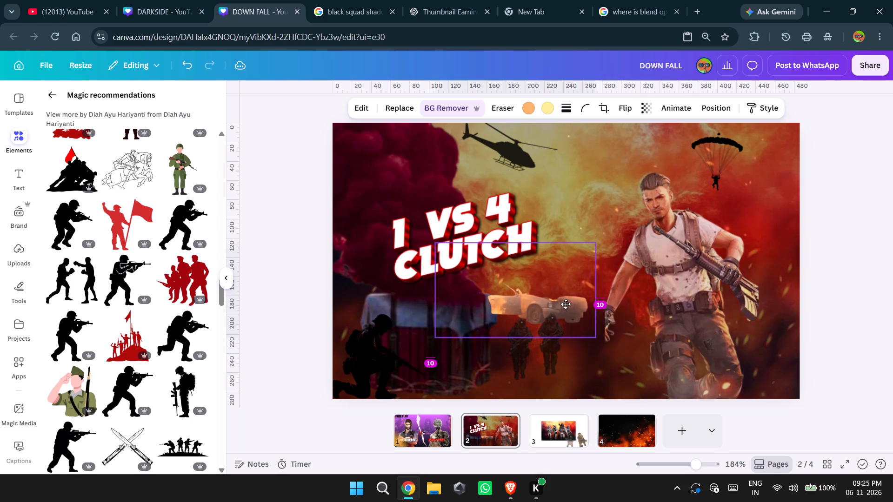
pyautogui.moveTo(566, 304); pyautogui.dragTo(565, 305)
pyautogui.click(499, 298)
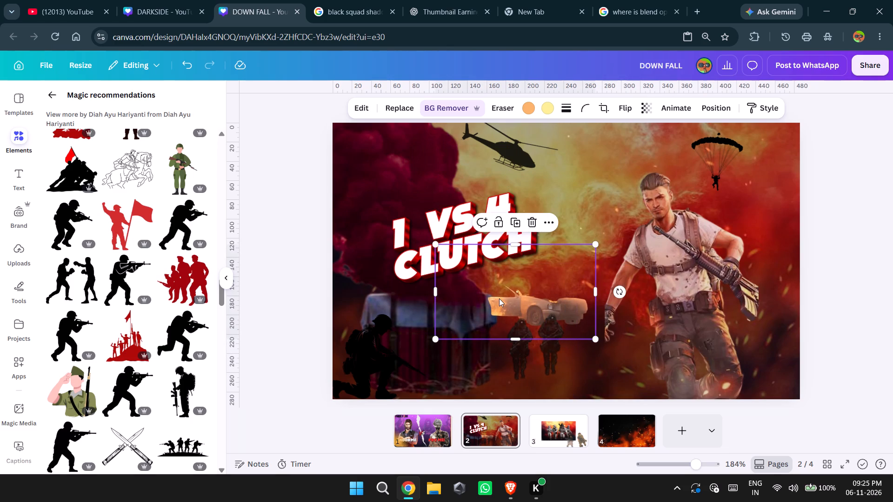
# Reorder the car's layer to sit directly above the background, beneath the semi-transparent fire overlay.
pyautogui.hotkey('alt', '1')
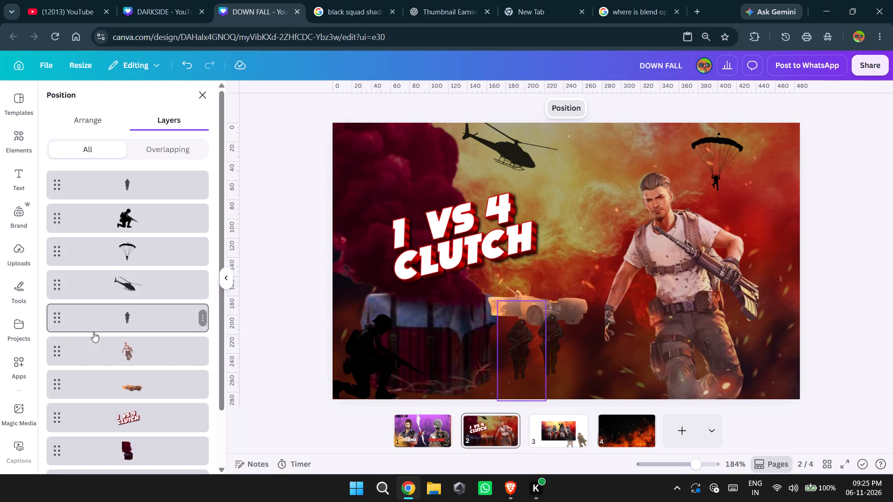
pyautogui.scroll(-1, 135, 331)
pyautogui.moveTo(134, 327); pyautogui.dragTo(128, 428)
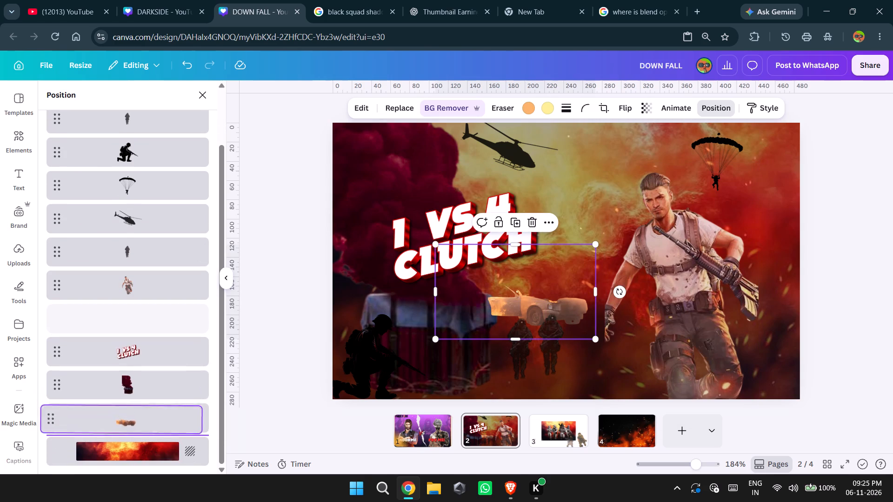
pyautogui.moveTo(128, 428); pyautogui.dragTo(130, 435)
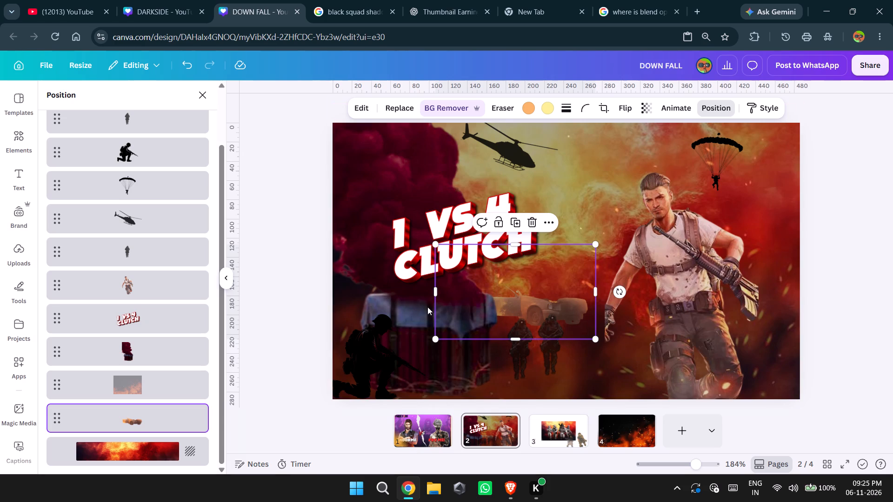
# Crop the car image's empty left, top and bottom areas, making its frame about 116 wide.
pyautogui.moveTo(433, 290); pyautogui.dragTo(460, 294)
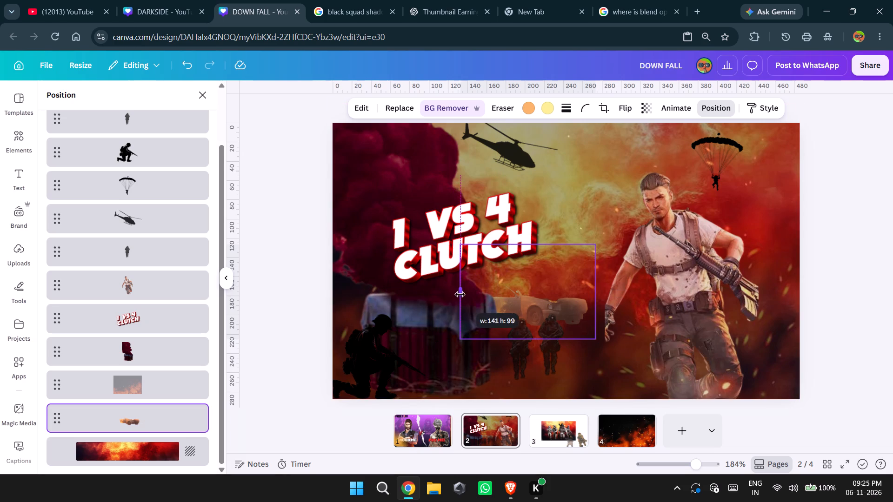
pyautogui.moveTo(460, 294); pyautogui.dragTo(481, 310)
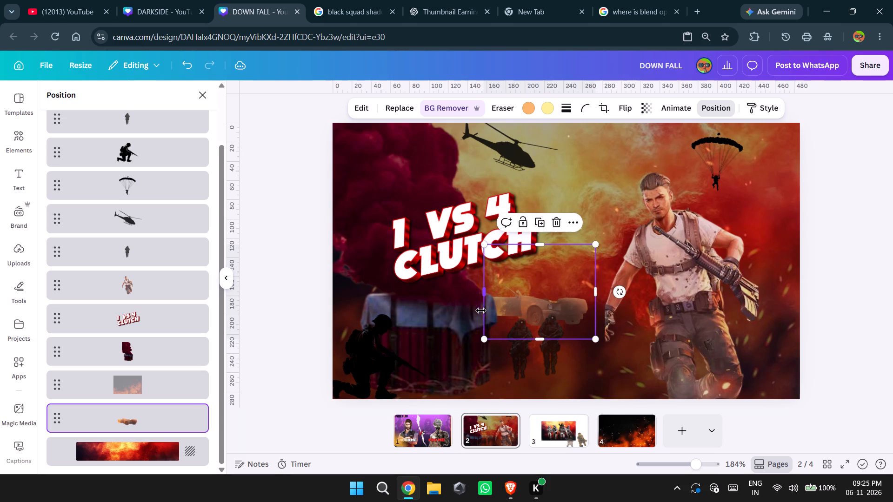
pyautogui.moveTo(540, 244); pyautogui.dragTo(540, 280)
pyautogui.moveTo(541, 337); pyautogui.dragTo(542, 332)
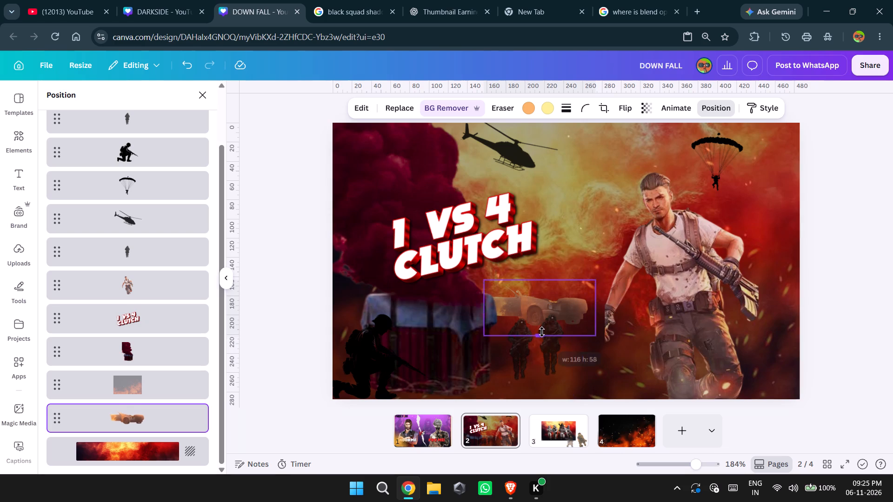
pyautogui.moveTo(542, 332); pyautogui.dragTo(541, 328)
pyautogui.click(826, 285)
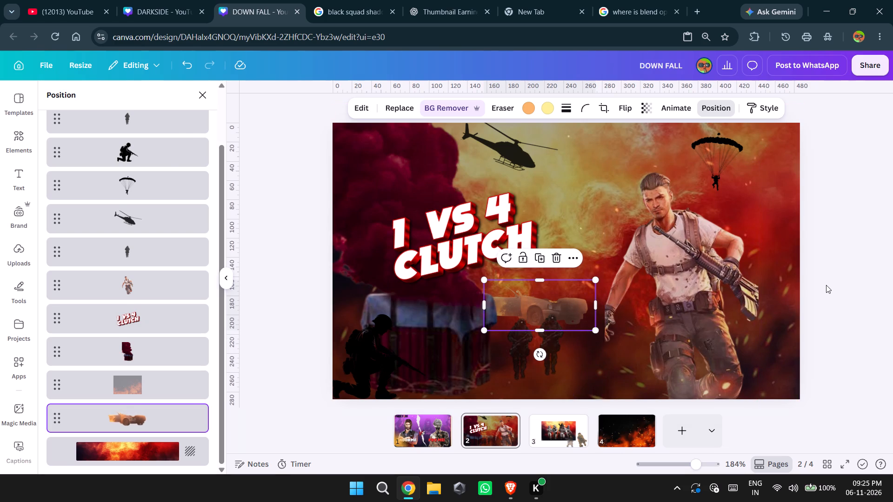
pyautogui.click(826, 285)
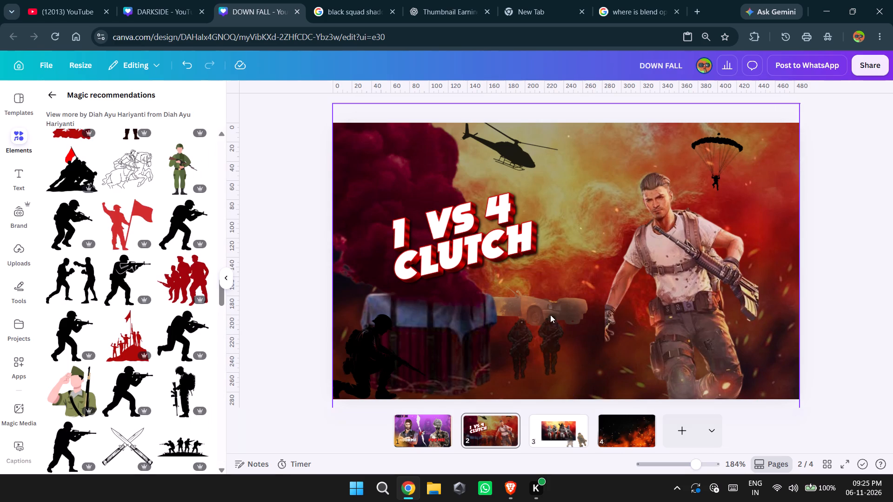
# Crop the empty space above and below the duplicated standing soldier so its frame covers less of the car.
pyautogui.click(513, 295)
pyautogui.click(577, 298)
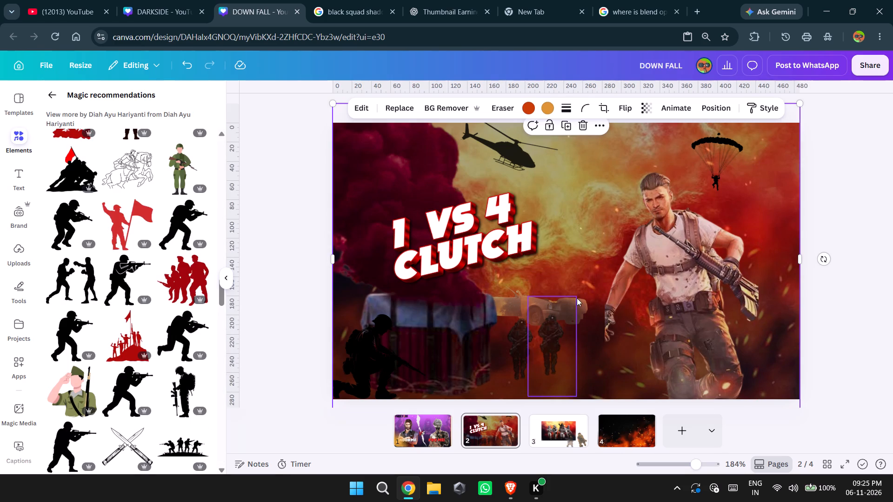
pyautogui.click(584, 300)
pyautogui.click(568, 307)
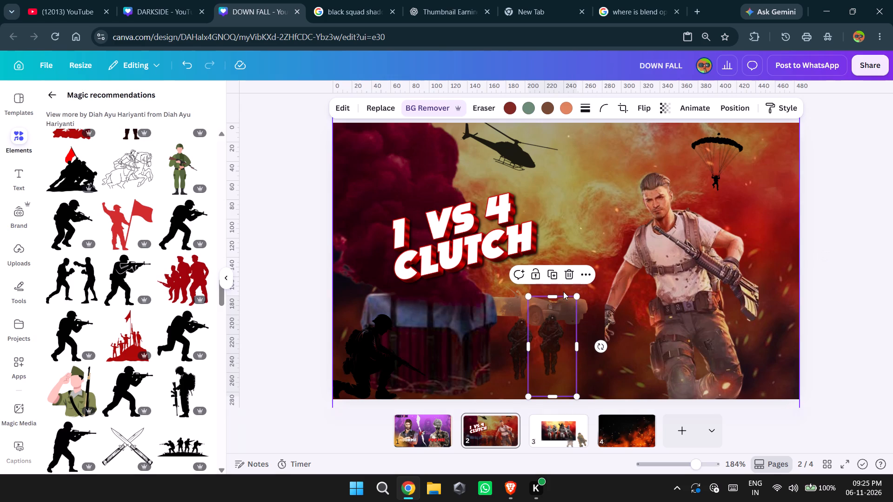
pyautogui.click(563, 291)
pyautogui.click(553, 296)
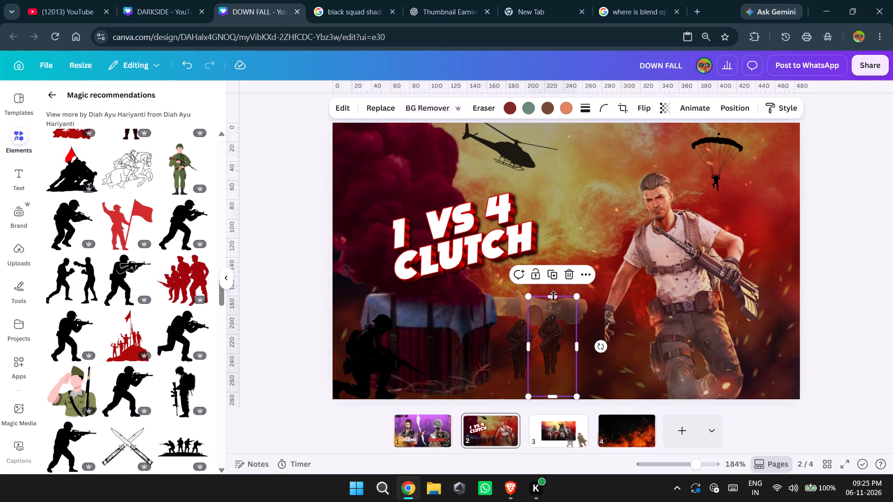
pyautogui.moveTo(553, 296); pyautogui.dragTo(554, 307)
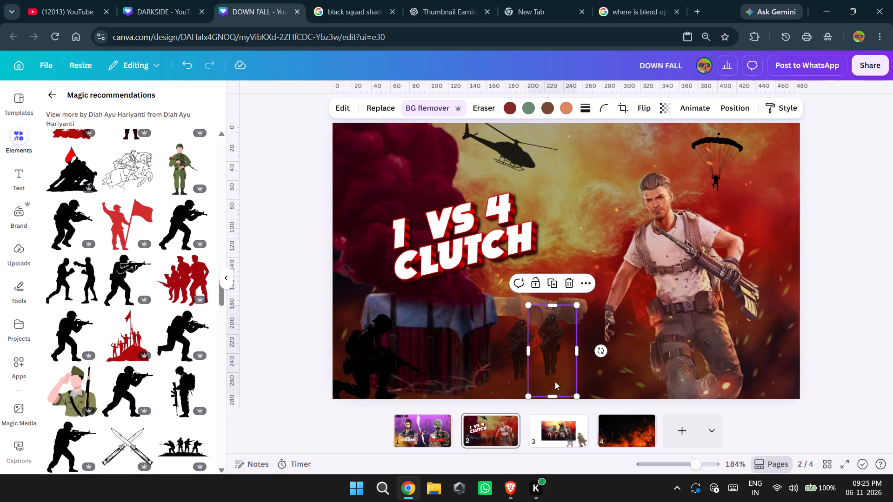
pyautogui.moveTo(552, 397); pyautogui.dragTo(552, 383)
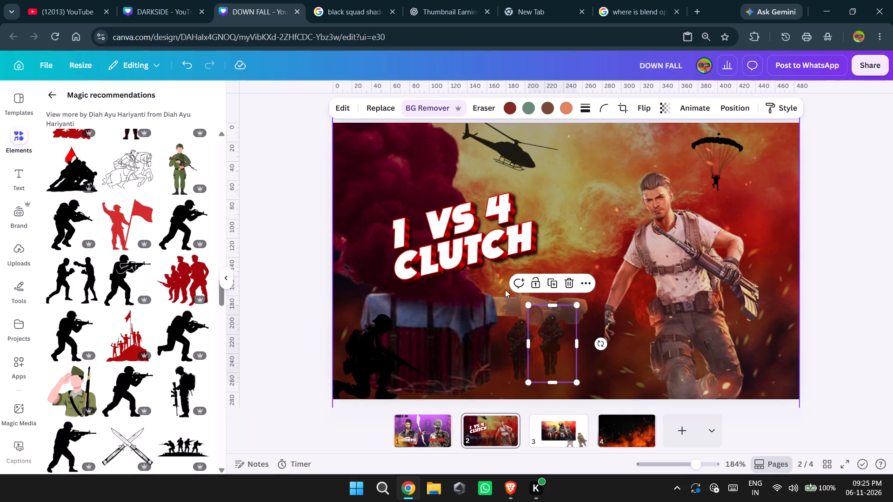
# Move the duplicated soldier slightly lower and farther right, clear of the car.
pyautogui.click(505, 290)
pyautogui.click(503, 278)
pyautogui.click(515, 301)
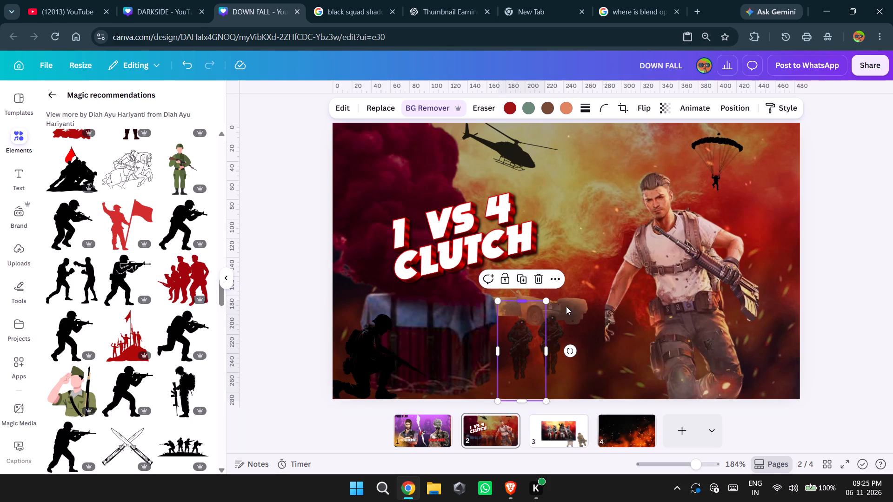
pyautogui.click(575, 310)
pyautogui.moveTo(560, 320); pyautogui.dragTo(565, 334)
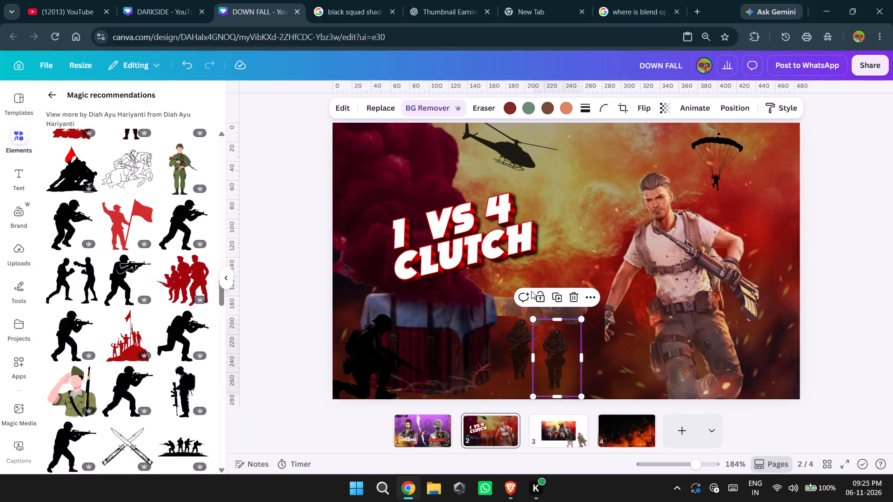
# Move the car slightly left so it sits just above and behind the two standing soldiers.
pyautogui.click(531, 275)
pyautogui.click(535, 315)
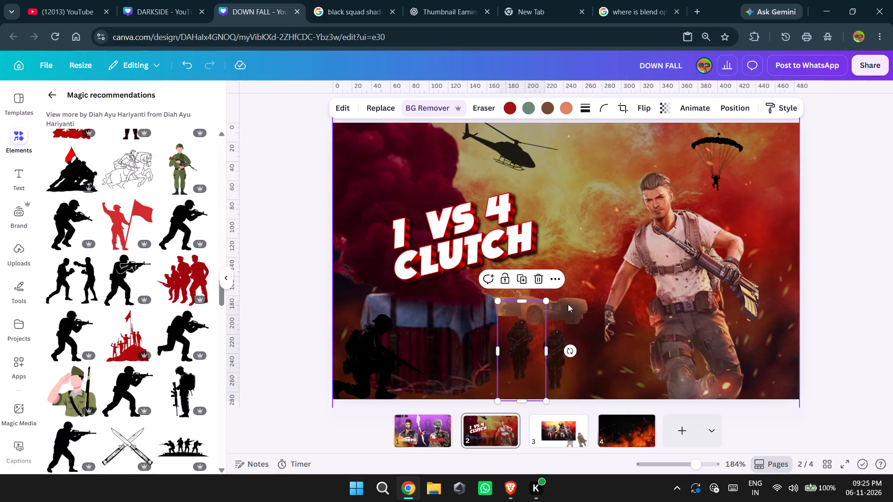
pyautogui.click(568, 304)
pyautogui.click(568, 304)
pyautogui.moveTo(556, 304); pyautogui.dragTo(559, 277)
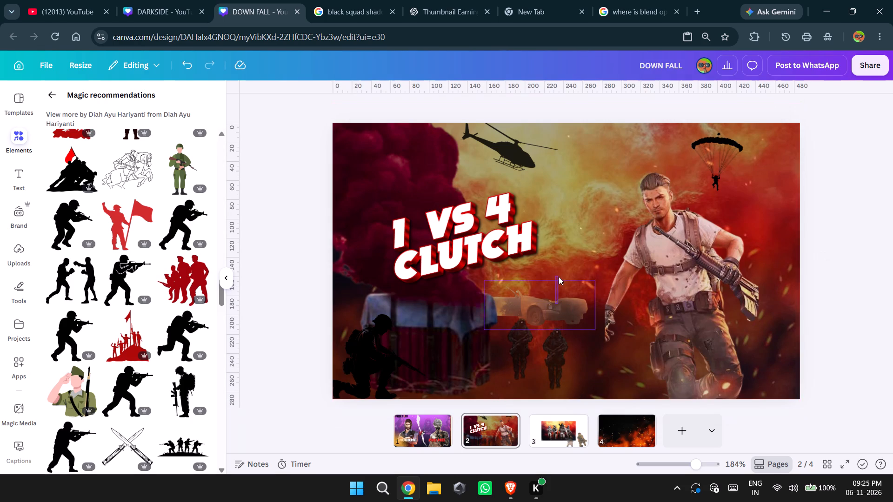
pyautogui.moveTo(559, 277); pyautogui.dragTo(558, 277)
pyautogui.moveTo(555, 297); pyautogui.dragTo(542, 294)
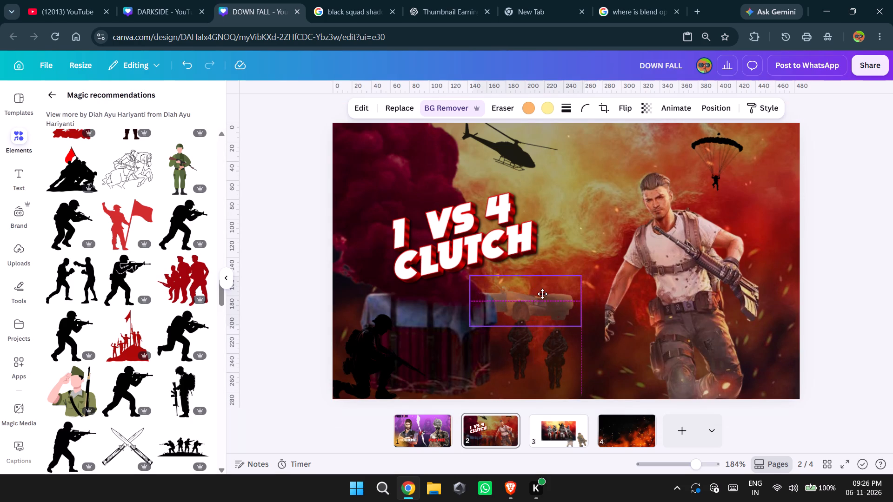
pyautogui.moveTo(542, 294); pyautogui.dragTo(538, 298)
# Shift the original standing soldier left, away from the duplicate, and crop the empty space below and above it.
pyautogui.click(549, 355)
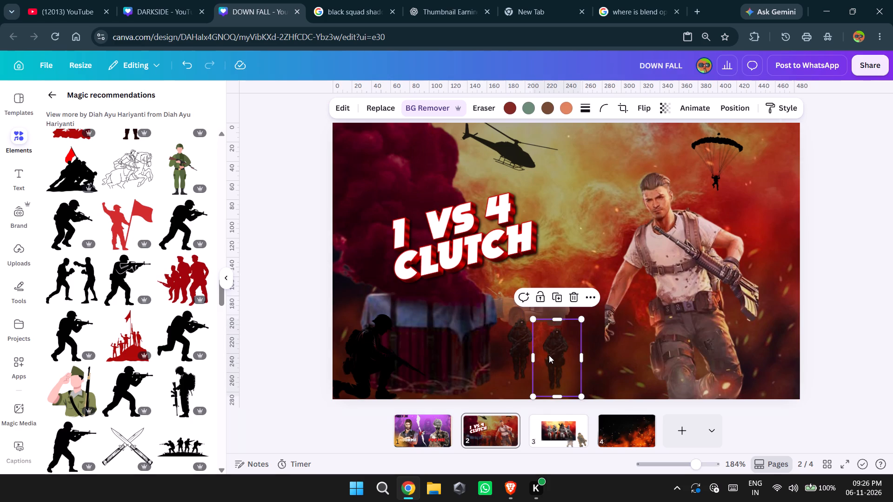
pyautogui.moveTo(527, 353); pyautogui.dragTo(516, 363)
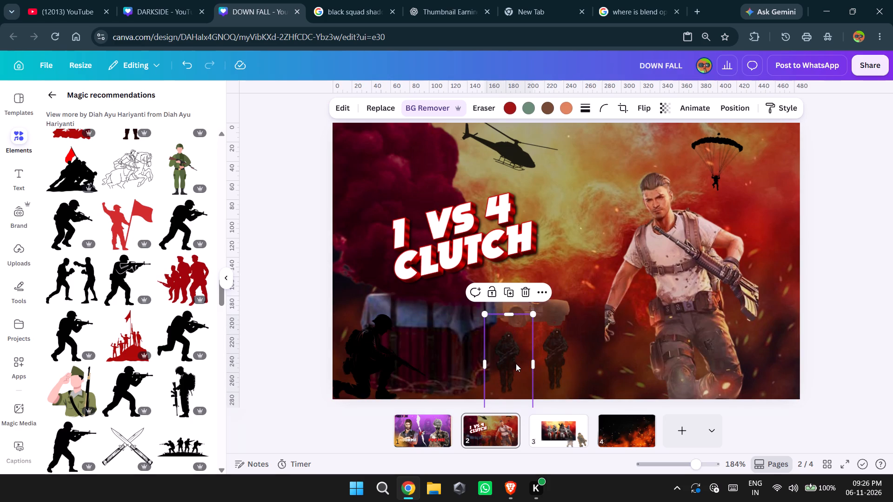
pyautogui.moveTo(512, 371); pyautogui.dragTo(512, 352)
pyautogui.moveTo(506, 393); pyautogui.dragTo(507, 385)
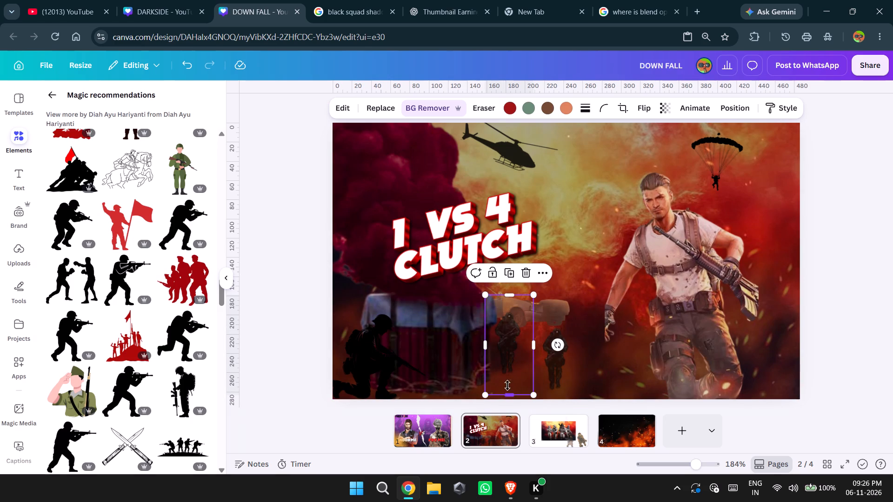
pyautogui.moveTo(507, 385); pyautogui.dragTo(507, 371)
pyautogui.moveTo(507, 371); pyautogui.dragTo(507, 377)
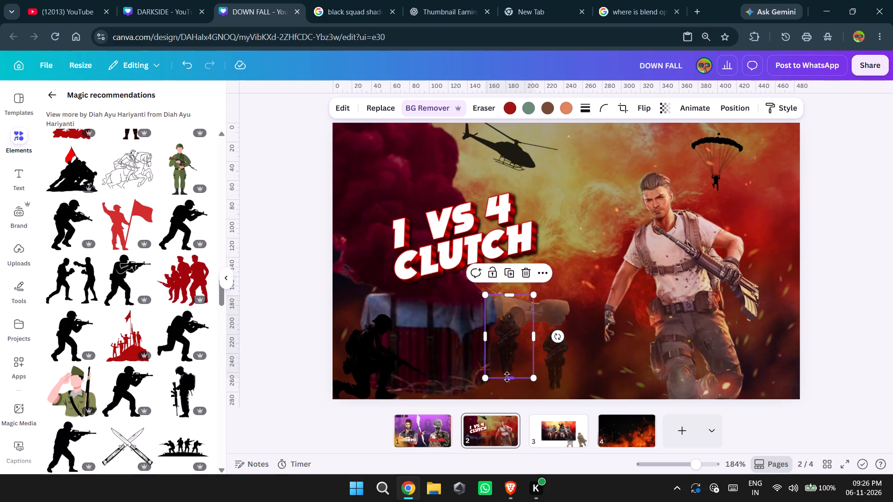
pyautogui.moveTo(511, 296); pyautogui.dragTo(511, 300)
# Lower the cropped original soldier to stand level with the duplicate, and enlarge it slightly.
pyautogui.moveTo(515, 338); pyautogui.dragTo(514, 338)
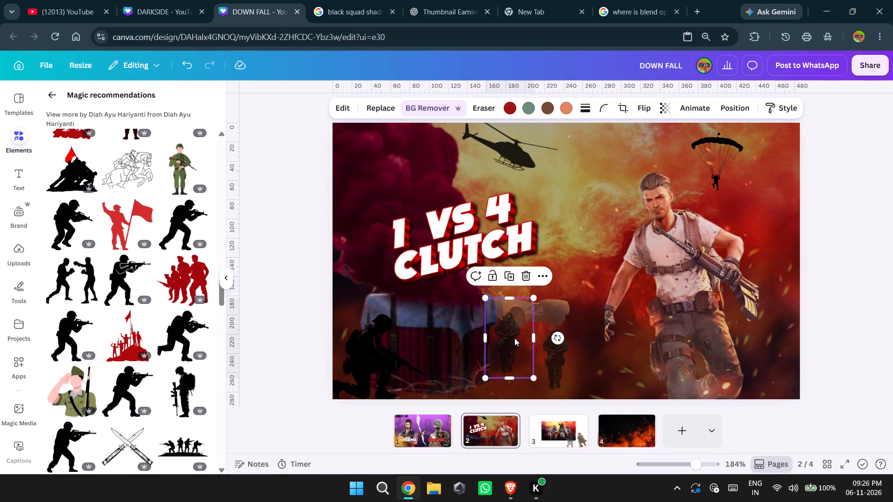
pyautogui.moveTo(514, 338); pyautogui.dragTo(515, 358)
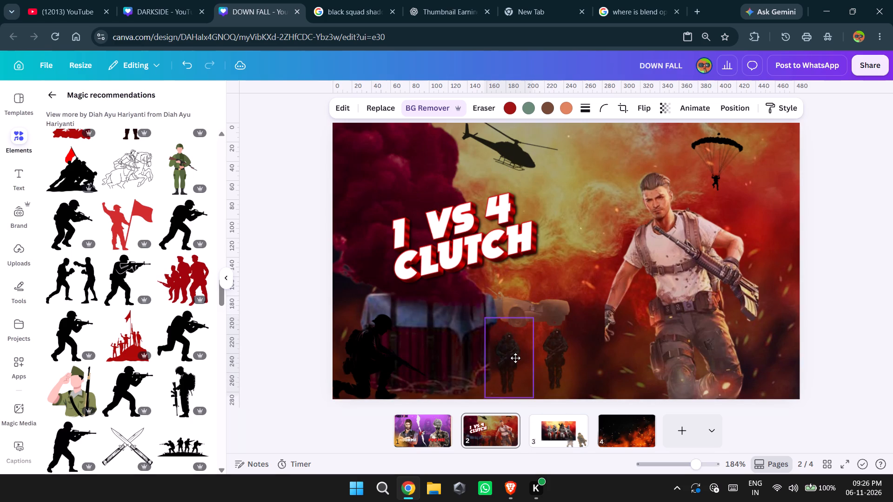
pyautogui.moveTo(515, 358); pyautogui.dragTo(517, 351)
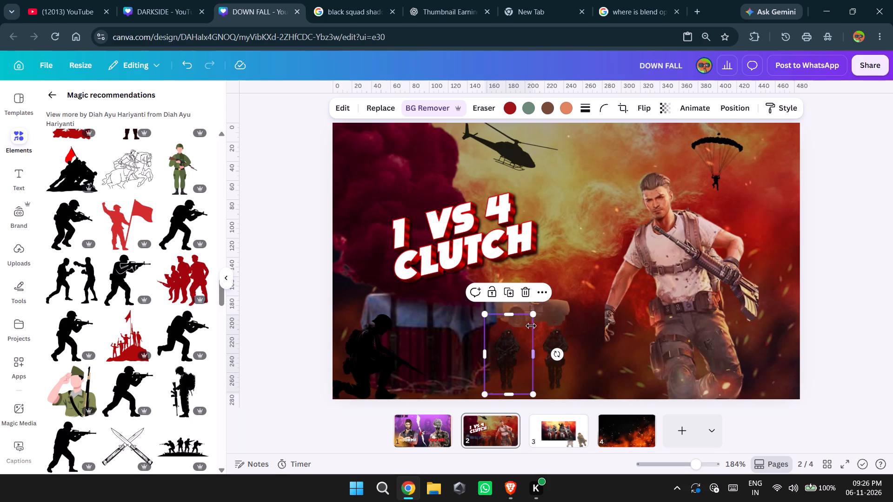
pyautogui.moveTo(532, 314); pyautogui.dragTo(533, 310)
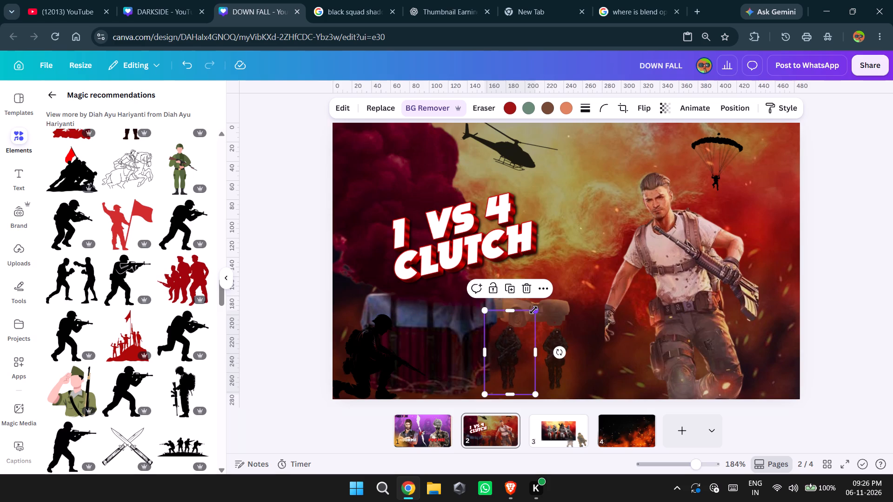
pyautogui.moveTo(537, 311); pyautogui.dragTo(541, 302)
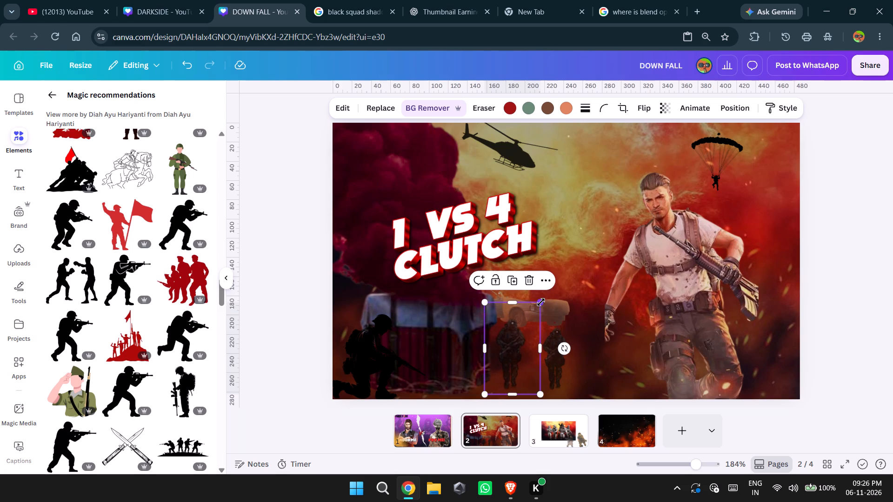
# Enlarge the duplicated soldier slightly, trim its frame's bottom edge and raise its top edge to match the other soldier's frame.
pyautogui.click(552, 360)
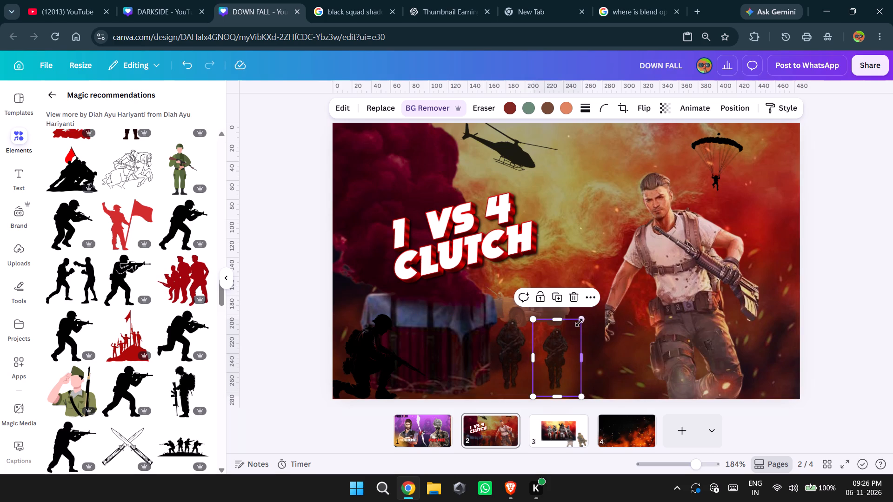
pyautogui.moveTo(580, 321); pyautogui.dragTo(584, 315)
pyautogui.click(584, 315)
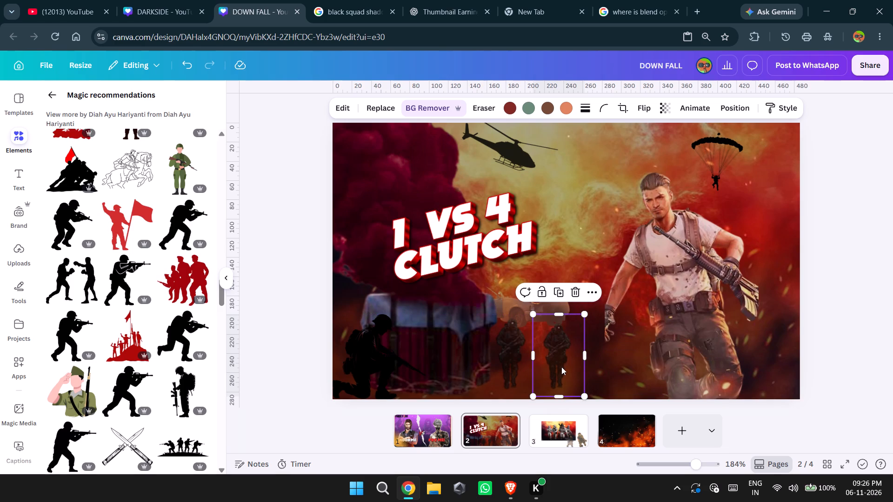
pyautogui.click(558, 396)
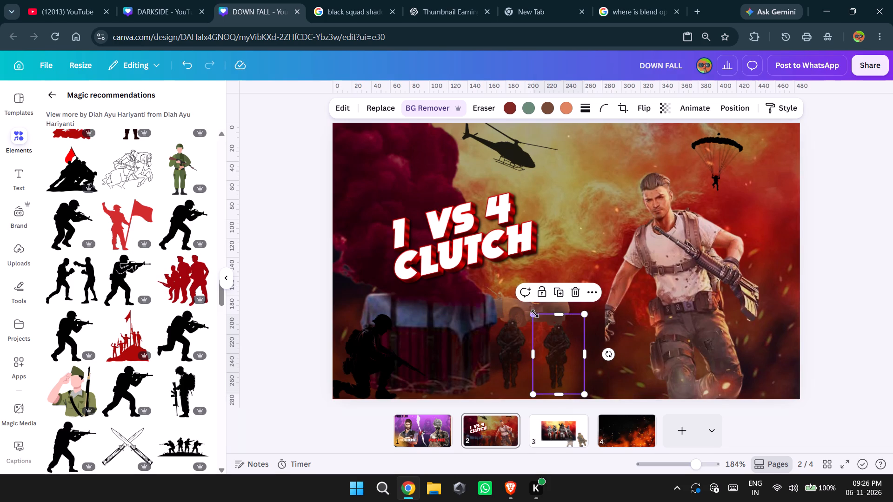
pyautogui.moveTo(534, 315); pyautogui.dragTo(534, 311)
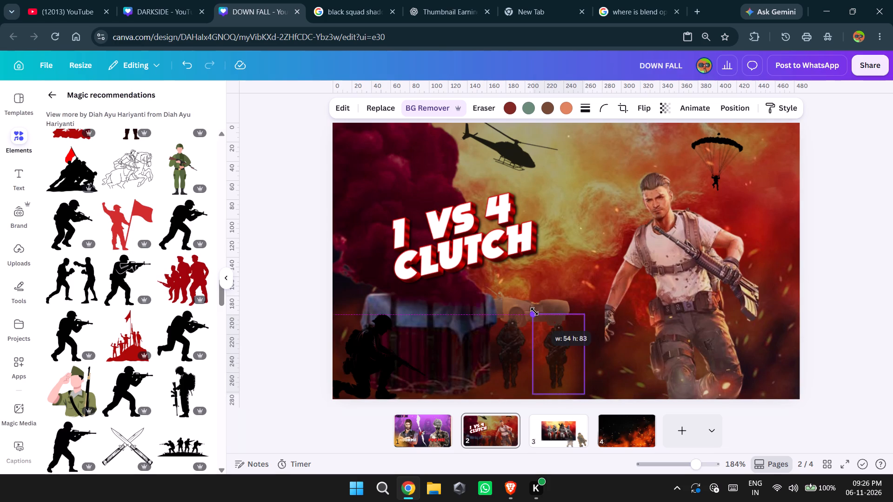
pyautogui.moveTo(534, 311); pyautogui.dragTo(534, 310)
pyautogui.click(513, 347)
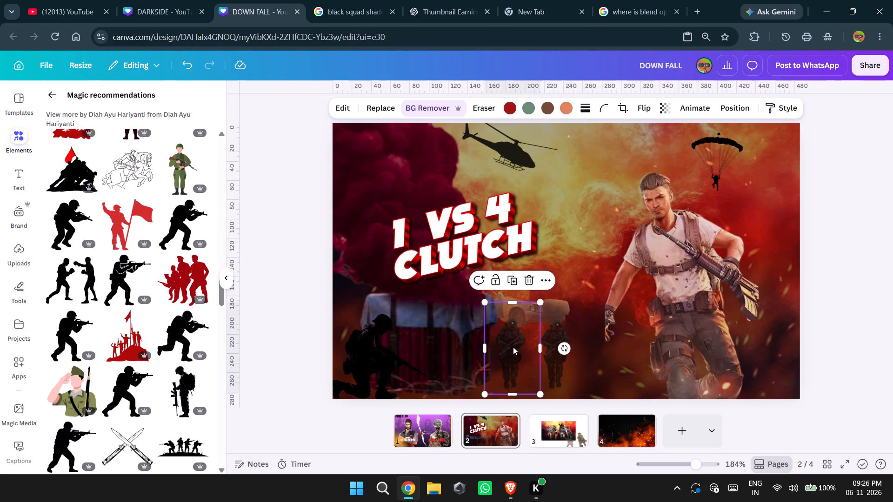
pyautogui.click(560, 338)
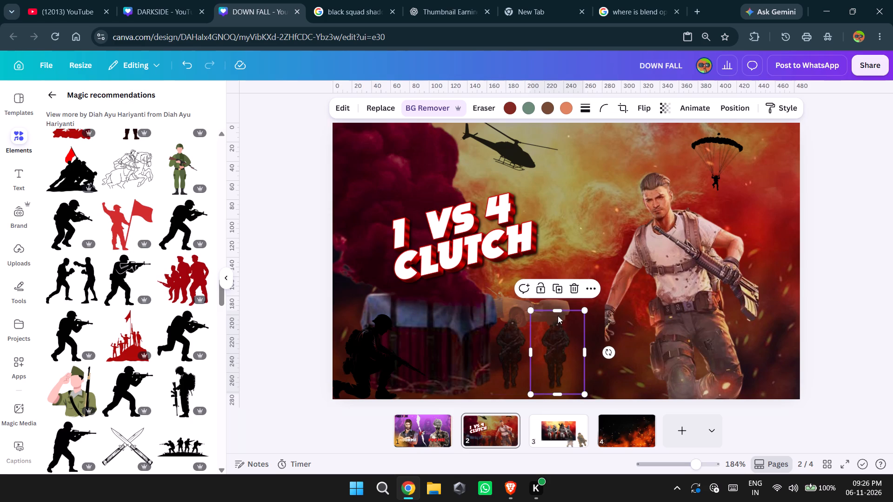
pyautogui.moveTo(557, 313); pyautogui.dragTo(556, 305)
# Move the duplicated soldier left until it partly overlaps the original soldier in front of the car.
pyautogui.click(491, 346)
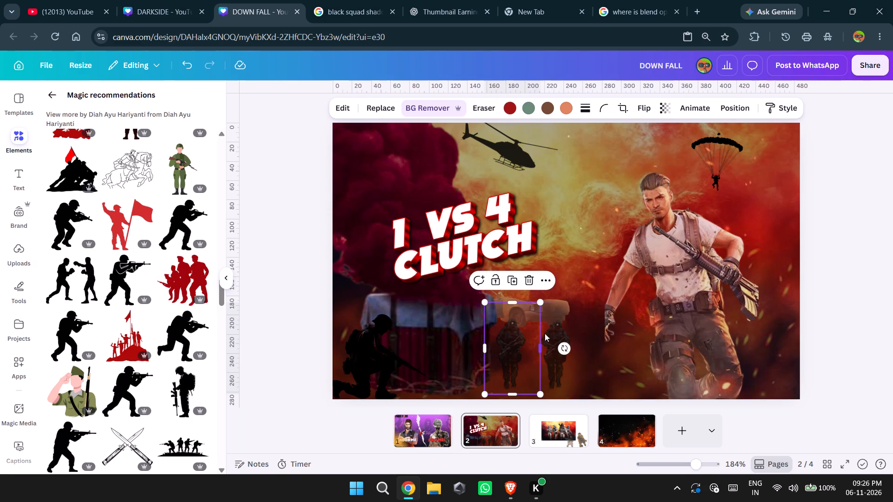
pyautogui.click(554, 328)
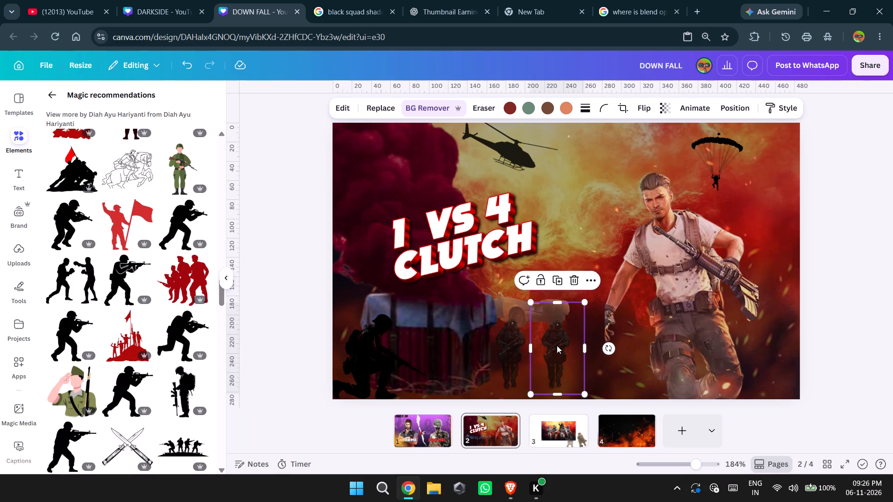
pyautogui.moveTo(556, 345); pyautogui.dragTo(550, 343)
pyautogui.click(550, 343)
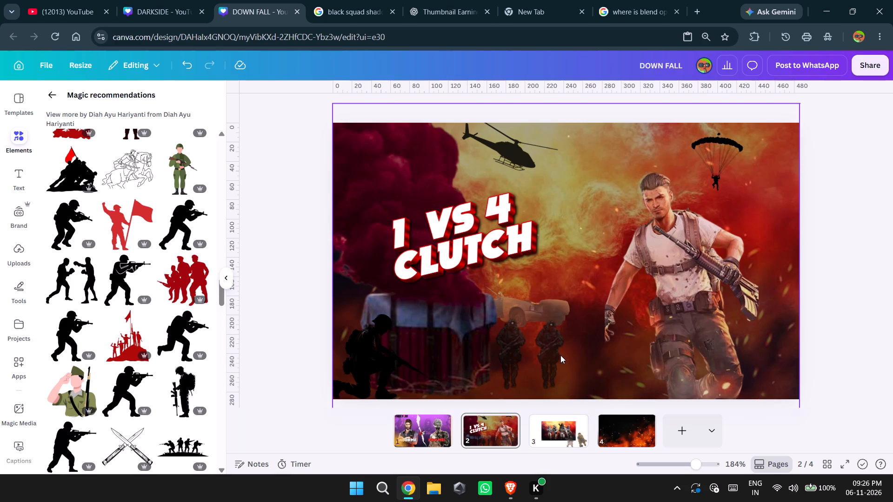
pyautogui.moveTo(561, 355); pyautogui.dragTo(546, 353)
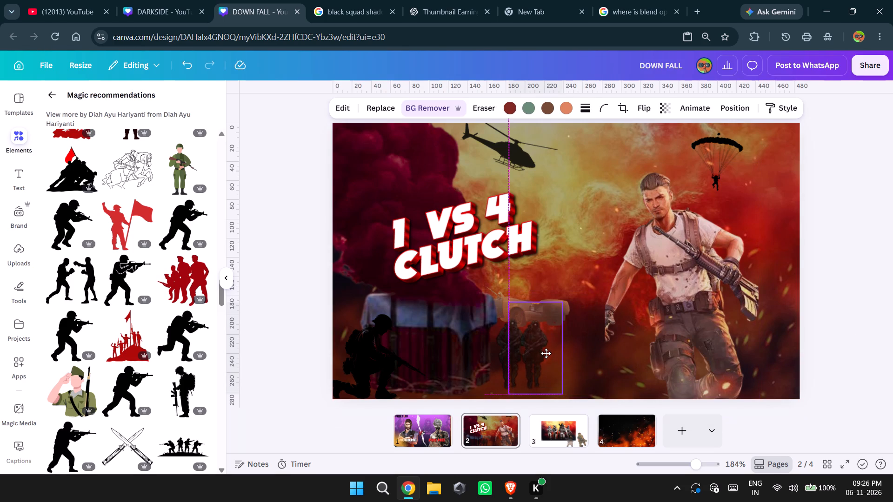
pyautogui.moveTo(546, 353); pyautogui.dragTo(541, 353)
pyautogui.click(837, 311)
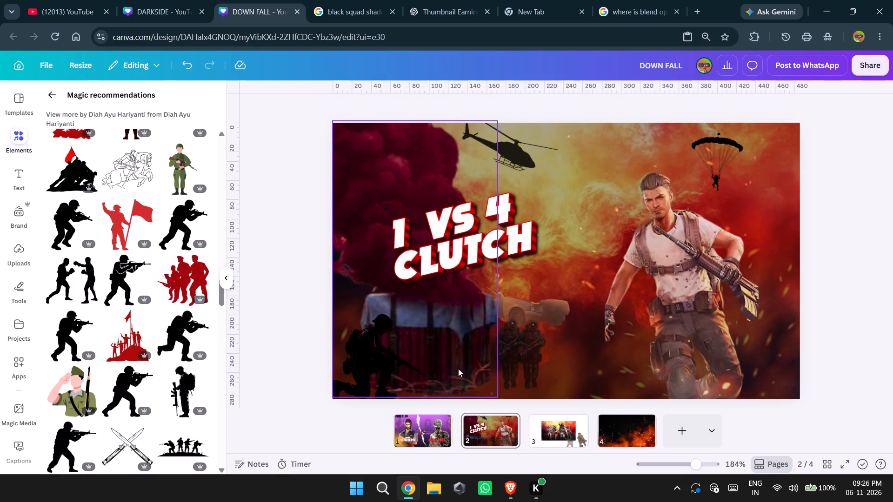
# Reorder the duplicated soldier's layer to sit beneath the semi-transparent fire overlay, directly above the car.
pyautogui.scroll(2, 165, 263)
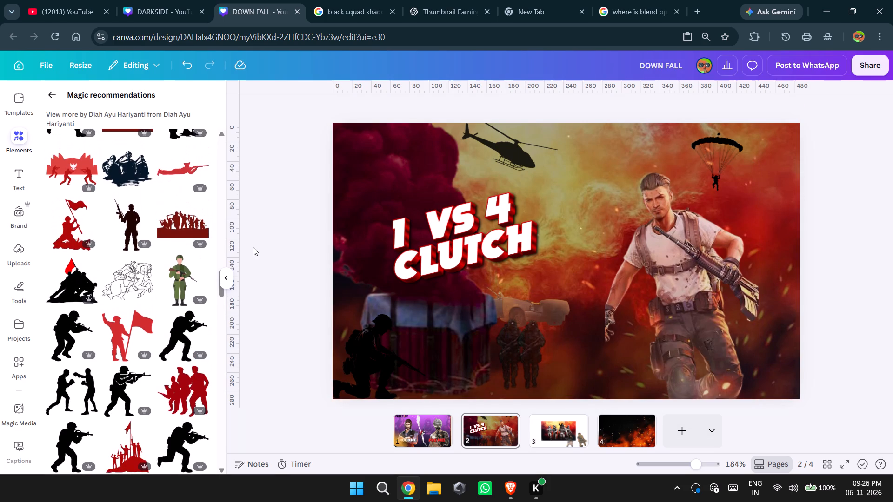
pyautogui.hotkey('alt', '1')
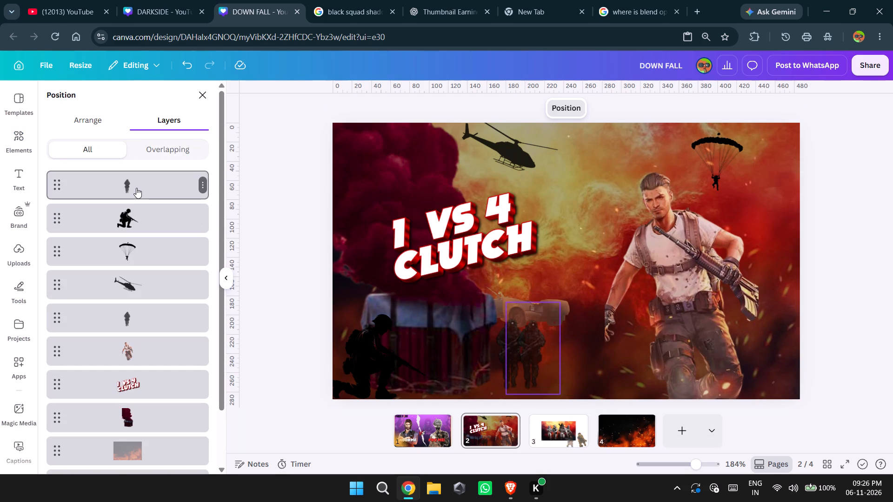
pyautogui.moveTo(136, 188); pyautogui.dragTo(167, 304)
pyautogui.scroll(-1, 142, 354)
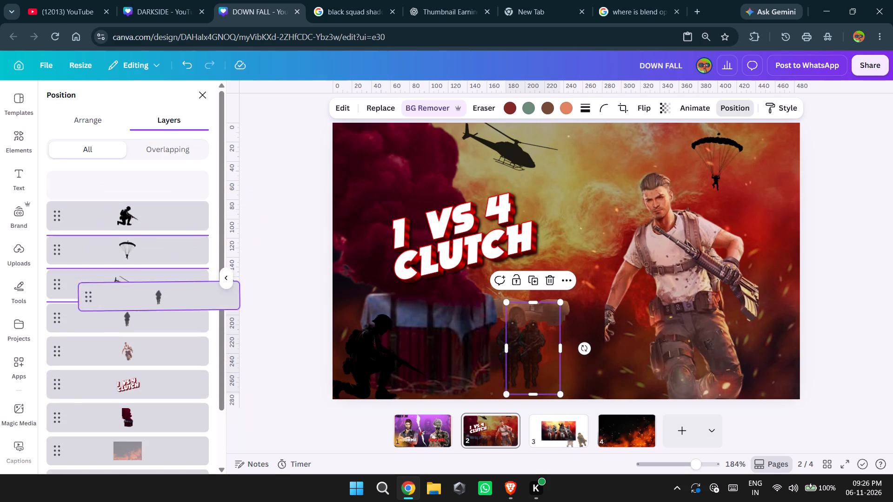
pyautogui.moveTo(167, 304); pyautogui.dragTo(151, 312)
pyautogui.scroll(-1, 151, 312)
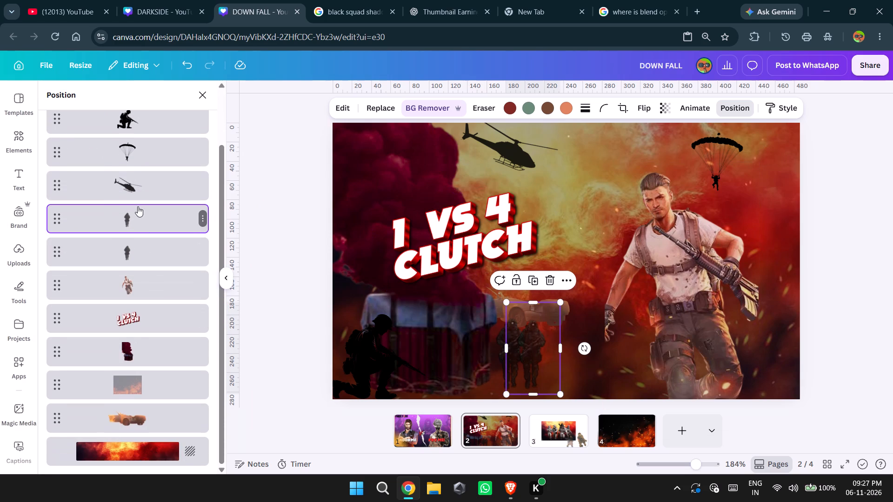
pyautogui.moveTo(135, 212); pyautogui.dragTo(141, 384)
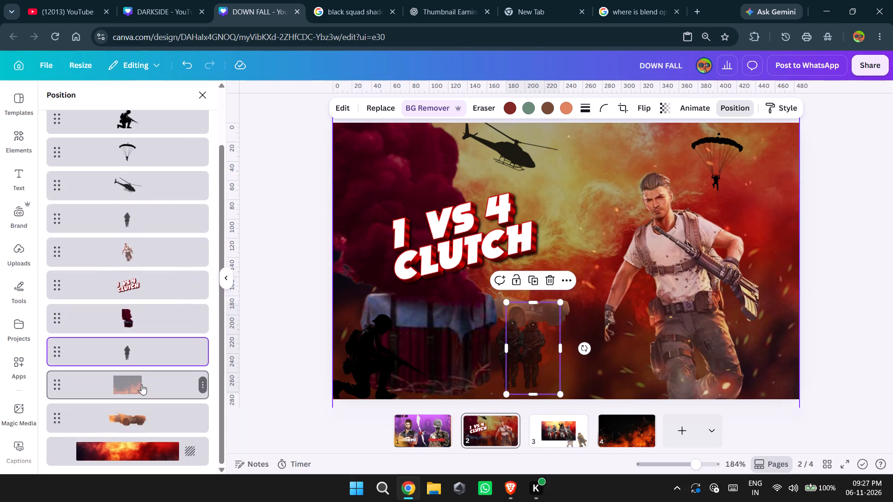
pyautogui.moveTo(134, 352); pyautogui.dragTo(134, 408)
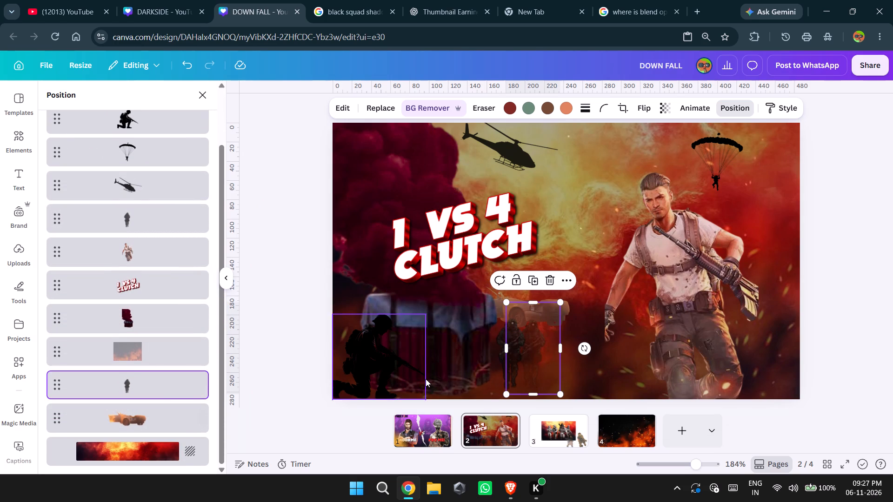
pyautogui.click(836, 297)
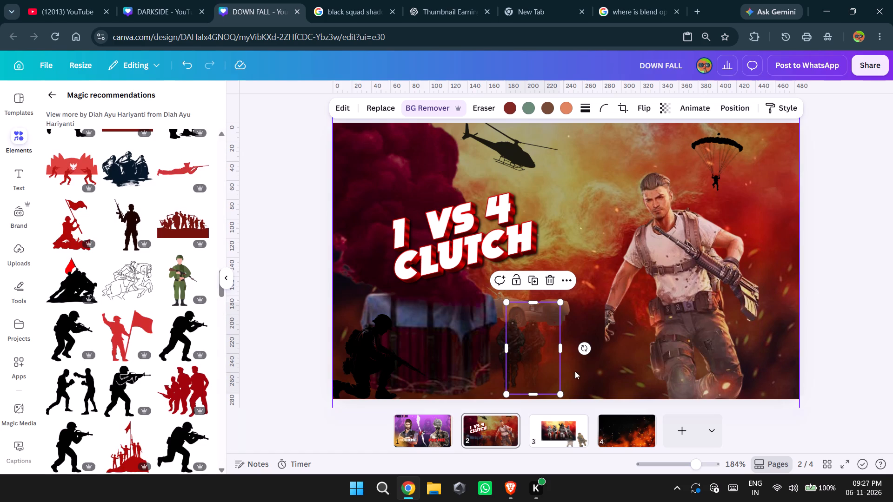
# Reposition the original front soldier slightly lower and farther right, overlapping the faded duplicate behind it.
pyautogui.click(536, 350)
pyautogui.moveTo(513, 346); pyautogui.dragTo(510, 351)
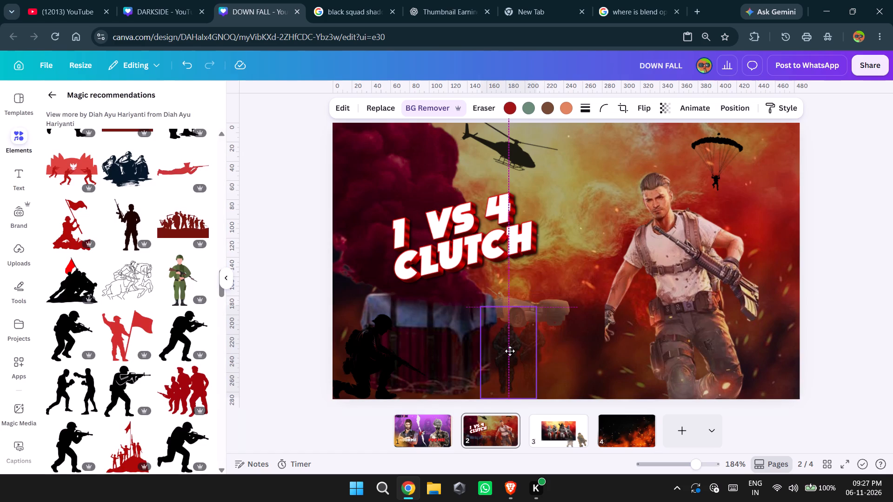
pyautogui.moveTo(510, 351); pyautogui.dragTo(510, 350)
pyautogui.moveTo(531, 336); pyautogui.dragTo(524, 336)
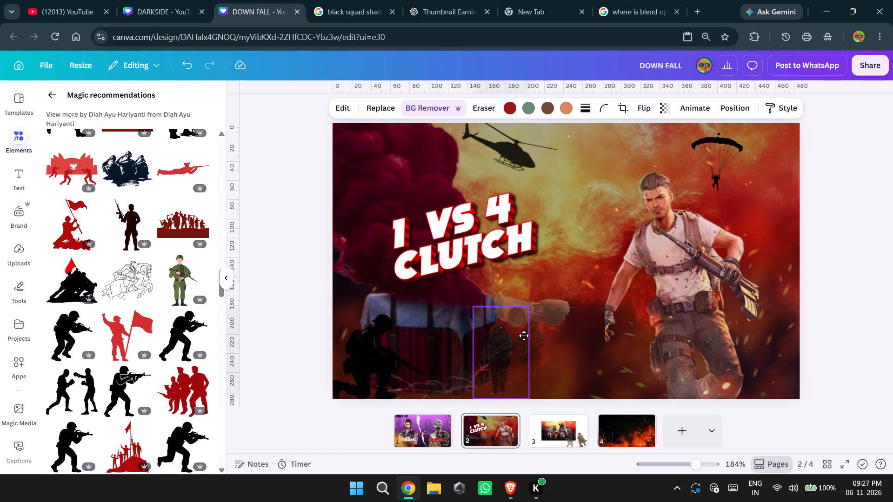
pyautogui.moveTo(524, 336); pyautogui.dragTo(540, 335)
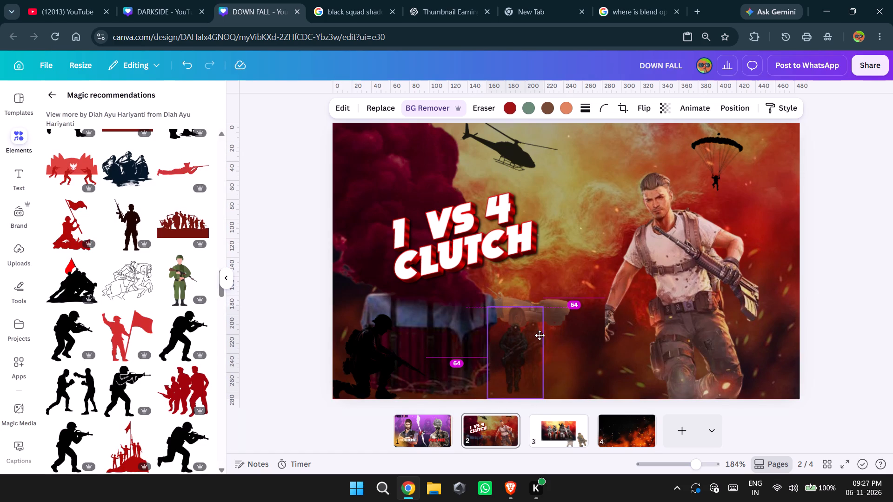
pyautogui.moveTo(540, 335); pyautogui.dragTo(541, 336)
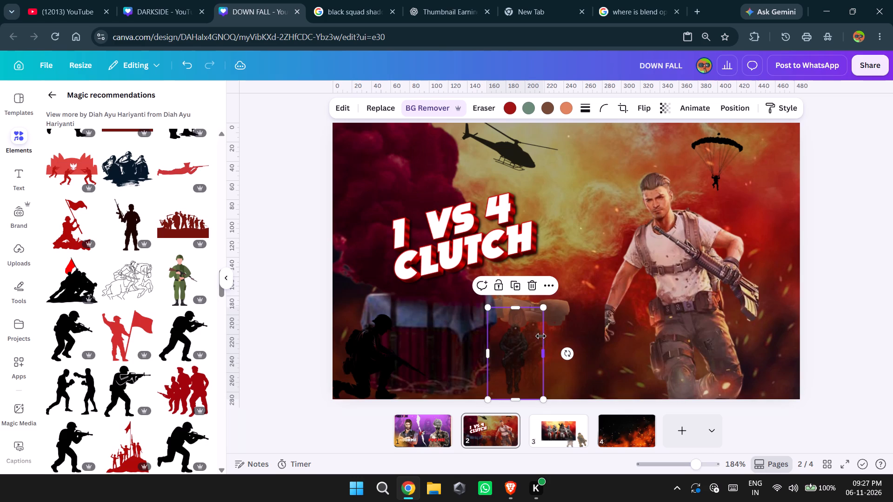
pyautogui.click(839, 289)
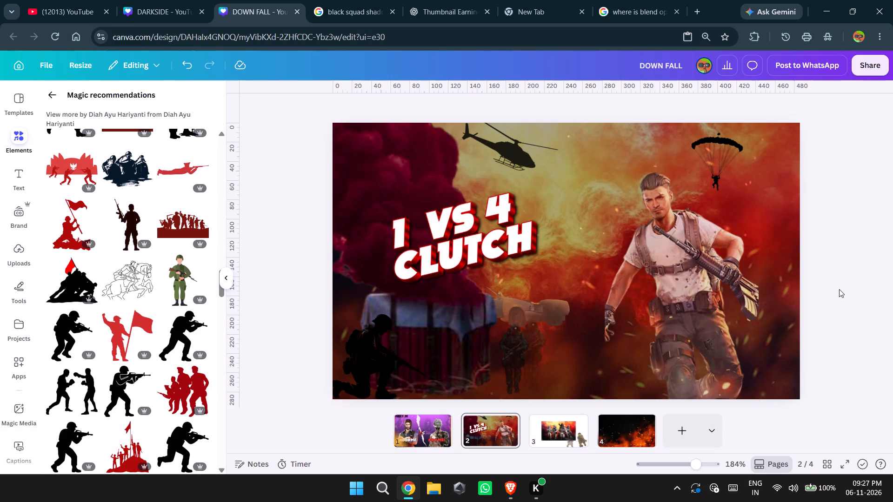
# Move the front soldier farther left and slightly lower so the faded duplicate shows beside it.
pyautogui.moveTo(515, 370); pyautogui.dragTo(513, 366)
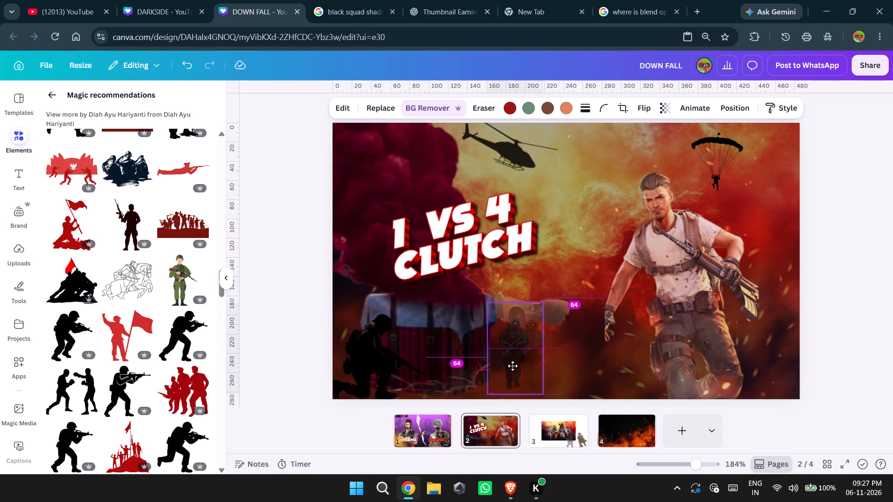
pyautogui.moveTo(513, 366); pyautogui.dragTo(511, 368)
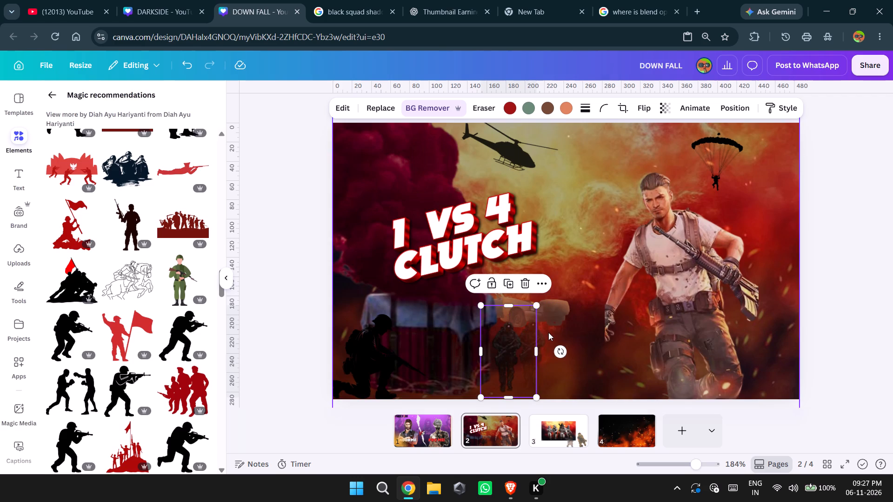
pyautogui.click(548, 332)
pyautogui.click(541, 338)
pyautogui.click(547, 333)
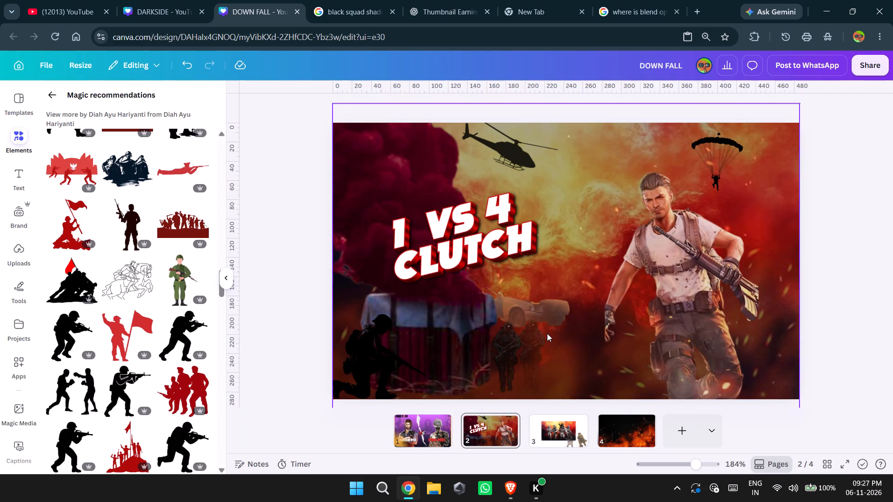
pyautogui.click(556, 363)
pyautogui.click(533, 368)
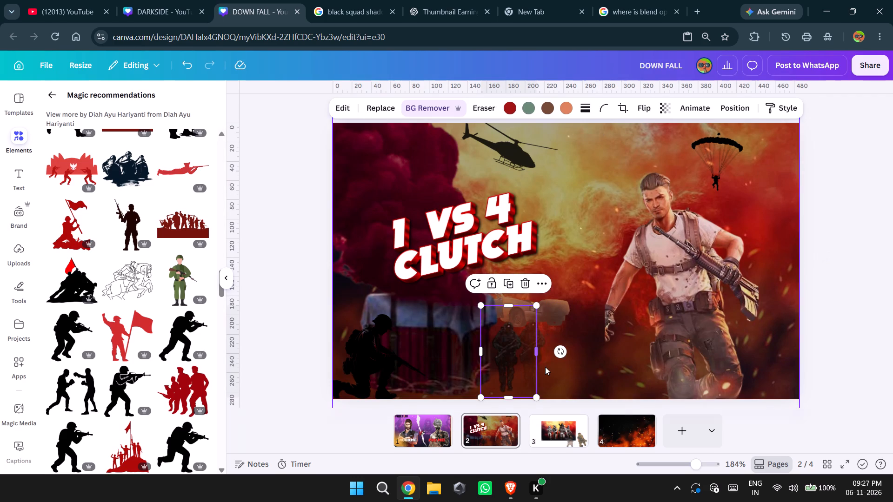
pyautogui.click(545, 367)
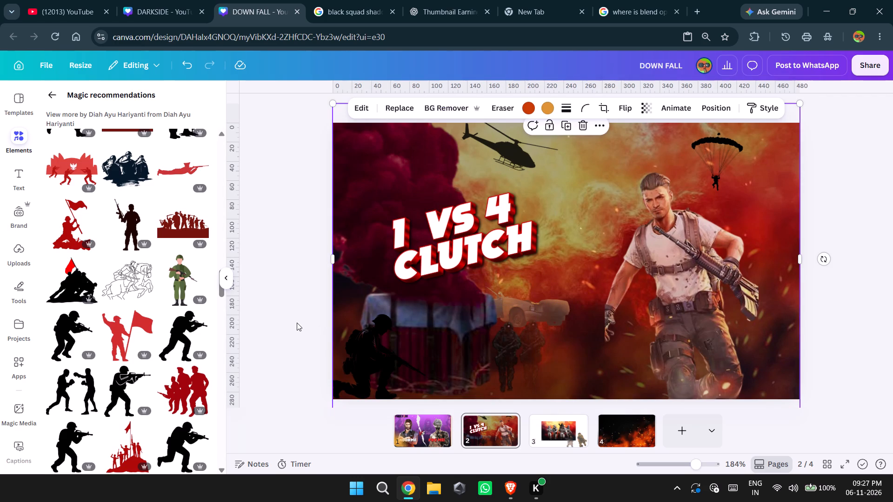
# Move the faded duplicate soldier slightly left and lower, and extend its frame's bottom edge to the canvas bottom.
pyautogui.hotkey('alt', '1')
pyautogui.scroll(-1, 128, 378)
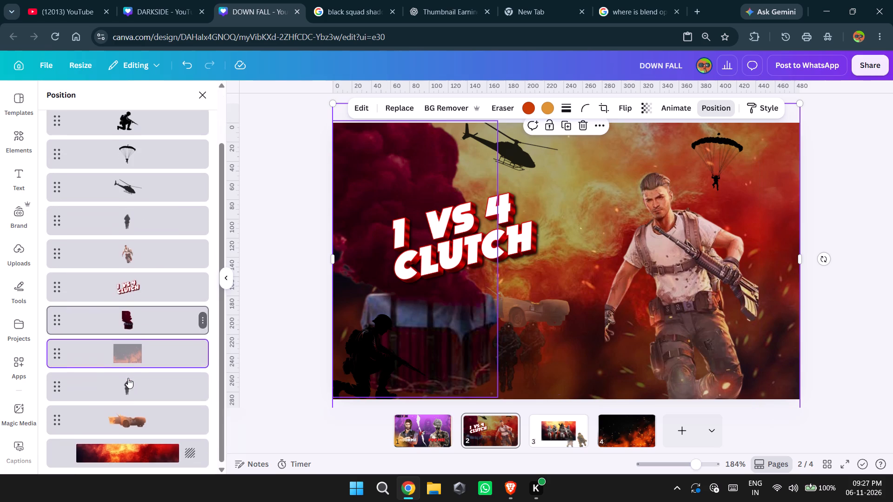
pyautogui.click(127, 386)
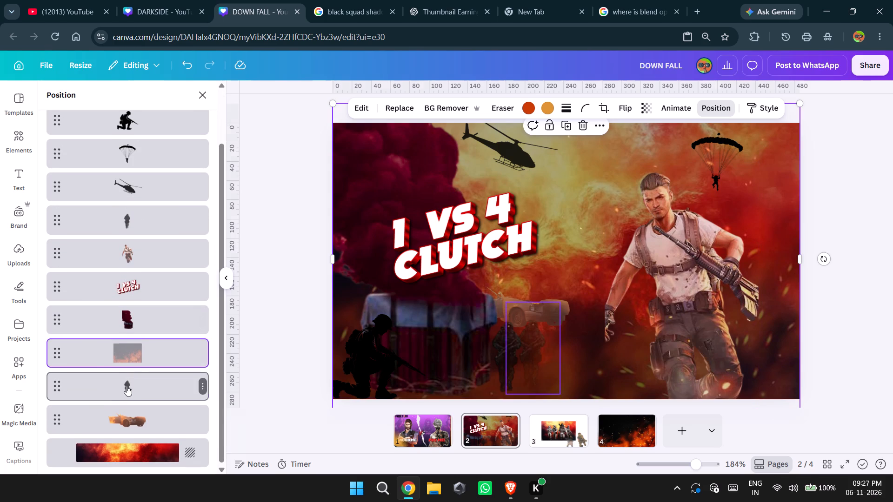
pyautogui.moveTo(539, 328); pyautogui.dragTo(533, 329)
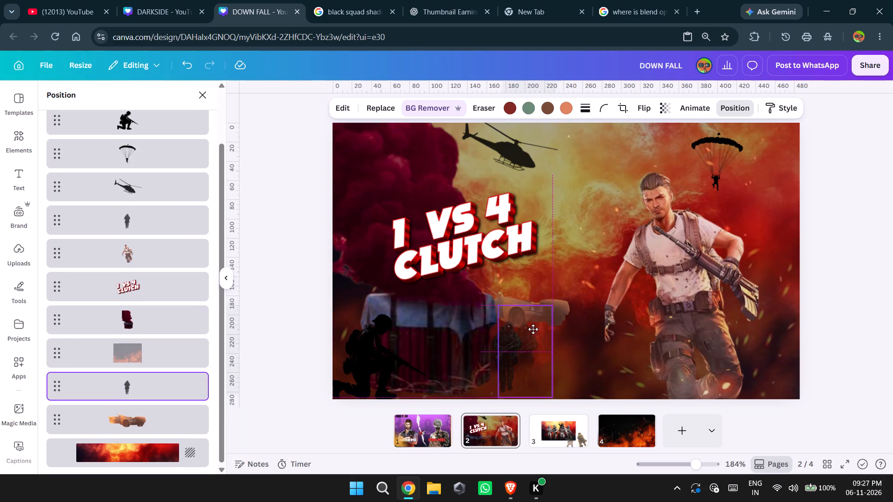
pyautogui.moveTo(533, 329); pyautogui.dragTo(535, 330)
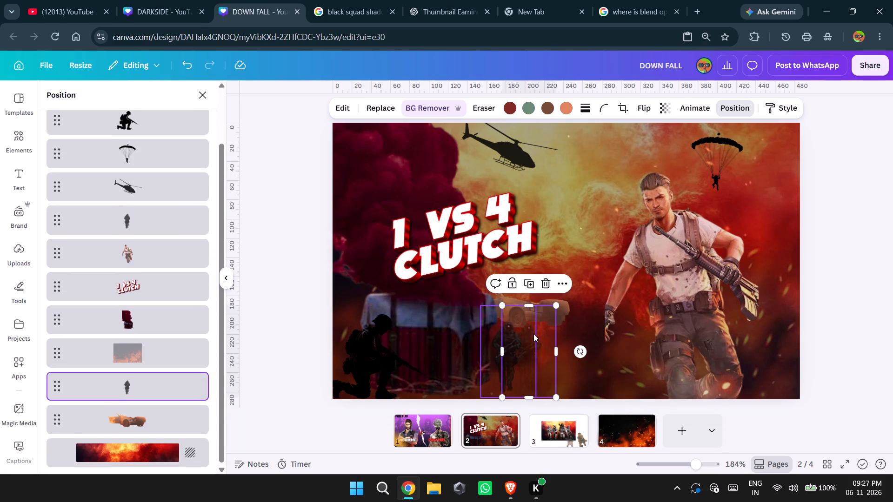
pyautogui.click(529, 396)
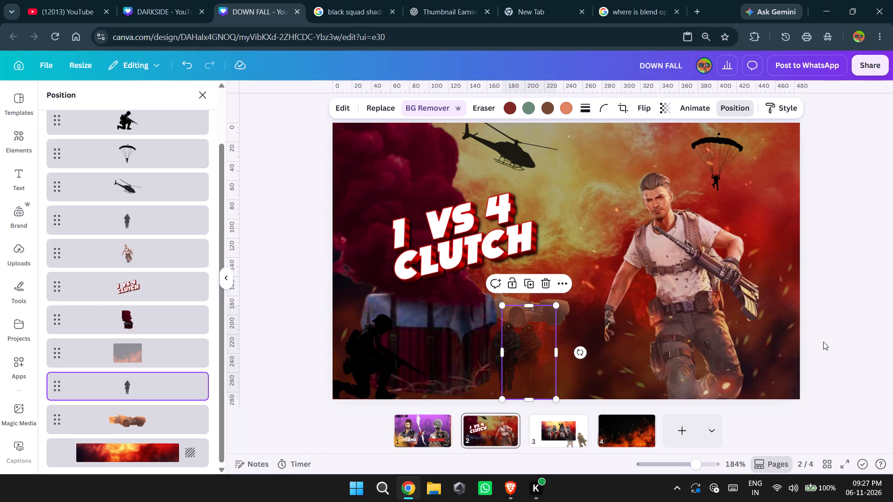
# Trim the front soldier's frame at the bottom and top, enlarge the soldier slightly and pull in the frame's right edge.
pyautogui.click(510, 365)
pyautogui.click(506, 396)
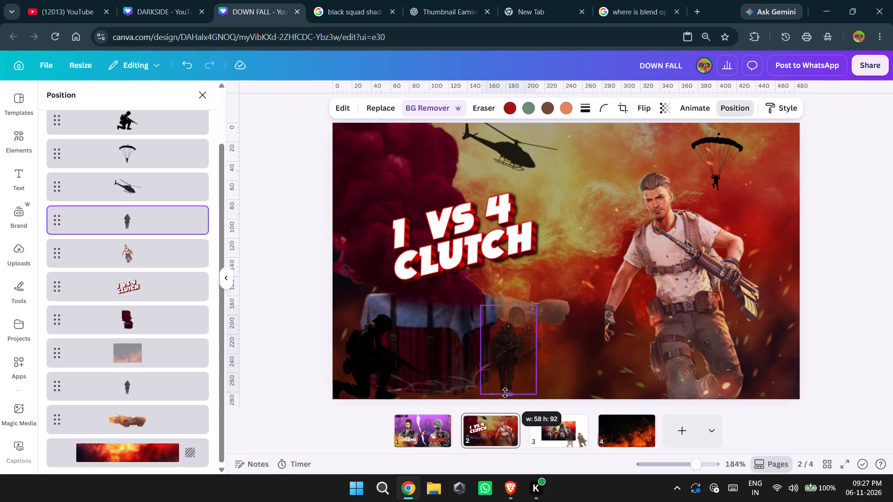
pyautogui.click(506, 367)
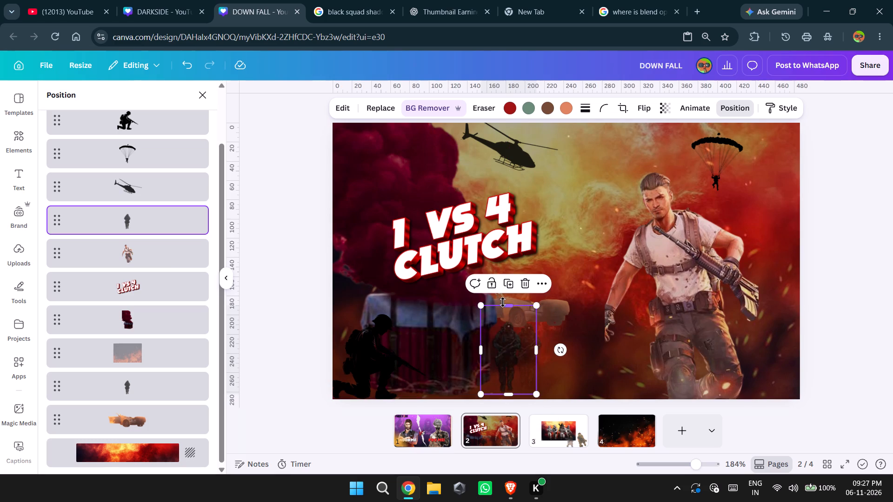
pyautogui.moveTo(508, 305); pyautogui.dragTo(508, 301)
pyautogui.moveTo(508, 301); pyautogui.dragTo(508, 304)
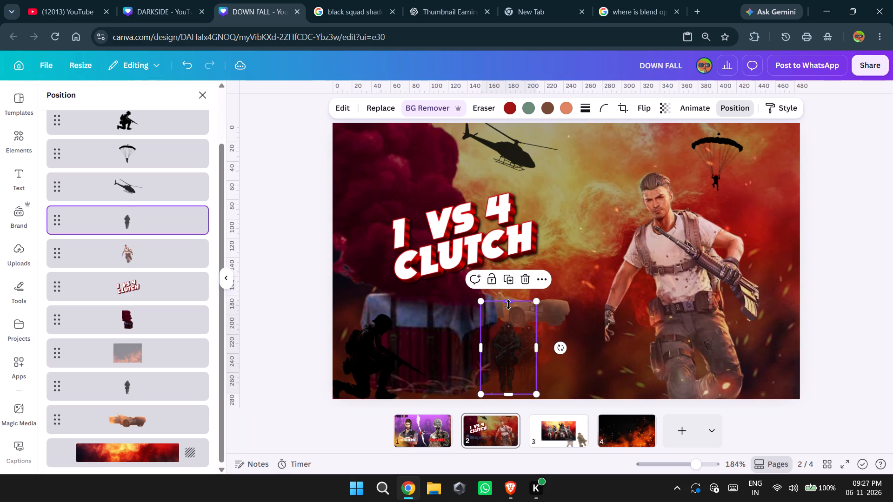
pyautogui.moveTo(508, 304); pyautogui.dragTo(508, 311)
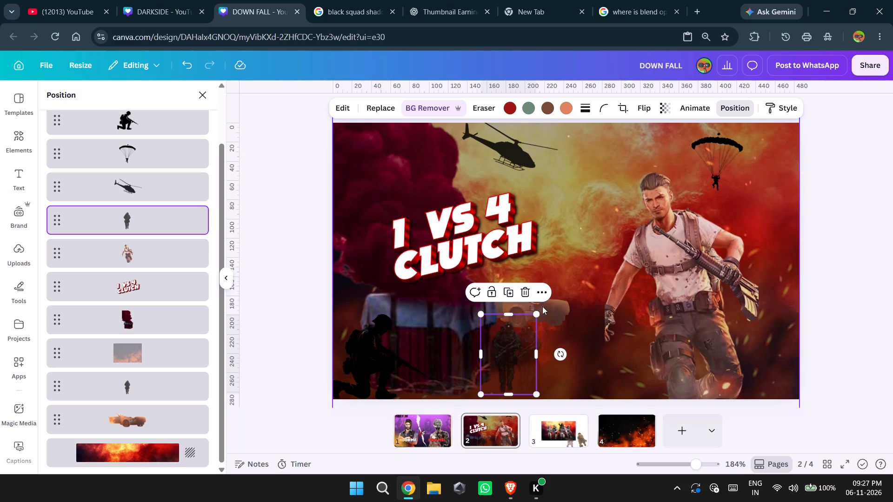
pyautogui.moveTo(536, 311); pyautogui.dragTo(540, 300)
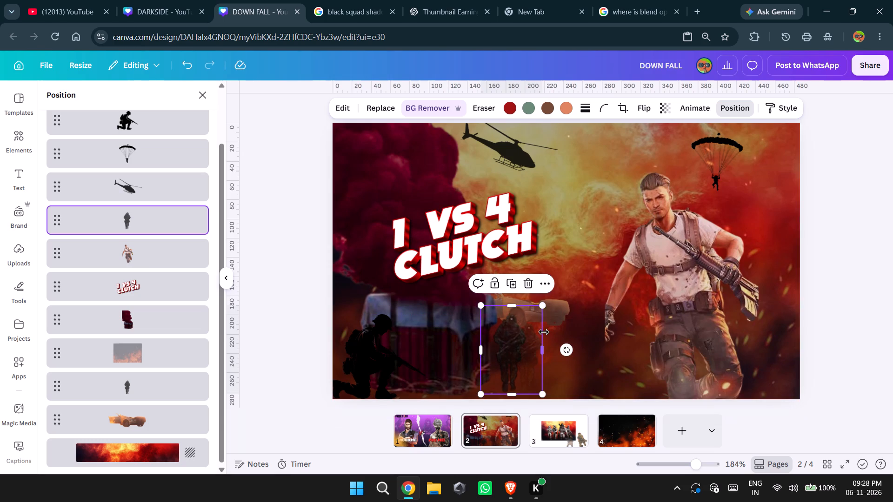
pyautogui.moveTo(543, 348); pyautogui.dragTo(535, 350)
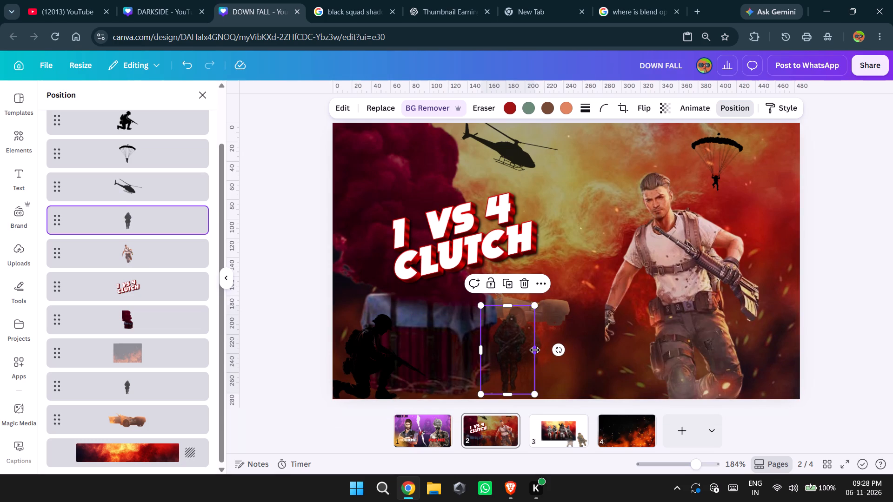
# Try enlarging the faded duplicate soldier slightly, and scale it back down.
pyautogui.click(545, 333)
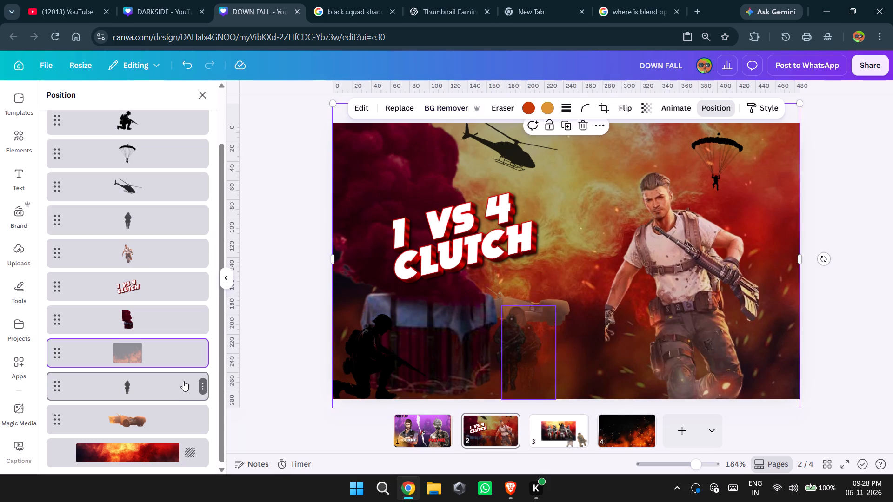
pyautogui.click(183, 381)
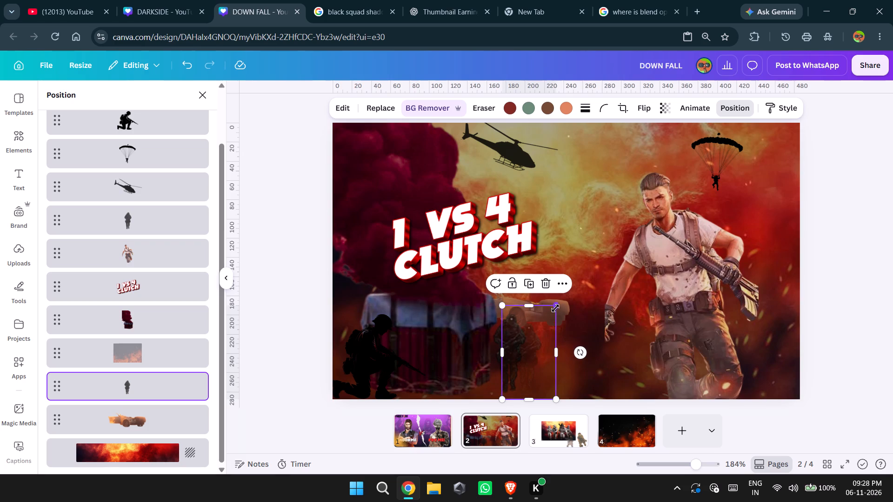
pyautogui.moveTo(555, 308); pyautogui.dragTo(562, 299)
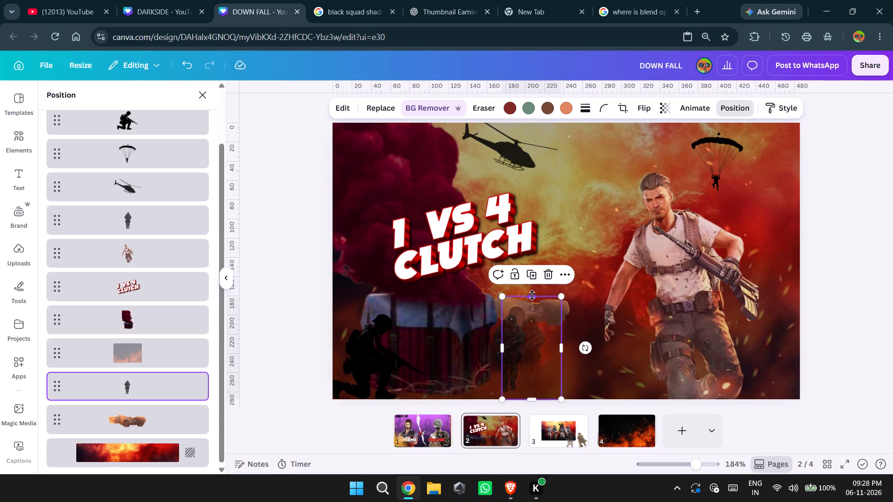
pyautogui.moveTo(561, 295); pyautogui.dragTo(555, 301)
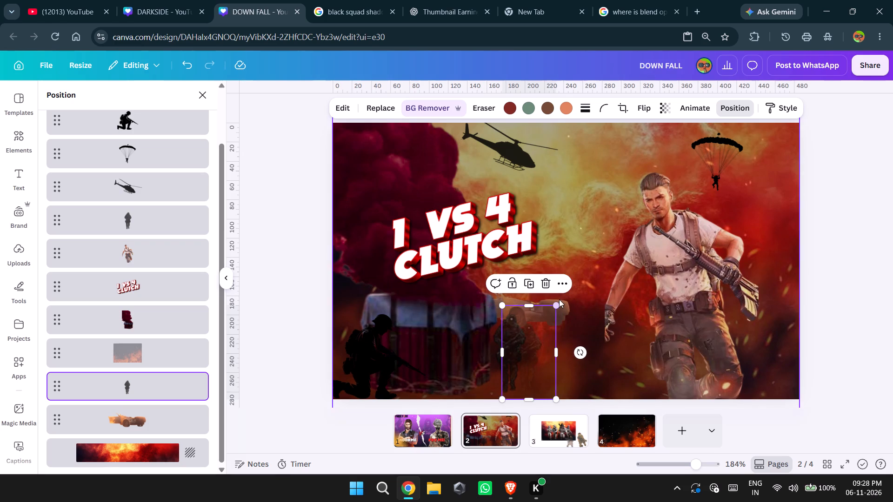
# Shift the faded car slightly left behind the two soldiers, keeping it at about head height.
pyautogui.moveTo(559, 301); pyautogui.dragTo(562, 298)
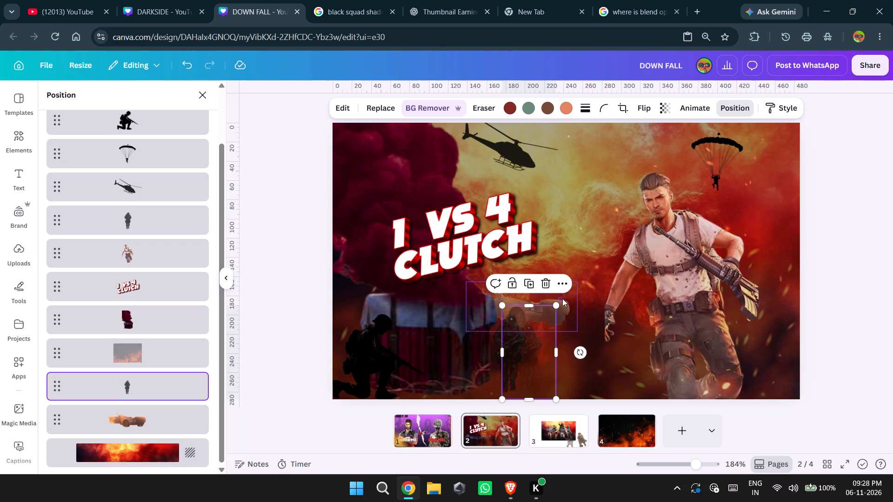
pyautogui.moveTo(562, 298); pyautogui.dragTo(558, 305)
pyautogui.moveTo(558, 305); pyautogui.dragTo(552, 310)
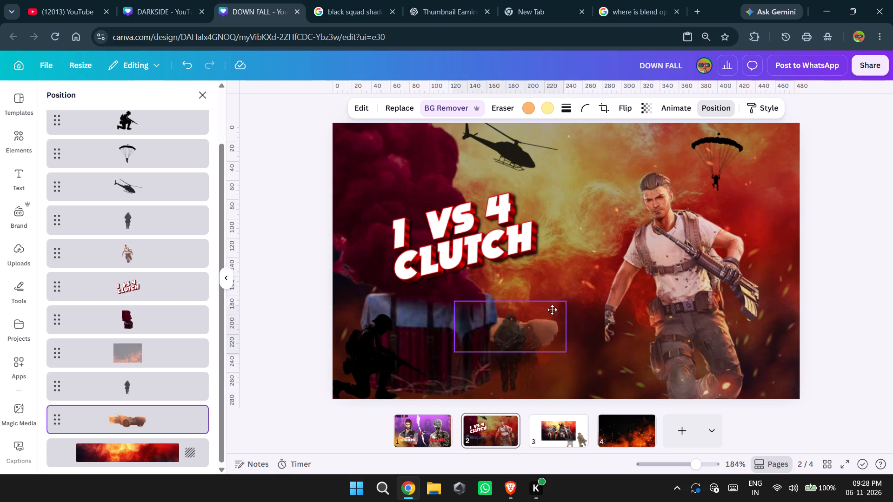
pyautogui.moveTo(552, 310); pyautogui.dragTo(557, 300)
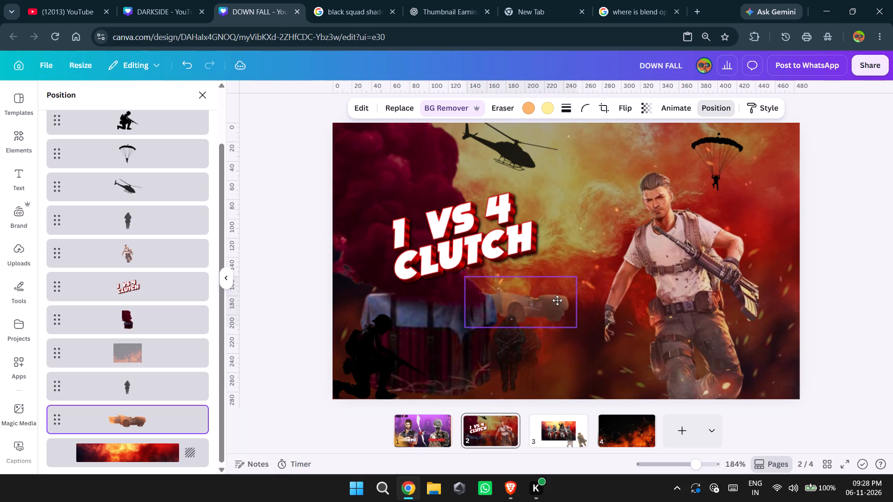
pyautogui.moveTo(557, 300); pyautogui.dragTo(549, 303)
pyautogui.click(540, 350)
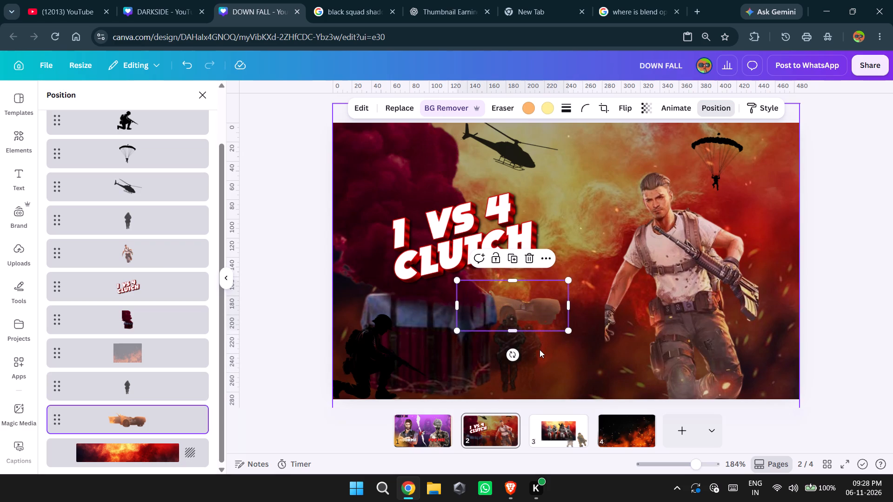
pyautogui.click(534, 365)
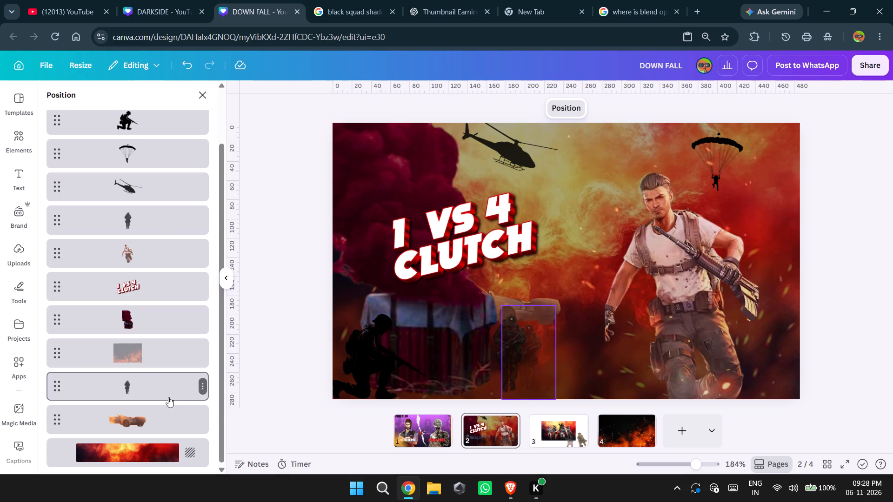
# Enlarge the faded duplicate soldier slightly, trim its frame's right edge, and move it a little right and lower beside the front soldier.
pyautogui.click(168, 397)
pyautogui.click(556, 306)
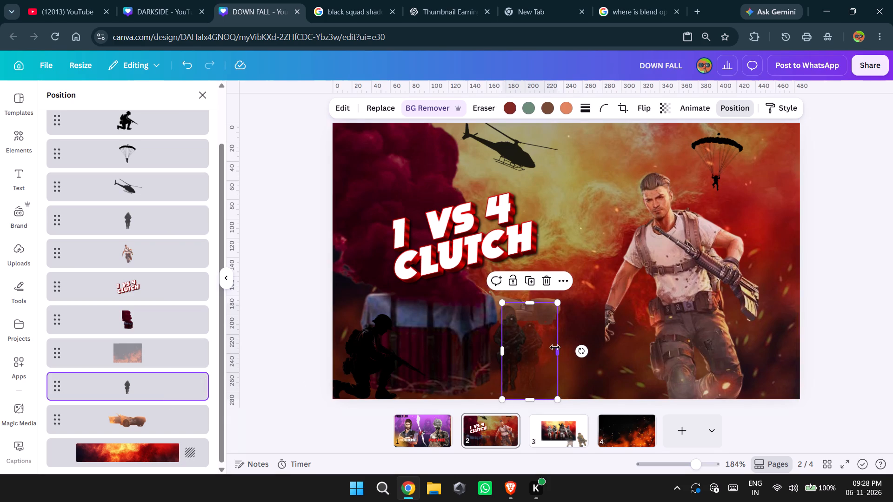
pyautogui.moveTo(554, 347); pyautogui.dragTo(549, 347)
pyautogui.moveTo(533, 344); pyautogui.dragTo(541, 344)
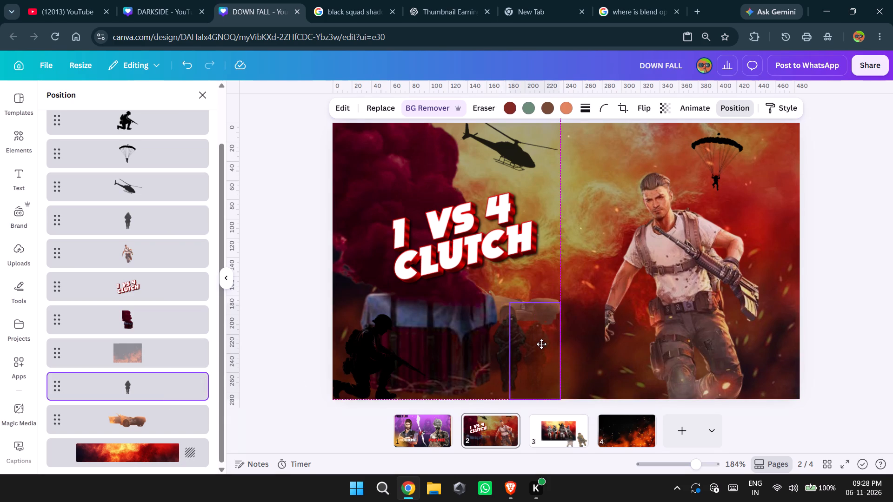
pyautogui.moveTo(541, 344); pyautogui.dragTo(540, 344)
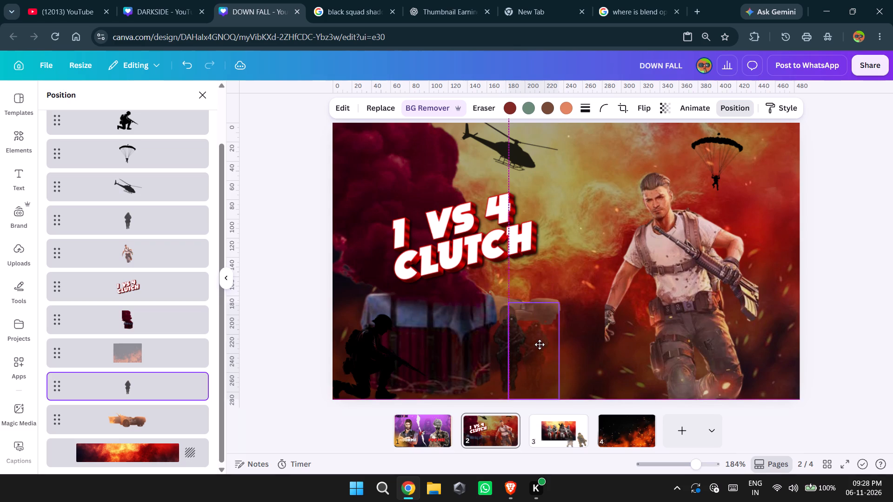
pyautogui.moveTo(540, 344); pyautogui.dragTo(538, 351)
pyautogui.click(538, 351)
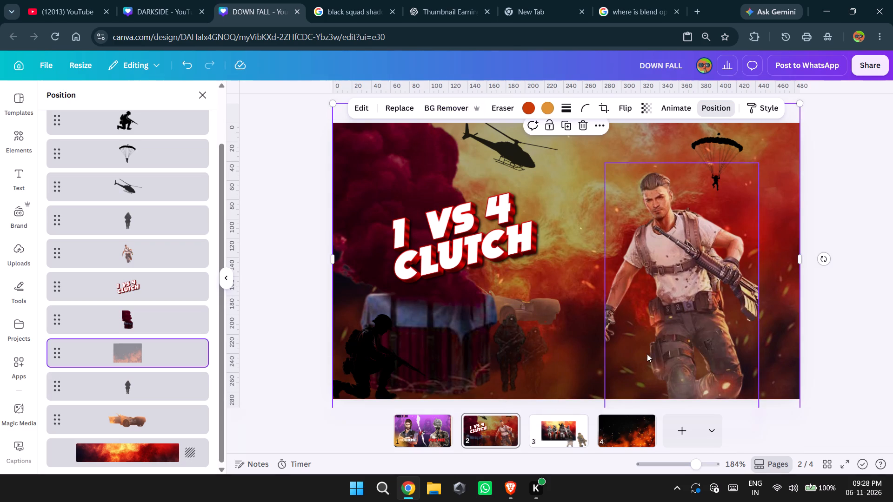
pyautogui.click(846, 336)
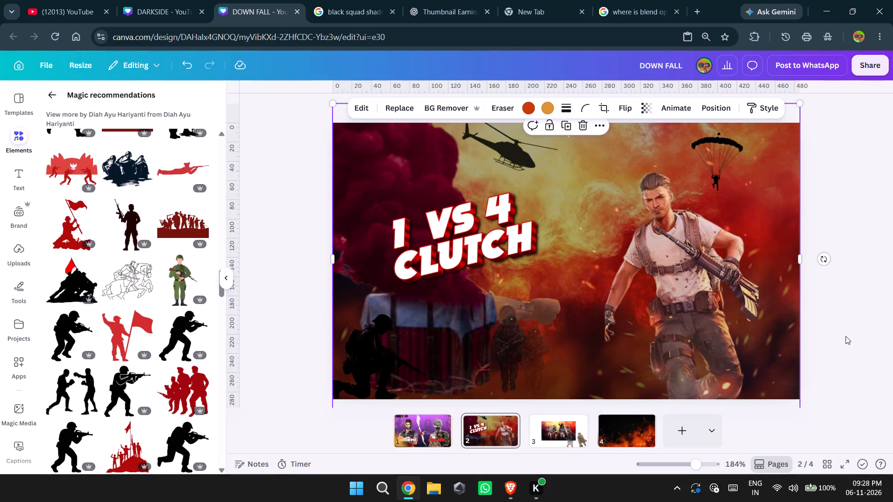
# Set the faded duplicate soldier's transparency to 62.
pyautogui.click(537, 370)
pyautogui.hotkey('alt', '1')
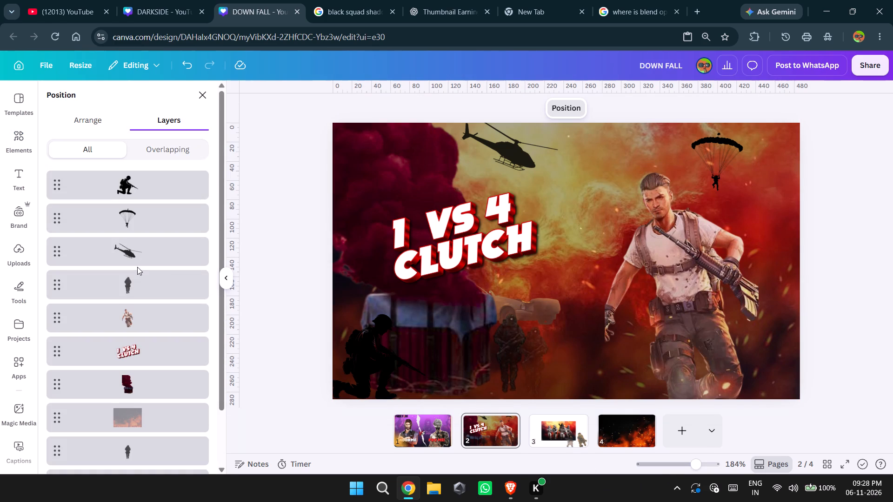
pyautogui.click(134, 448)
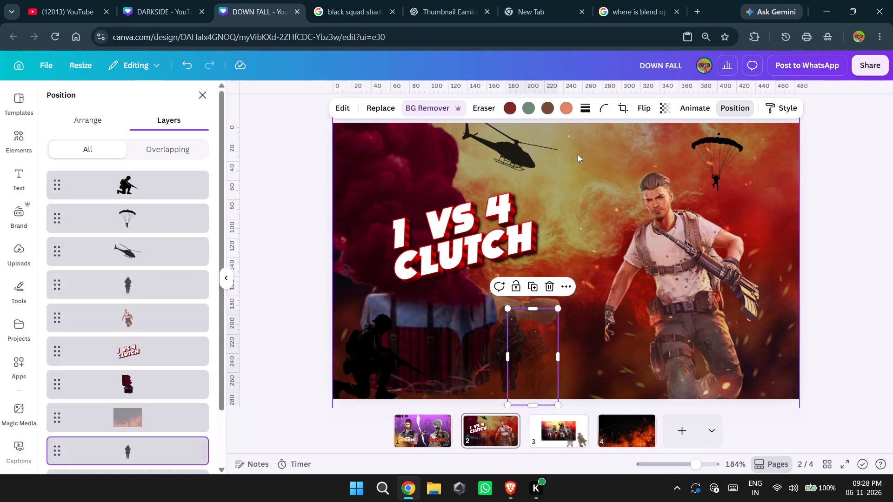
pyautogui.click(642, 106)
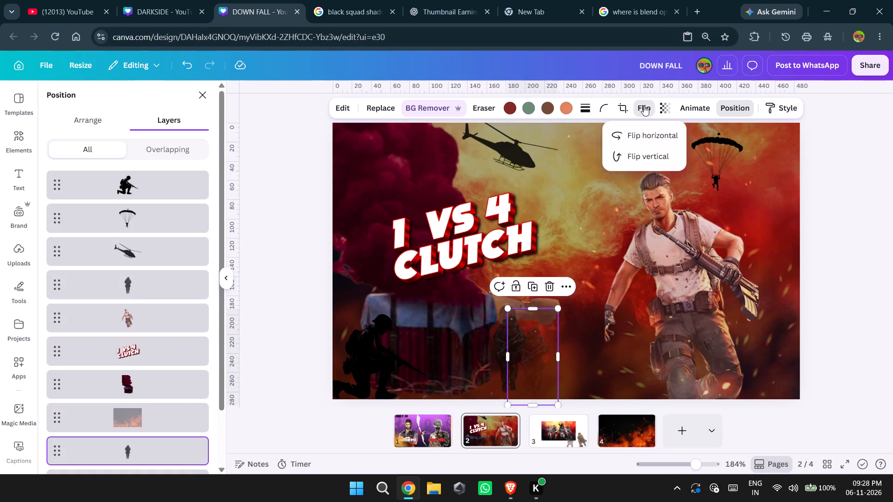
pyautogui.click(659, 109)
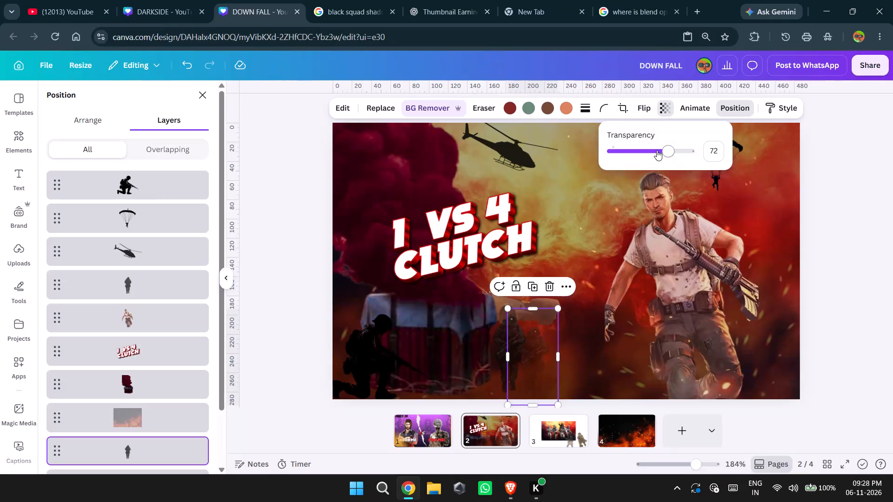
pyautogui.click(657, 150)
pyautogui.press('Right')
pyautogui.press('Right')
pyautogui.press('Right')
pyautogui.press('Right')
pyautogui.press('Right')
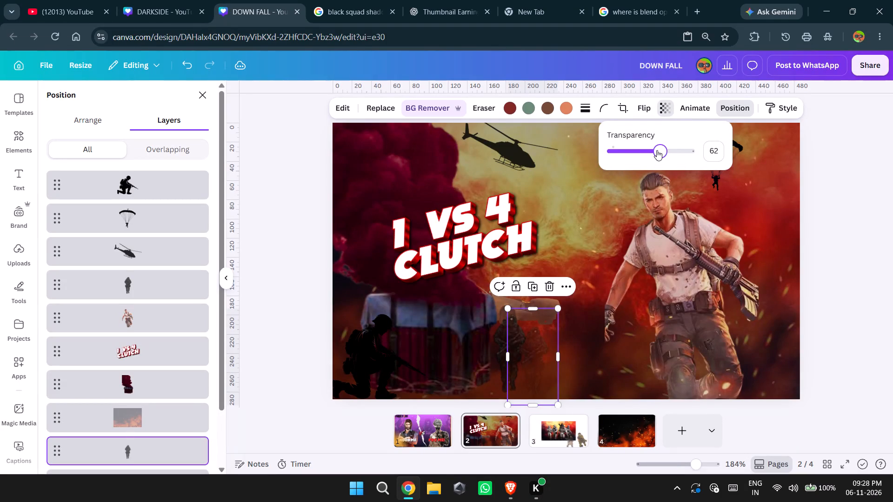
# Raise the faded duplicate soldier's transparency to 70.
pyautogui.press('Right')
pyautogui.press('Right')
pyautogui.press('Right')
pyautogui.press('Right')
pyautogui.press('Right')
pyautogui.press('Right')
pyautogui.press('Right')
pyautogui.press('Right')
pyautogui.click(842, 309)
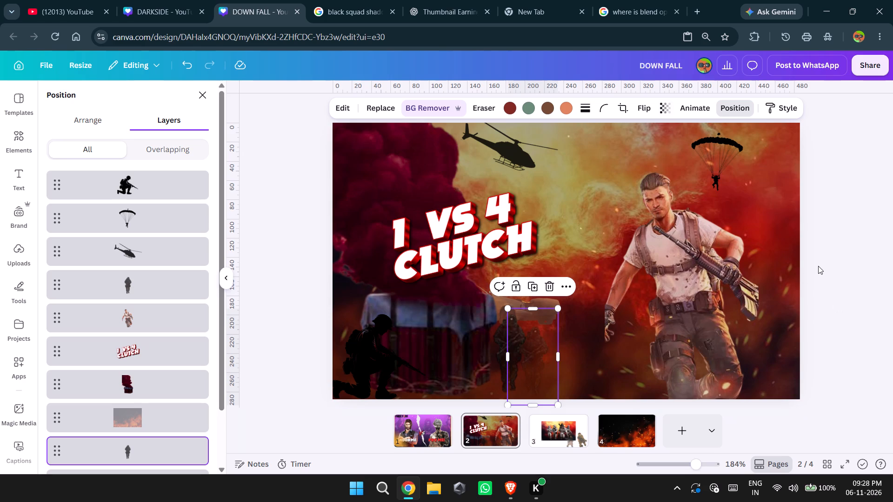
# Move the 1 VS 4 CLUTCH title slightly right and up.
pyautogui.moveTo(470, 228); pyautogui.dragTo(480, 223)
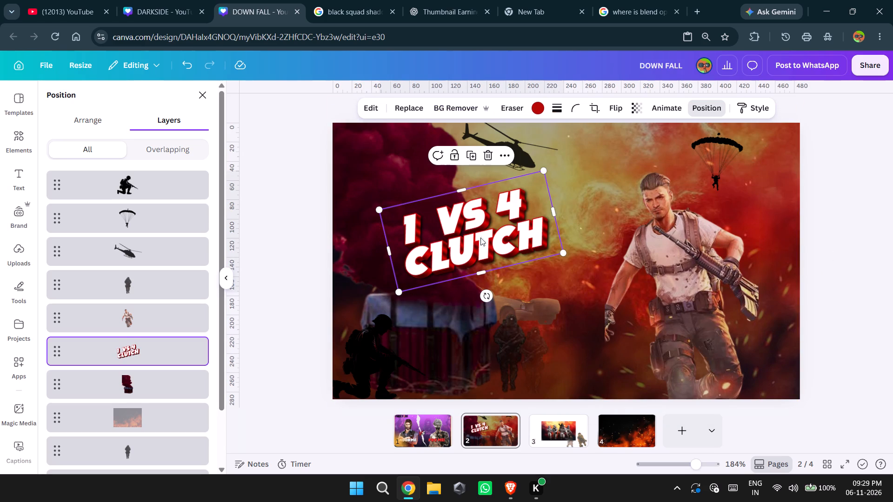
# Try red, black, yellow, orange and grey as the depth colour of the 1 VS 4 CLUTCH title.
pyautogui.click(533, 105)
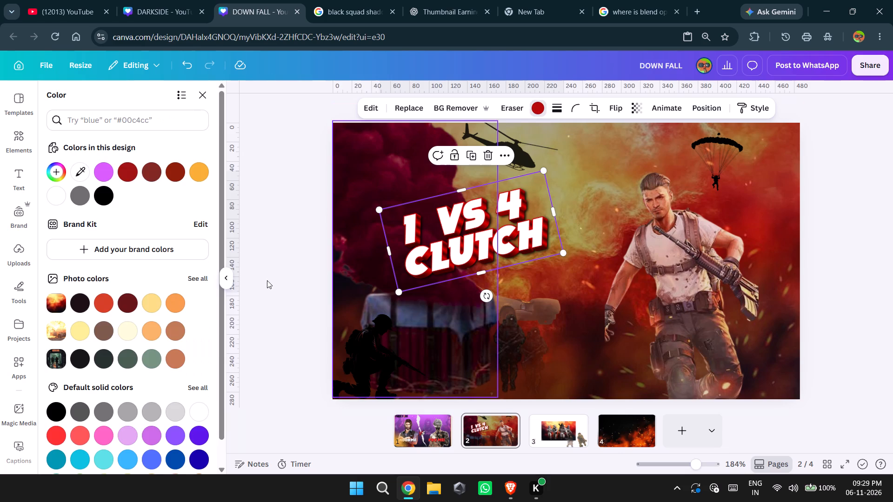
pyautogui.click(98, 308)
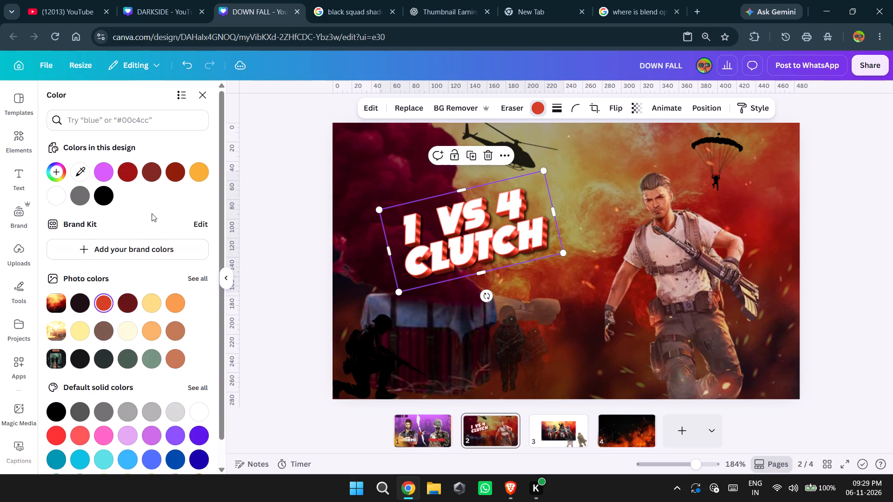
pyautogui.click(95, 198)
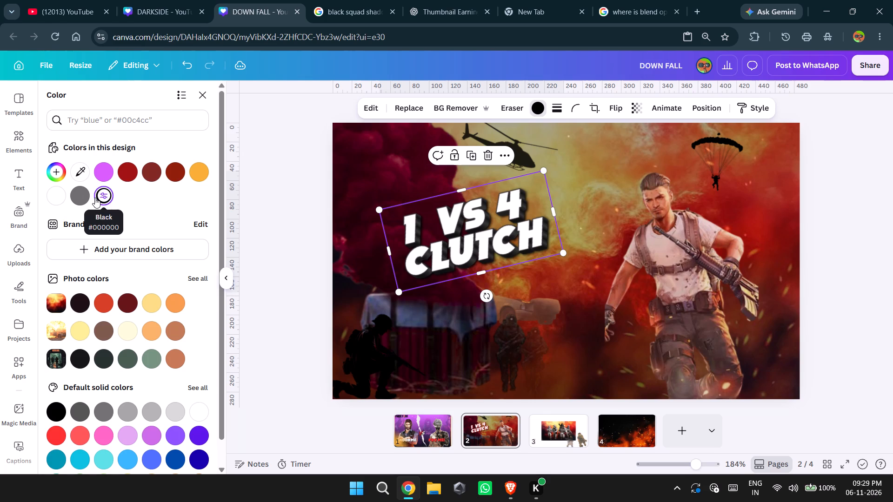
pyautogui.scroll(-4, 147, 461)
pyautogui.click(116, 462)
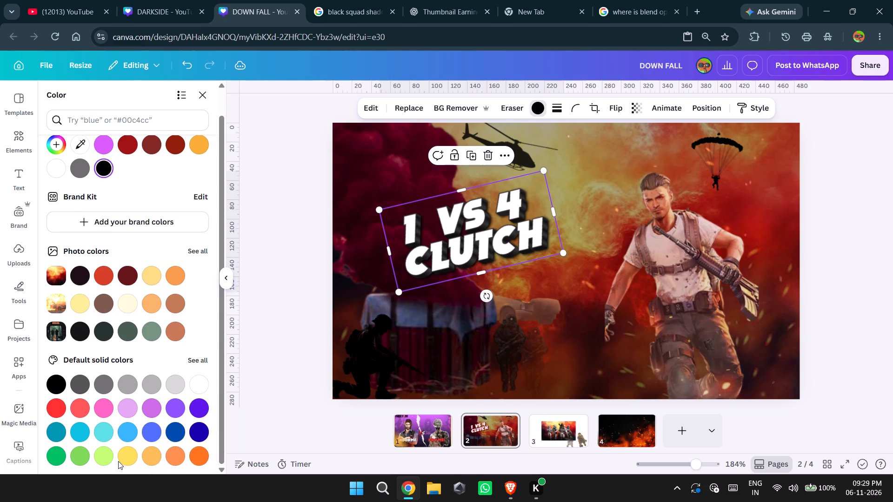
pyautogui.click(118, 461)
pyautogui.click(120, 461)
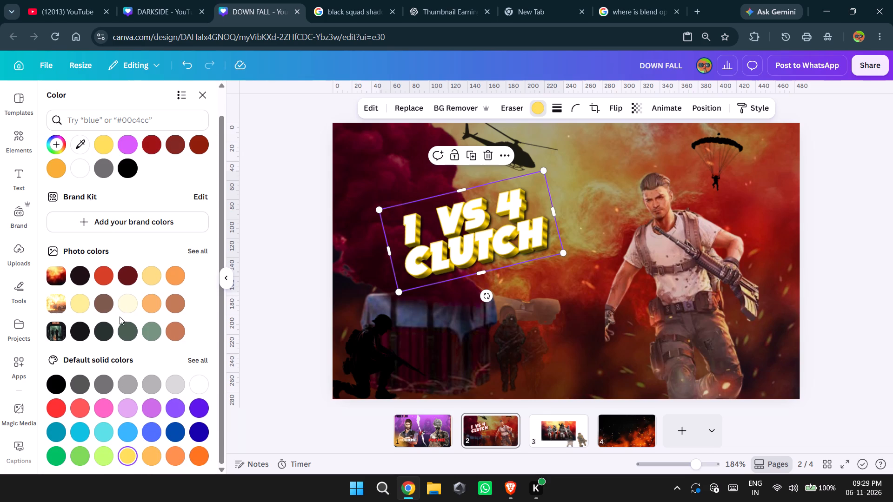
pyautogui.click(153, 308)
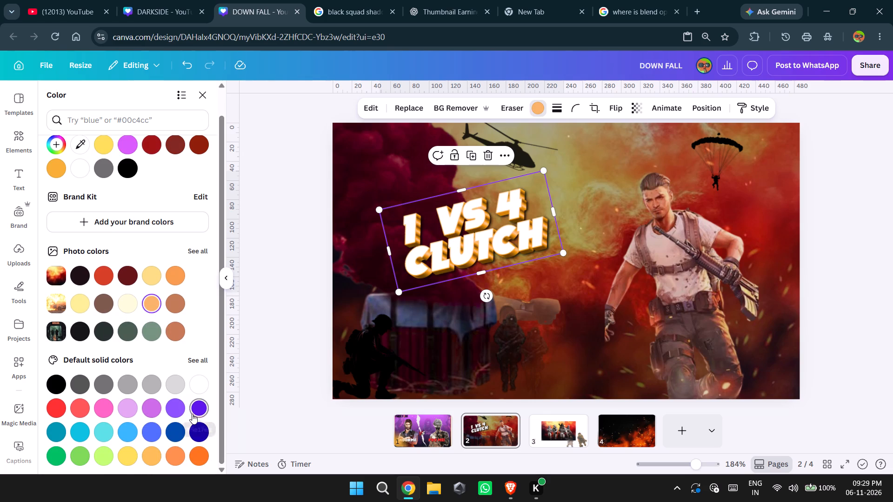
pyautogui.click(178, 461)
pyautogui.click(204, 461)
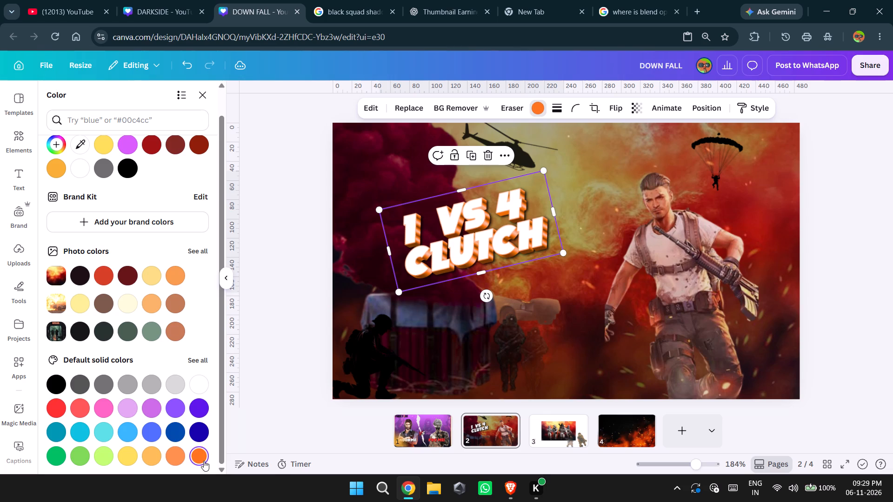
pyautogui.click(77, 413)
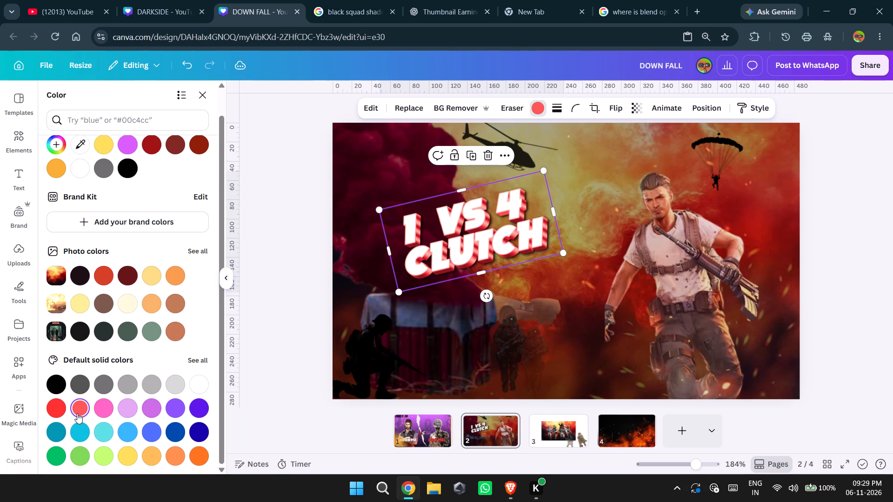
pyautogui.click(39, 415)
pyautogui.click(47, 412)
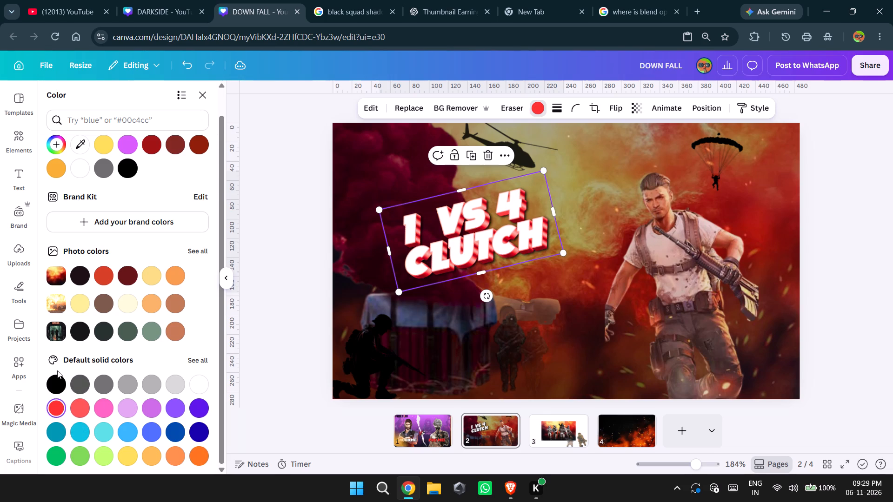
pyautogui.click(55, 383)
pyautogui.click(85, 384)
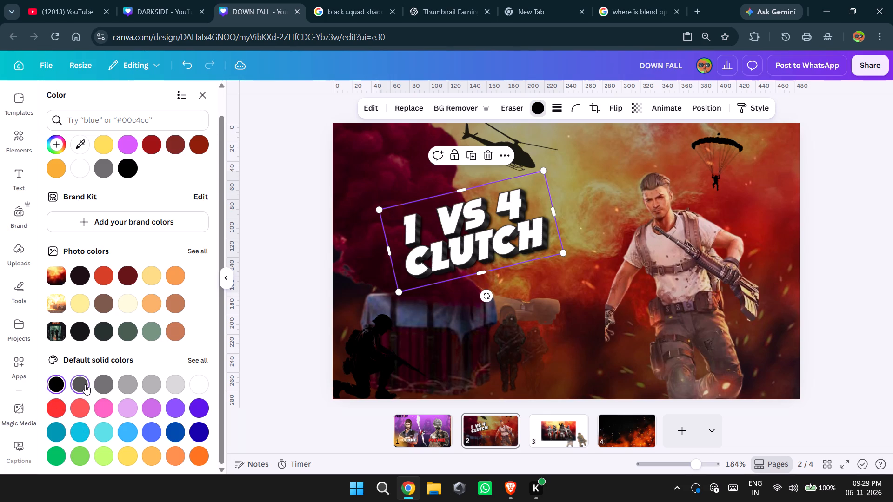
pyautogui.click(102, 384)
# Set the 1 VS 4 CLUTCH title's depth colour to black (#000000).
pyautogui.click(50, 383)
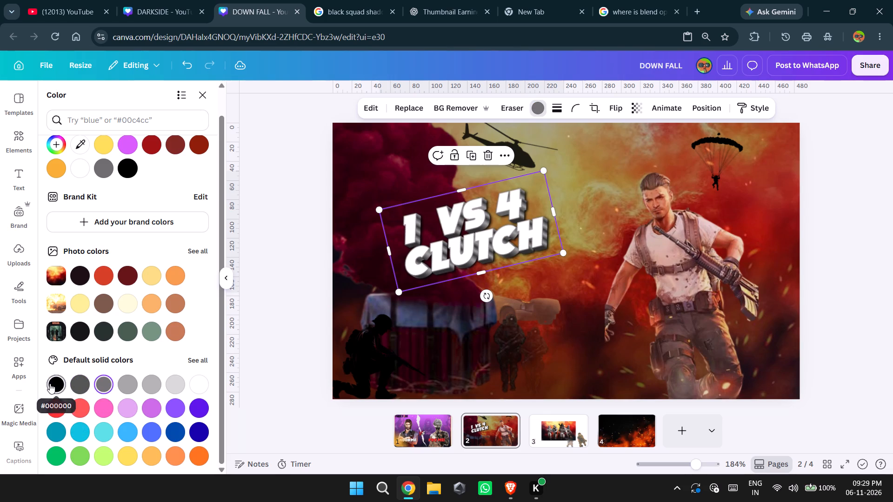
pyautogui.click(829, 232)
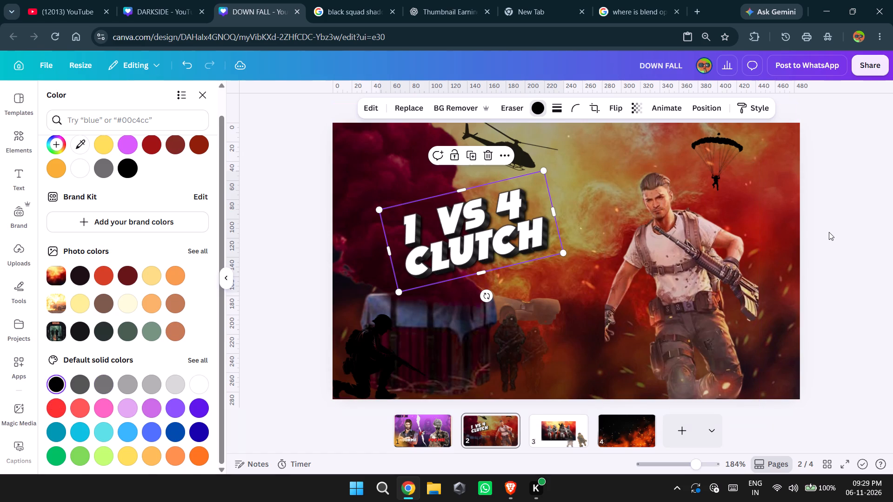
pyautogui.click(829, 232)
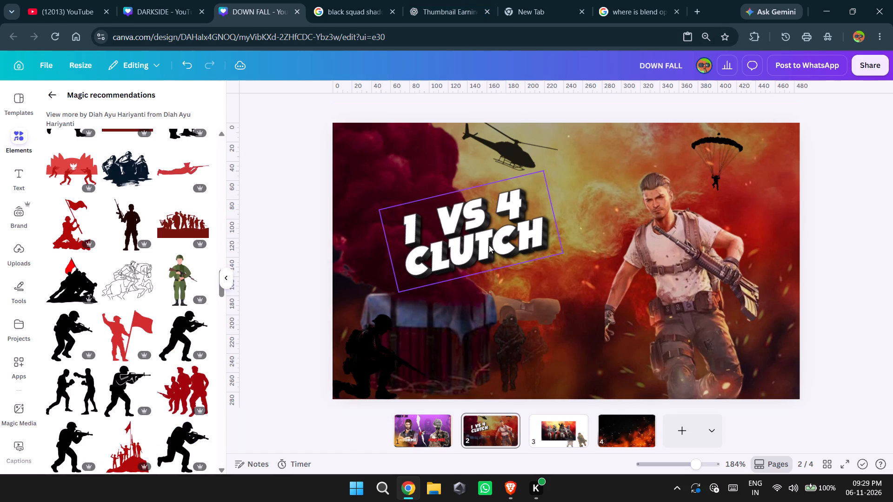
pyautogui.click(326, 8)
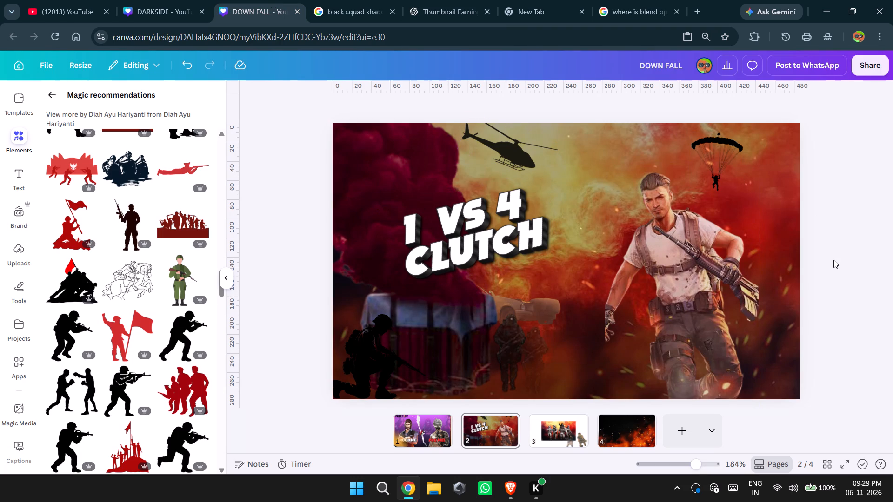
# Shrink the parachutist silhouette slightly and tilt it a little counterclockwise above the main character.
pyautogui.click(729, 165)
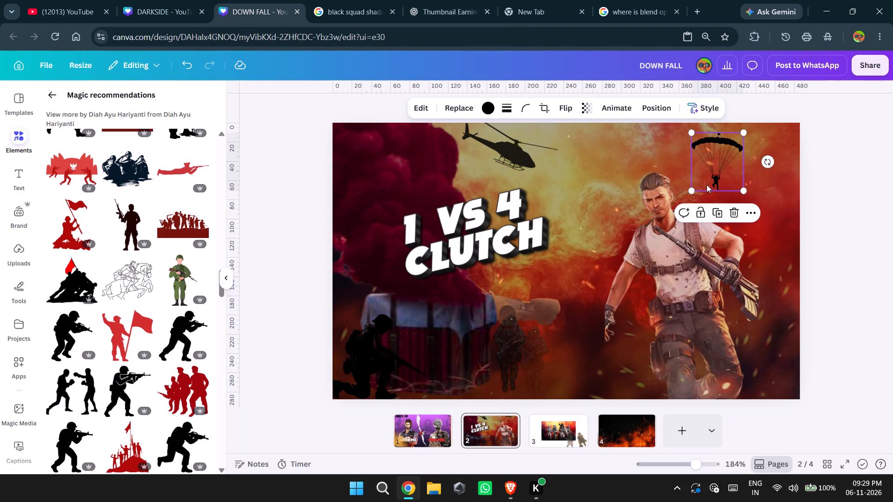
pyautogui.moveTo(691, 191); pyautogui.dragTo(698, 189)
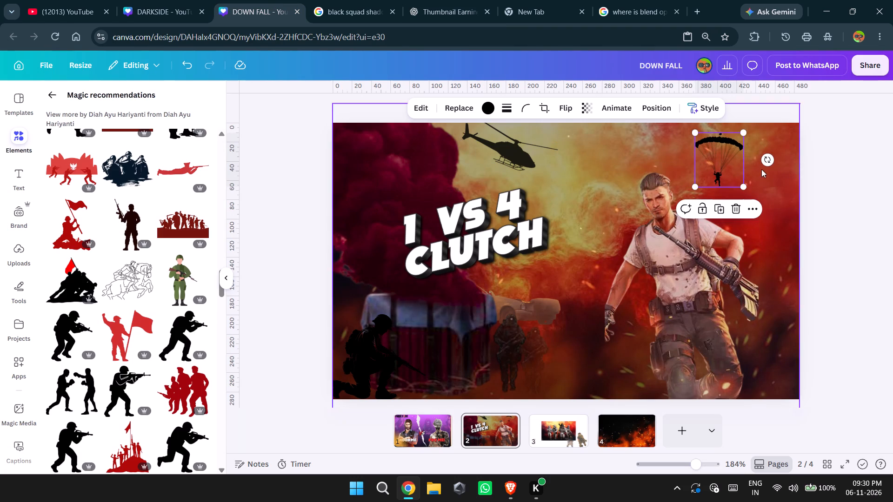
pyautogui.moveTo(768, 157); pyautogui.dragTo(771, 143)
pyautogui.click(771, 143)
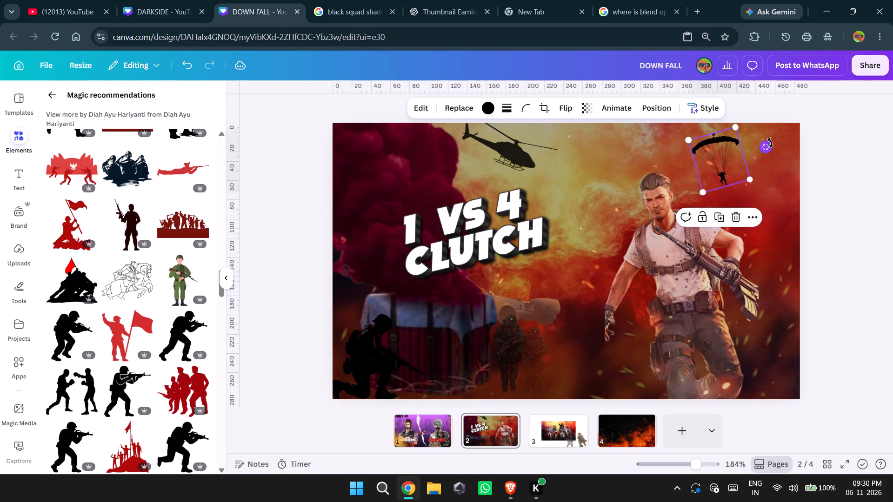
pyautogui.click(830, 167)
# Add the black tank silhouette from the recommended elements and shrink it to roughly a third of its inserted size.
pyautogui.scroll(1, 66, 323)
pyautogui.scroll(5, 103, 271)
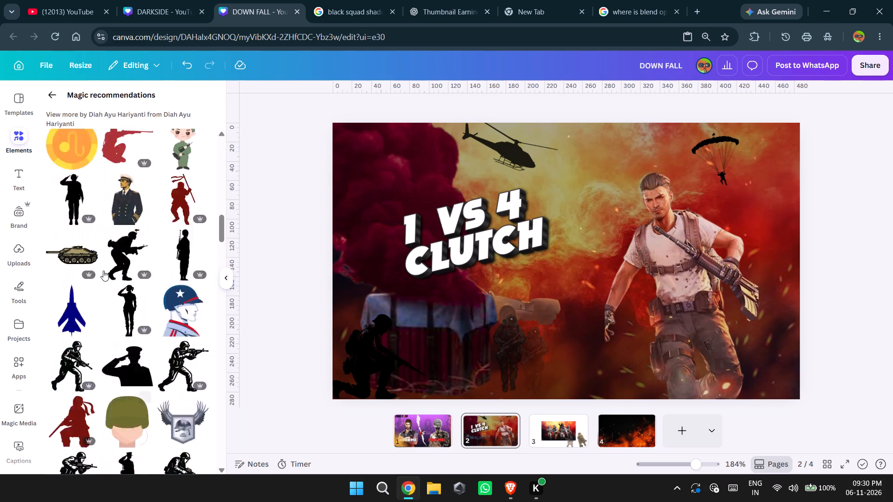
pyautogui.scroll(4, 103, 271)
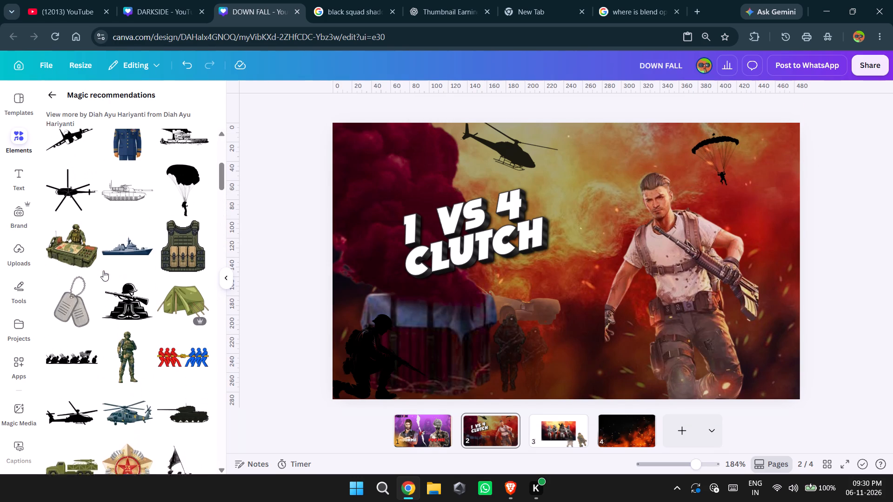
pyautogui.scroll(2, 103, 271)
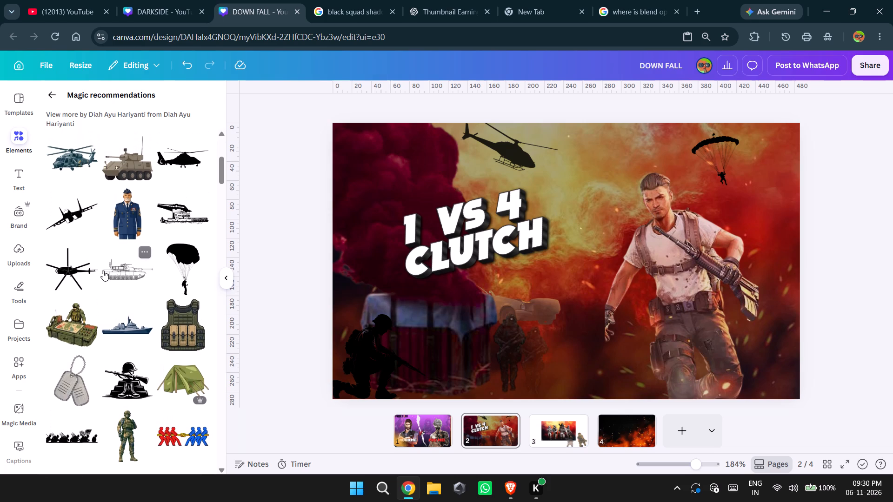
pyautogui.scroll(1, 103, 271)
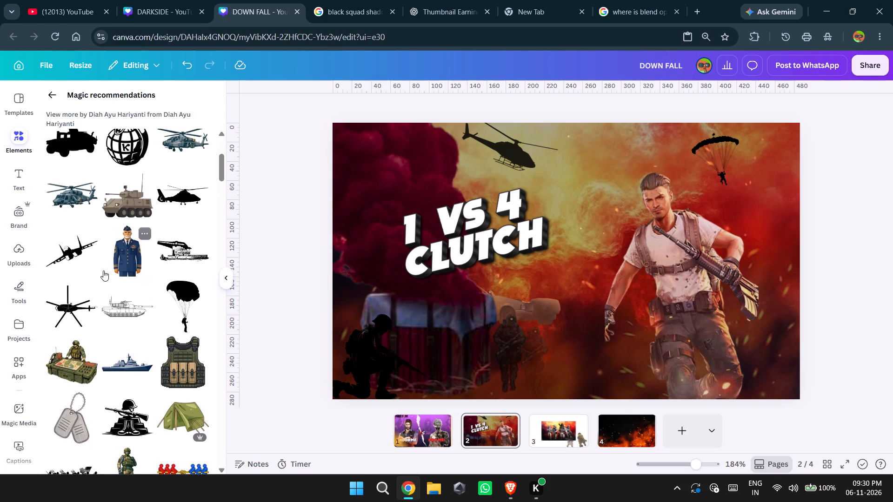
pyautogui.scroll(3, 103, 271)
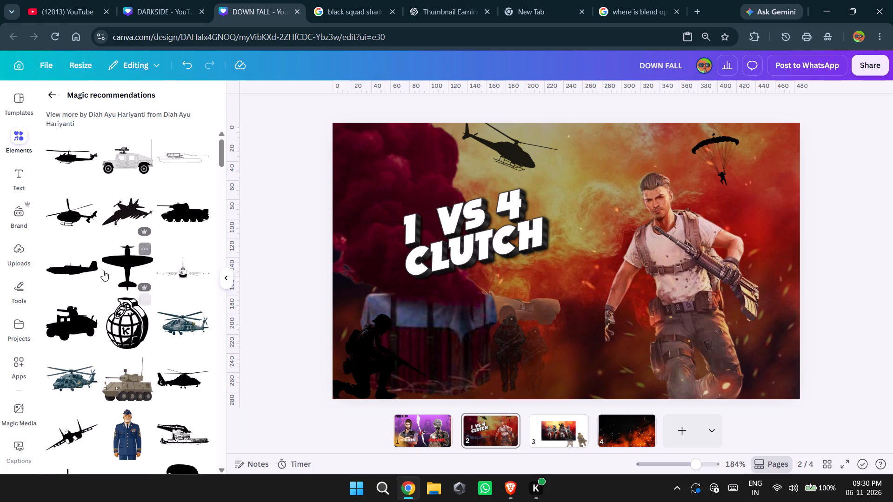
pyautogui.scroll(1, 103, 271)
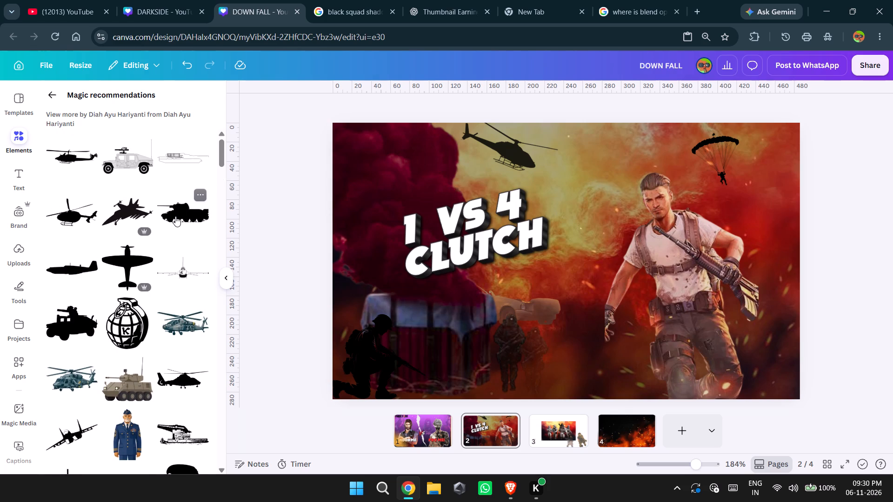
pyautogui.click(175, 216)
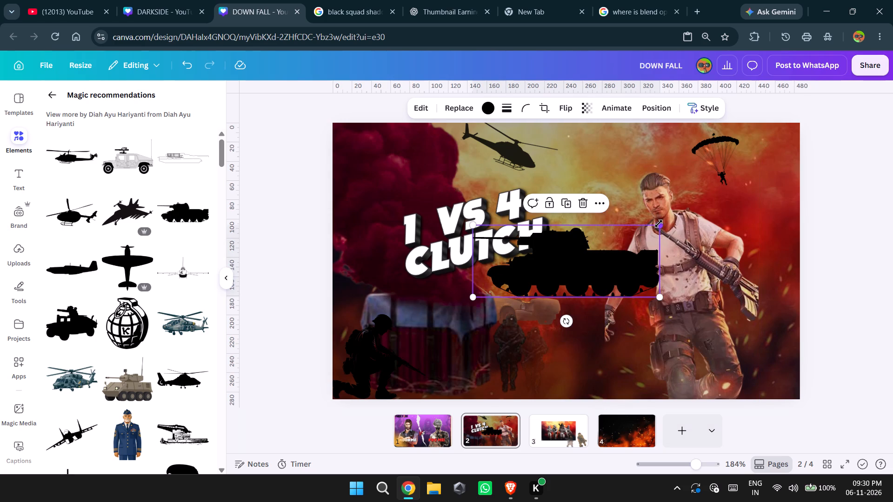
pyautogui.moveTo(659, 224); pyautogui.dragTo(544, 283)
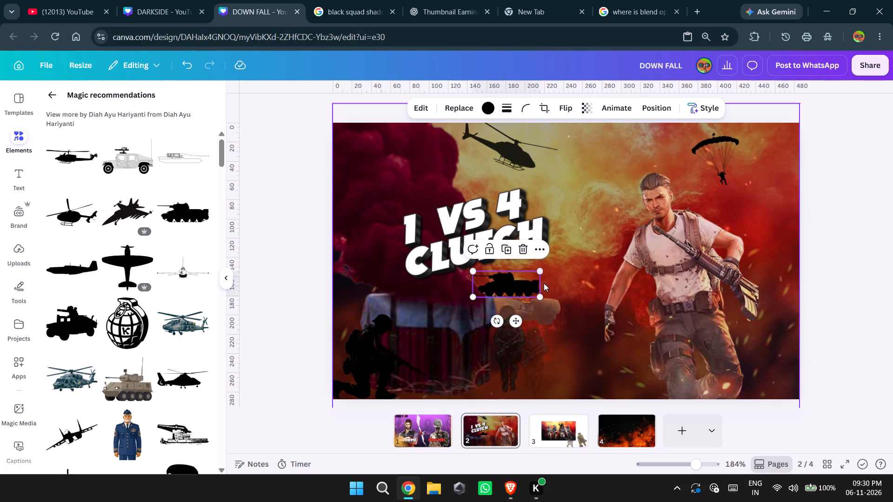
# Move the tank silhouette to the design's right edge beside the main character's rifle and enlarge it by about a quarter.
pyautogui.moveTo(509, 279); pyautogui.dragTo(580, 344)
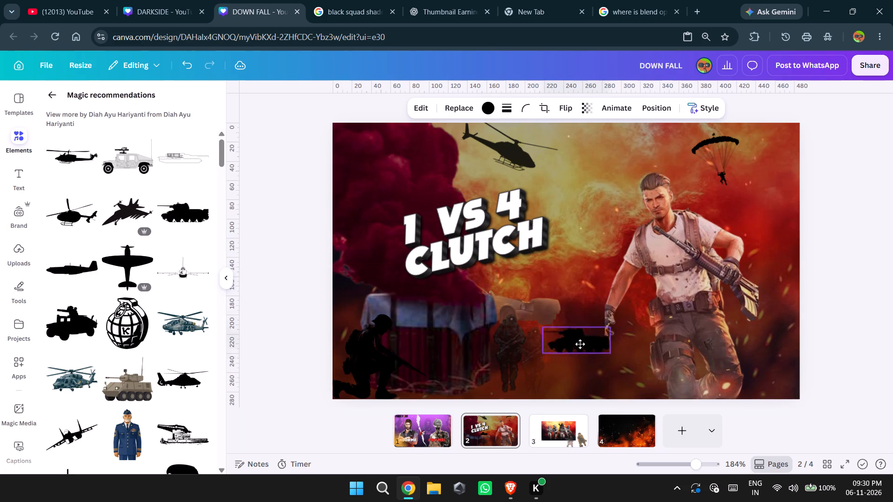
pyautogui.moveTo(580, 344); pyautogui.dragTo(584, 332)
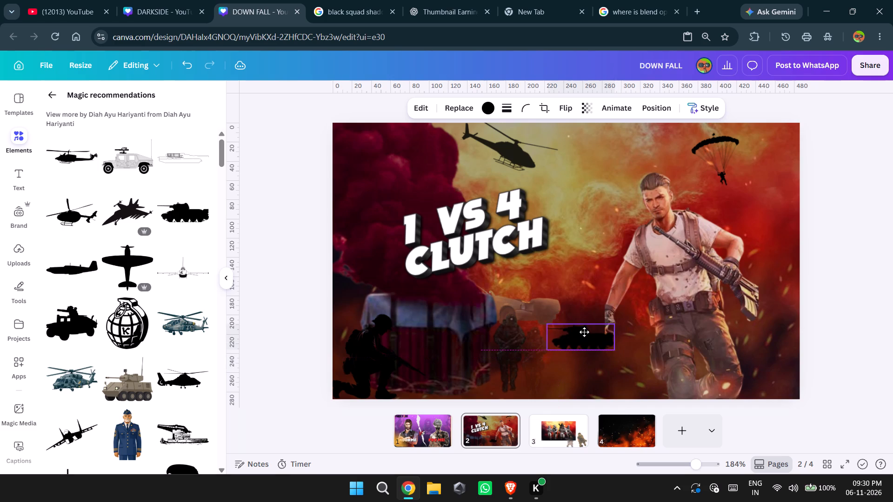
pyautogui.moveTo(584, 332); pyautogui.dragTo(715, 296)
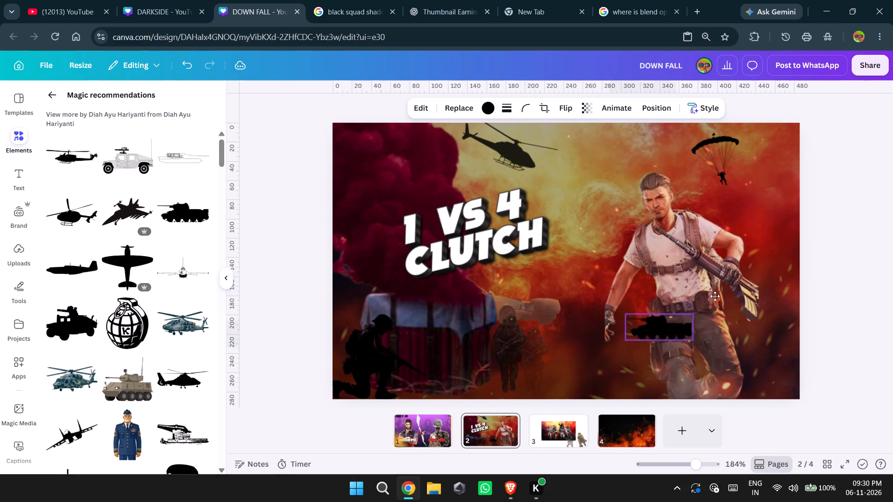
pyautogui.moveTo(715, 296); pyautogui.dragTo(797, 263)
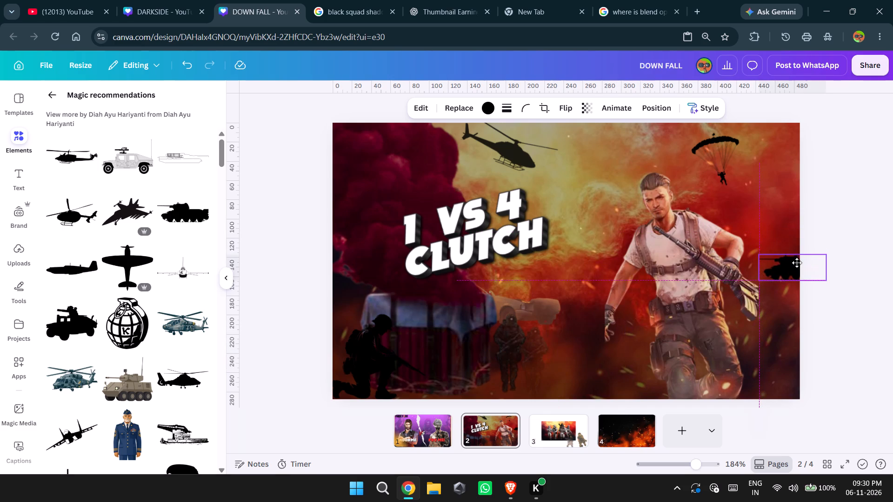
pyautogui.moveTo(797, 263); pyautogui.dragTo(795, 238)
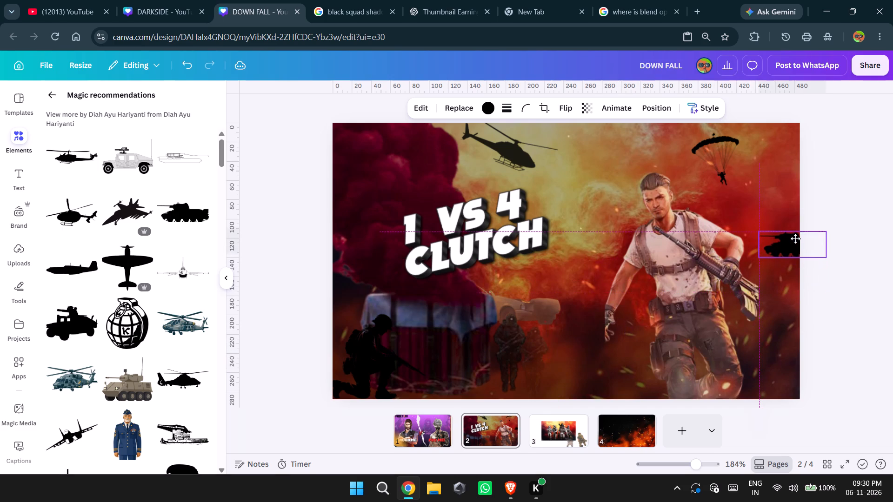
pyautogui.moveTo(795, 238); pyautogui.dragTo(800, 276)
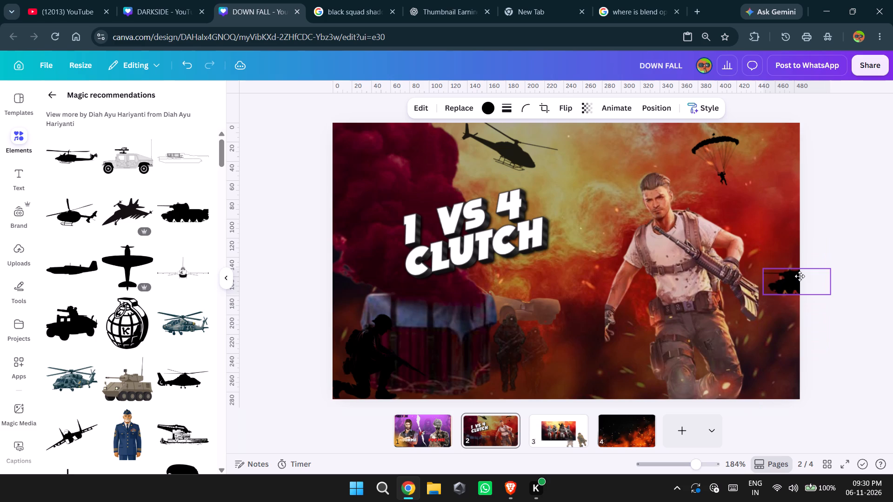
pyautogui.moveTo(800, 276); pyautogui.dragTo(783, 271)
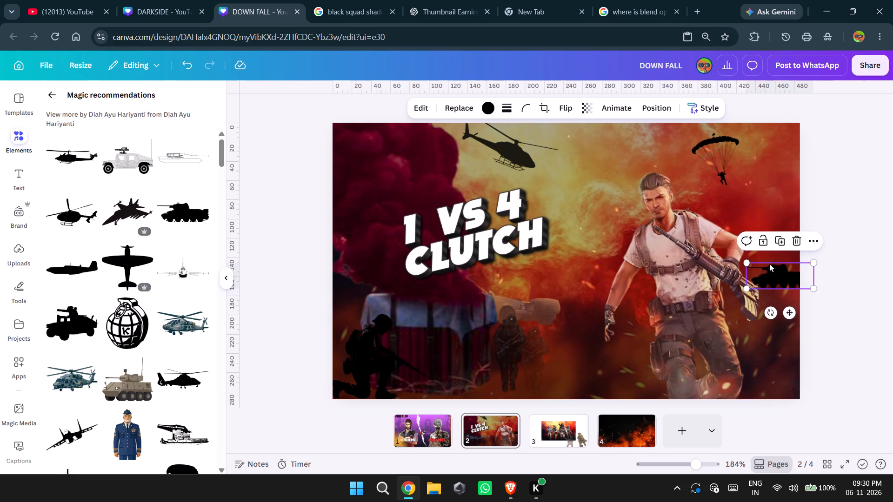
pyautogui.moveTo(746, 262); pyautogui.dragTo(733, 242)
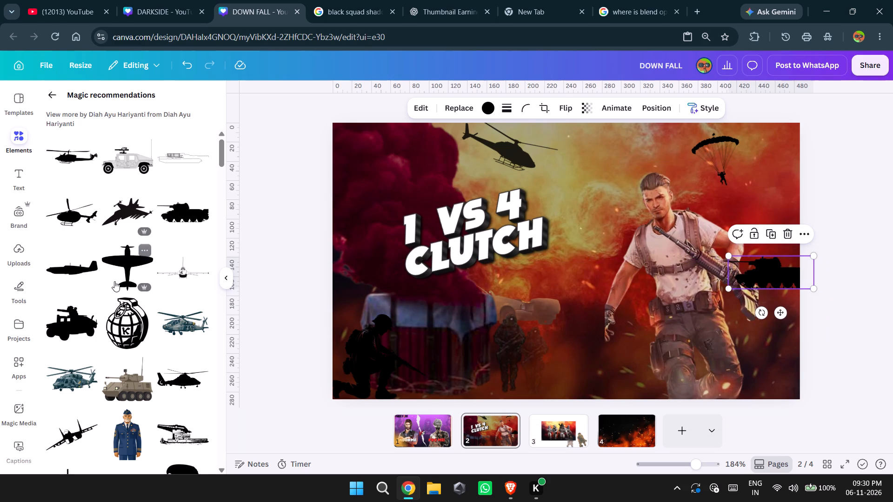
# Move the tank silhouette's layer down to directly beneath the translucent fire overlay, behind the main character.
pyautogui.hotkey('alt', '1')
pyautogui.moveTo(100, 183); pyautogui.dragTo(101, 393)
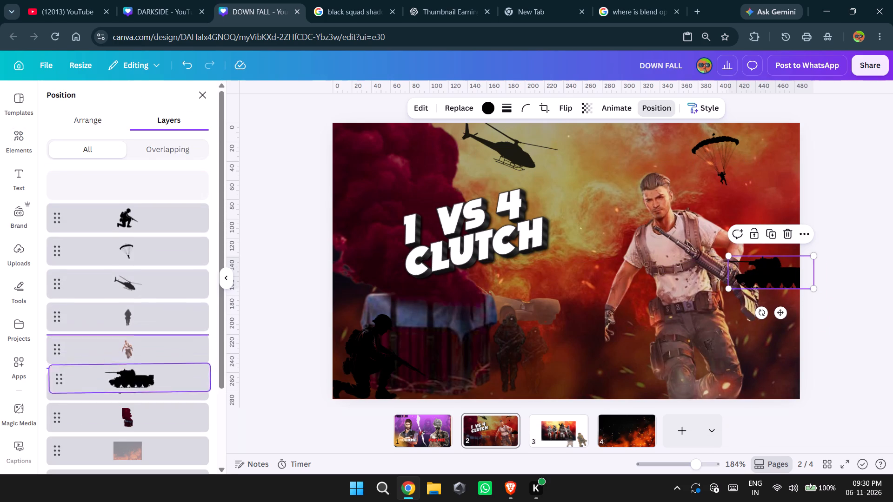
pyautogui.moveTo(101, 393); pyautogui.dragTo(93, 368)
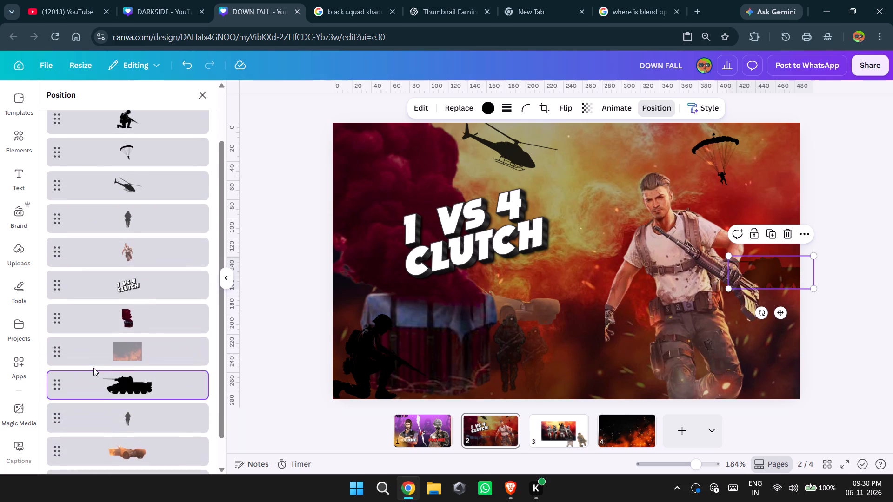
pyautogui.click(273, 307)
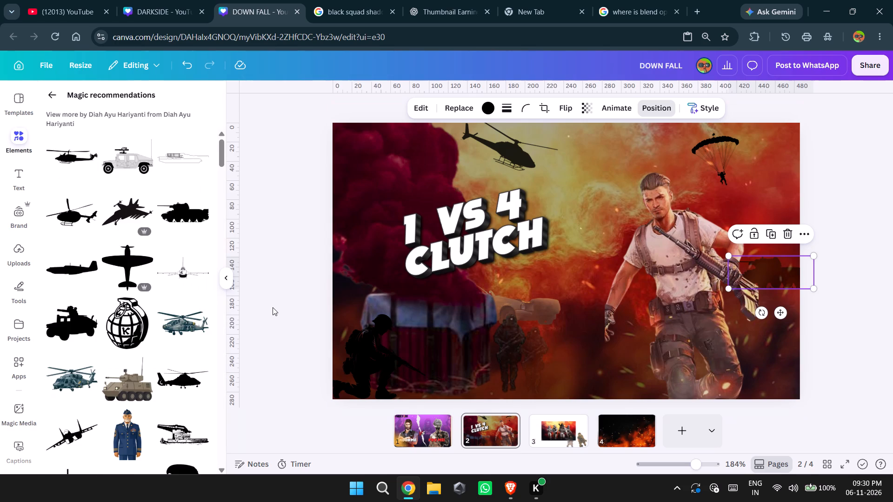
pyautogui.click(875, 179)
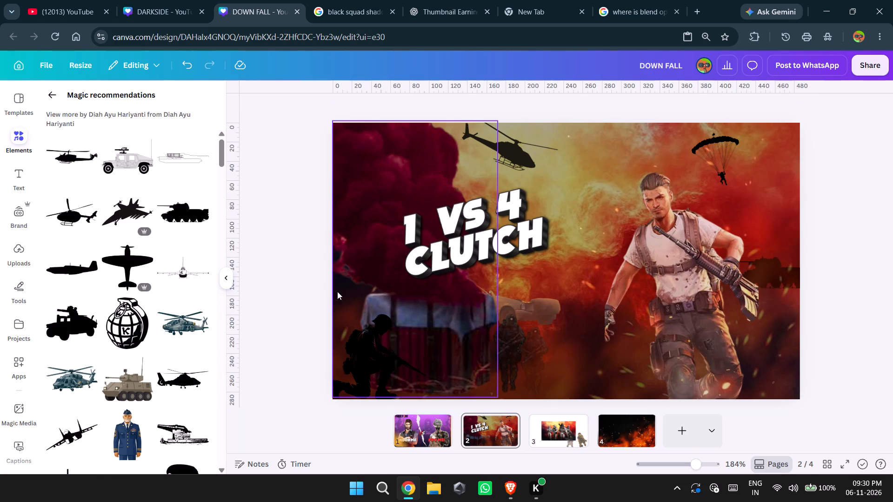
pyautogui.scroll(5, 135, 284)
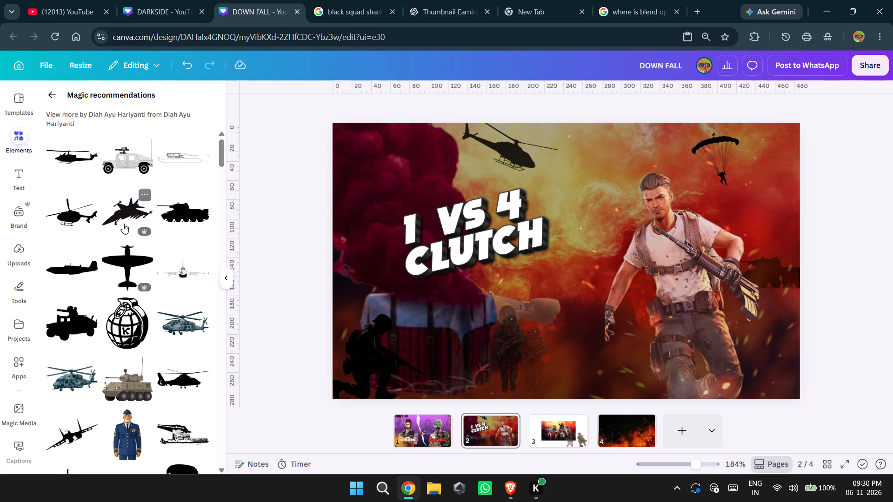
pyautogui.scroll(6, 123, 224)
pyautogui.scroll(-1, 113, 189)
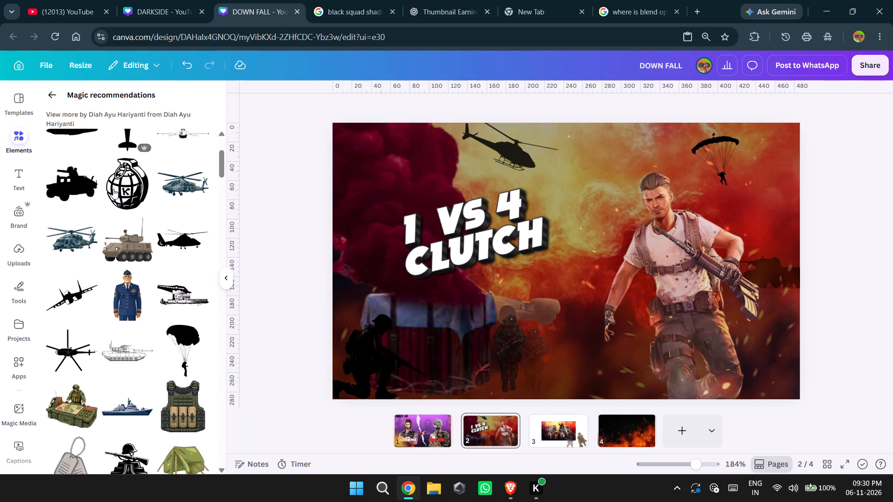
pyautogui.scroll(-10, 113, 189)
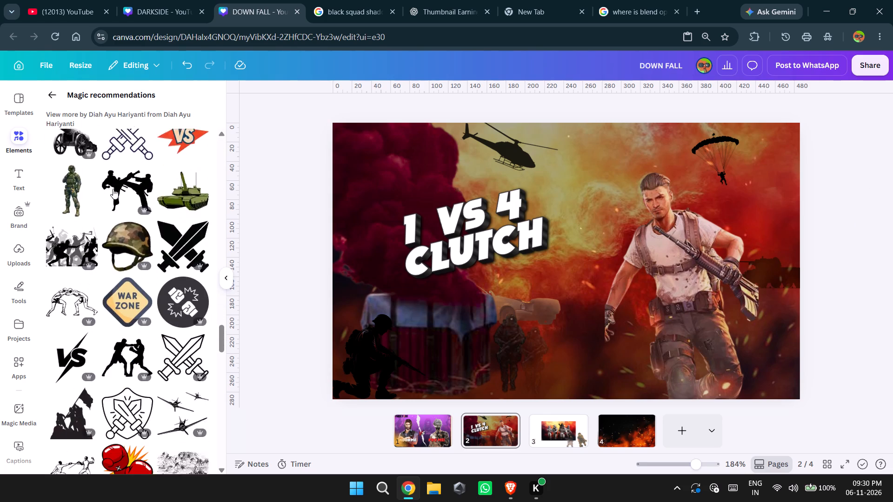
pyautogui.scroll(3, 113, 189)
pyautogui.scroll(-2, 113, 189)
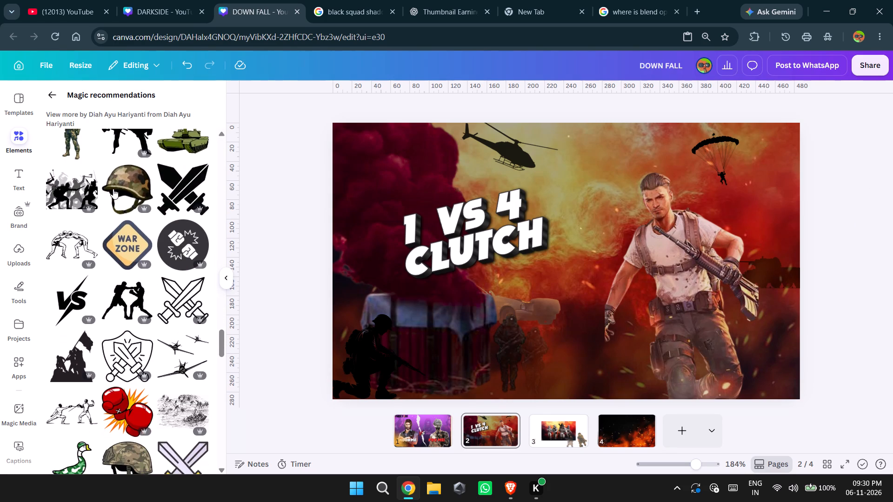
pyautogui.scroll(-1, 113, 189)
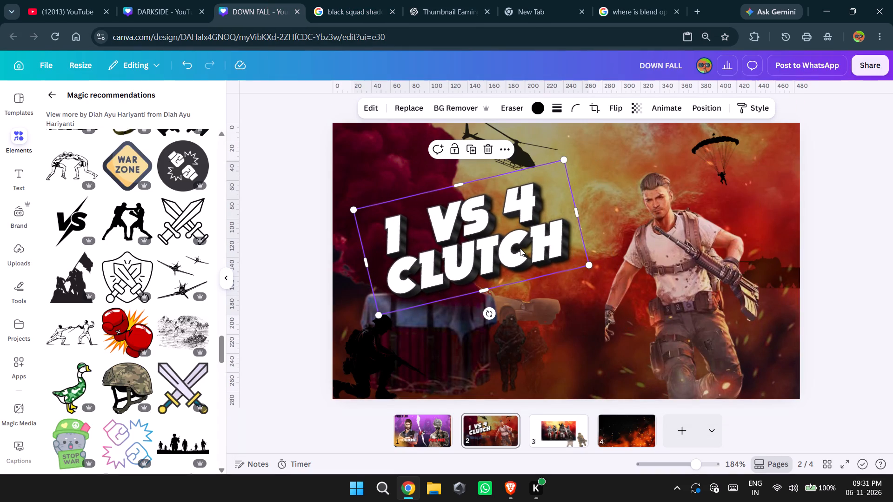
pyautogui.click(515, 197)
pyautogui.moveTo(517, 193); pyautogui.dragTo(517, 191)
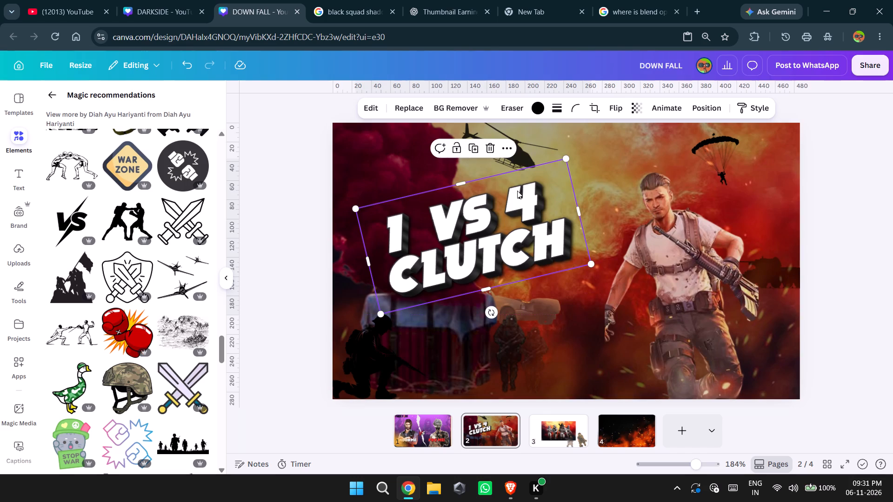
pyautogui.moveTo(517, 191); pyautogui.dragTo(516, 185)
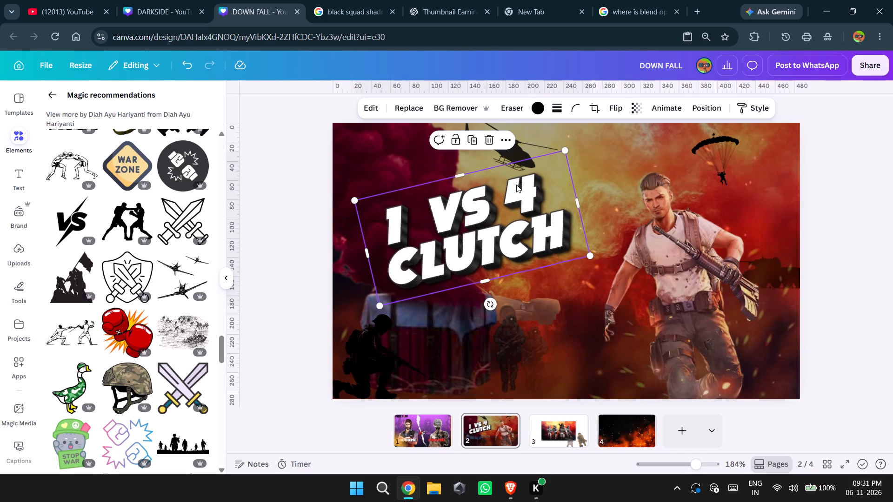
pyautogui.click(309, 250)
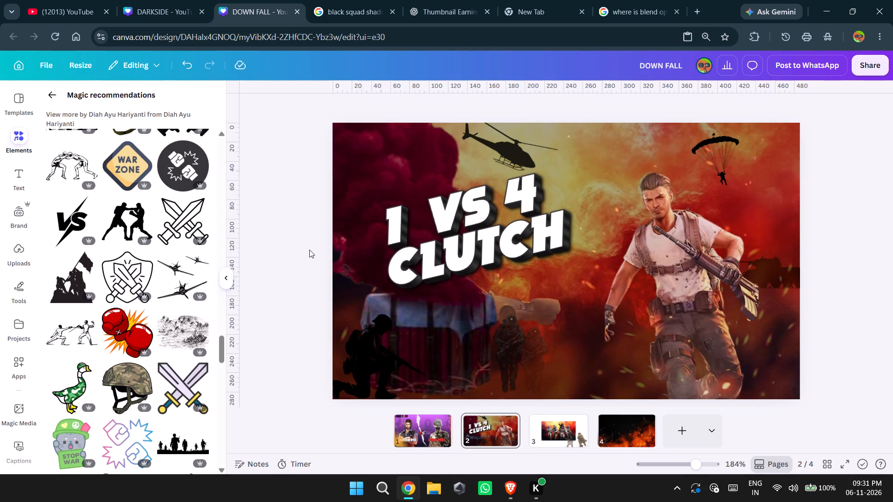
pyautogui.moveTo(413, 234); pyautogui.dragTo(413, 246)
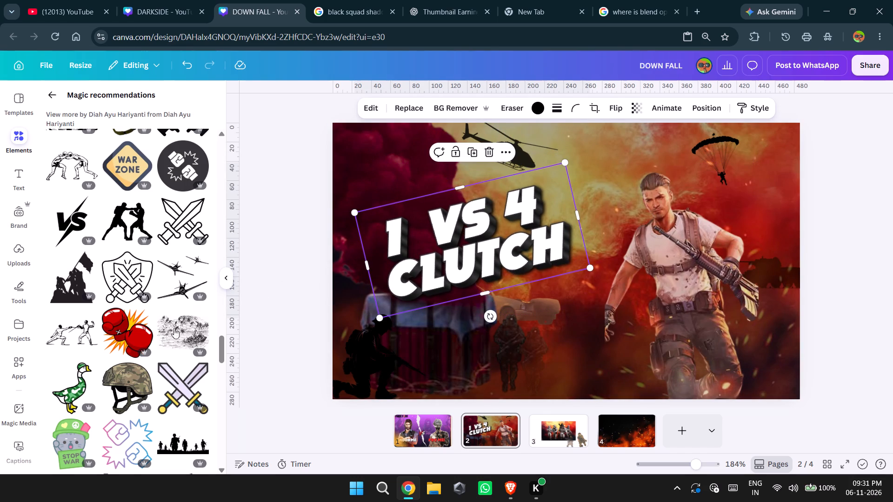
# Add the light grey explosion burst from the recommended elements and shrink it to roughly 40% of its inserted size, between title and main character.
pyautogui.scroll(-4, 152, 342)
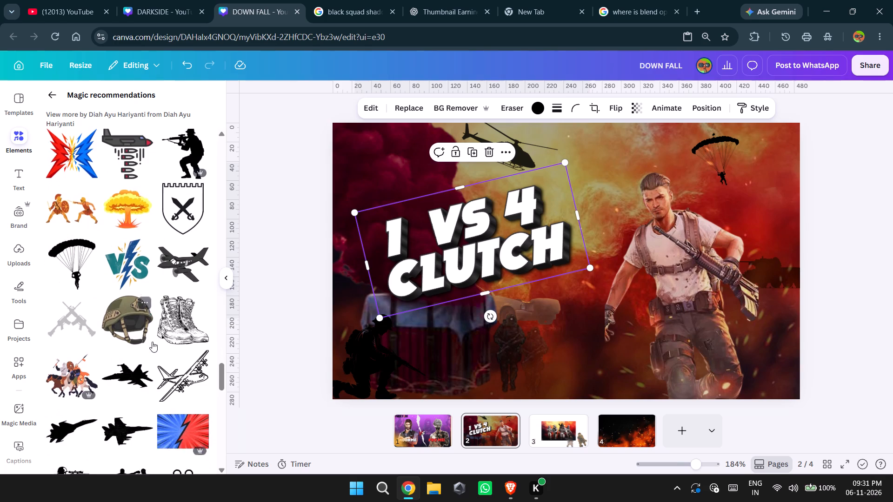
pyautogui.scroll(-4, 152, 342)
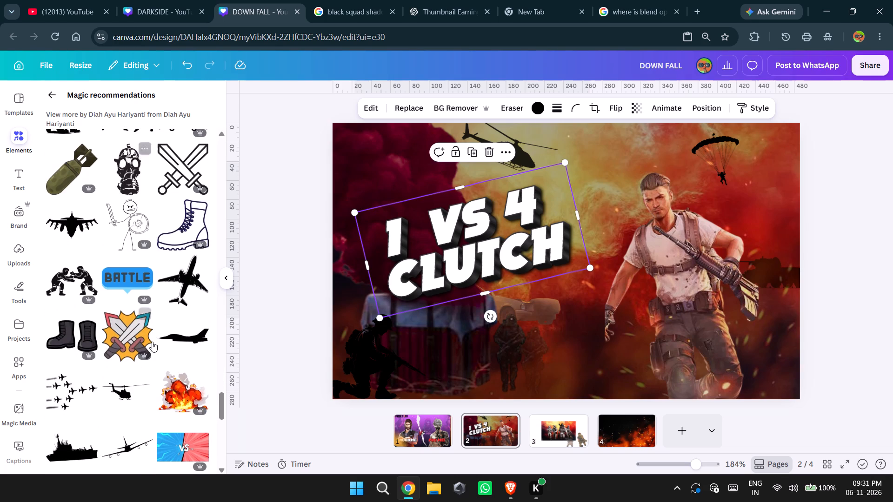
pyautogui.scroll(-2, 152, 342)
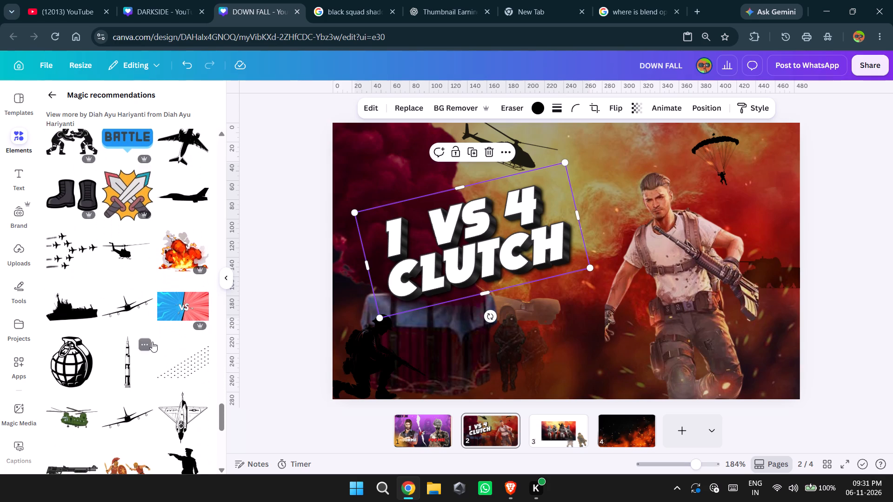
pyautogui.scroll(-2, 152, 342)
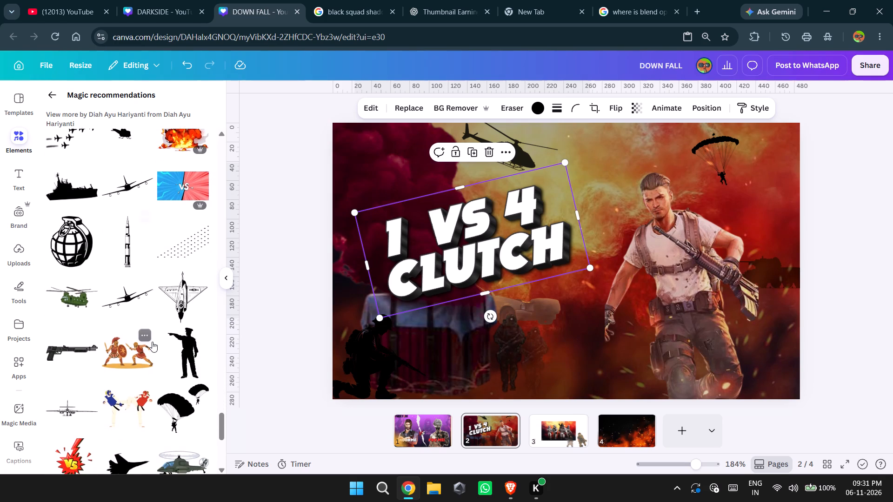
pyautogui.scroll(-3, 152, 342)
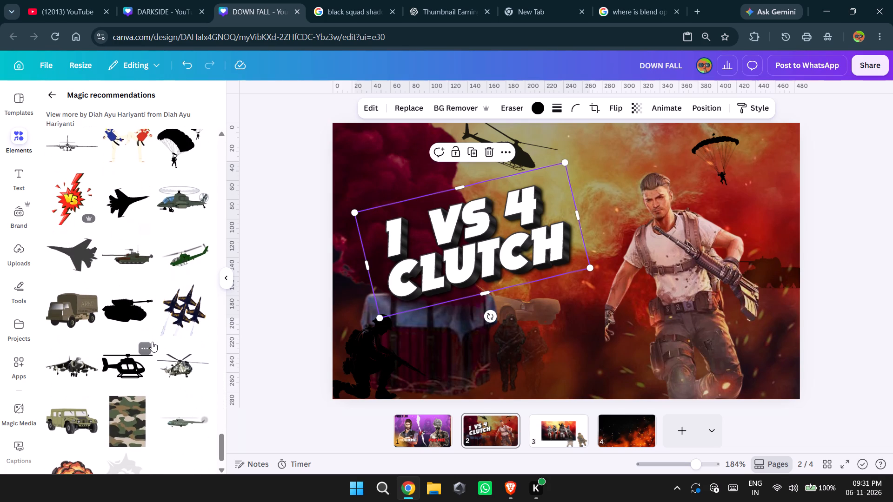
pyautogui.scroll(1, 152, 342)
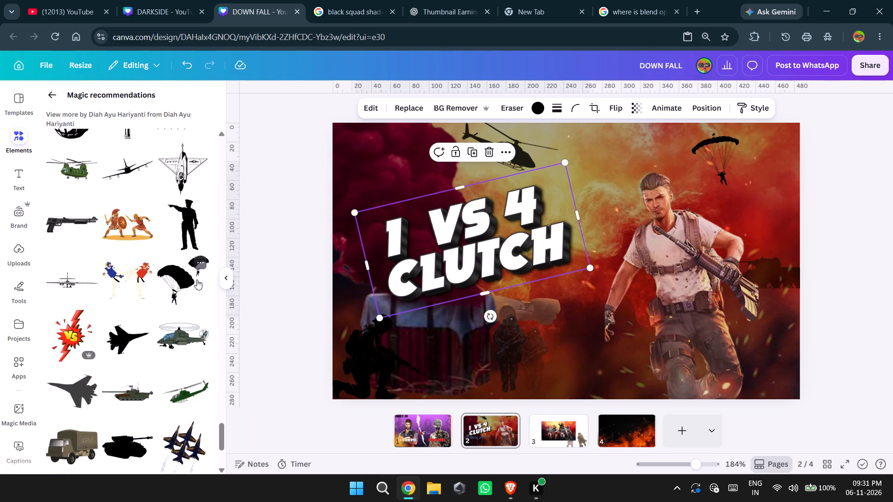
pyautogui.scroll(-3, 122, 359)
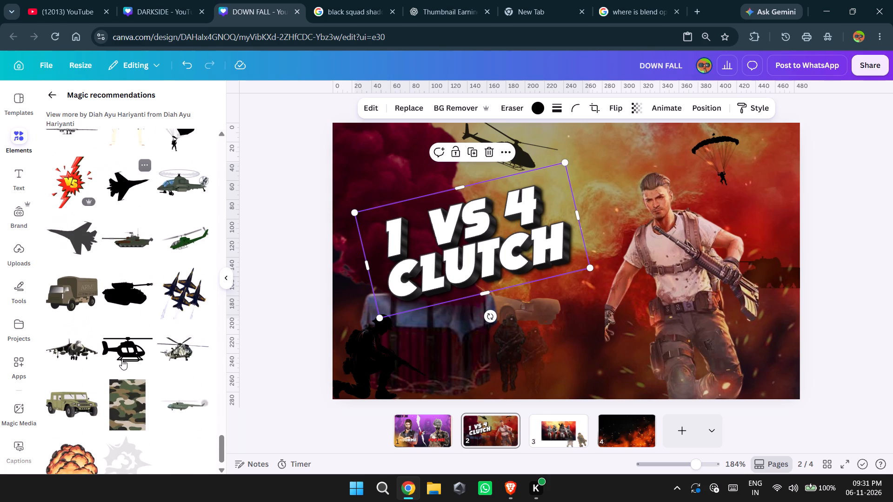
pyautogui.scroll(-1, 122, 359)
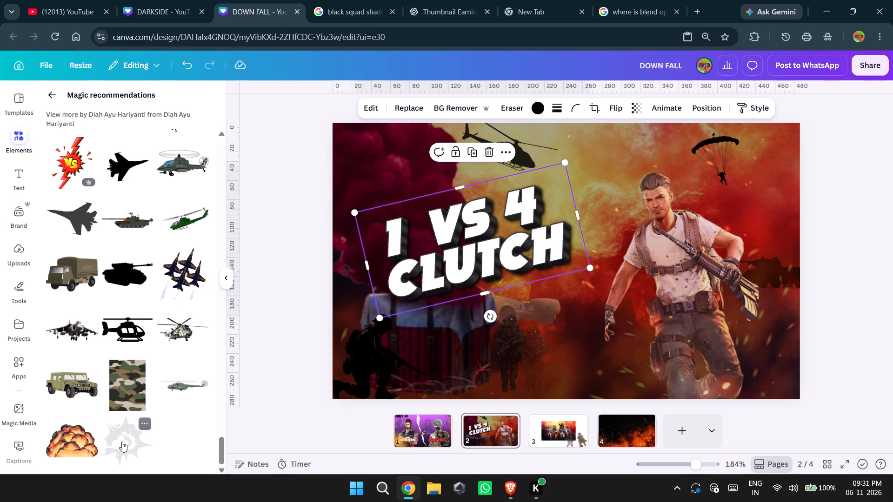
pyautogui.click(122, 442)
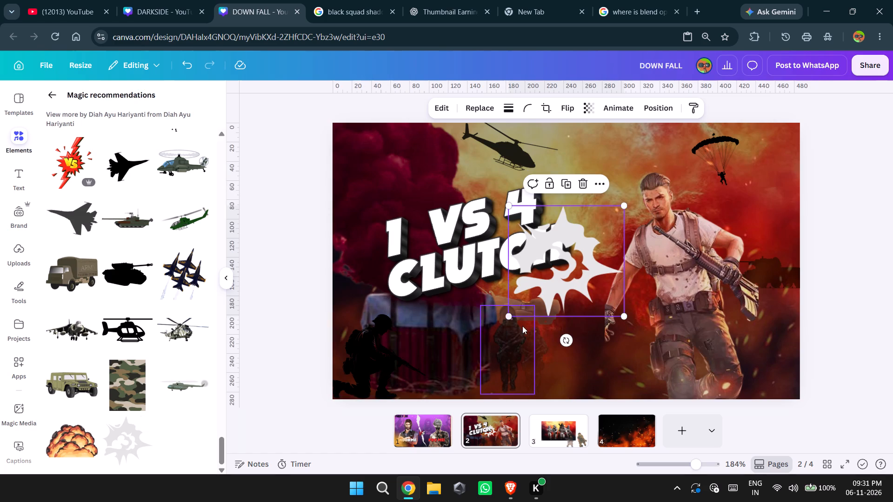
pyautogui.moveTo(509, 317); pyautogui.dragTo(588, 264)
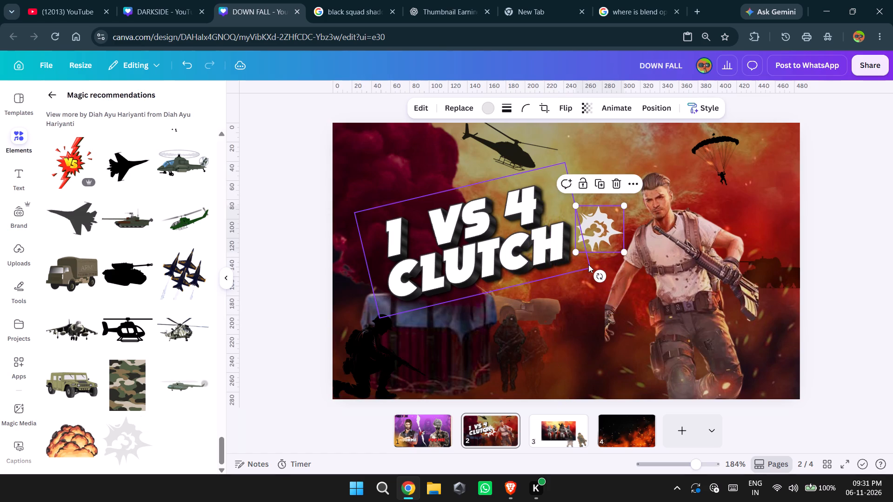
# Delete the light grey explosion burst between the 1 VS 4 CLUTCH title and the main character.
pyautogui.click(588, 264)
pyautogui.click(603, 223)
pyautogui.click(603, 224)
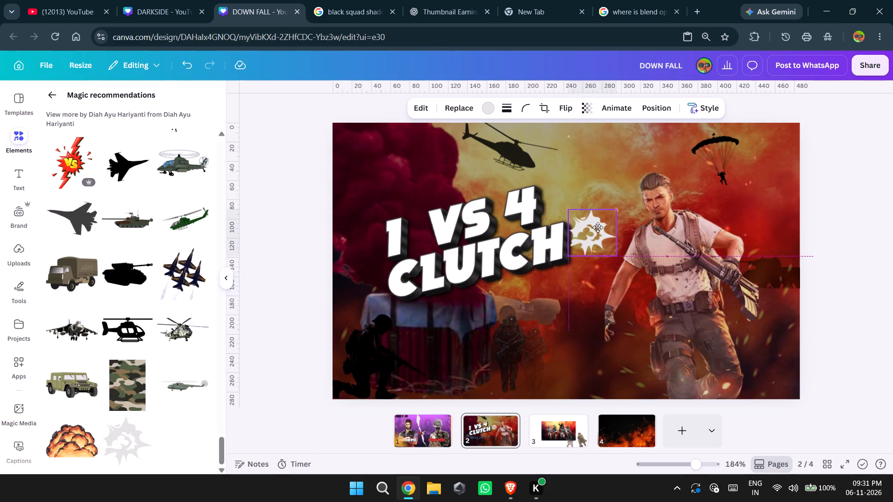
pyautogui.click(613, 192)
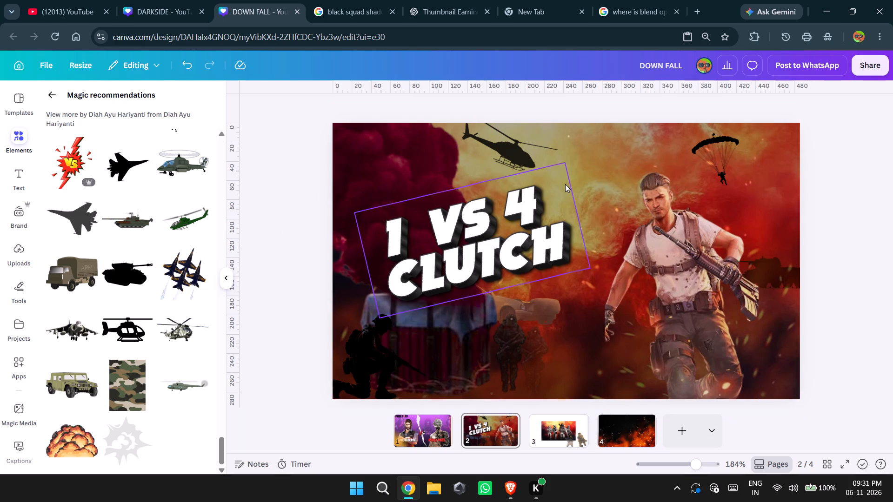
# Add a heading text reading "!", enlarge it to a font size of about 54, and place it directly after CLUTCH.
pyautogui.click(25, 172)
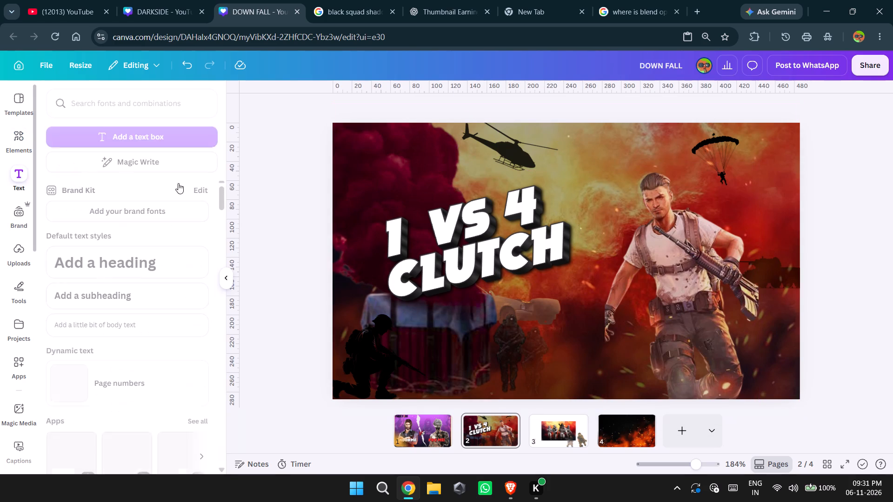
pyautogui.click(134, 273)
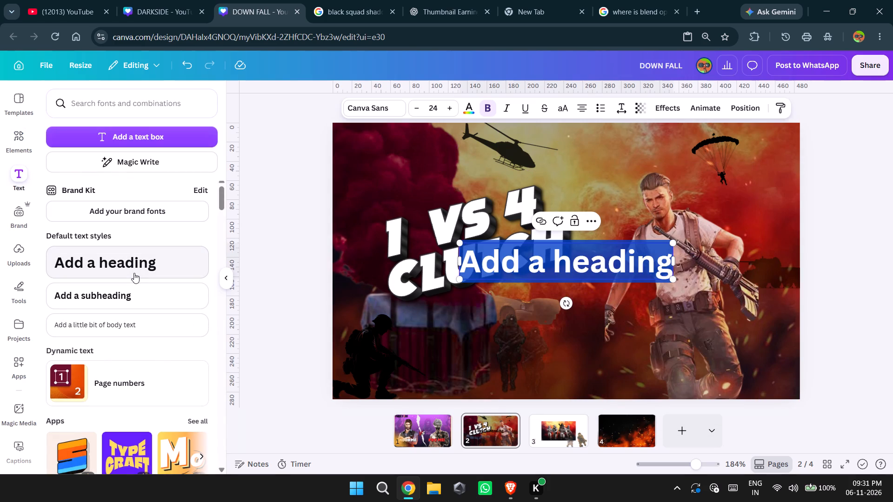
pyautogui.hotkey('shift', '!')
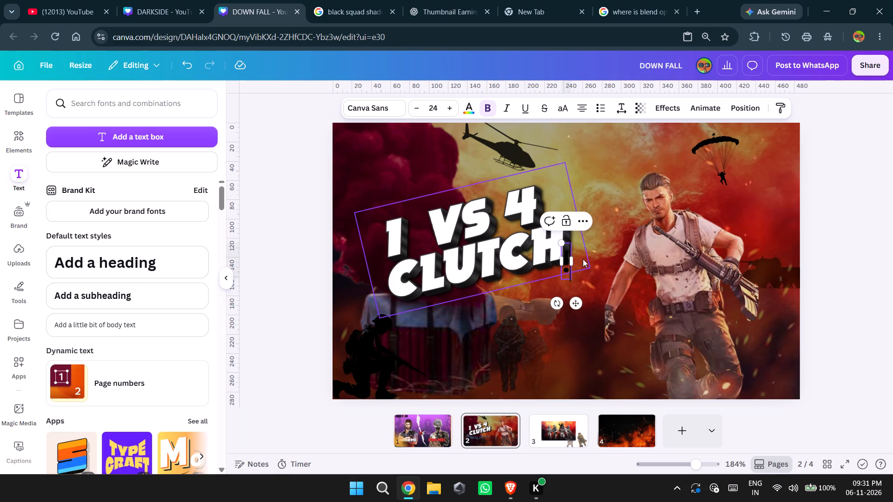
pyautogui.moveTo(562, 244); pyautogui.dragTo(552, 218)
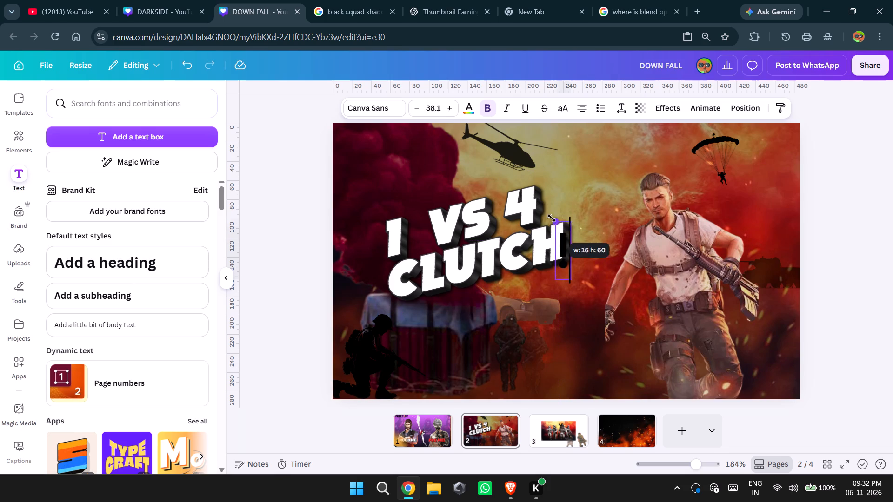
pyautogui.moveTo(552, 218); pyautogui.dragTo(544, 201)
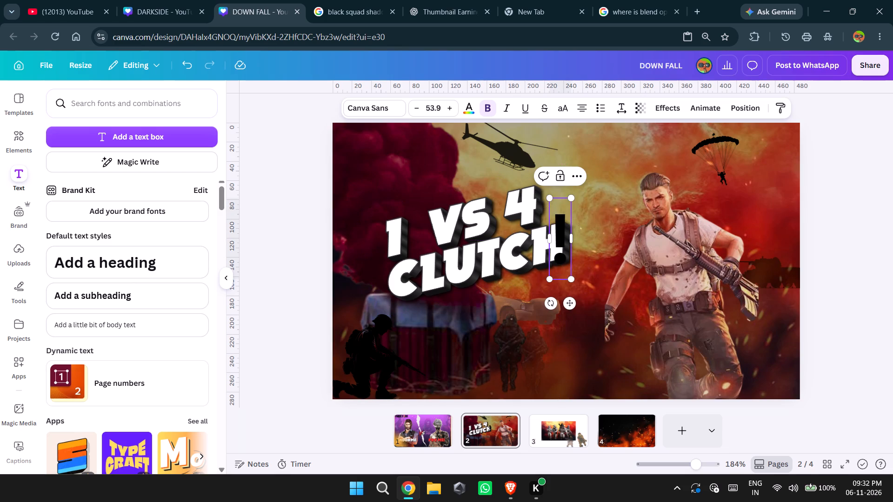
pyautogui.moveTo(557, 234); pyautogui.dragTo(575, 230)
pyautogui.click(575, 230)
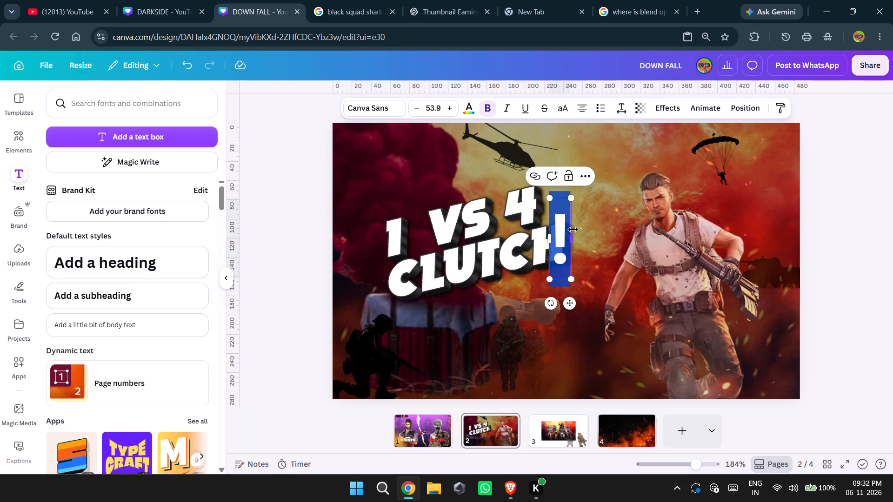
pyautogui.click(560, 224)
pyautogui.click(584, 227)
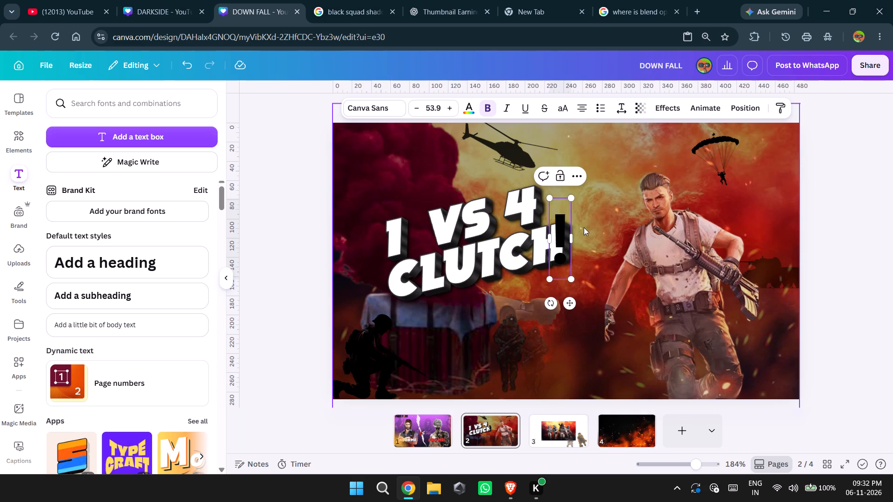
pyautogui.moveTo(554, 225); pyautogui.dragTo(573, 223)
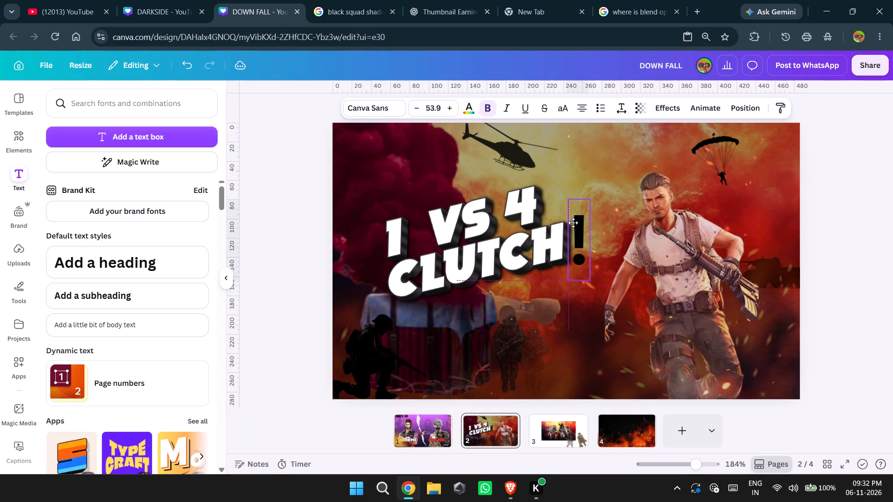
pyautogui.moveTo(573, 223); pyautogui.dragTo(573, 224)
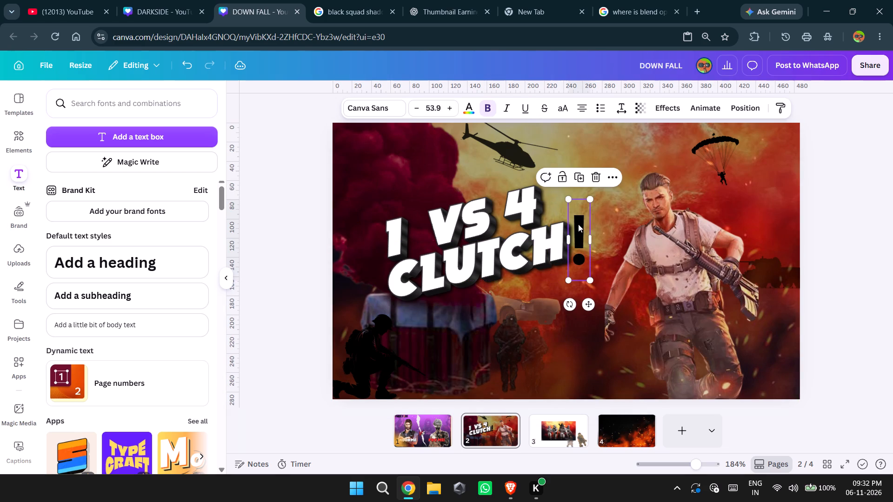
# Change the exclamation mark's text colour to white (#ffffff).
pyautogui.click(473, 108)
pyautogui.click(177, 218)
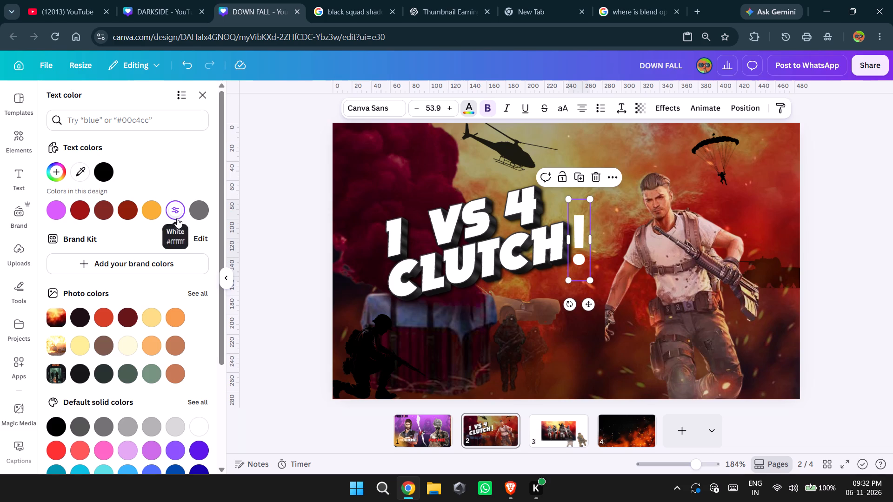
pyautogui.click(263, 222)
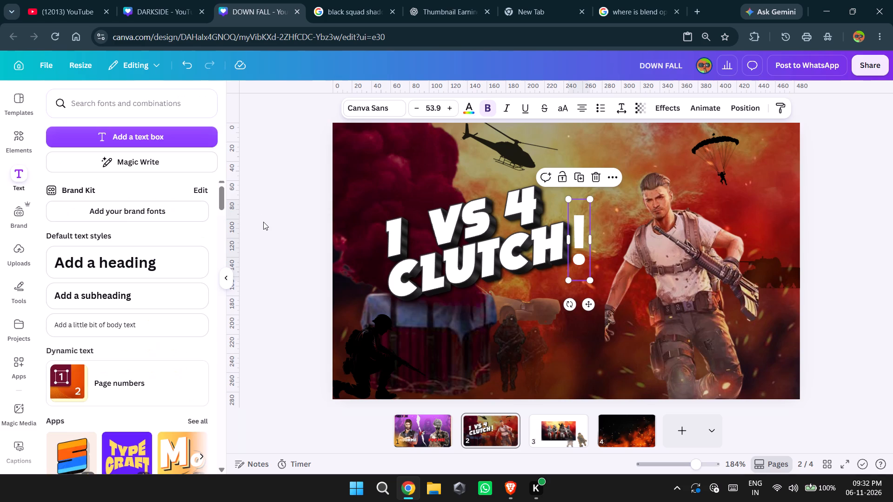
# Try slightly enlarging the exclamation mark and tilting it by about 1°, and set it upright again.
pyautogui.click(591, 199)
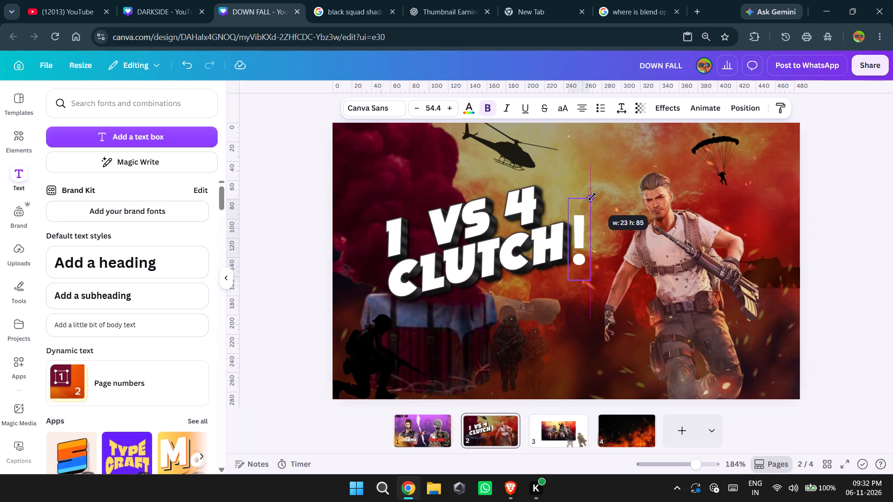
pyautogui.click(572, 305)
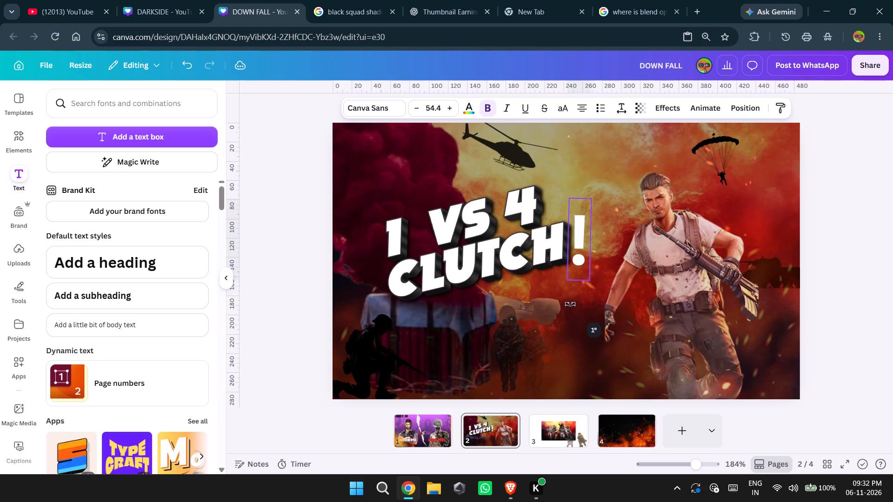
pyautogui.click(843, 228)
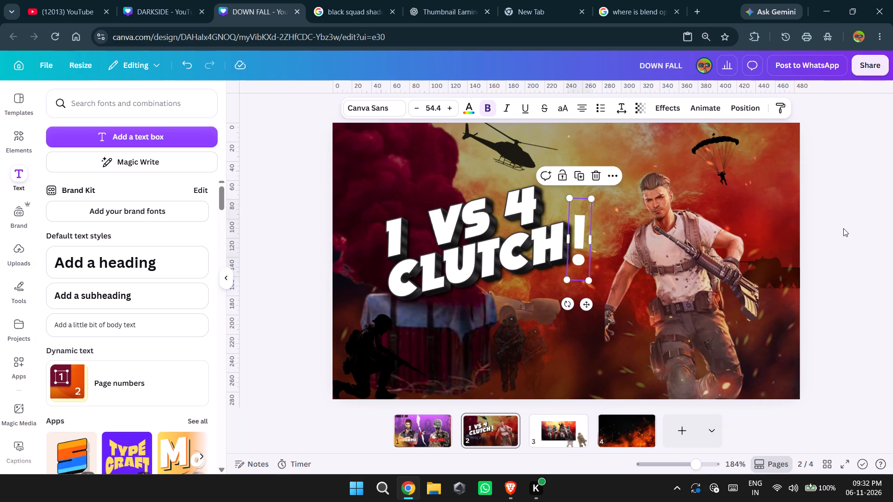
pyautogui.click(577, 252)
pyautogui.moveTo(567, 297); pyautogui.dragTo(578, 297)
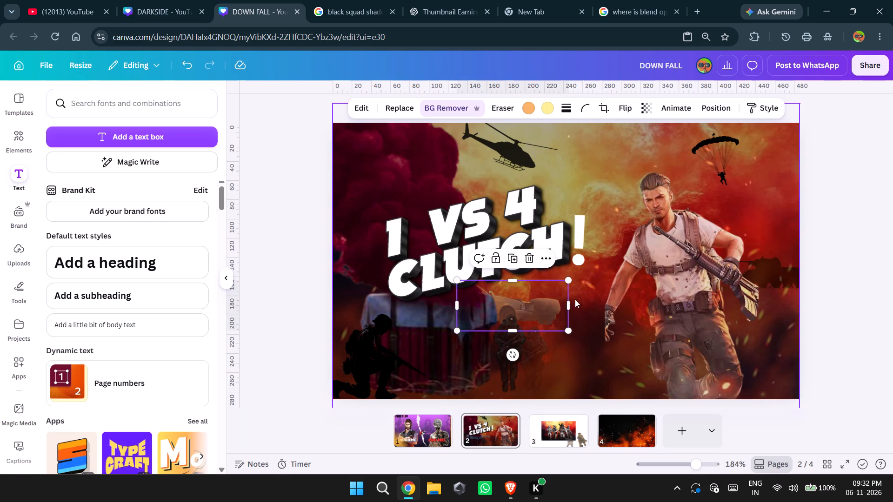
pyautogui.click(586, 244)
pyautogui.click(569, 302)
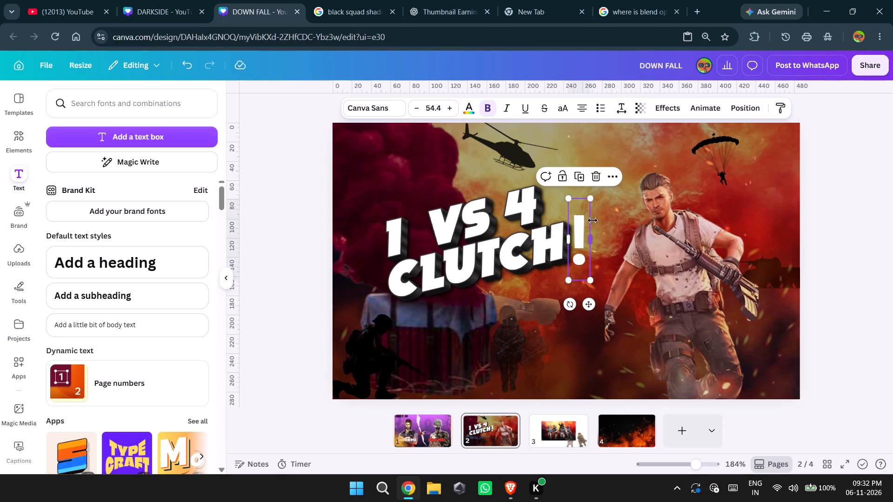
# Shrink the exclamation mark to a font size of about 52 and position it close against the H of CLUTCH.
pyautogui.click(591, 199)
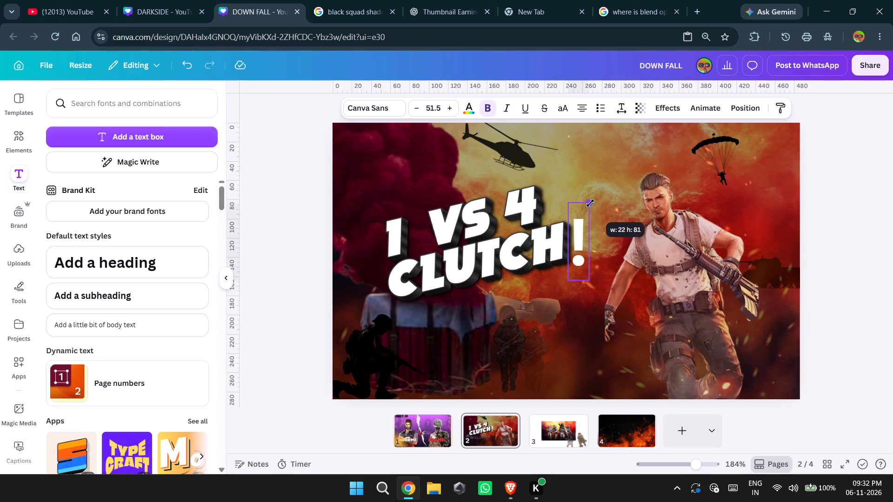
pyautogui.moveTo(578, 234); pyautogui.dragTo(576, 225)
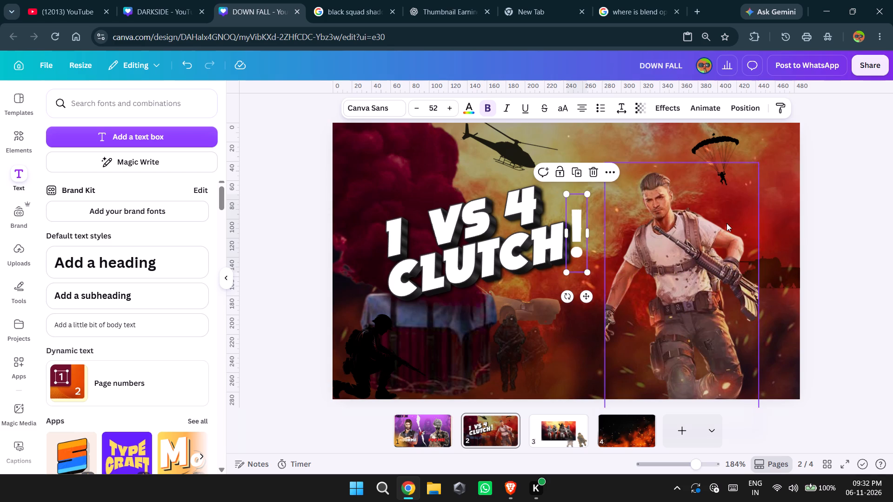
pyautogui.click(839, 219)
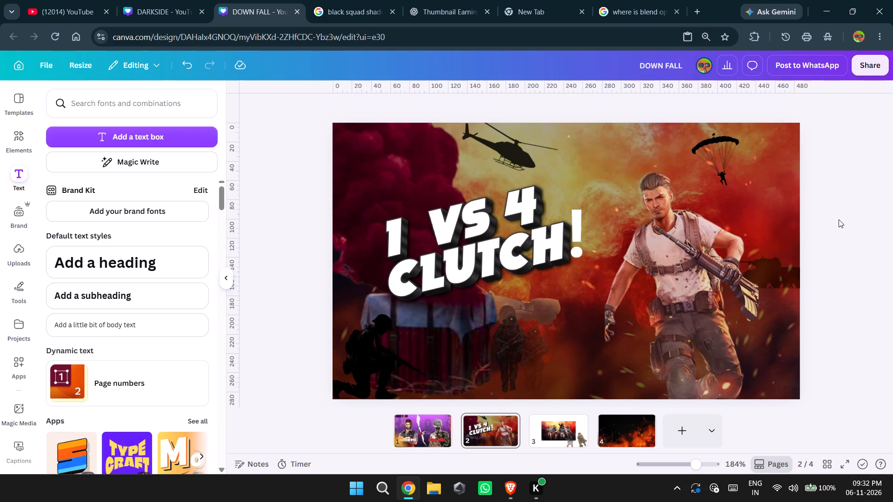
pyautogui.moveTo(579, 231); pyautogui.dragTo(580, 244)
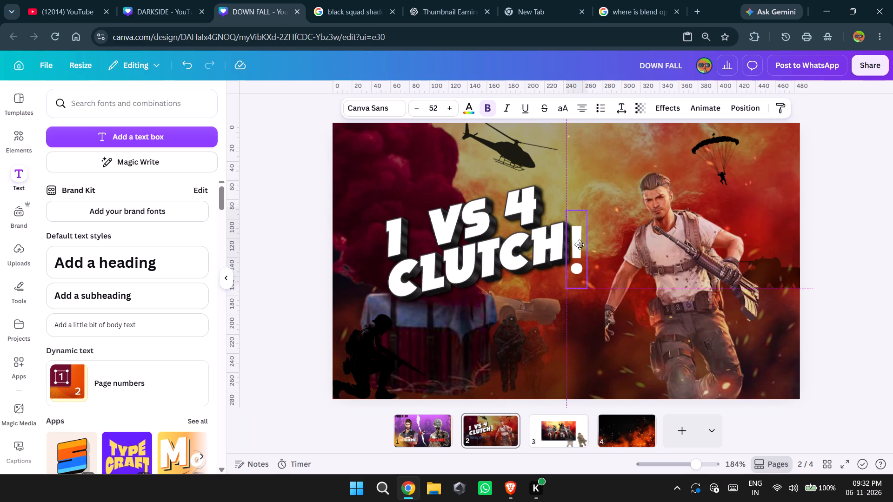
pyautogui.moveTo(580, 244); pyautogui.dragTo(579, 239)
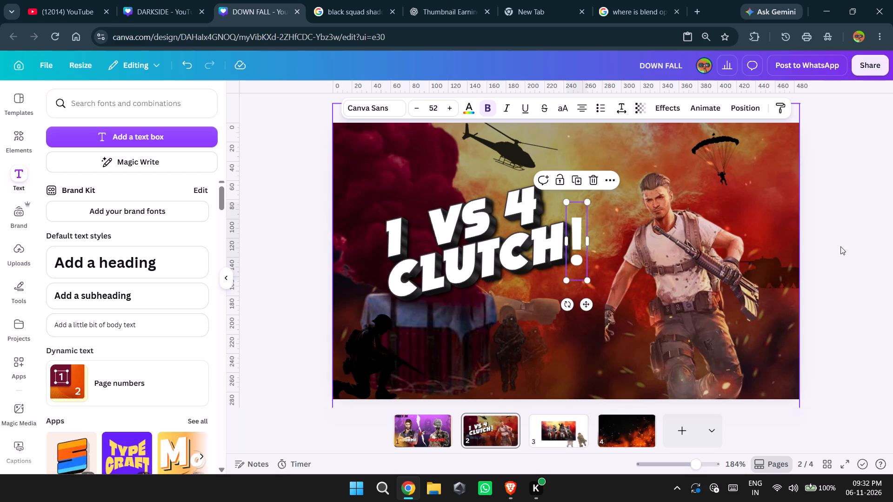
pyautogui.click(854, 247)
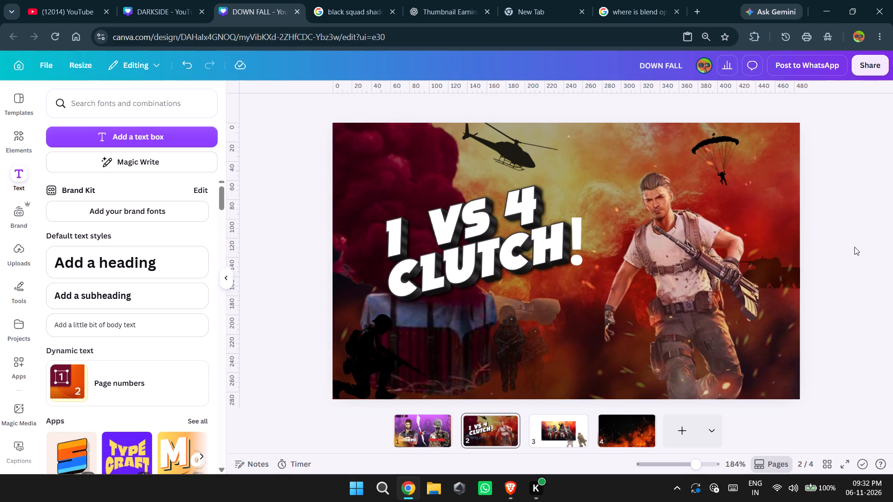
# Recheck the black squad shadows image results and the ChatGPT reference thumbnail, and return to the DOWN FALL design.
pyautogui.click(322, 0)
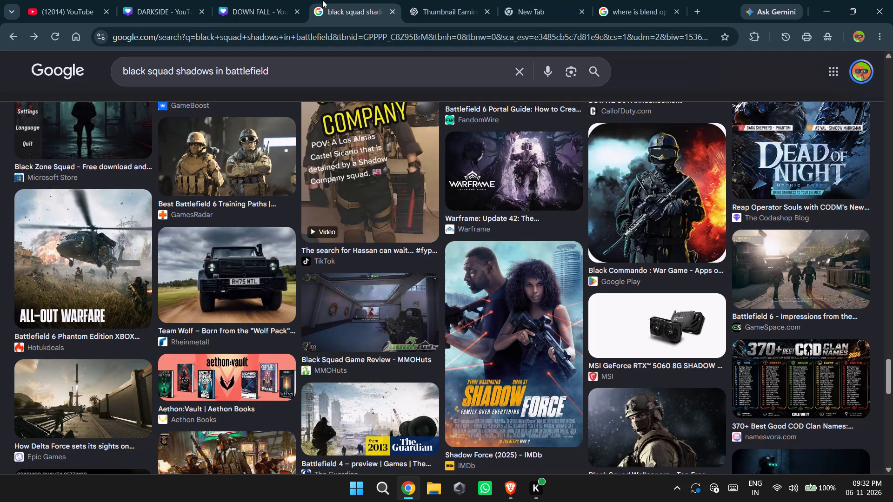
pyautogui.click(440, 5)
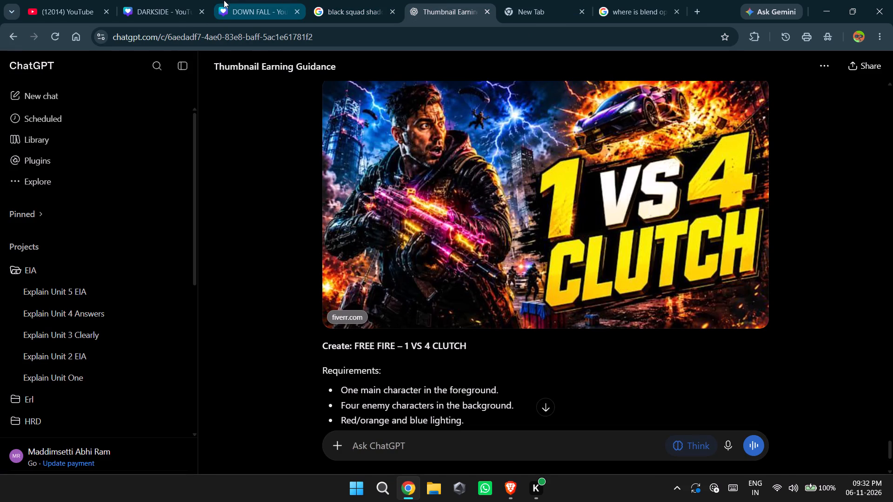
pyautogui.click(224, 0)
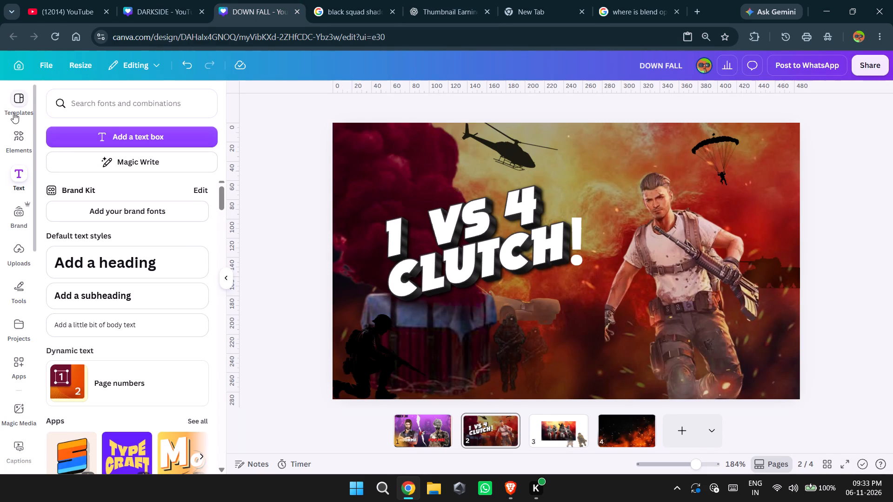
# Save the DOWN FALL design.
pyautogui.click(43, 69)
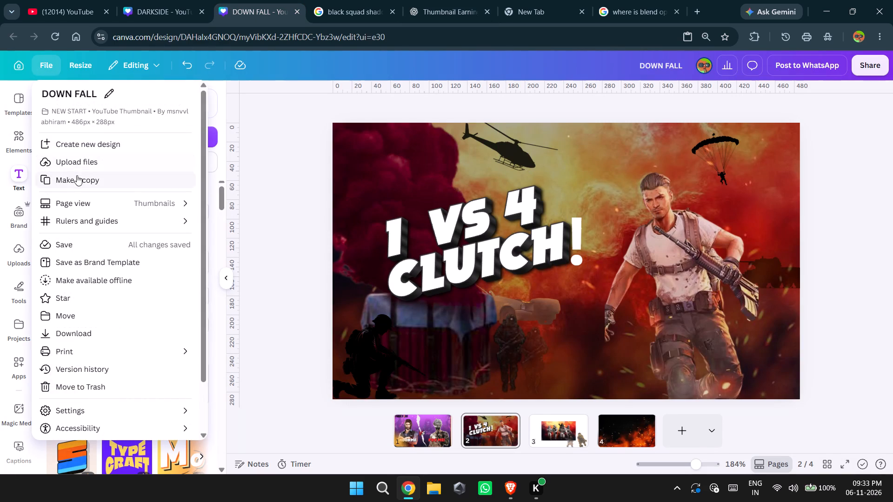
pyautogui.click(95, 246)
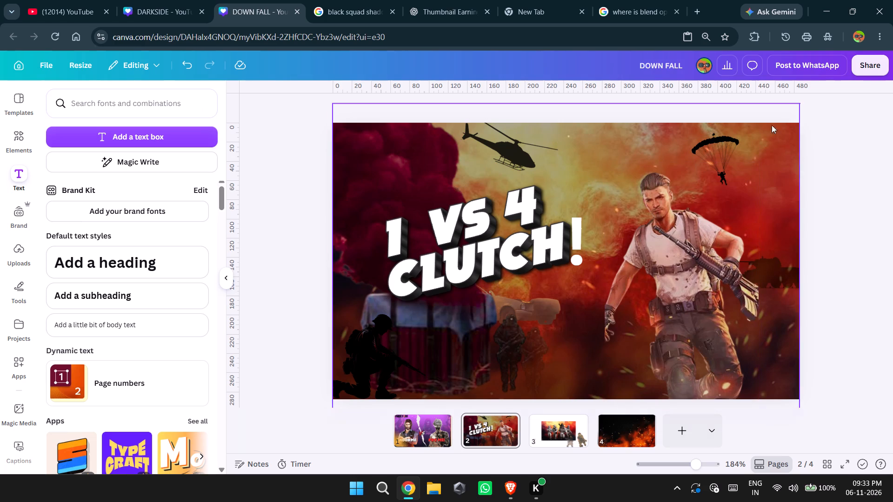
pyautogui.click(868, 65)
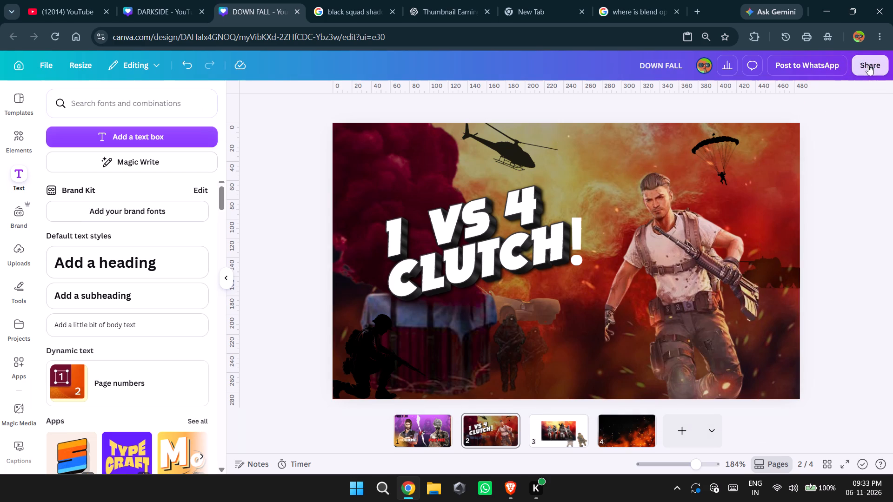
pyautogui.click(706, 310)
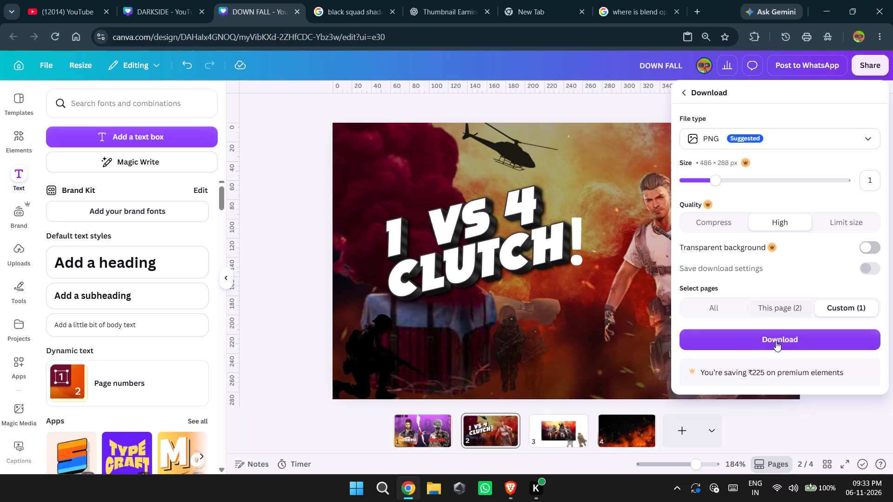
pyautogui.click(773, 313)
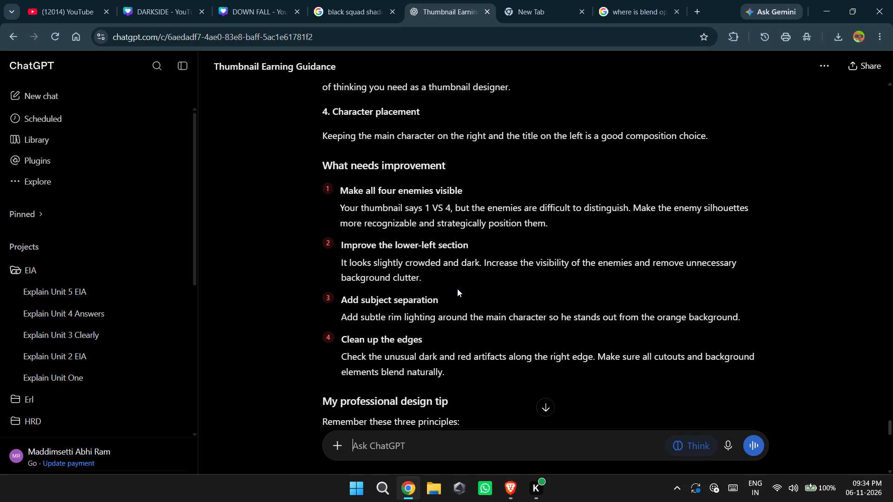
# Return to the DOWN FALL design and check the transparency setting of the crouching soldier silhouette.
pyautogui.click(262, 0)
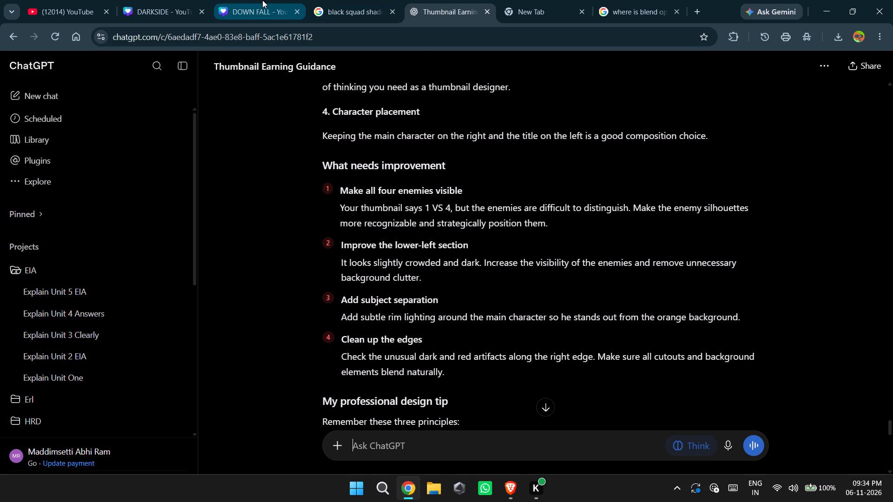
pyautogui.click(387, 339)
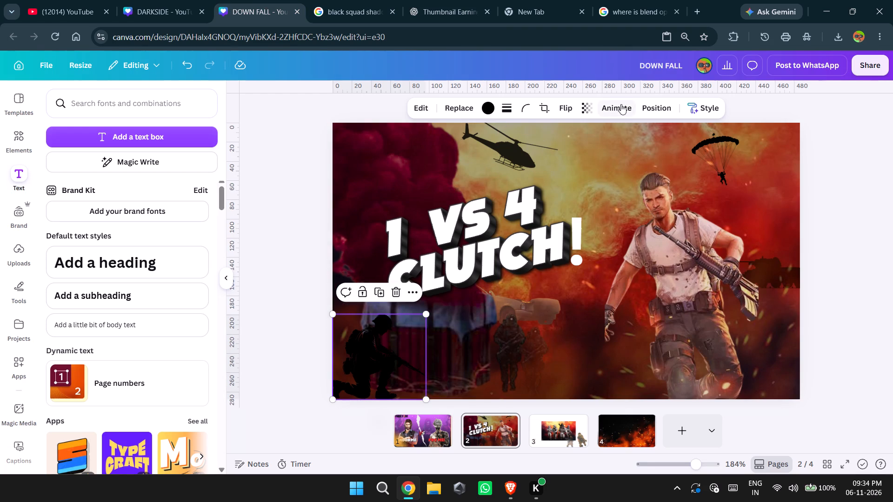
pyautogui.click(578, 109)
pyautogui.click(580, 108)
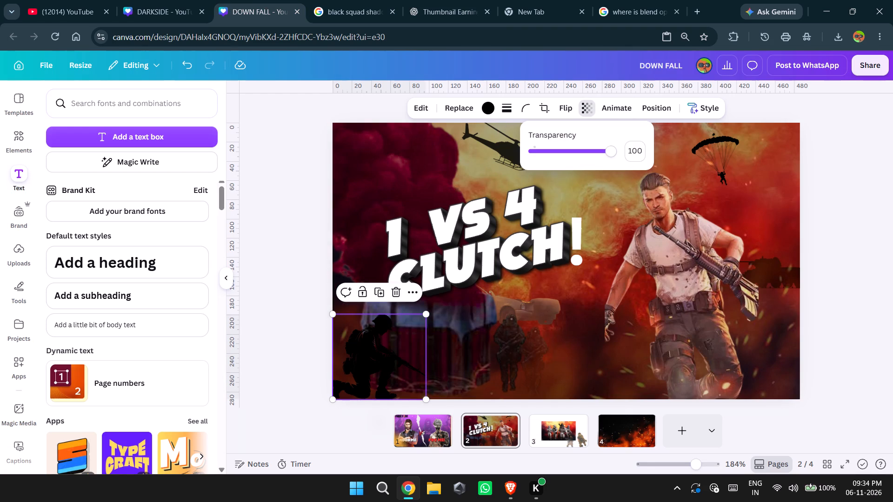
# Set the transparency value of the standing soldier below the CLUTCH! title to 100.
pyautogui.click(513, 351)
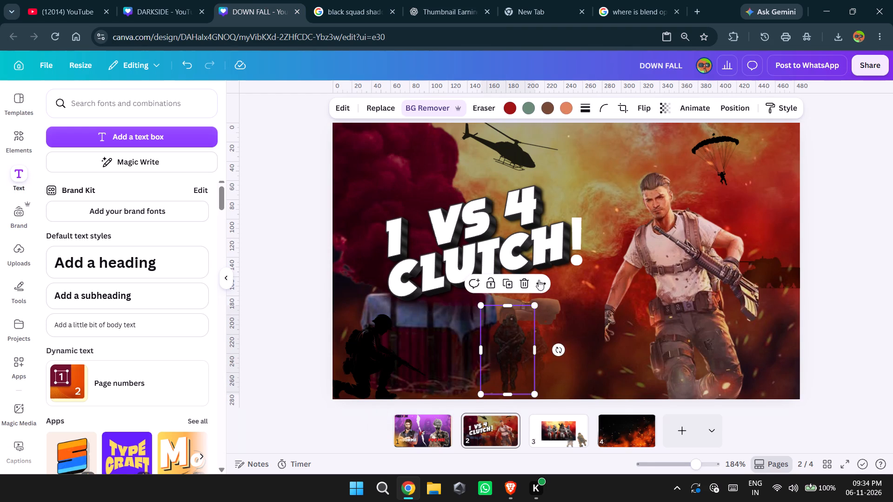
pyautogui.click(671, 107)
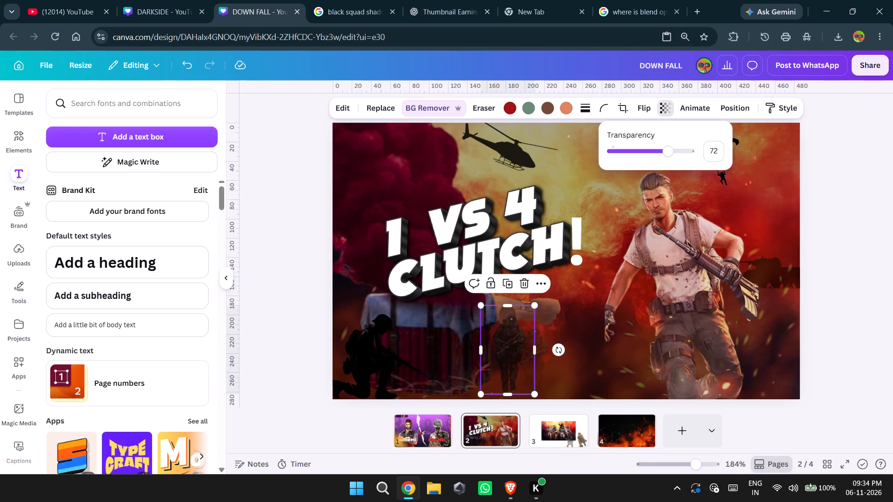
pyautogui.click(668, 149)
pyautogui.press('Right')
pyautogui.press('Right')
pyautogui.press('Right')
pyautogui.press('Right')
pyautogui.press('Right')
pyautogui.press('Right')
pyautogui.press('Right')
pyautogui.press('Right')
pyautogui.press('Right')
pyautogui.press('Right')
pyautogui.press('Right')
pyautogui.press('Right')
pyautogui.press('Right')
pyautogui.press('Right')
pyautogui.press('Right')
pyautogui.press('Right')
pyautogui.press('Right')
pyautogui.press('Right')
pyautogui.press('Right')
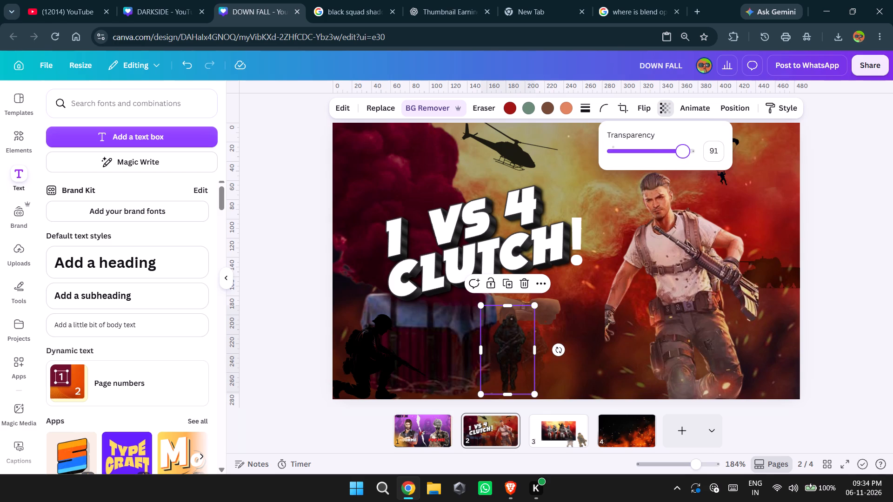
pyautogui.moveTo(685, 160); pyautogui.dragTo(699, 154)
pyautogui.click(699, 154)
# Set the transparency value of the faint rear soldier, layered beneath the fire overlay, to 100.
pyautogui.click(547, 335)
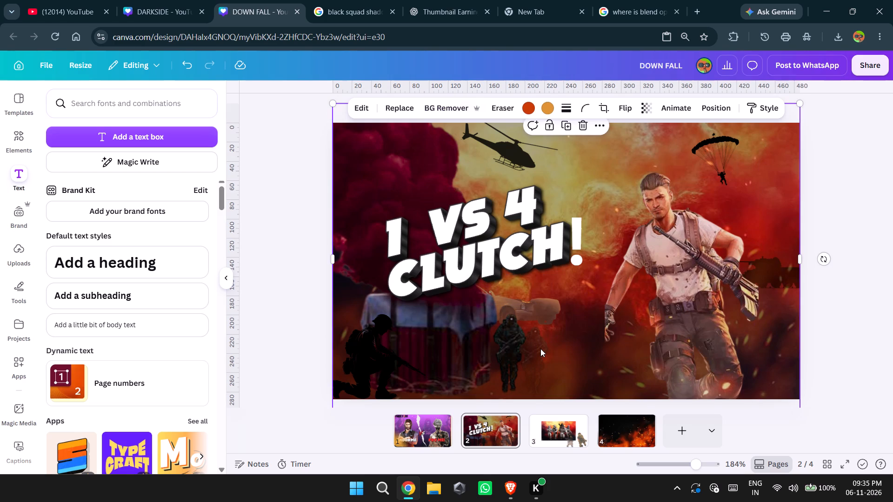
pyautogui.click(540, 349)
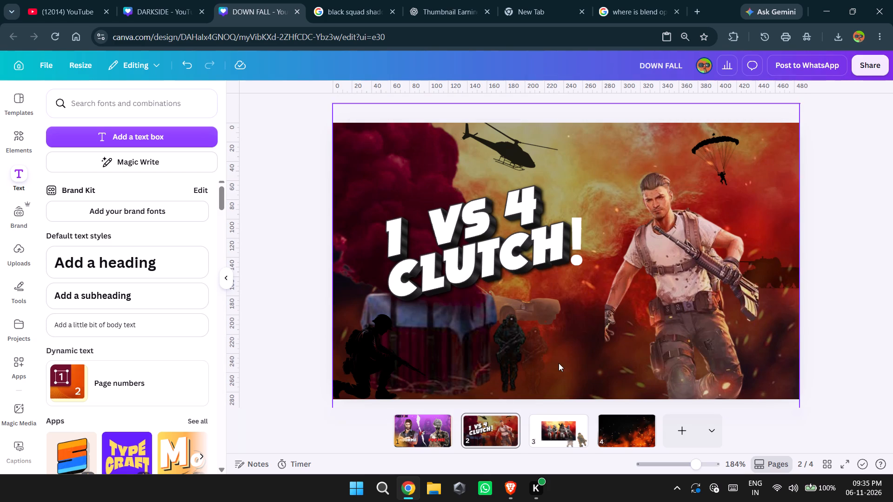
pyautogui.click(559, 363)
pyautogui.click(533, 322)
pyautogui.click(544, 333)
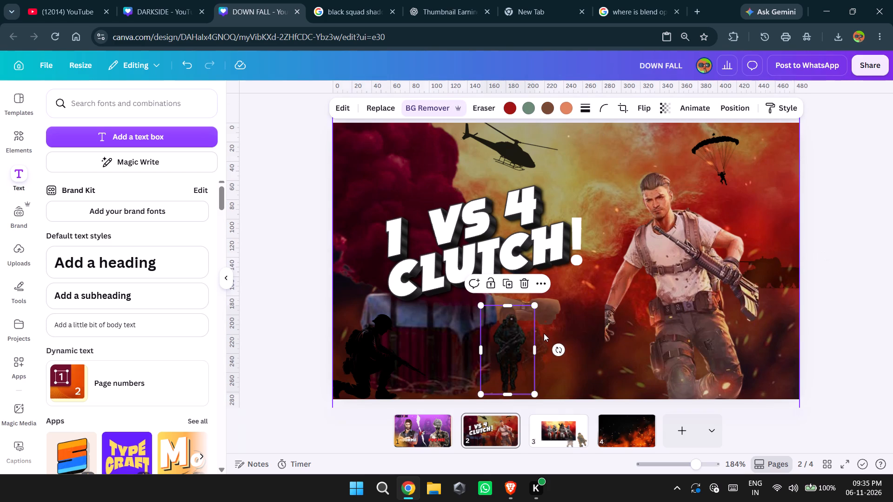
pyautogui.hotkey('alt', '1')
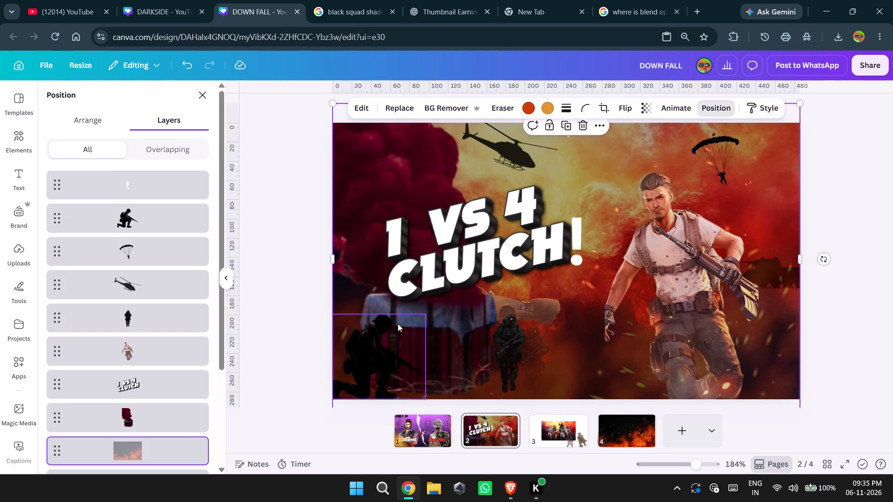
pyautogui.scroll(-1, 120, 403)
pyautogui.click(133, 424)
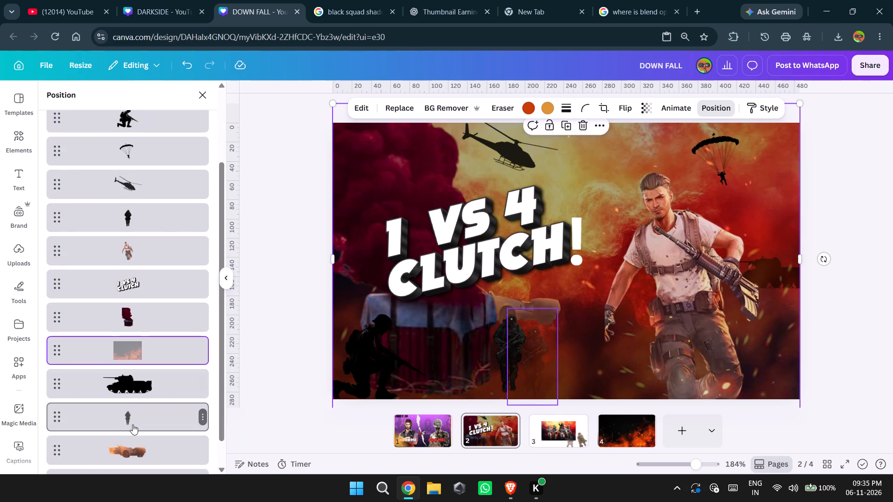
pyautogui.click(668, 111)
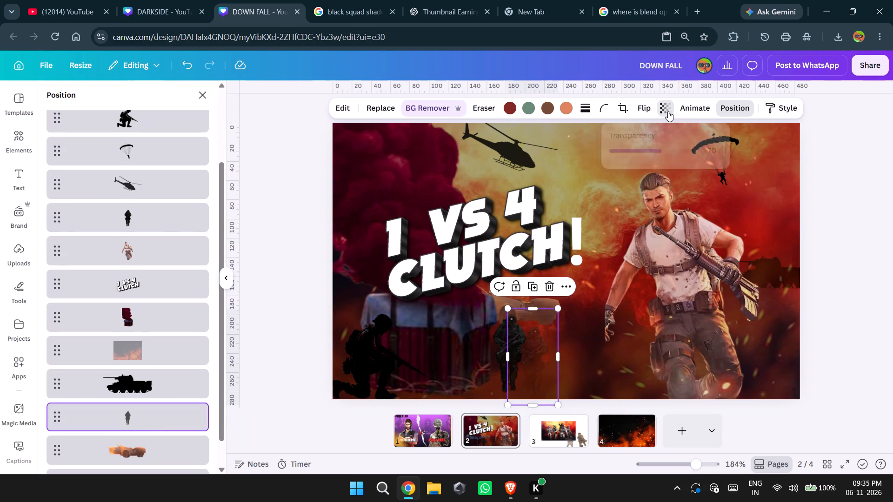
pyautogui.click(684, 150)
pyautogui.moveTo(691, 156); pyautogui.dragTo(697, 153)
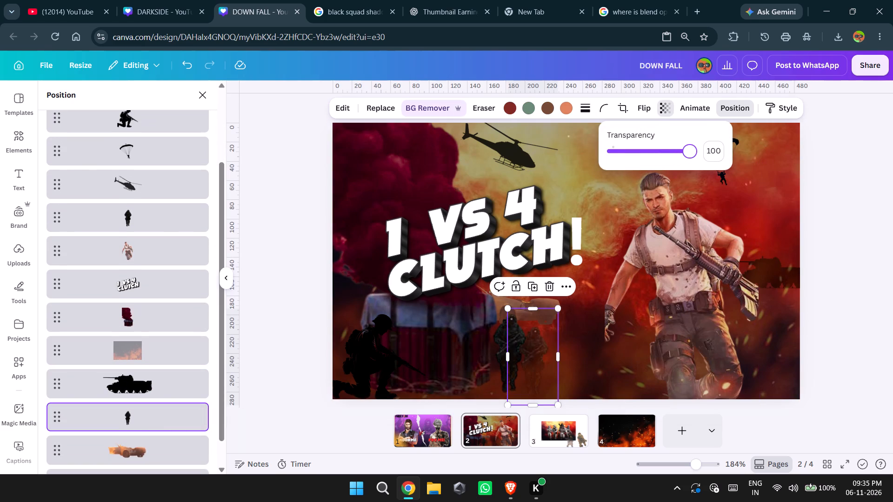
pyautogui.moveTo(697, 153); pyautogui.dragTo(704, 153)
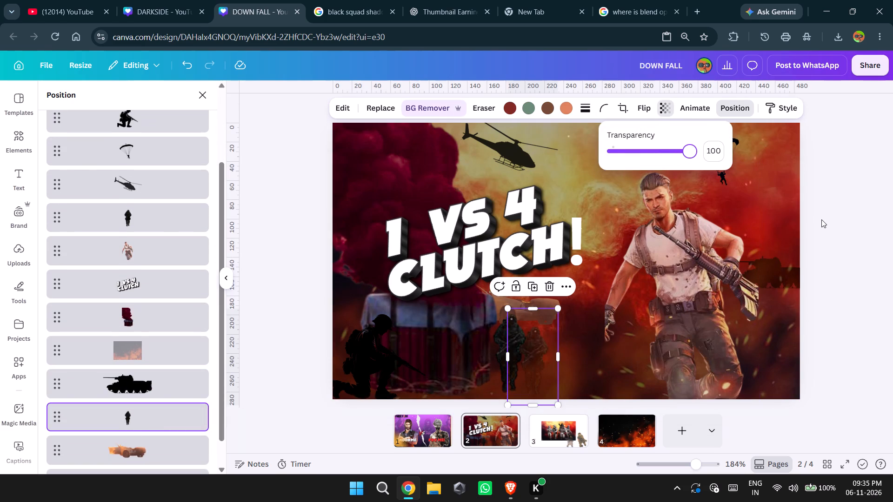
pyautogui.click(821, 219)
pyautogui.click(821, 219)
pyautogui.click(821, 219)
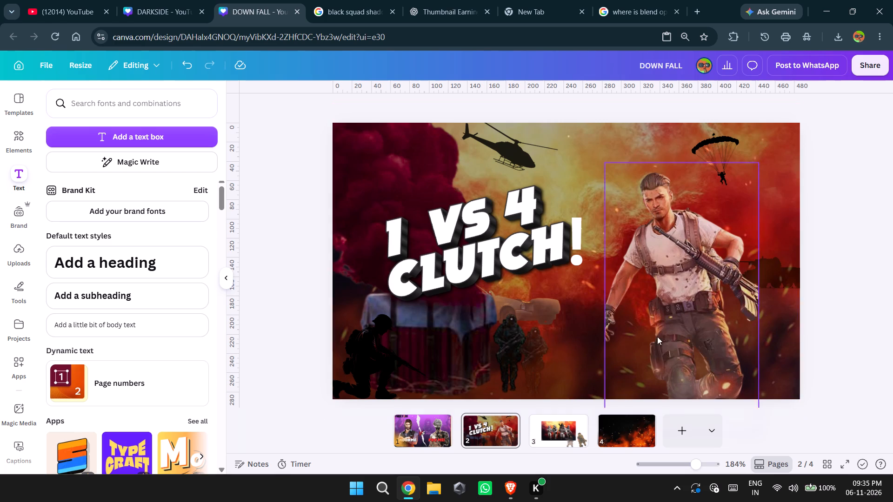
# Adjust the width of the rifle-carrying hero image from both sides, keeping him beside the 1 VS 4 CLUTCH! title.
pyautogui.click(369, 365)
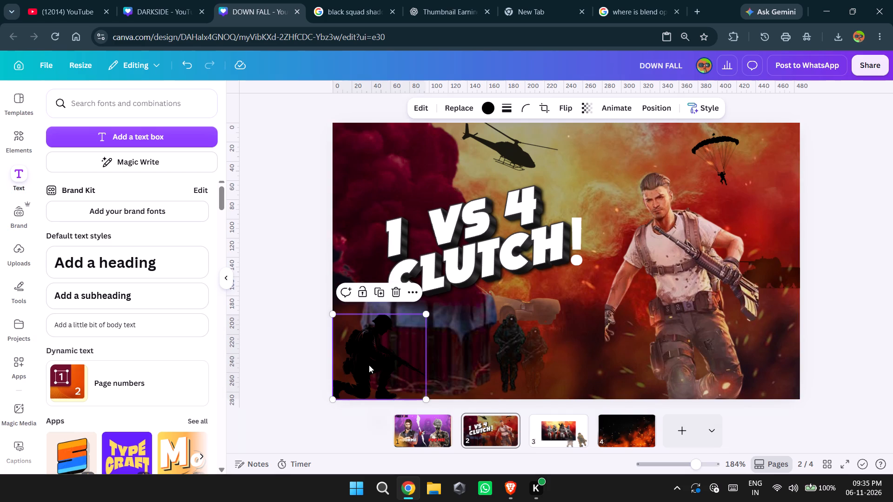
pyautogui.click(687, 305)
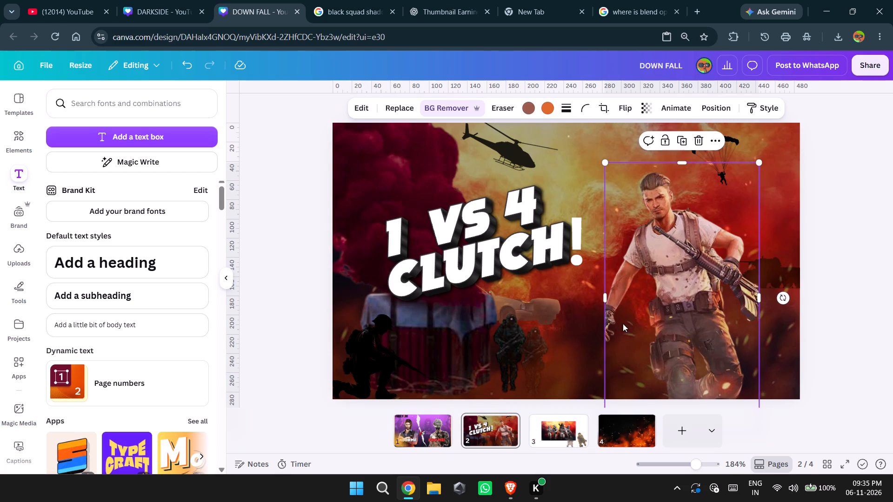
pyautogui.moveTo(605, 298); pyautogui.dragTo(602, 301)
pyautogui.moveTo(602, 301); pyautogui.dragTo(604, 304)
pyautogui.moveTo(604, 304); pyautogui.dragTo(585, 311)
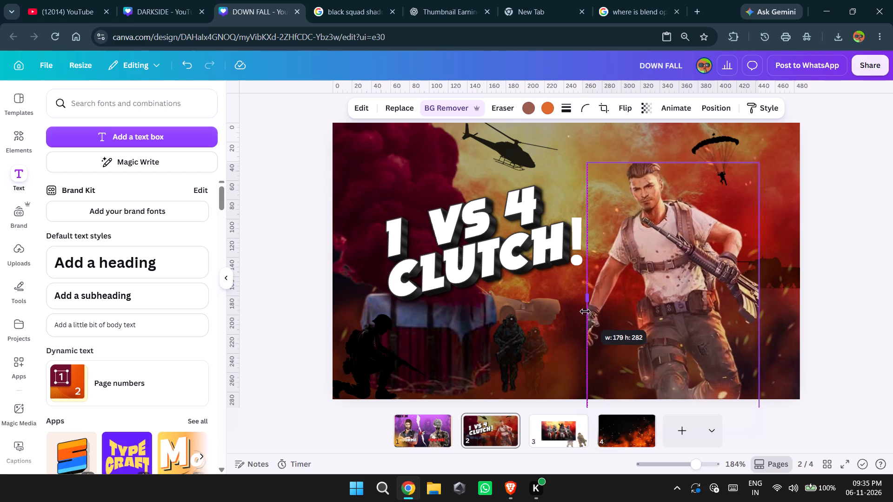
pyautogui.moveTo(585, 311); pyautogui.dragTo(598, 317)
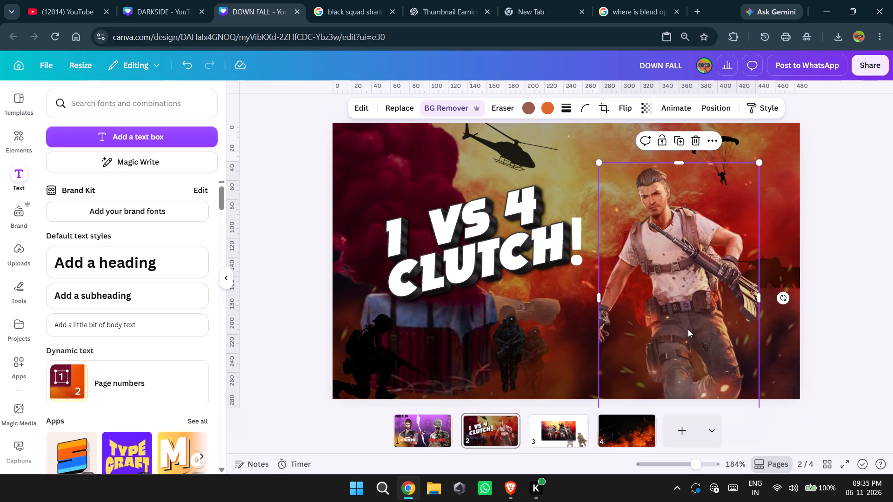
pyautogui.moveTo(758, 295); pyautogui.dragTo(783, 295)
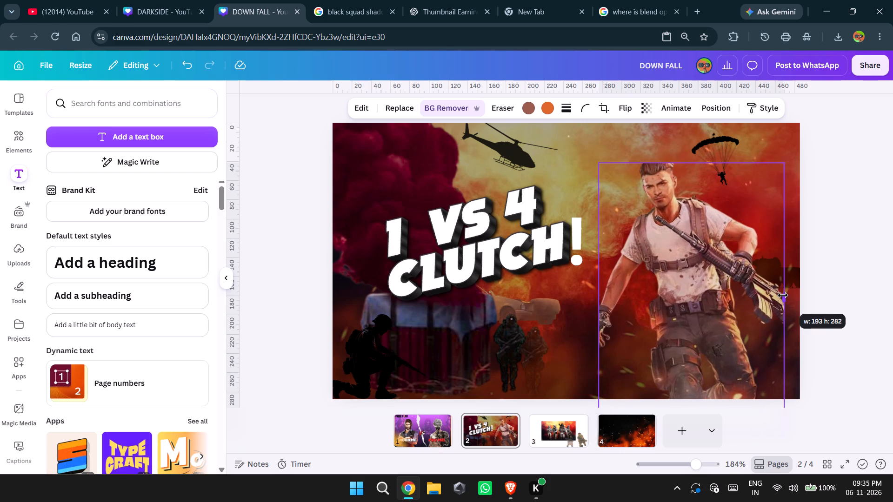
pyautogui.moveTo(783, 295); pyautogui.dragTo(752, 311)
pyautogui.click(687, 297)
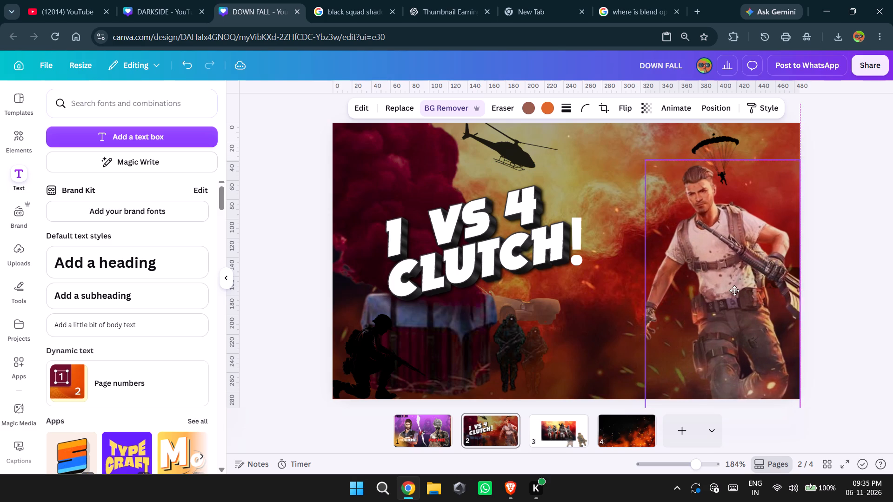
pyautogui.click(687, 294)
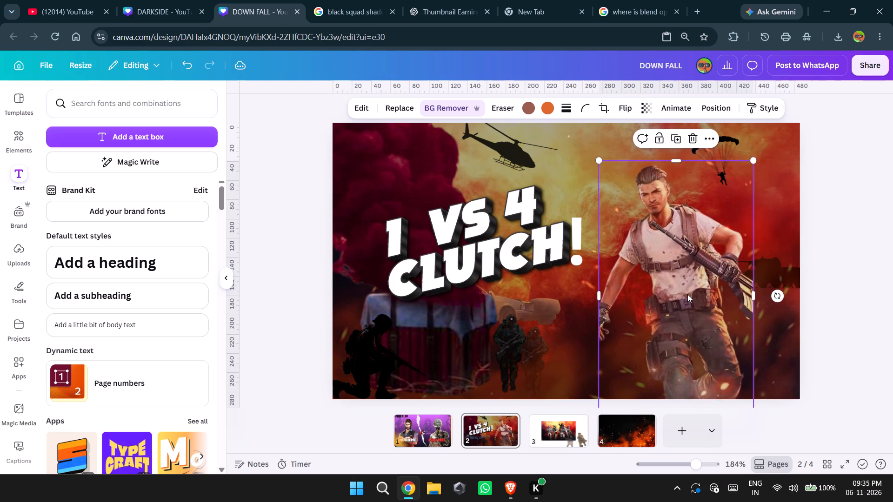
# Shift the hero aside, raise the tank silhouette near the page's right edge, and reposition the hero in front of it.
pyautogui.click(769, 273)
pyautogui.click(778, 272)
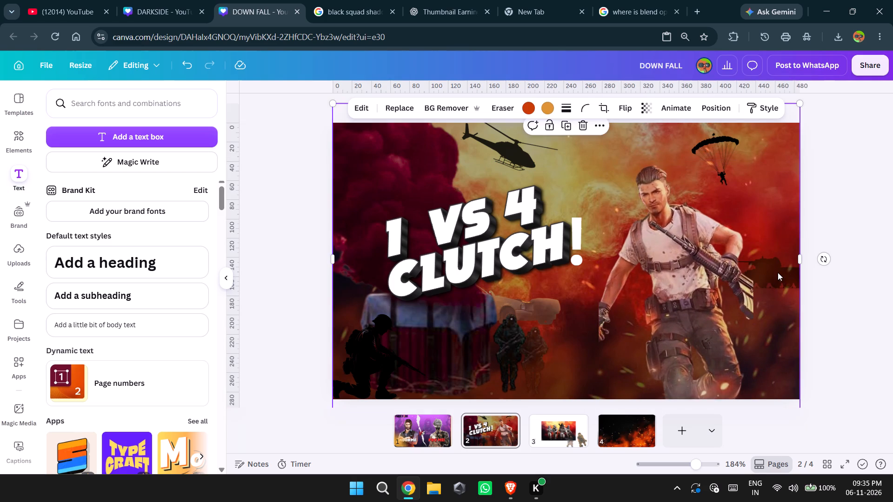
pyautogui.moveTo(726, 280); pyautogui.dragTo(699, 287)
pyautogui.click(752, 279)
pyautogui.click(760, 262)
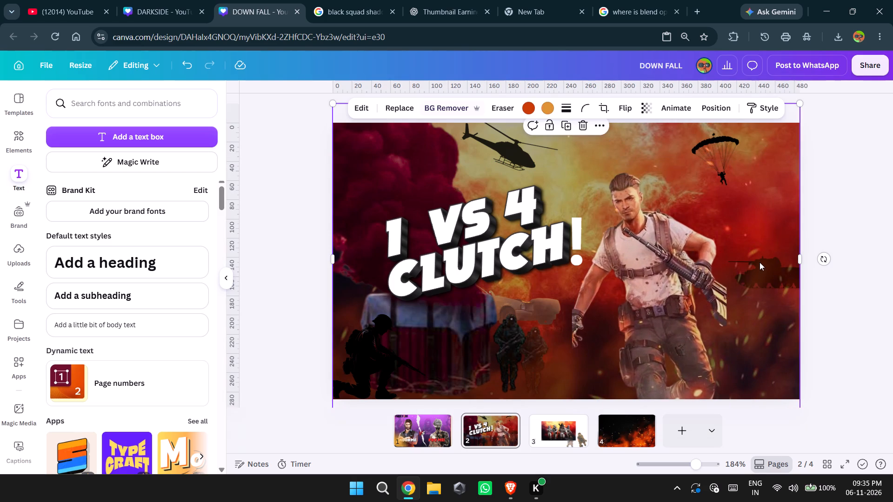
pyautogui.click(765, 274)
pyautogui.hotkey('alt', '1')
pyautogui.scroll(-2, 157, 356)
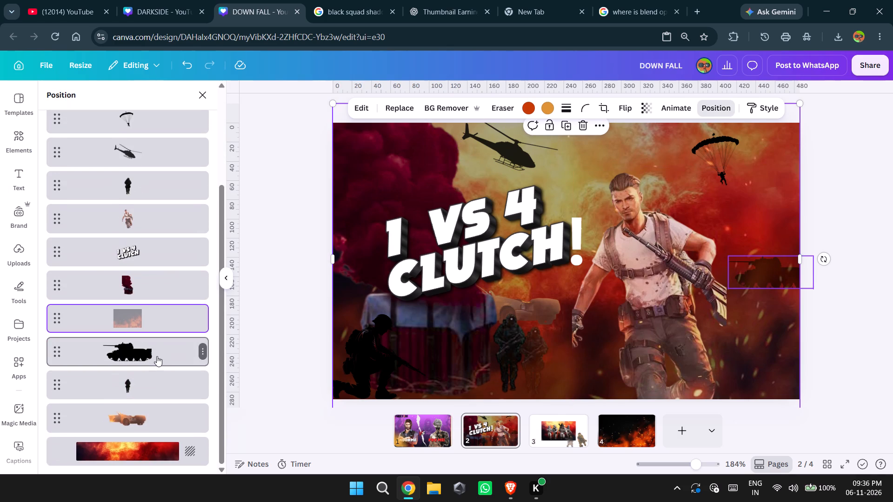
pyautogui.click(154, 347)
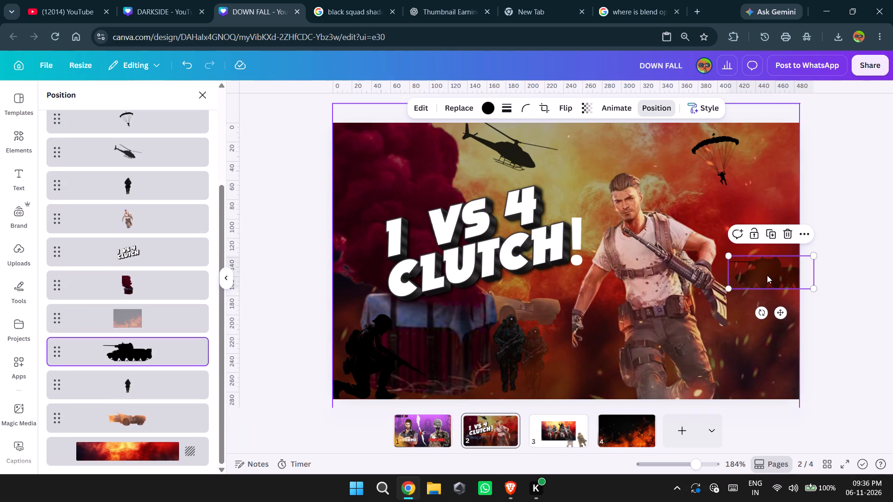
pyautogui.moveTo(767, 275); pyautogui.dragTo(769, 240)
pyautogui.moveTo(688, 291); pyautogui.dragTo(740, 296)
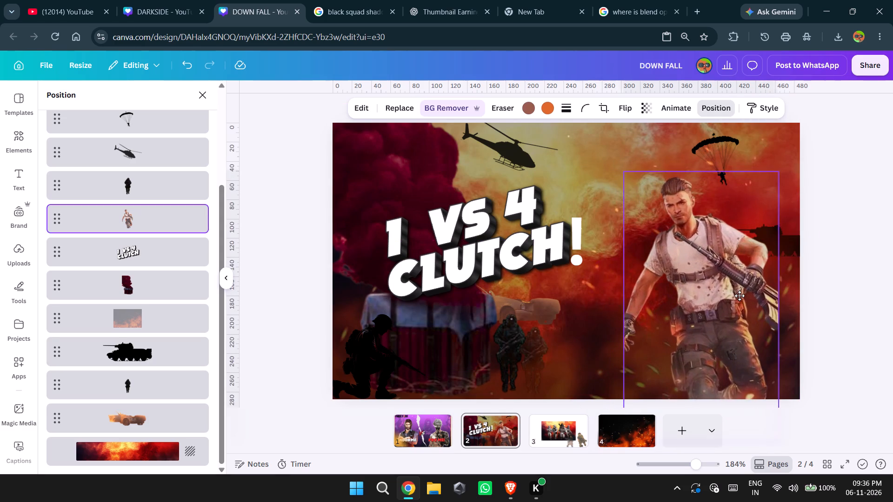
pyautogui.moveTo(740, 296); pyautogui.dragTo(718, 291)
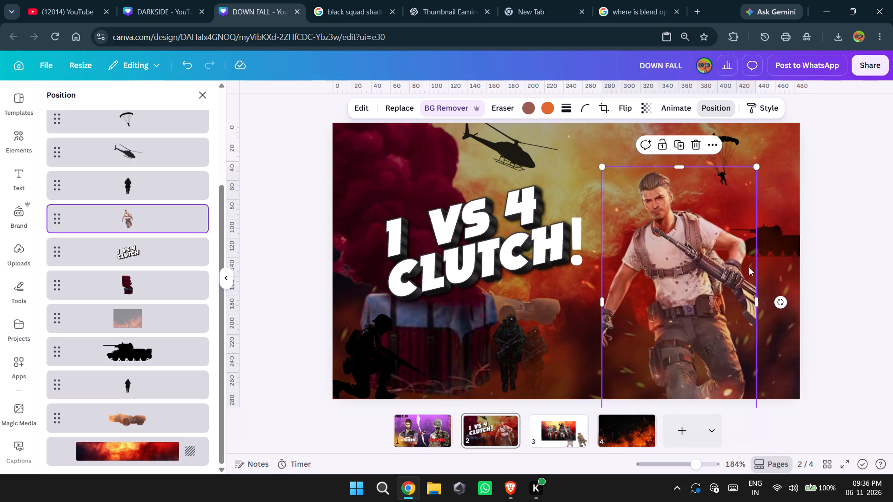
# Move the semi-transparent fire-and-embers overlay off the page past its left edge.
pyautogui.click(773, 246)
pyautogui.moveTo(779, 238); pyautogui.dragTo(347, 283)
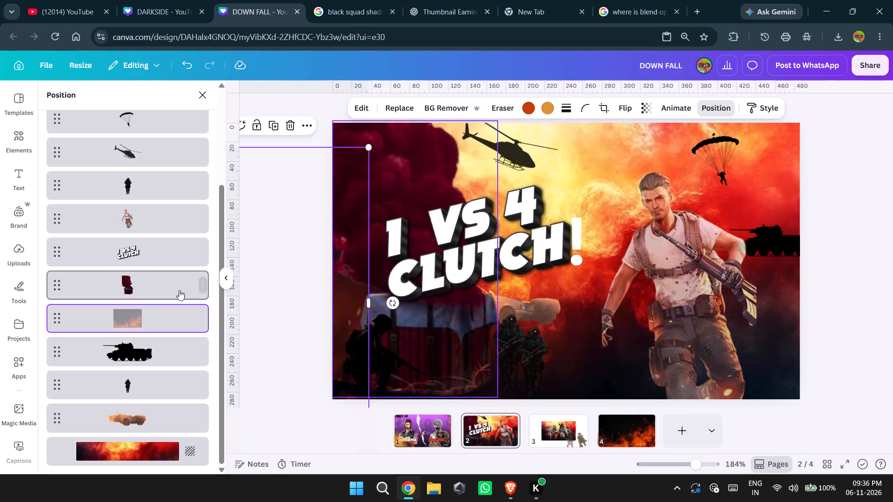
# Move the tank silhouette out of the way above the title's exclamation mark and place the hero against the page's right edge.
pyautogui.click(140, 352)
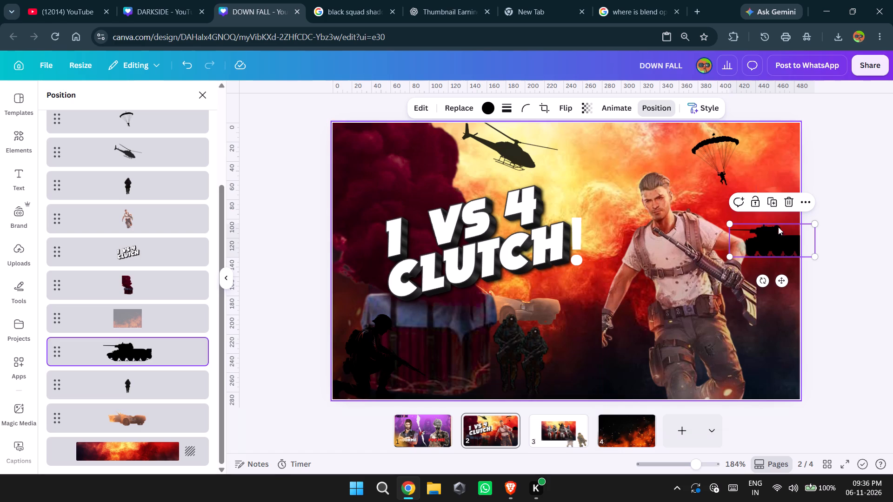
pyautogui.moveTo(784, 234); pyautogui.dragTo(564, 186)
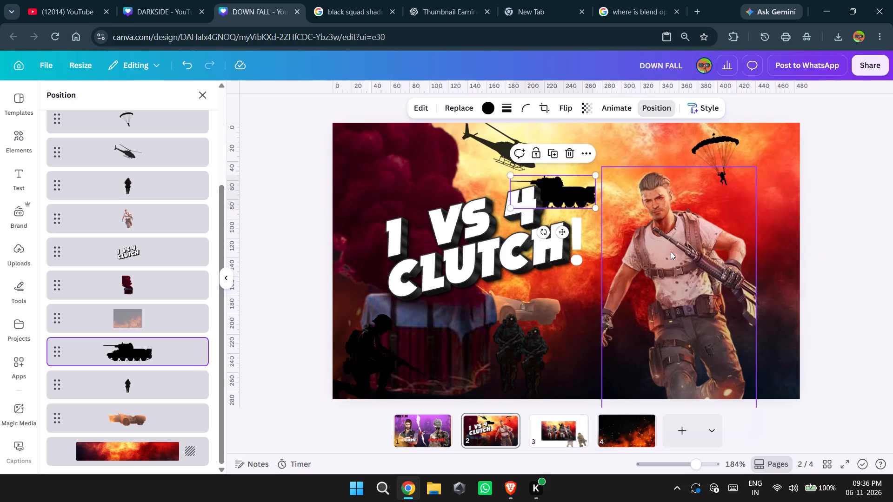
pyautogui.moveTo(671, 251); pyautogui.dragTo(714, 254)
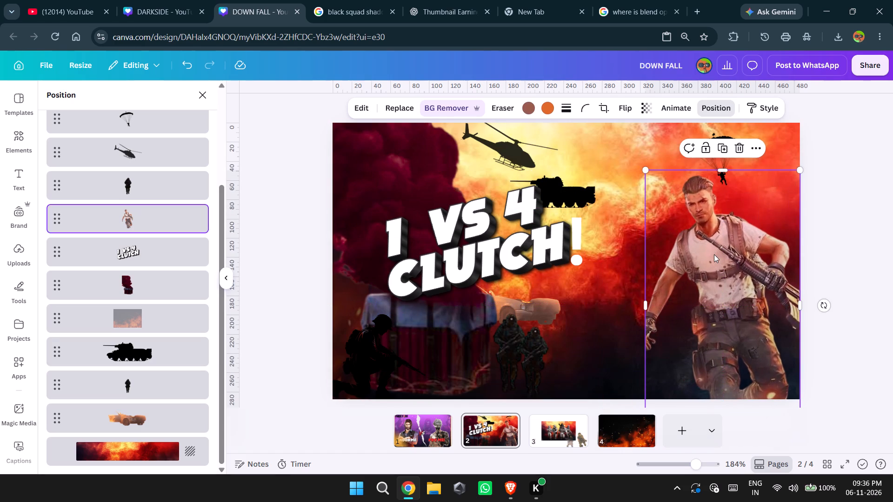
pyautogui.click(854, 147)
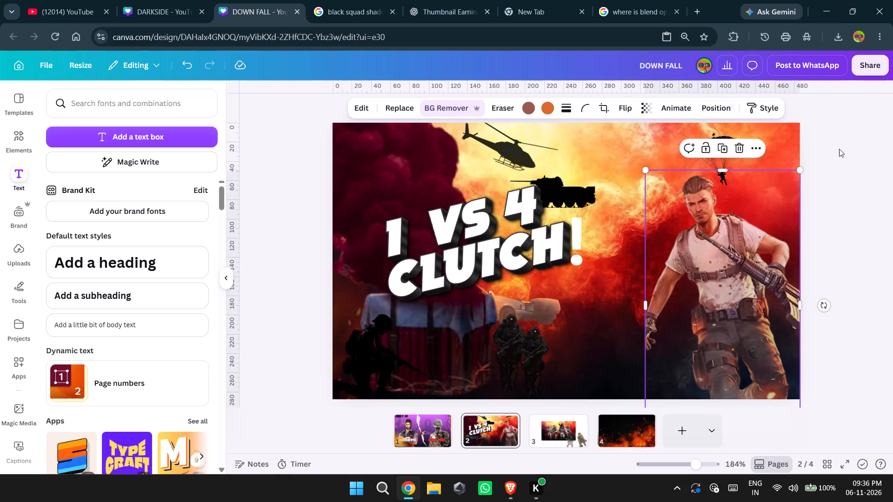
pyautogui.click(831, 160)
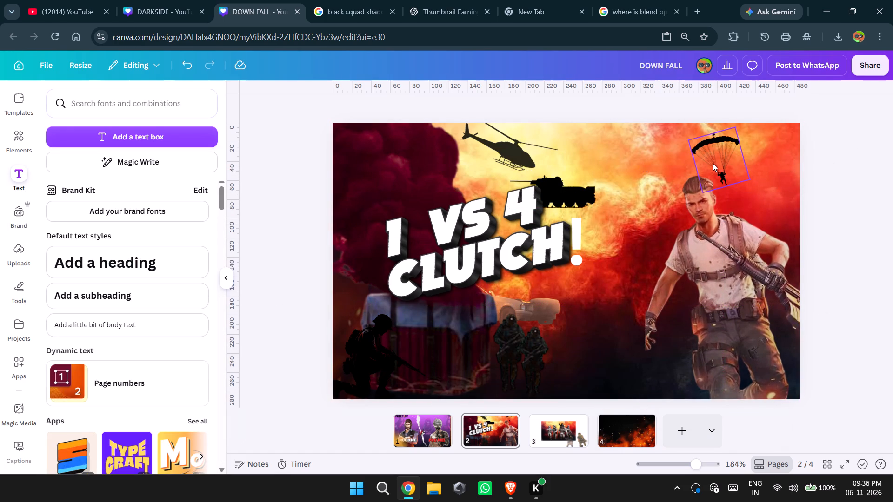
# Move the parachutist silhouette farther right, above the hero's shoulder, so it clears his head.
pyautogui.click(715, 163)
pyautogui.moveTo(715, 163); pyautogui.dragTo(730, 155)
pyautogui.moveTo(730, 155); pyautogui.dragTo(741, 165)
pyautogui.click(816, 196)
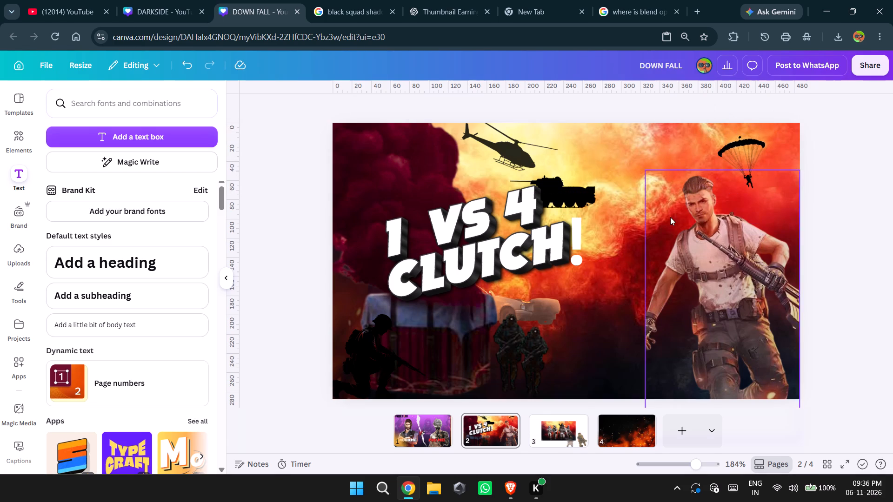
# Move the tank silhouette from above the title's exclamation mark down below it, near the two standing soldiers.
pyautogui.click(578, 199)
pyautogui.click(602, 200)
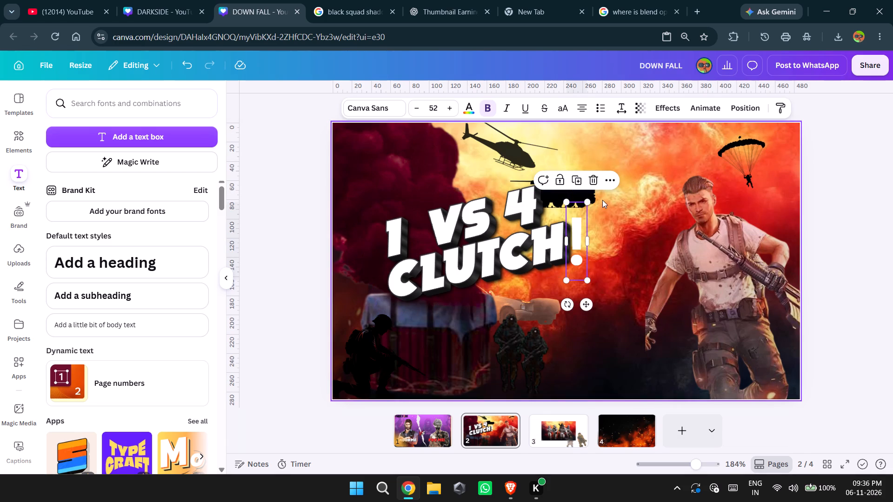
pyautogui.click(579, 196)
pyautogui.click(599, 157)
pyautogui.click(577, 186)
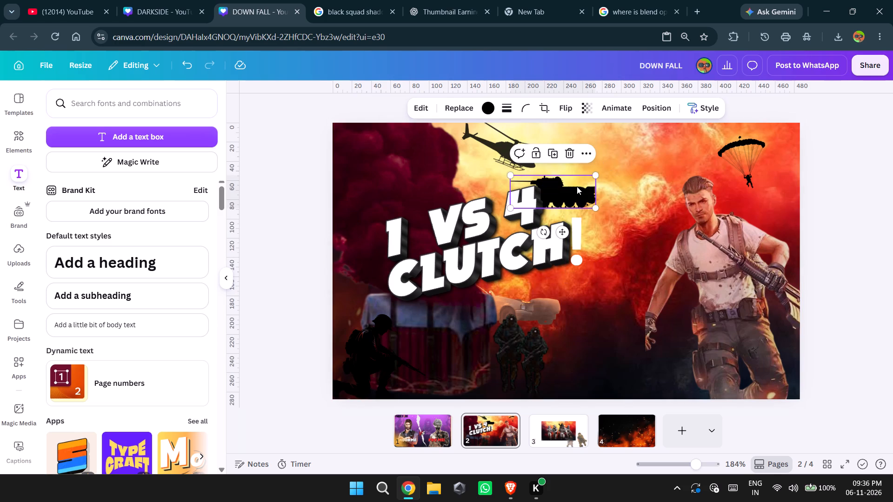
pyautogui.moveTo(577, 186); pyautogui.dragTo(633, 270)
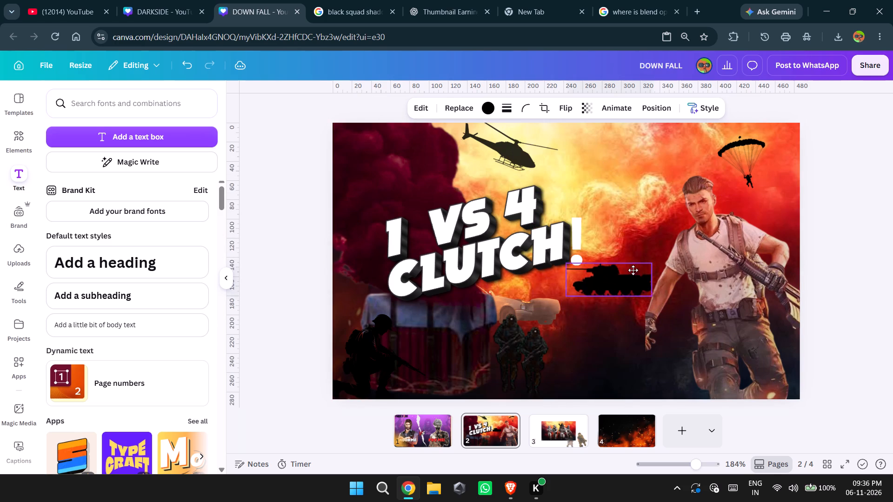
pyautogui.moveTo(633, 270); pyautogui.dragTo(632, 289)
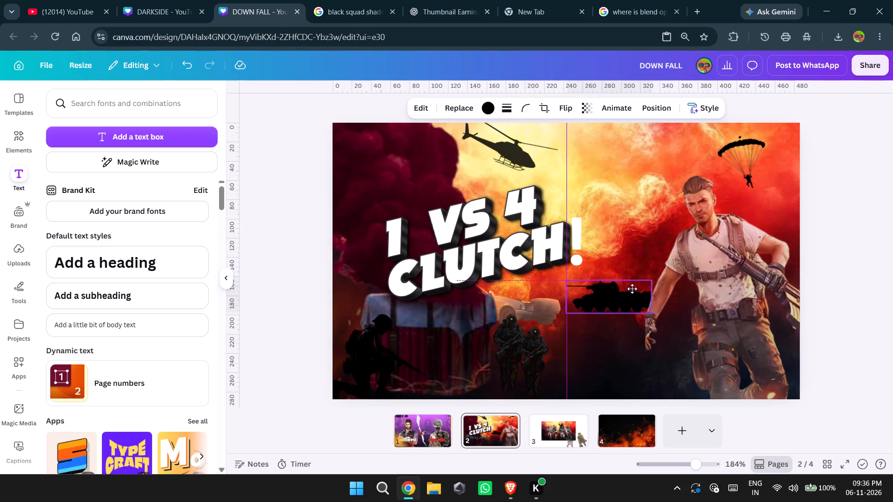
pyautogui.moveTo(632, 289); pyautogui.dragTo(599, 292)
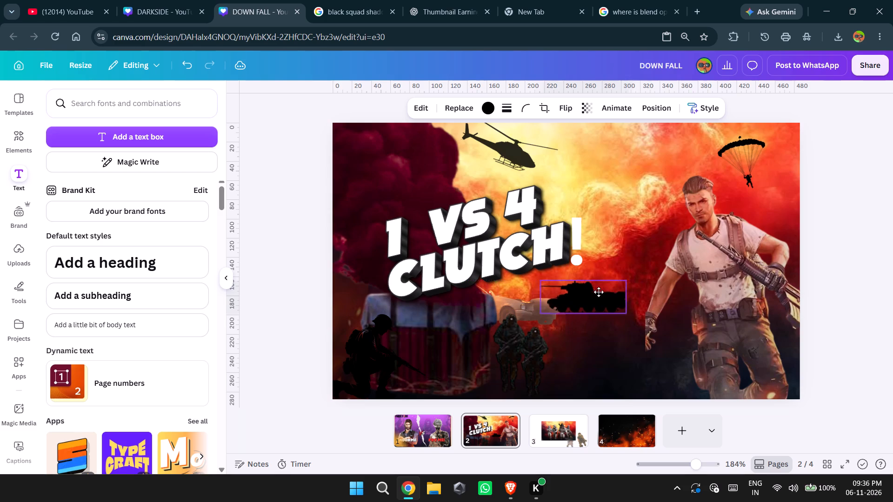
pyautogui.moveTo(599, 292); pyautogui.dragTo(590, 292)
# Flip the tank silhouette horizontally and shift it right of the standing soldiers, with its gun pointing toward the hero.
pyautogui.click(564, 105)
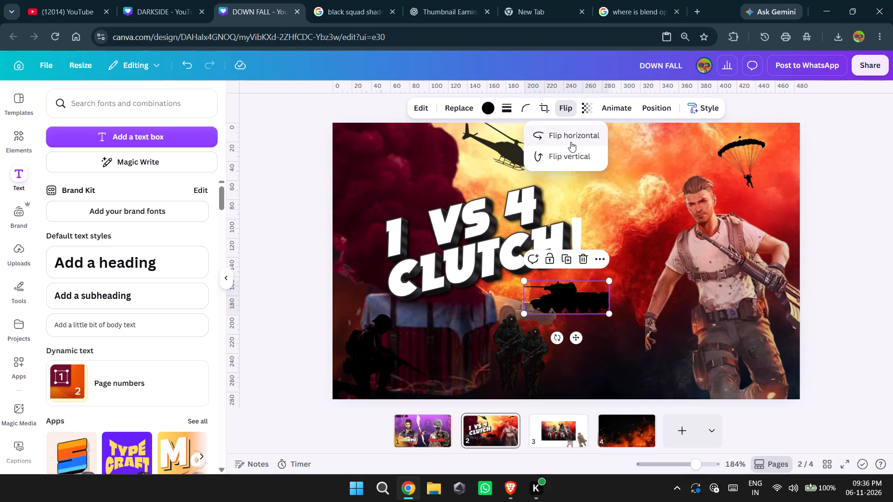
pyautogui.click(571, 142)
pyautogui.moveTo(578, 294); pyautogui.dragTo(619, 288)
# Delete the faded, semi-transparent vehicle image behind the two standing soldiers.
pyautogui.click(545, 313)
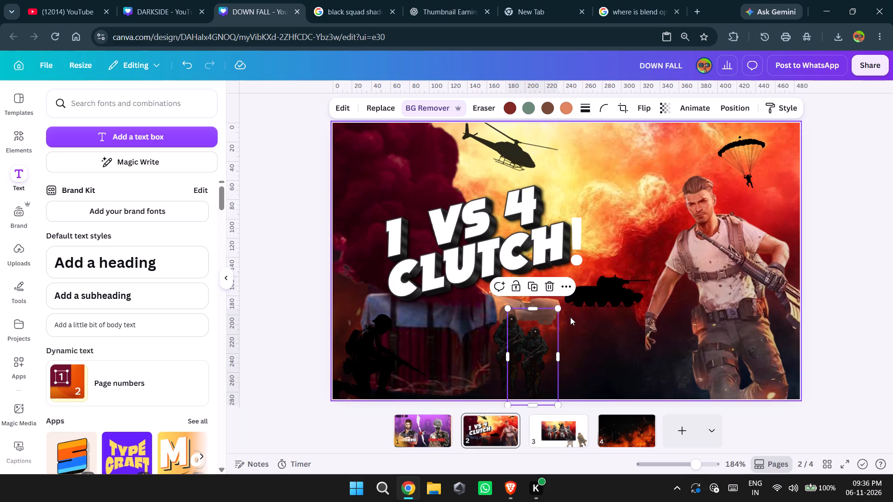
pyautogui.click(570, 317)
pyautogui.click(538, 300)
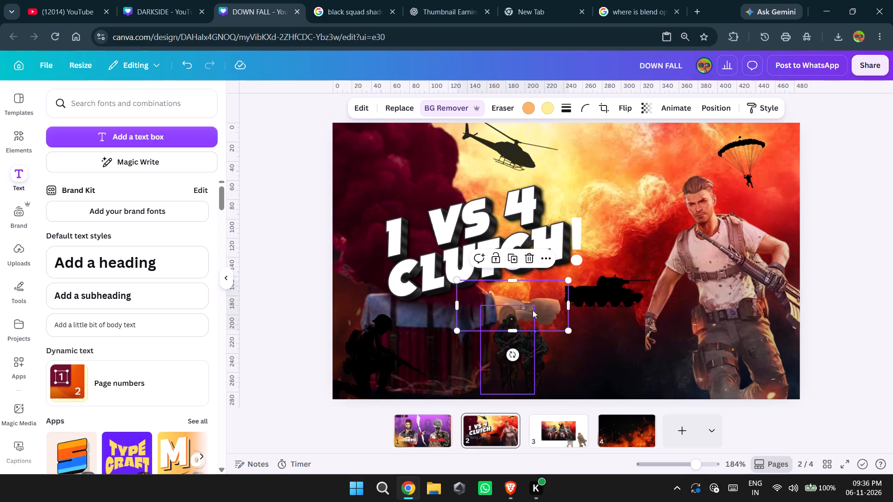
pyautogui.click(527, 265)
# Move the tank silhouette left to just behind the two standing soldiers' heads, below the word CLUTCH.
pyautogui.click(587, 289)
pyautogui.moveTo(587, 289); pyautogui.dragTo(583, 291)
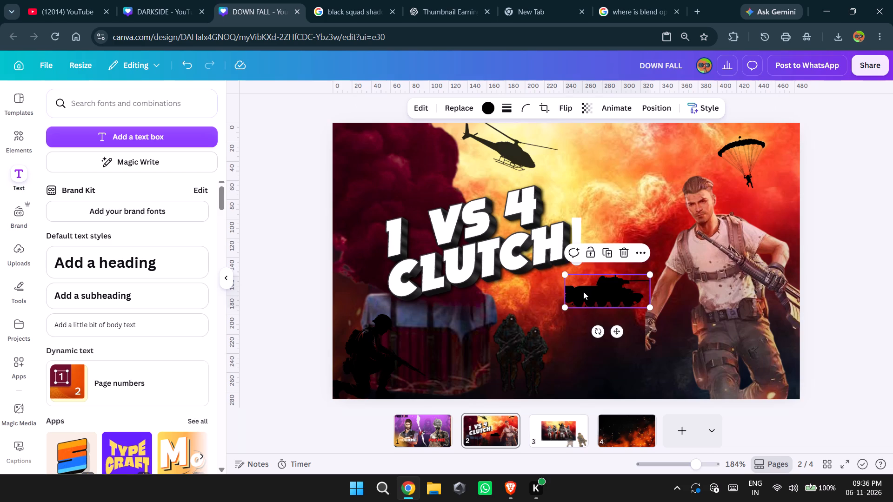
pyautogui.moveTo(583, 291); pyautogui.dragTo(512, 299)
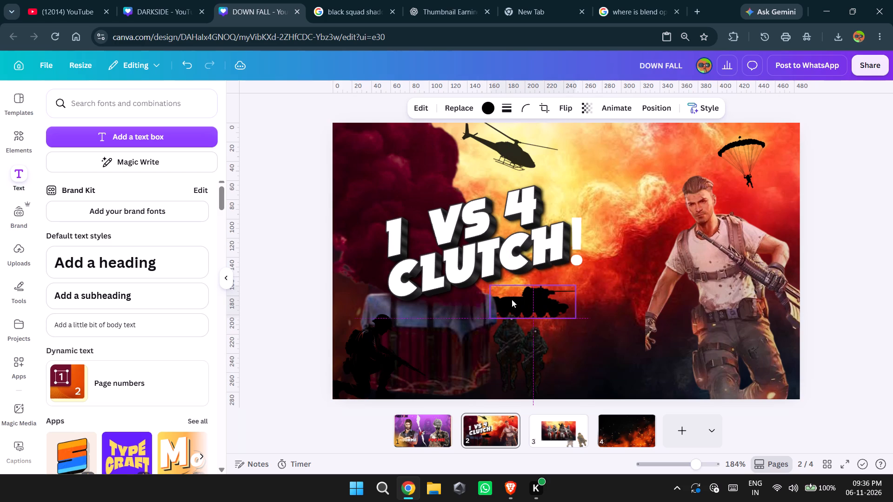
pyautogui.click(836, 257)
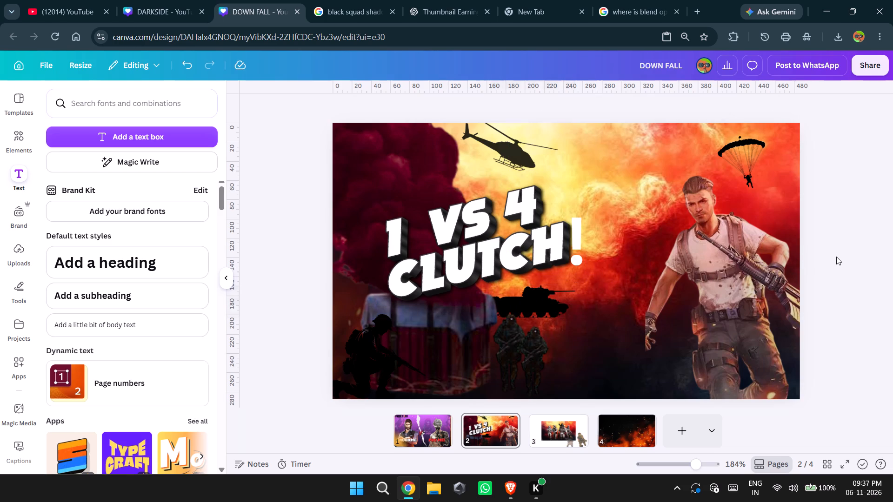
pyautogui.moveTo(560, 309); pyautogui.dragTo(549, 313)
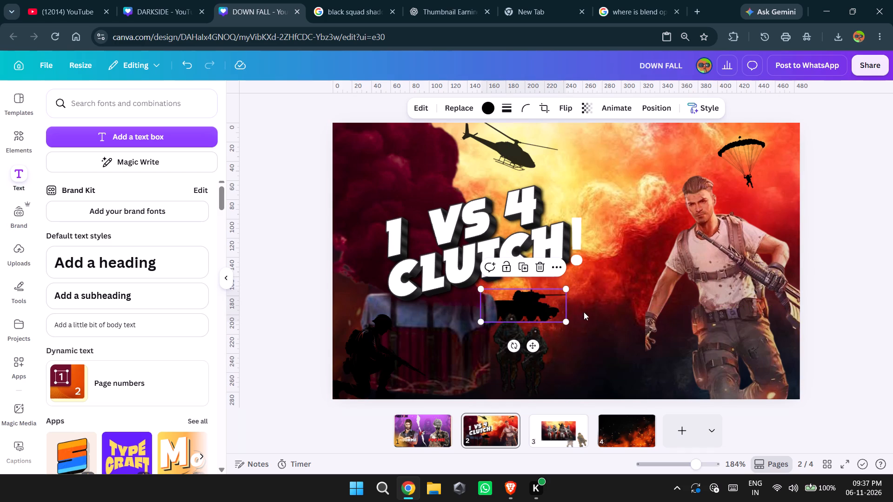
pyautogui.click(838, 234)
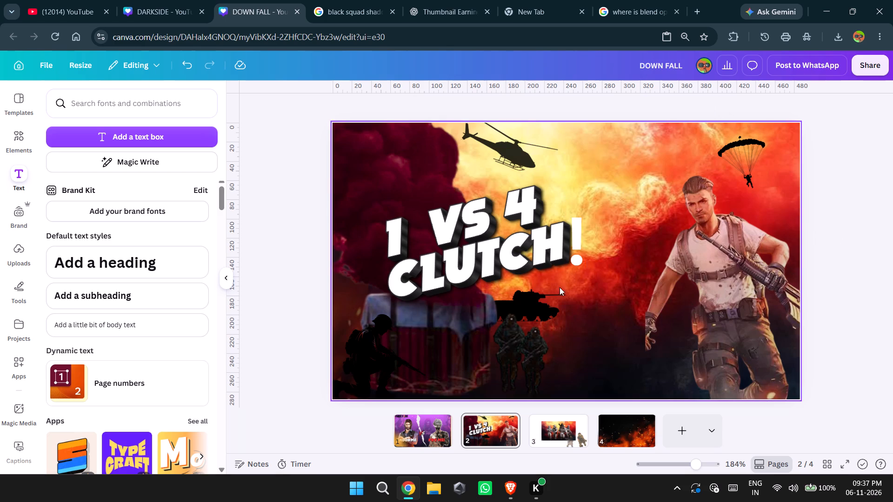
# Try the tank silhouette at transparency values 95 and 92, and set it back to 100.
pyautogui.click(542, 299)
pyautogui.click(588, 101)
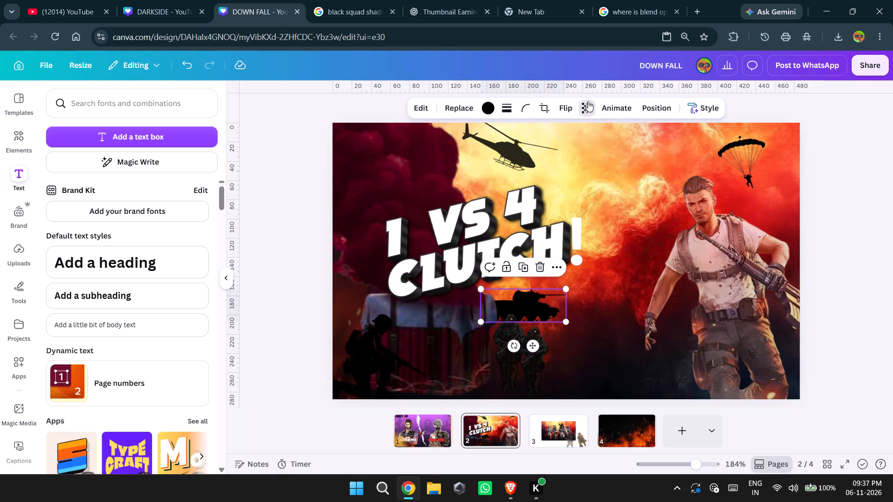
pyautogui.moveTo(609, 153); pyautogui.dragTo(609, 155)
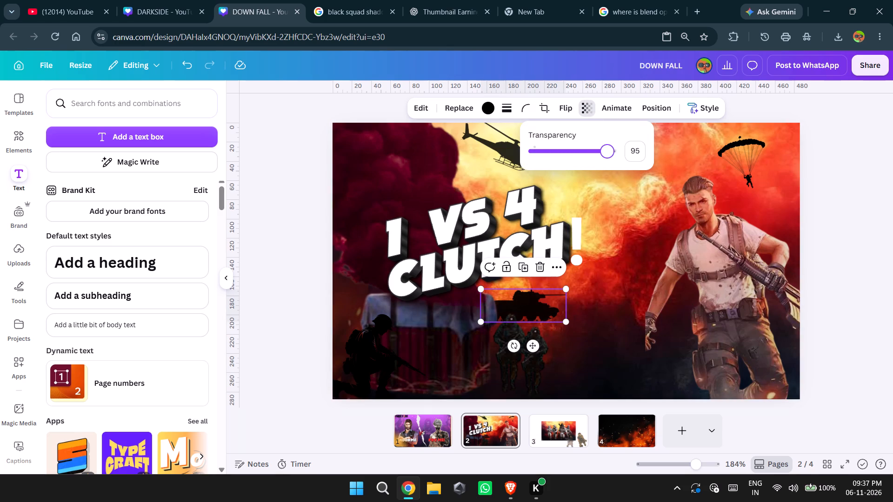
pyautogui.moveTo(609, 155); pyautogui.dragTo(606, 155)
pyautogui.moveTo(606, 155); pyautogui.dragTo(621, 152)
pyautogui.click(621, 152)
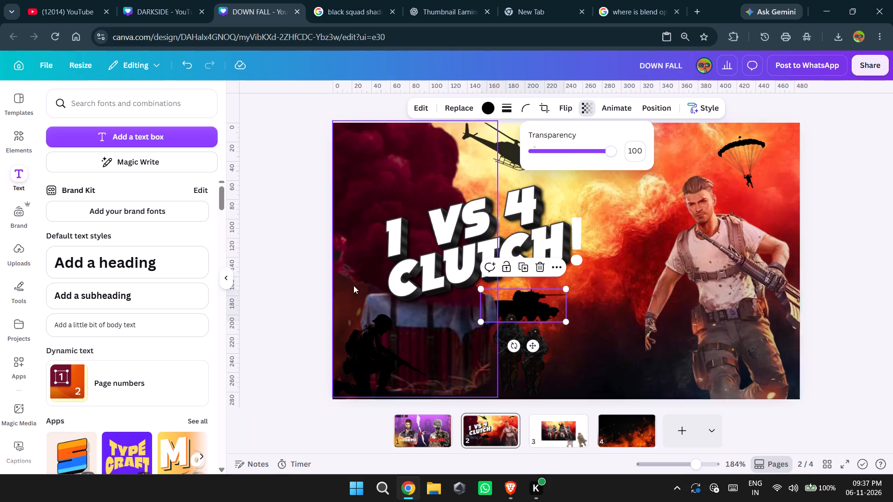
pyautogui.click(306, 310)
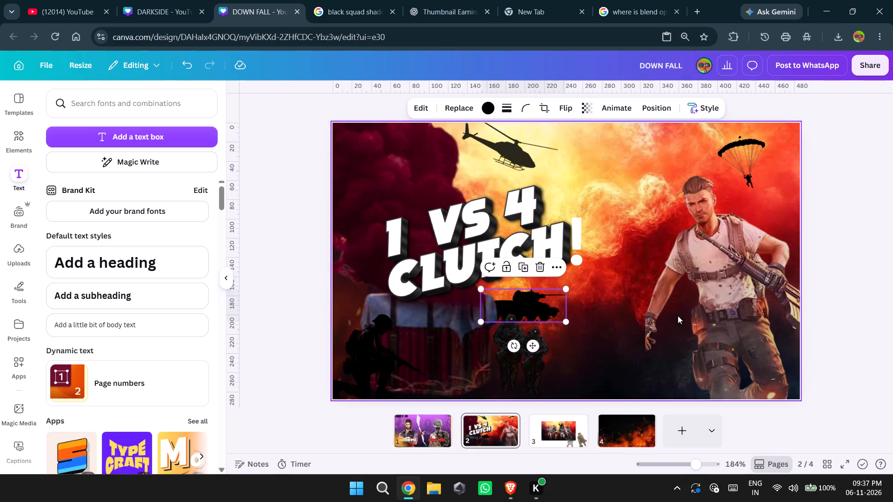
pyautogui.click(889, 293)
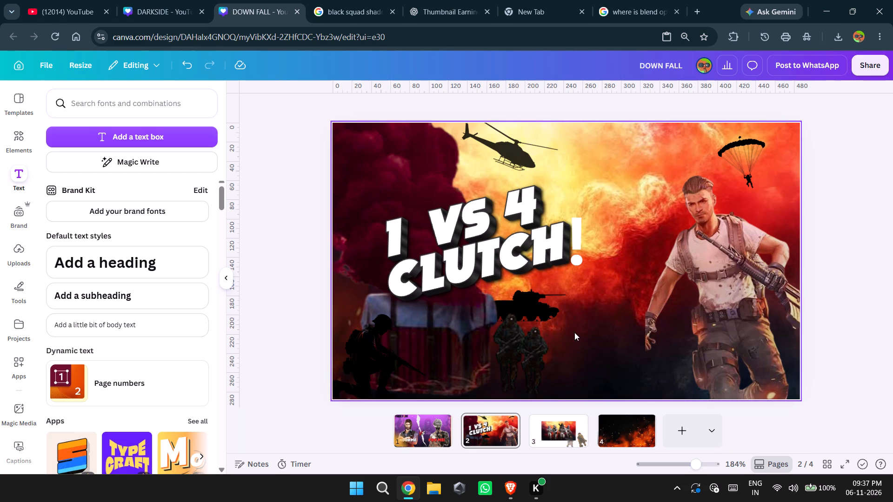
# Shift the right-hand standing soldier slightly right and crop its image frame narrower on the left side.
pyautogui.moveTo(547, 359); pyautogui.dragTo(554, 357)
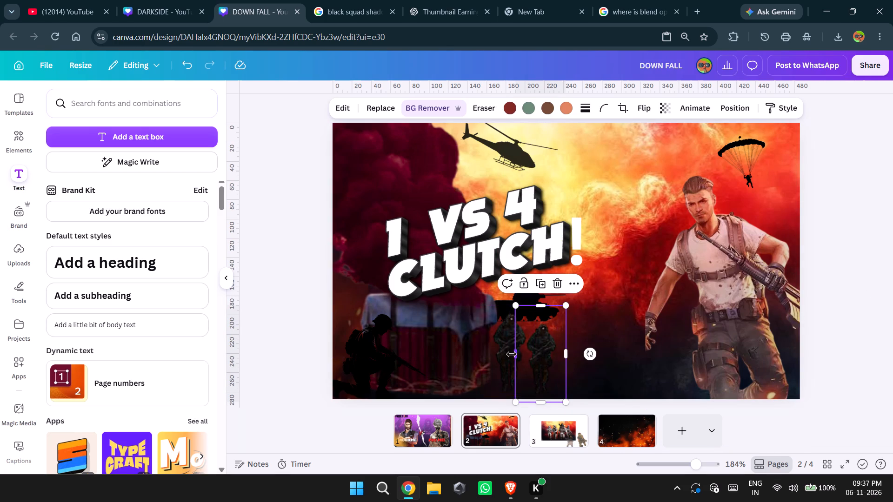
pyautogui.moveTo(512, 354); pyautogui.dragTo(508, 352)
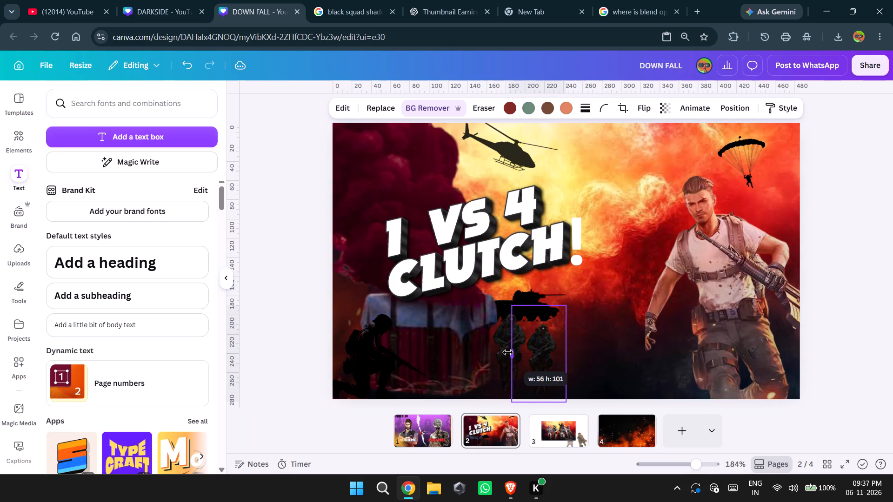
pyautogui.moveTo(508, 352); pyautogui.dragTo(520, 354)
# Move both standing soldiers slightly left, leaving a small gap between them in front of the tank silhouette.
pyautogui.click(493, 349)
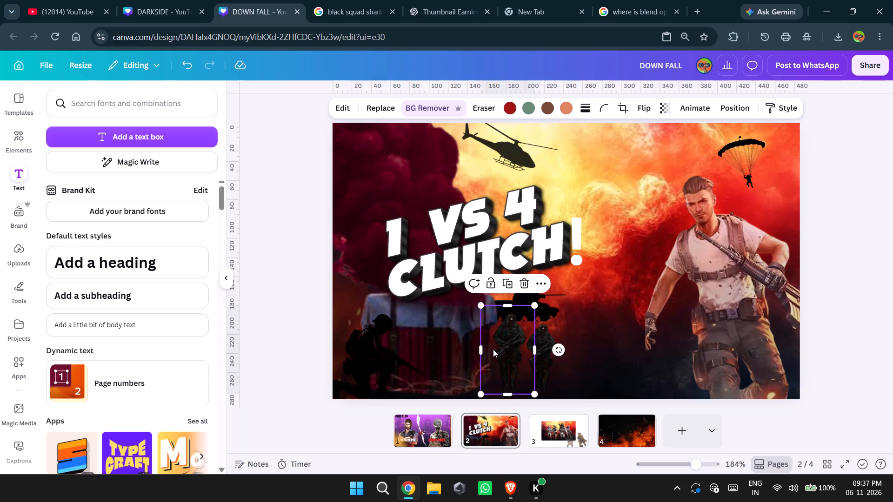
pyautogui.moveTo(493, 349); pyautogui.dragTo(467, 353)
pyautogui.moveTo(486, 350); pyautogui.dragTo(486, 350)
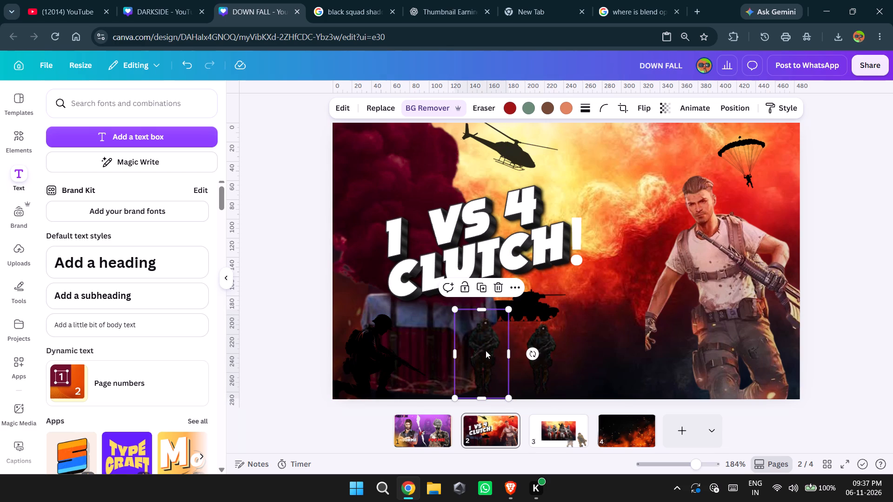
pyautogui.moveTo(486, 350); pyautogui.dragTo(499, 349)
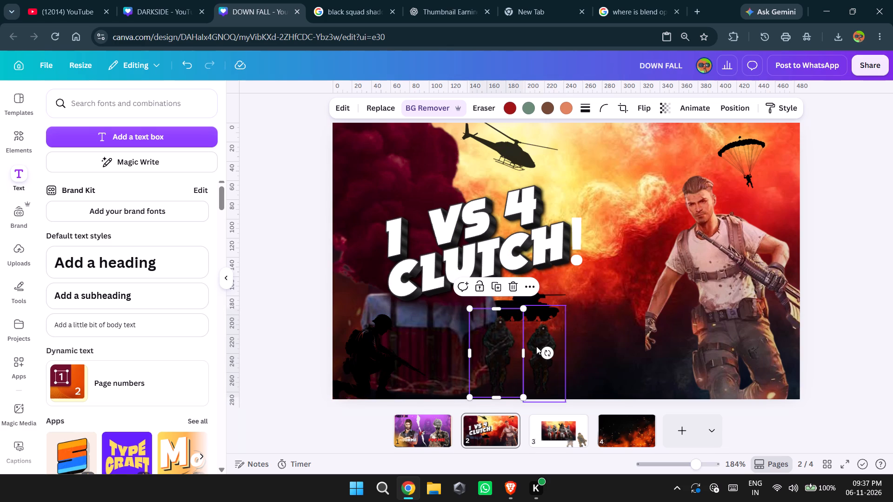
pyautogui.click(540, 340)
pyautogui.moveTo(540, 340); pyautogui.dragTo(532, 341)
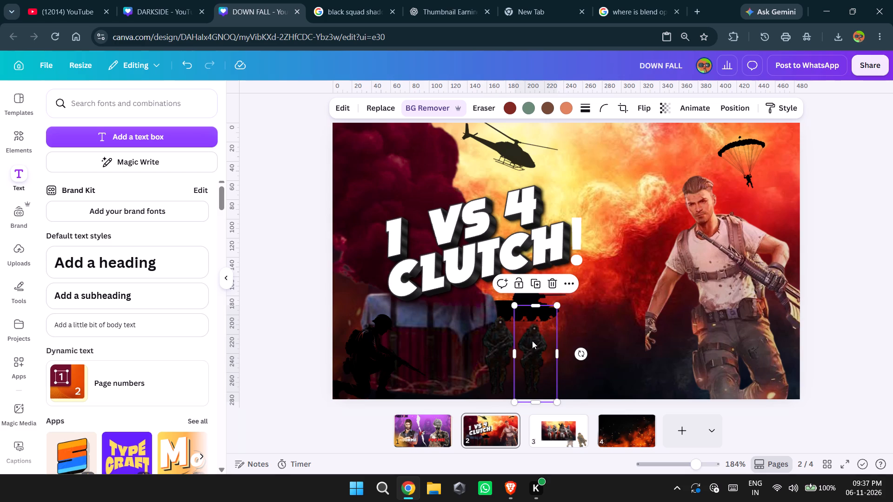
pyautogui.click(532, 341)
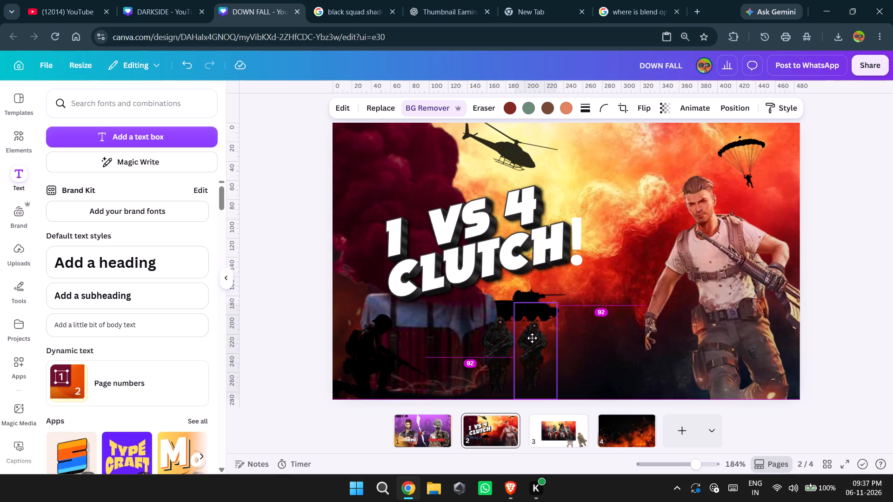
pyautogui.moveTo(532, 338); pyautogui.dragTo(531, 343)
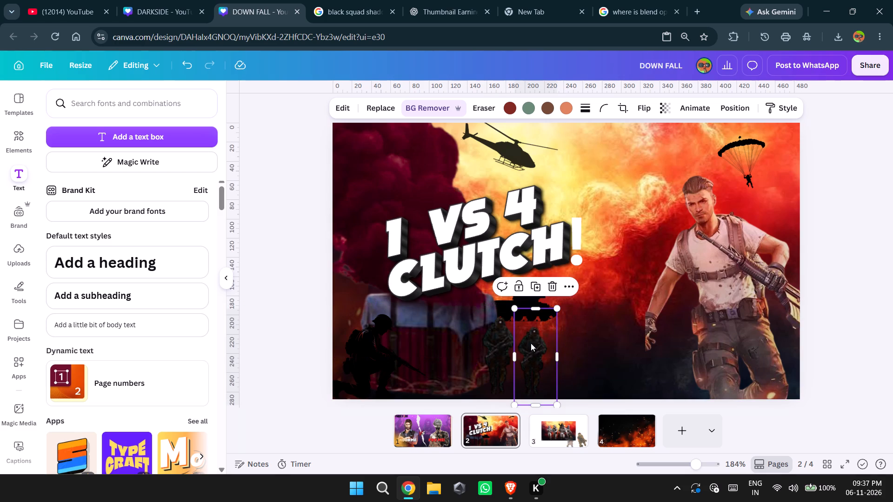
pyautogui.click(837, 305)
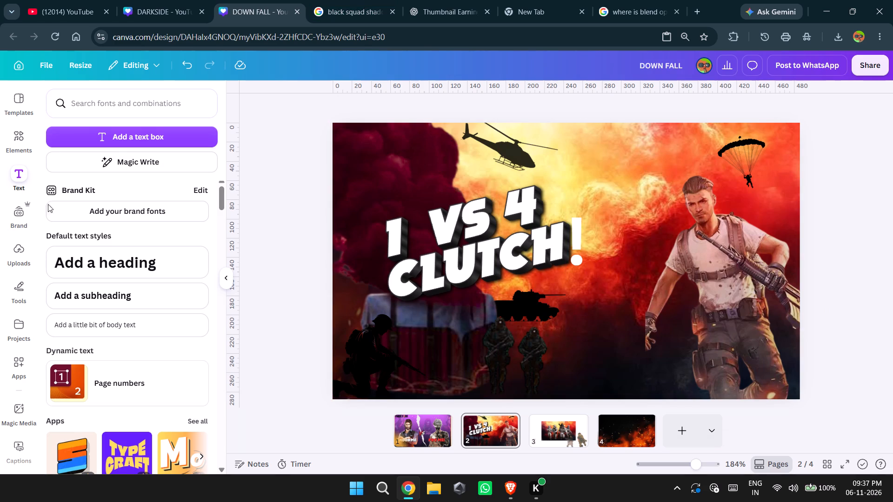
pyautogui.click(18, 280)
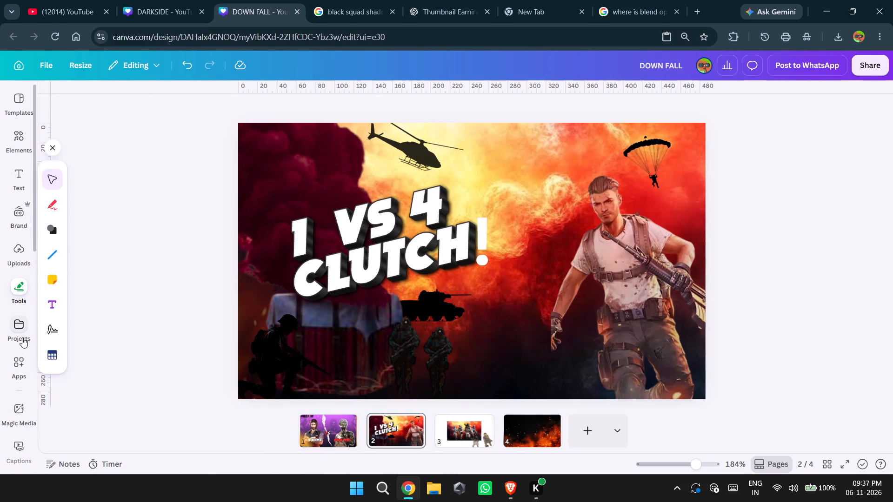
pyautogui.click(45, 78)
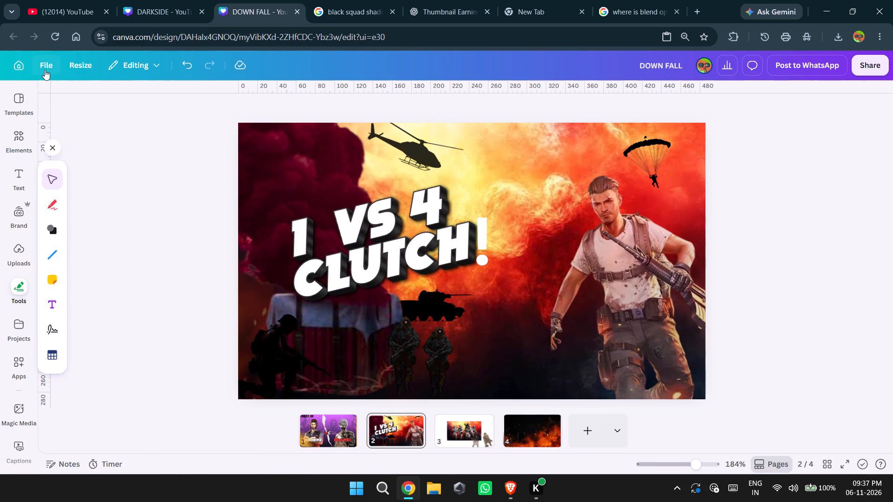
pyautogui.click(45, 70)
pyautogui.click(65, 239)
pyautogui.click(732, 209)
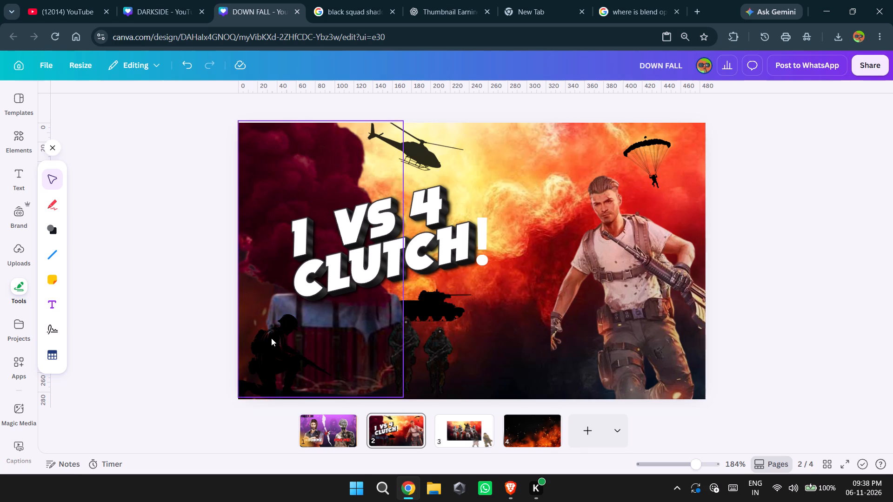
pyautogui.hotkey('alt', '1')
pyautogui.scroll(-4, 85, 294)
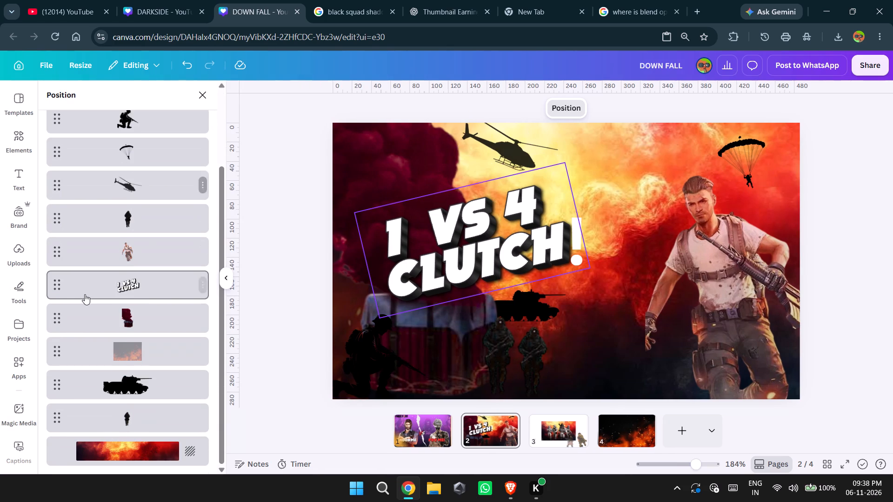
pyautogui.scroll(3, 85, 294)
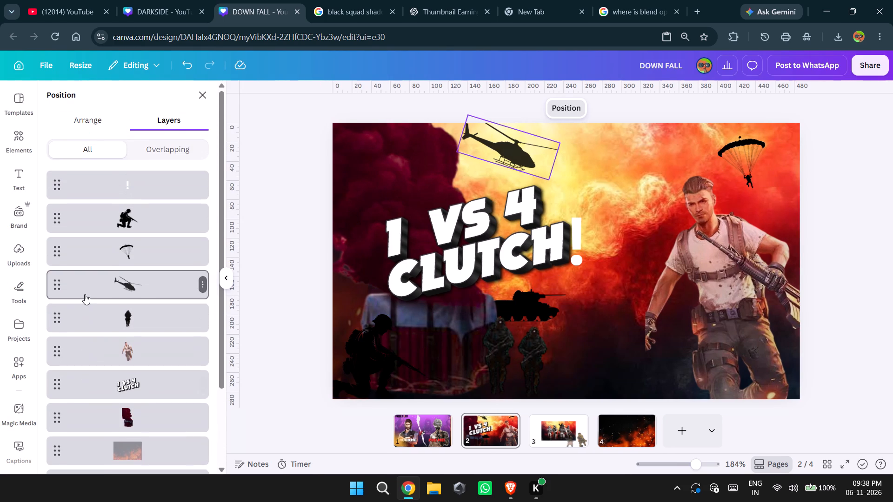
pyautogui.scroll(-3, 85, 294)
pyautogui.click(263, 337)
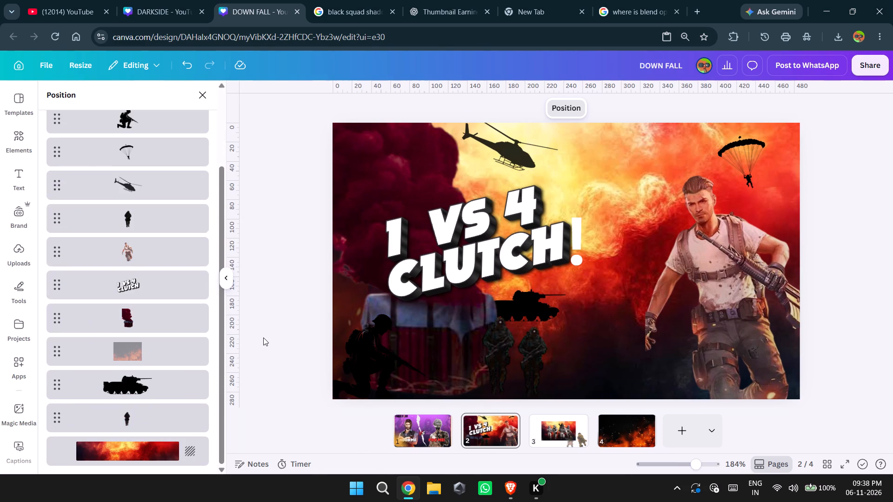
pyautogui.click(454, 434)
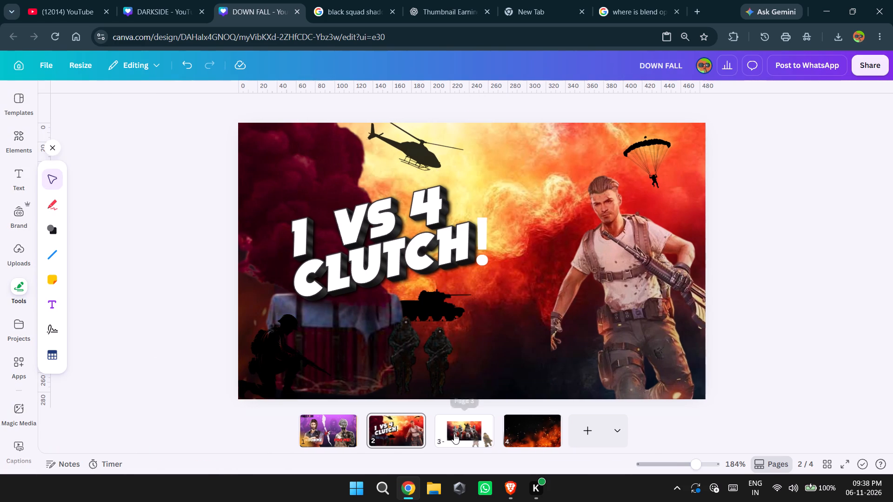
# Undo the recent soldier and tank edits on page 2 until the faded beige car is back behind the standing soldiers.
pyautogui.click(417, 437)
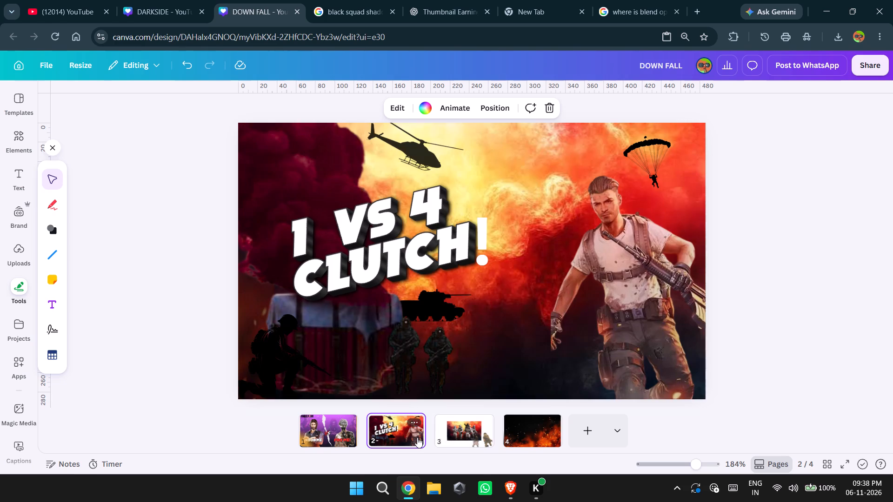
pyautogui.tripleClick(190, 65)
pyautogui.click(190, 65)
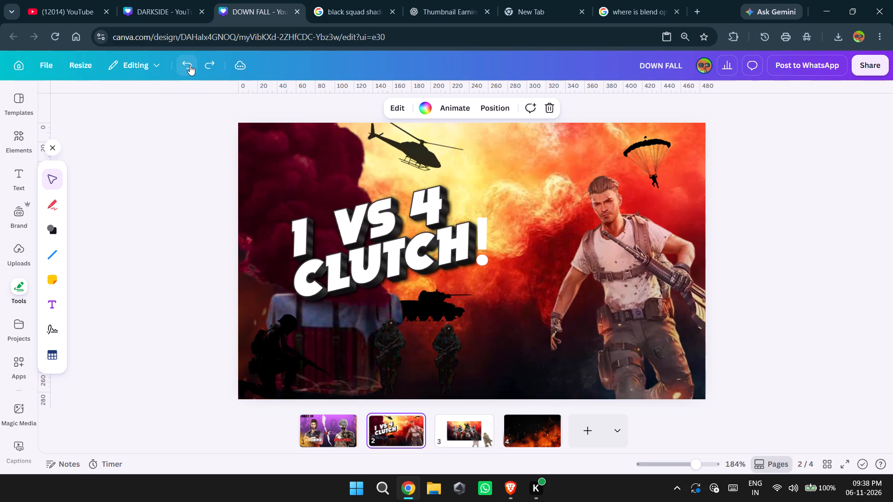
pyautogui.doubleClick(190, 65)
pyautogui.click(190, 65)
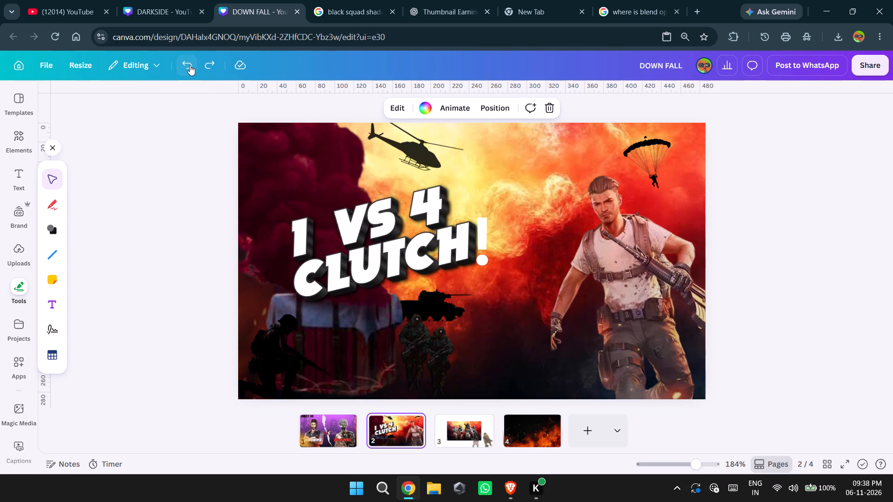
pyautogui.click(190, 65)
pyautogui.click(190, 65)
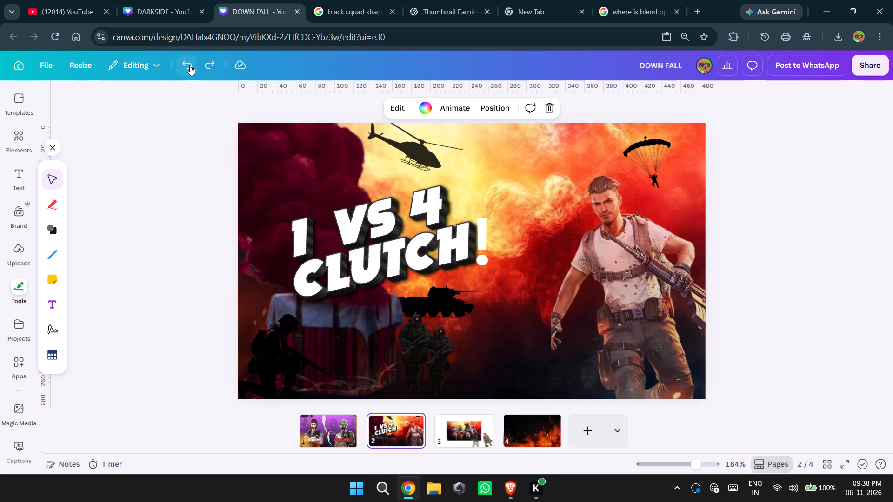
pyautogui.click(190, 65)
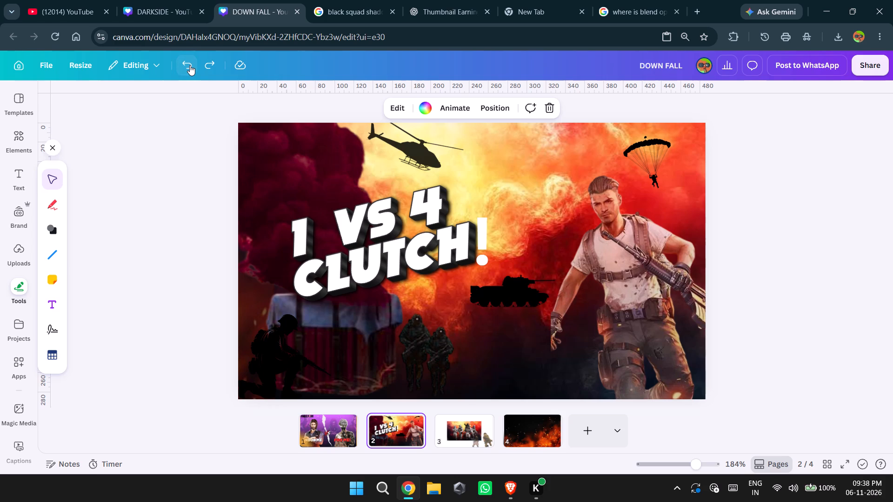
pyautogui.click(190, 65)
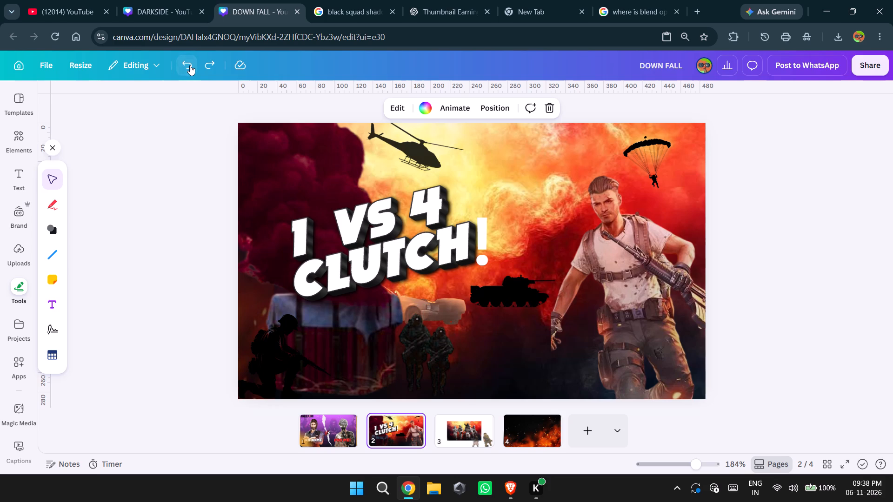
# Move the faded beige car away from the standing soldiers to below the tank silhouette, beside the hero's lowered hand.
pyautogui.moveTo(446, 306); pyautogui.dragTo(533, 320)
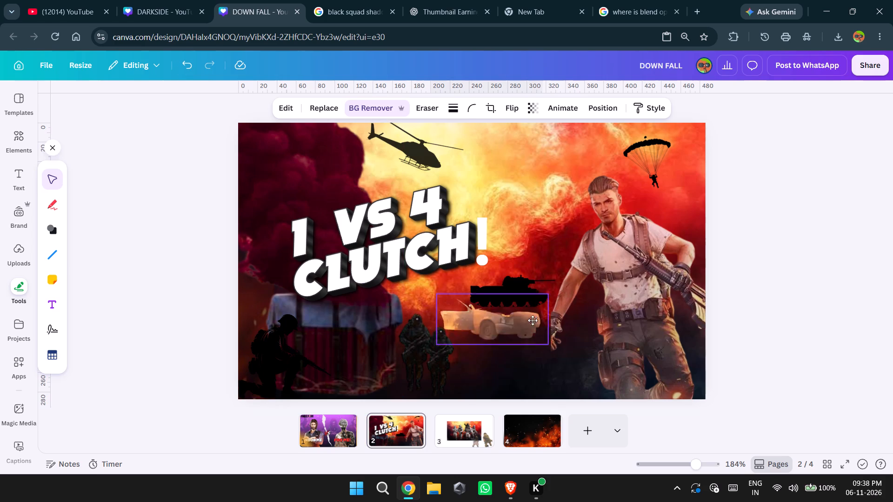
pyautogui.moveTo(533, 320); pyautogui.dragTo(559, 324)
# Move the tank silhouette left to just above the two standing soldiers, directly below the word CLUTCH.
pyautogui.click(481, 283)
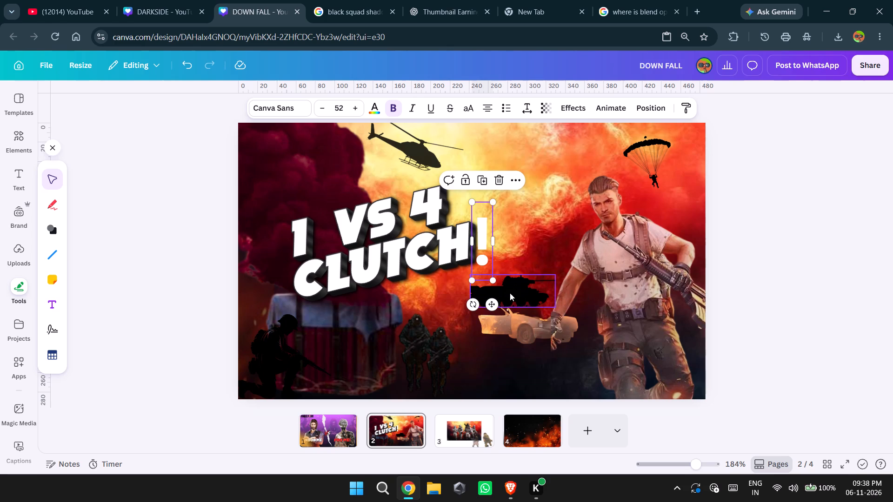
pyautogui.click(510, 293)
pyautogui.moveTo(510, 293); pyautogui.dragTo(428, 304)
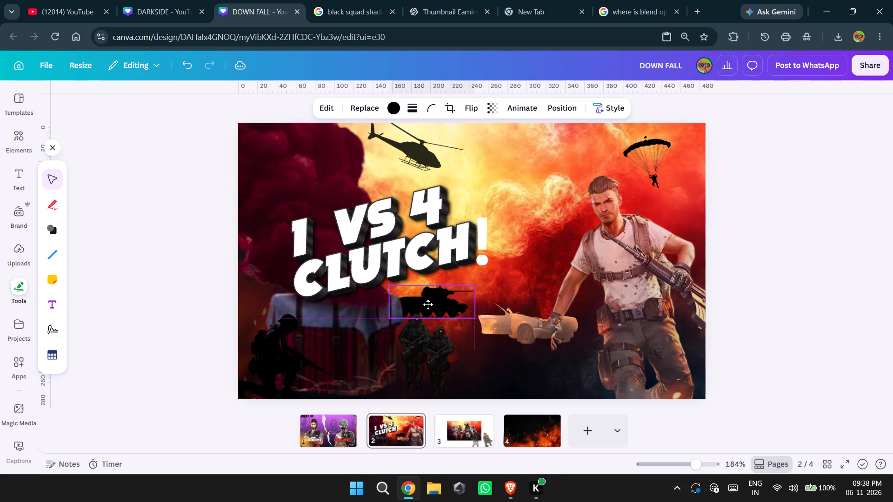
pyautogui.moveTo(428, 304); pyautogui.dragTo(422, 309)
pyautogui.moveTo(424, 301); pyautogui.dragTo(422, 295)
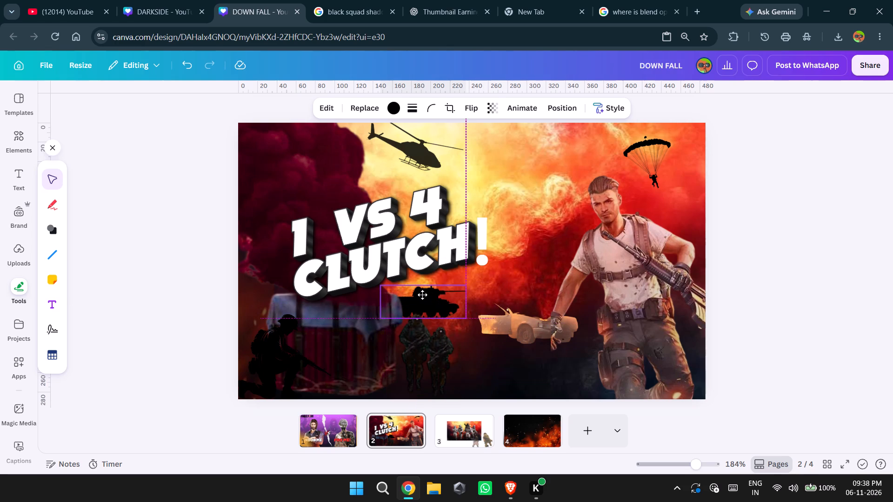
pyautogui.moveTo(422, 295); pyautogui.dragTo(422, 288)
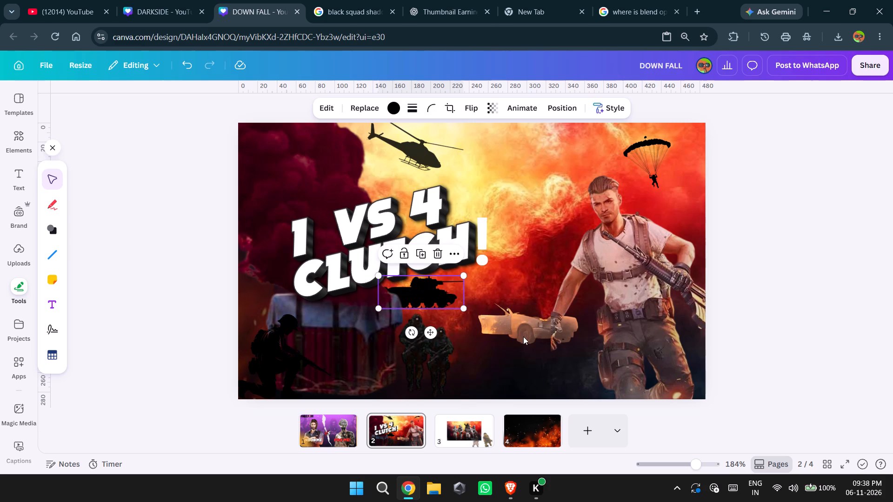
# Flip the beige car horizontally and place it partly behind the hero at the level of his waist.
pyautogui.click(519, 333)
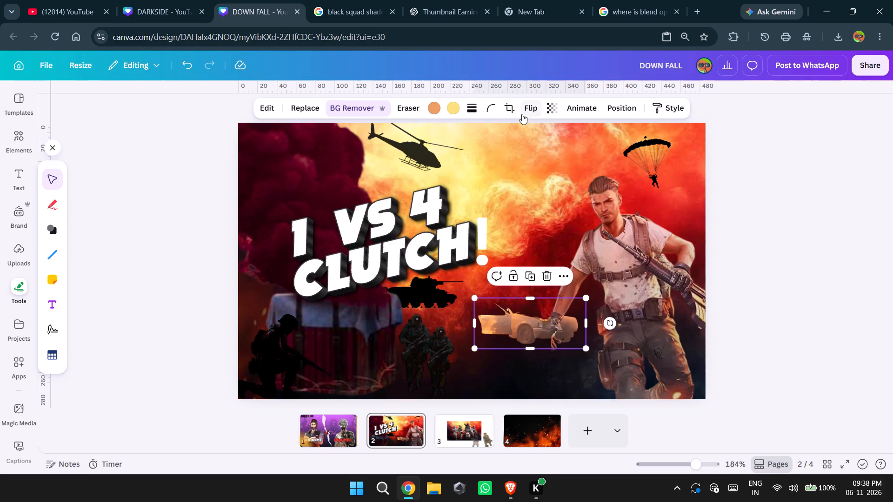
pyautogui.click(530, 112)
pyautogui.click(530, 135)
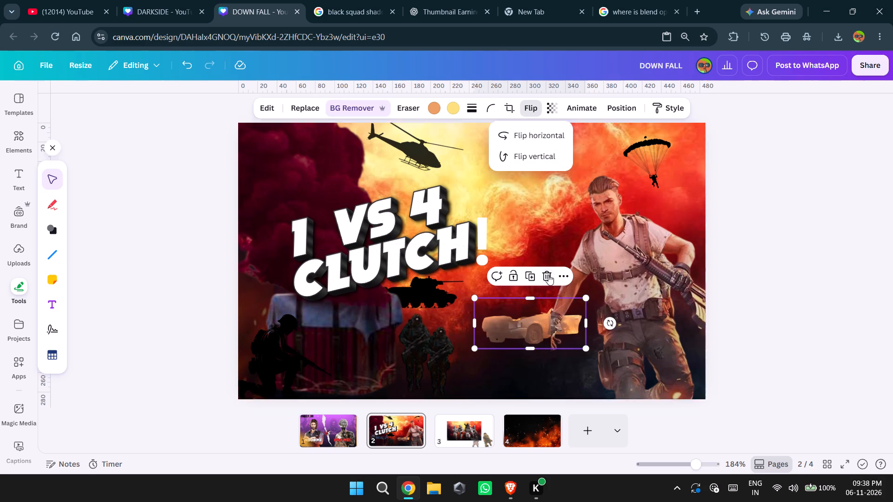
pyautogui.click(525, 324)
pyautogui.moveTo(525, 324); pyautogui.dragTo(527, 329)
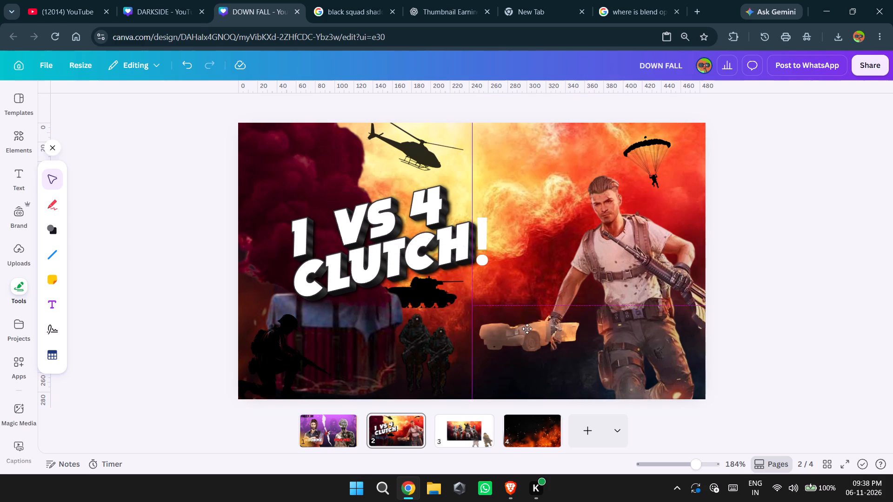
pyautogui.moveTo(527, 329); pyautogui.dragTo(551, 301)
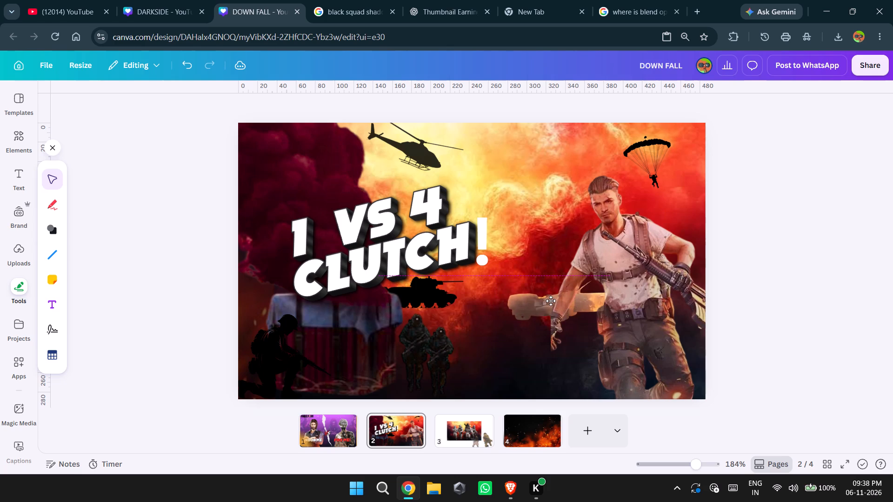
pyautogui.moveTo(551, 301); pyautogui.dragTo(552, 300)
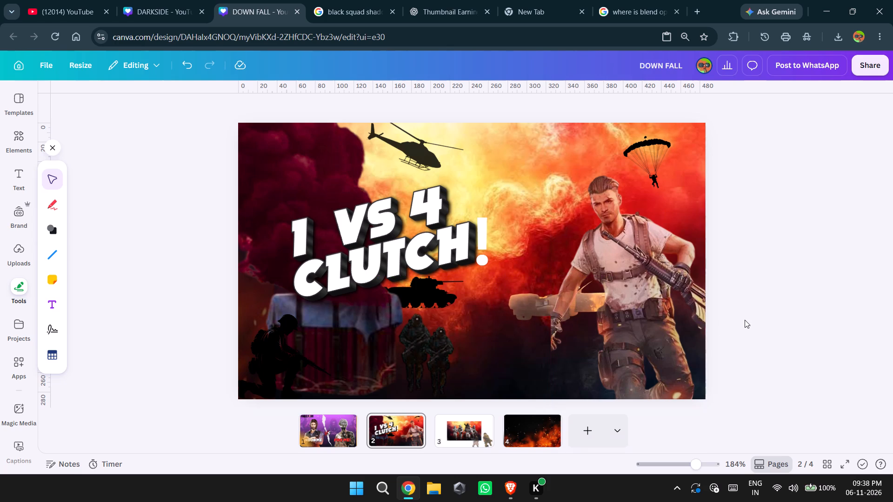
pyautogui.moveTo(535, 312); pyautogui.dragTo(538, 304)
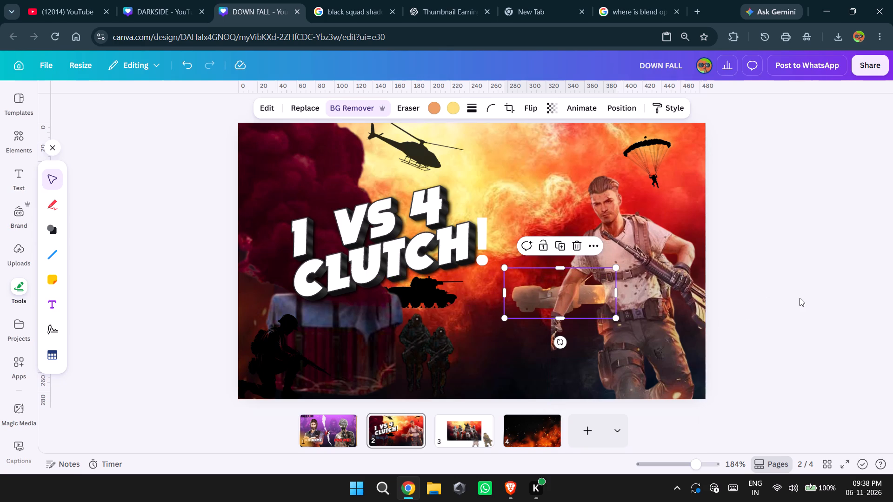
pyautogui.click(800, 298)
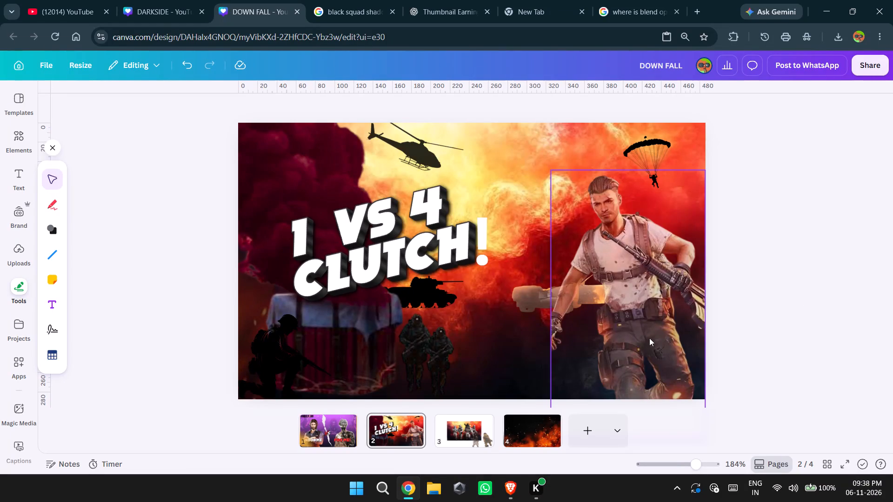
# Set the hero image's transparency value to 100.
pyautogui.click(646, 337)
pyautogui.click(546, 103)
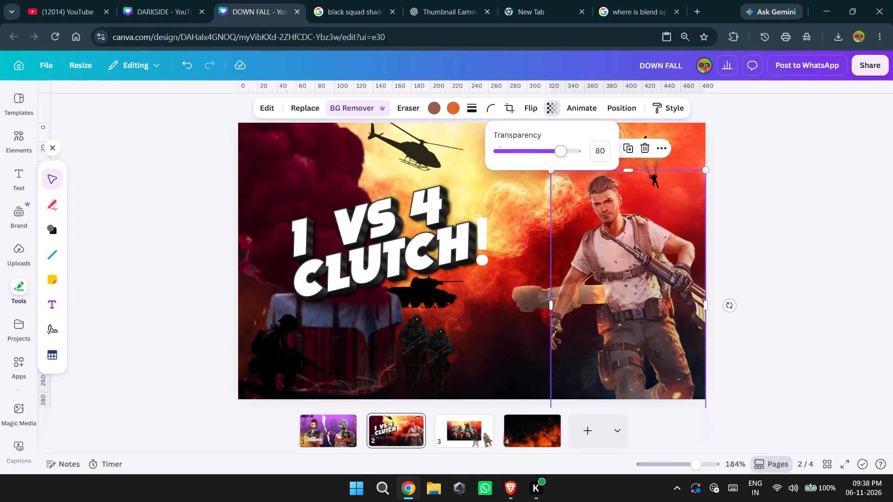
pyautogui.click(562, 151)
pyautogui.press('Right')
pyautogui.press('Right')
pyautogui.press('Right')
pyautogui.press('Right')
pyautogui.press('Right')
pyautogui.press('Right')
pyautogui.press('Right')
pyautogui.press('Right')
pyautogui.press('Right')
pyautogui.press('Right')
pyautogui.press('Right')
pyautogui.press('Right')
pyautogui.press('Right')
pyautogui.press('Right')
pyautogui.press('Right')
pyautogui.press('Right')
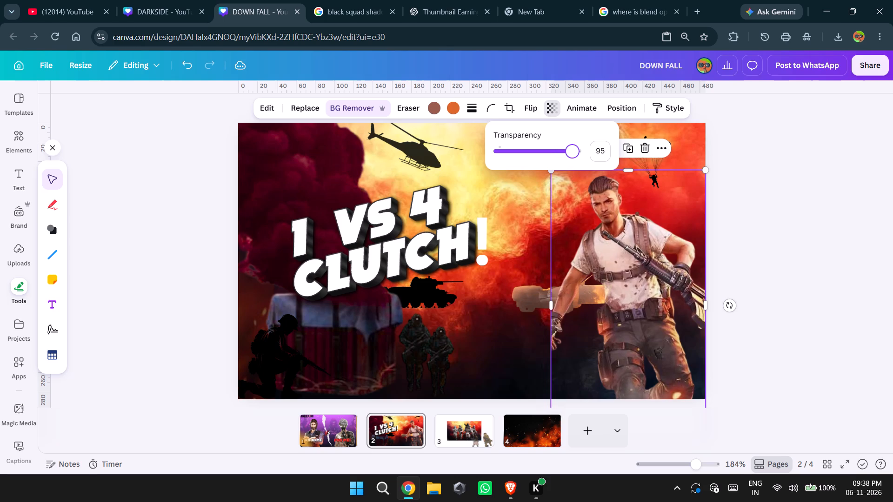
pyautogui.press('Right')
pyautogui.press('Right')
pyautogui.press('Right')
pyautogui.press('Right')
pyautogui.press('Right')
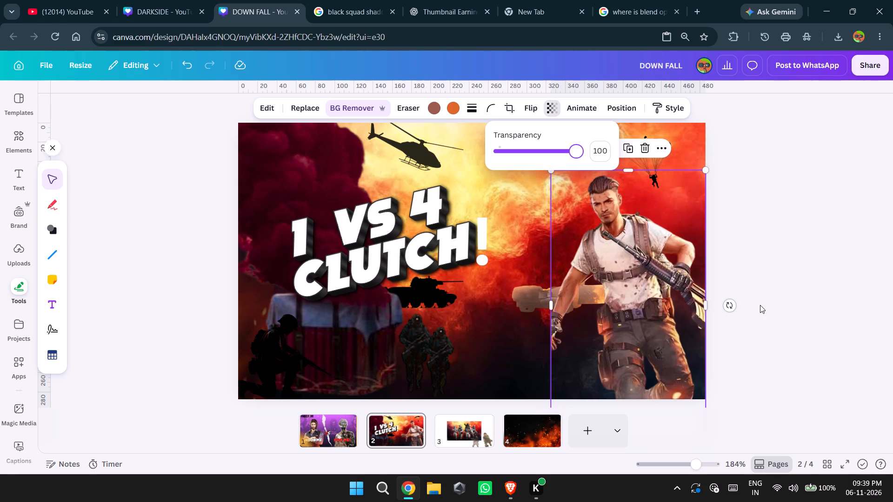
pyautogui.click(760, 305)
# Move the beige car up and slightly left, between the exclamation mark and the hero's upper arm.
pyautogui.moveTo(525, 294); pyautogui.dragTo(528, 284)
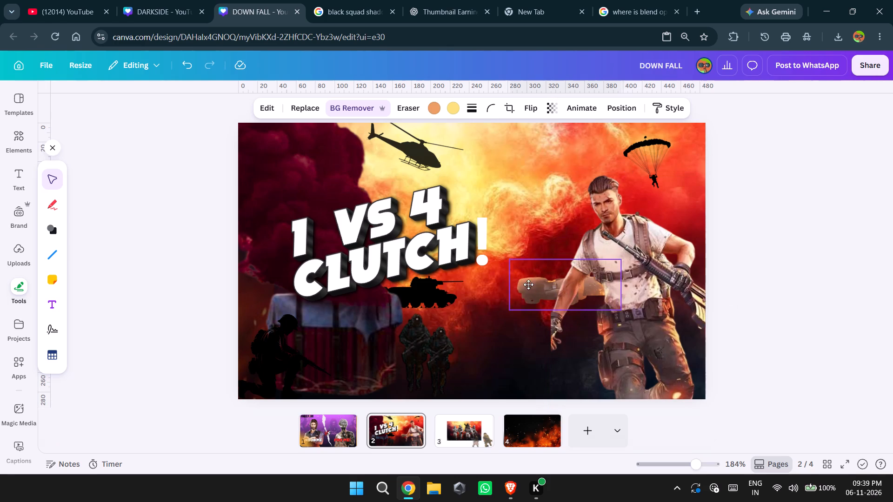
pyautogui.moveTo(528, 284); pyautogui.dragTo(518, 274)
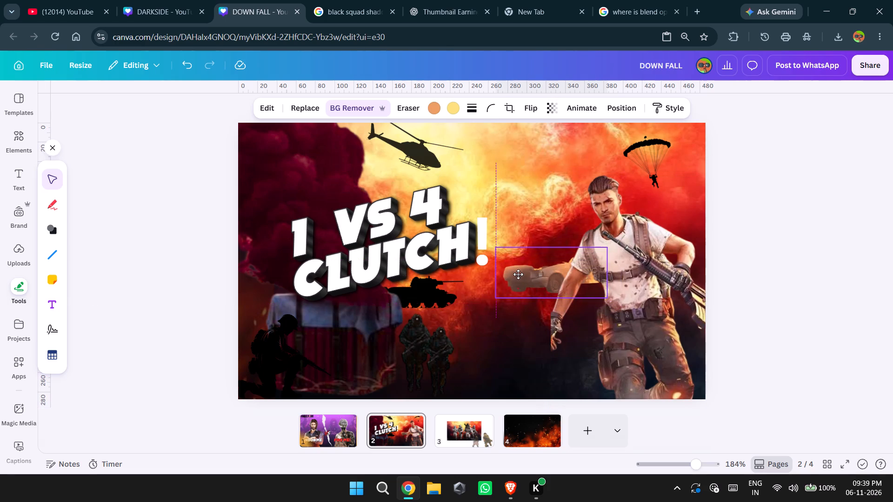
pyautogui.moveTo(518, 274); pyautogui.dragTo(520, 273)
pyautogui.moveTo(520, 273); pyautogui.dragTo(519, 268)
pyautogui.click(519, 268)
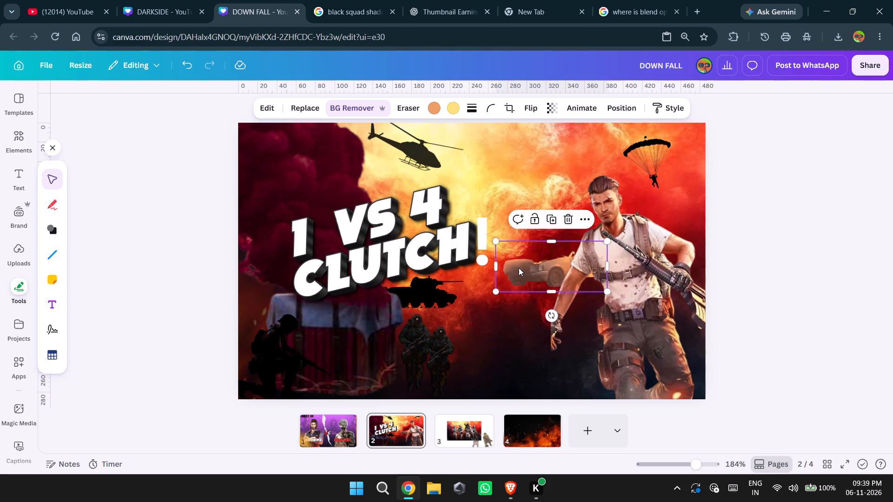
pyautogui.click(803, 297)
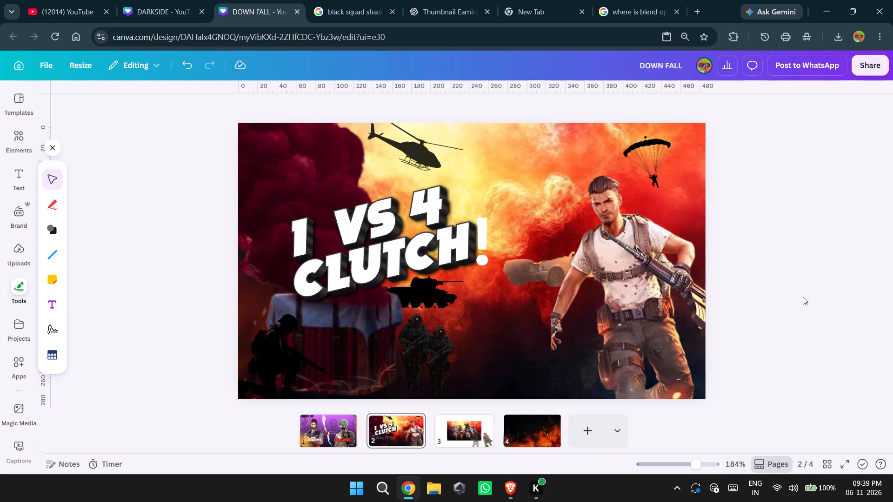
pyautogui.moveTo(538, 267); pyautogui.dragTo(530, 266)
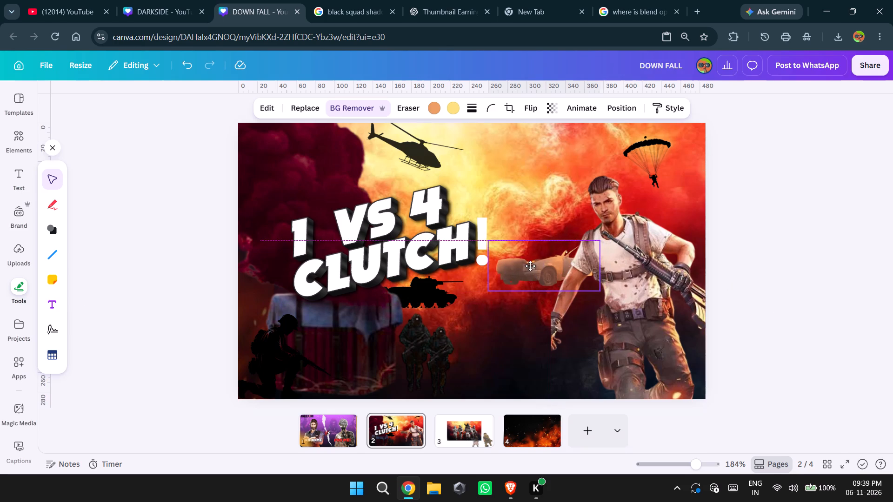
pyautogui.moveTo(530, 266); pyautogui.dragTo(529, 257)
pyautogui.moveTo(527, 260); pyautogui.dragTo(528, 261)
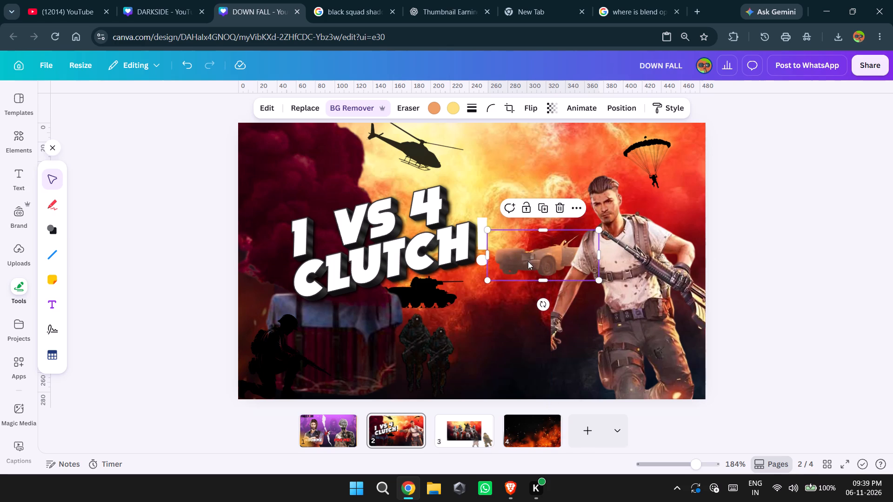
pyautogui.moveTo(528, 261); pyautogui.dragTo(531, 266)
pyautogui.click(765, 255)
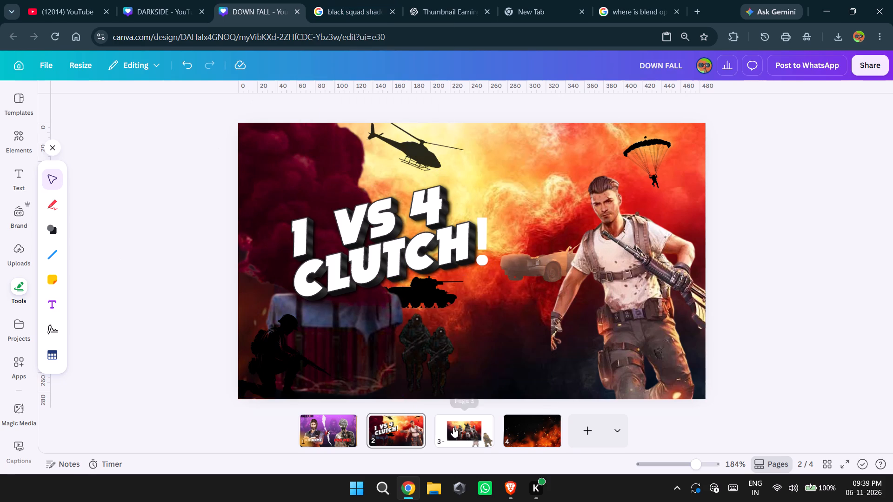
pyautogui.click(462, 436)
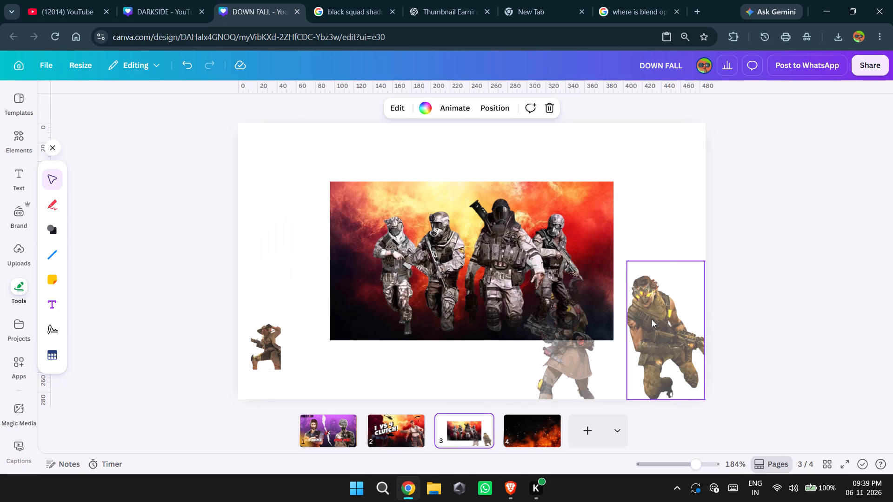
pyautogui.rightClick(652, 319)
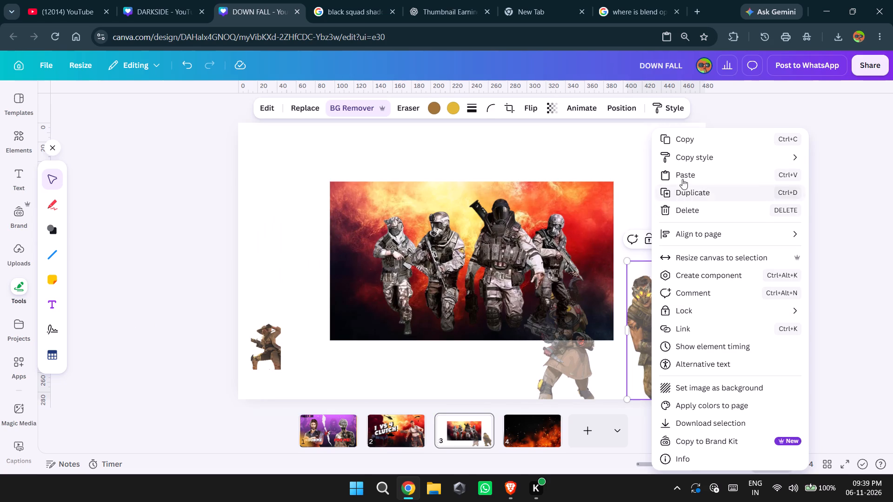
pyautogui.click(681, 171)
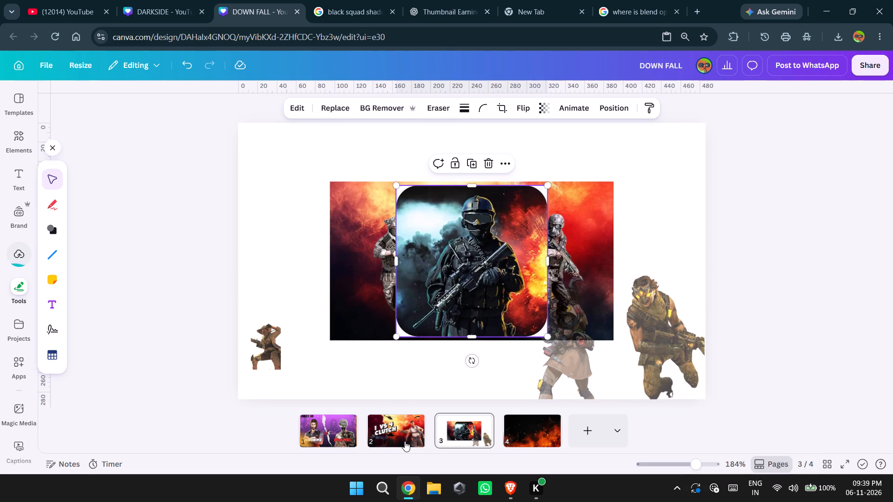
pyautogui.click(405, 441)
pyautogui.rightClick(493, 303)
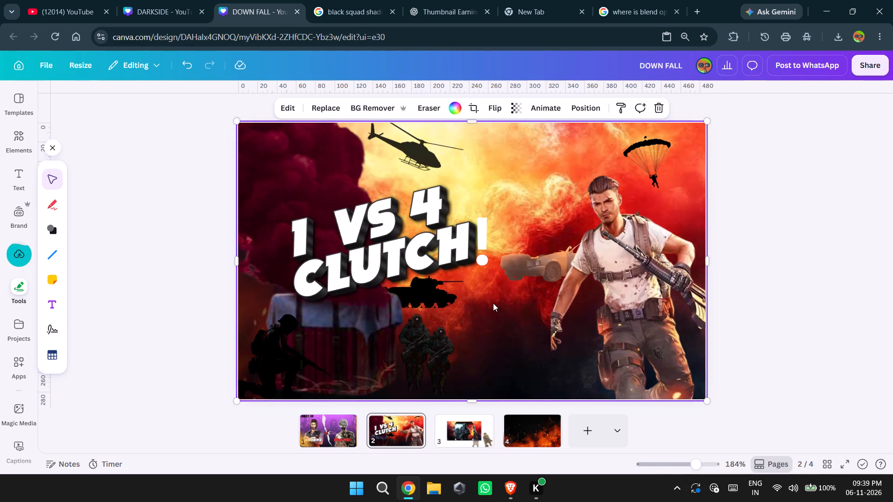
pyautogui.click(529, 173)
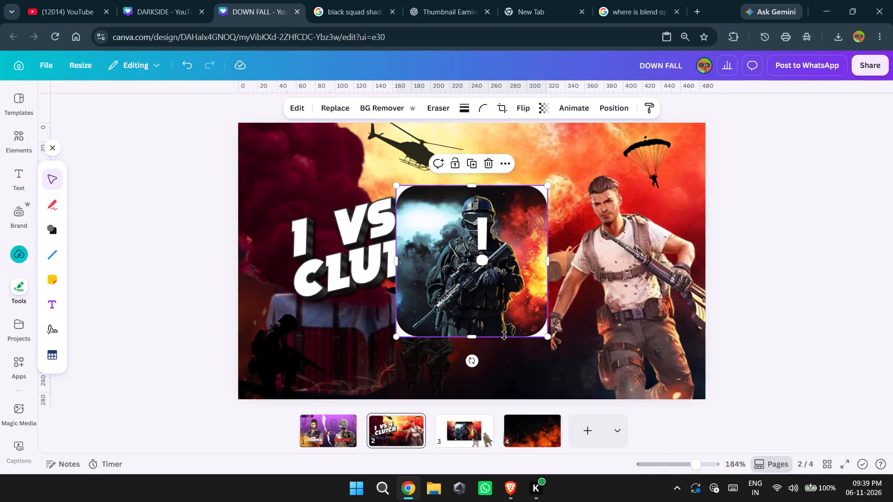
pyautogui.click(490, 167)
# Copy the large brown soldier from page 3 onto page 2 and place him between the two standing soldiers and the hero.
pyautogui.click(468, 431)
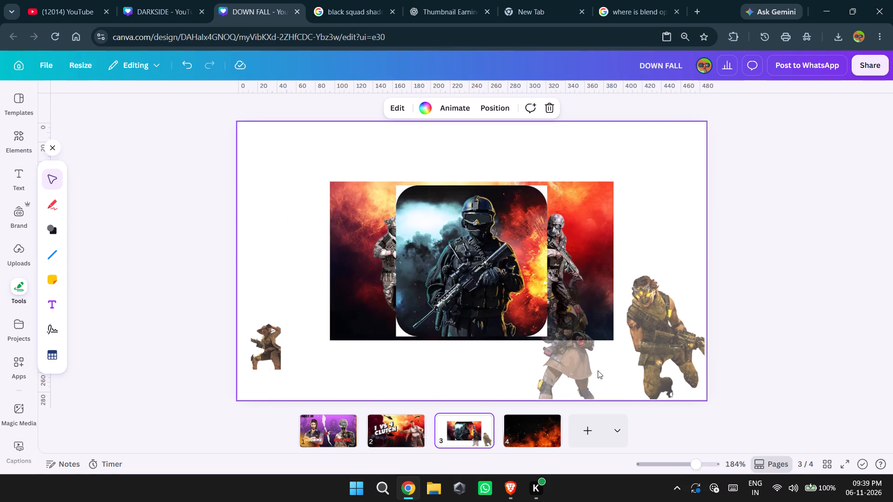
pyautogui.click(651, 346)
pyautogui.rightClick(651, 346)
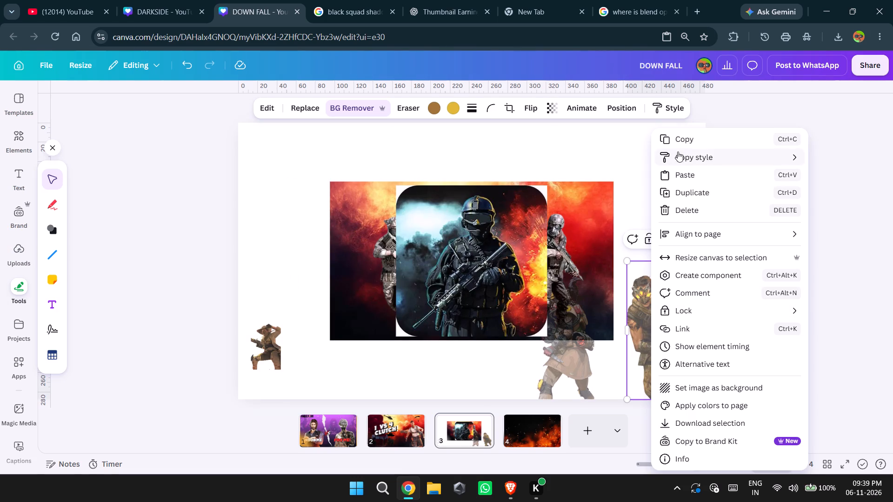
pyautogui.click(675, 137)
pyautogui.click(400, 429)
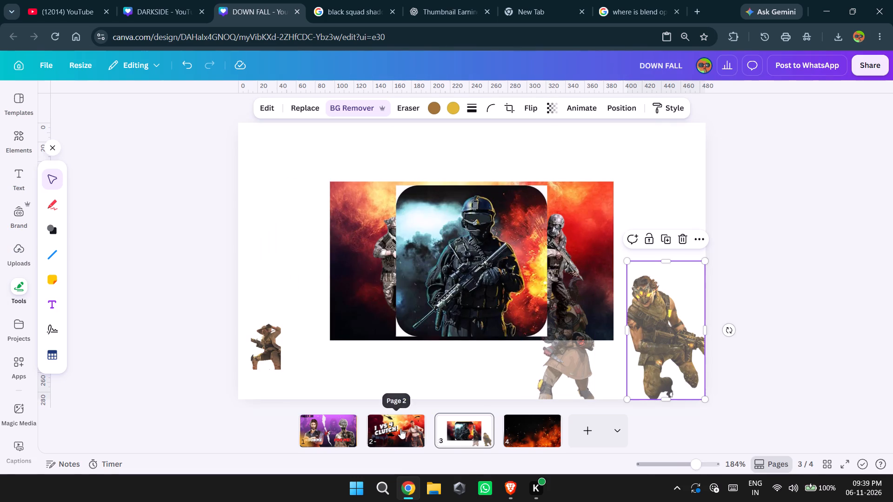
pyautogui.rightClick(498, 334)
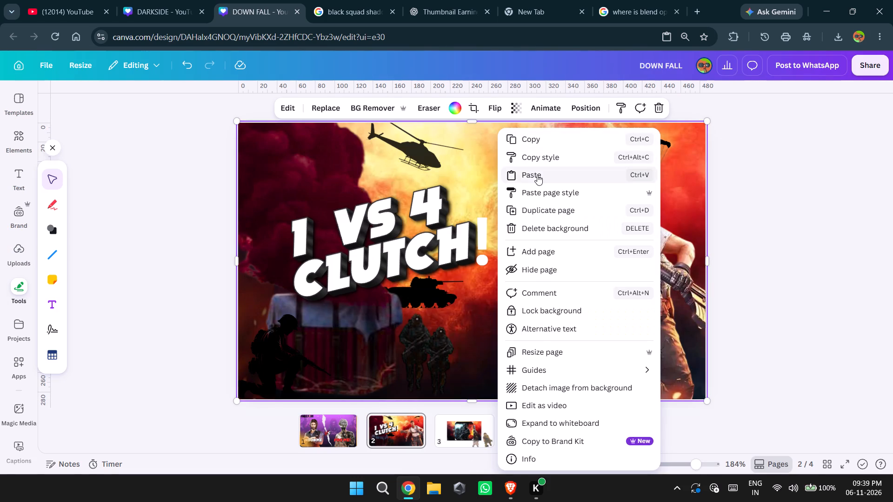
pyautogui.click(537, 175)
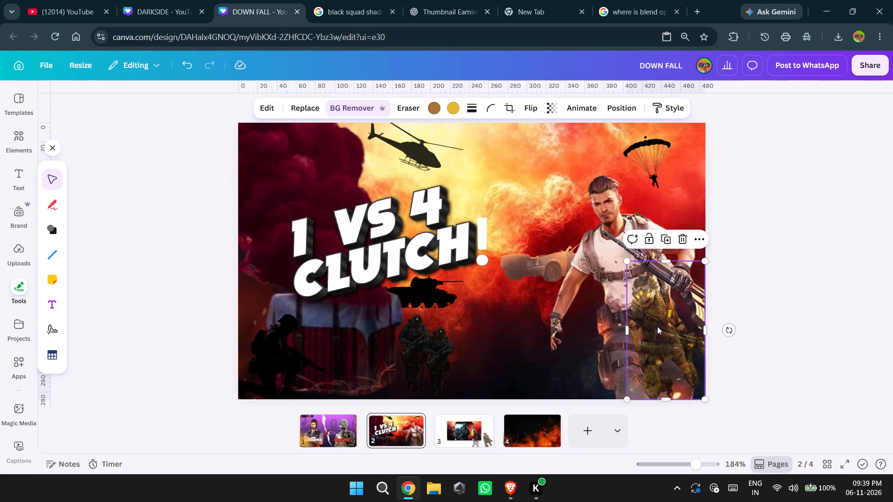
pyautogui.moveTo(657, 326); pyautogui.dragTo(497, 331)
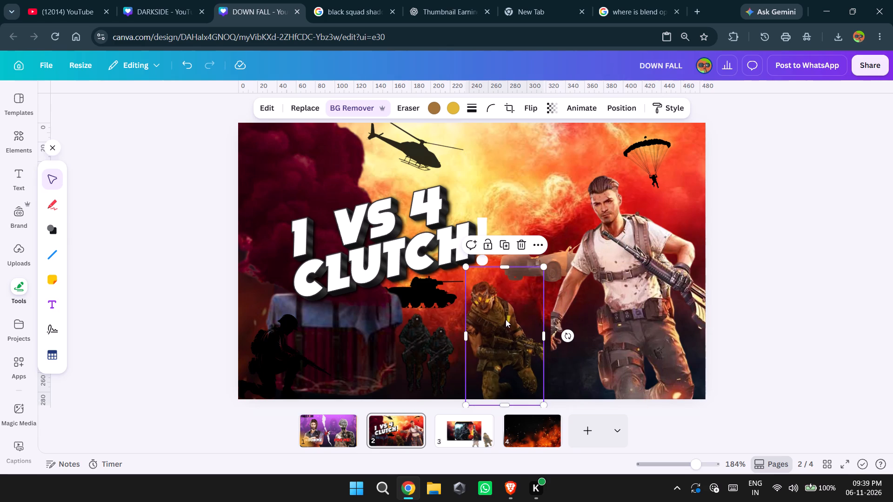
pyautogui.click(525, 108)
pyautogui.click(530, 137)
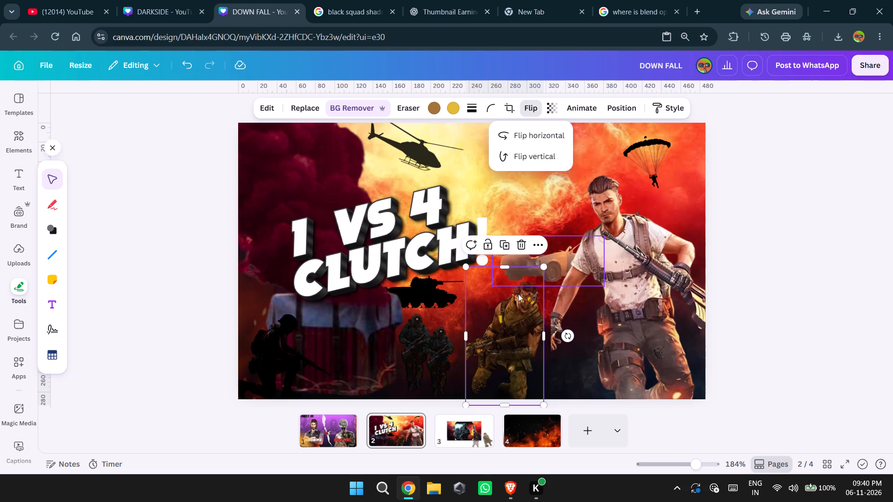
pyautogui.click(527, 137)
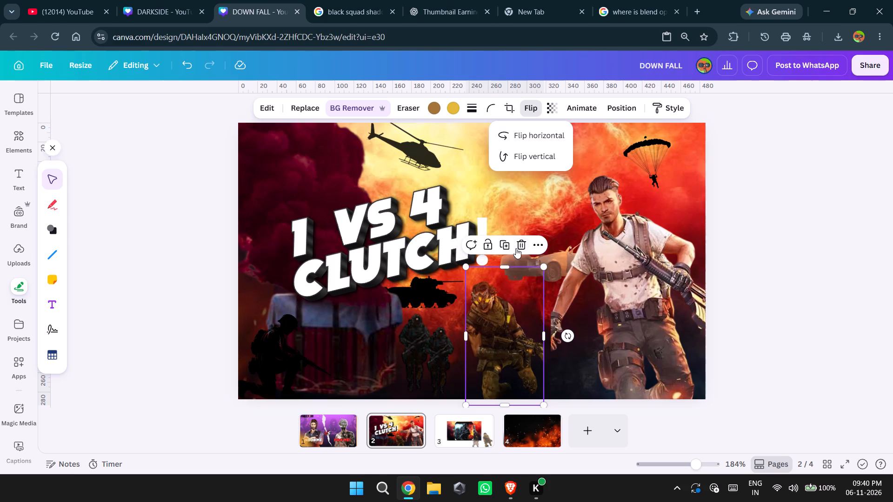
# Flip the pasted brown soldier horizontally and tilt him slightly counterclockwise.
pyautogui.moveTo(567, 336); pyautogui.dragTo(557, 354)
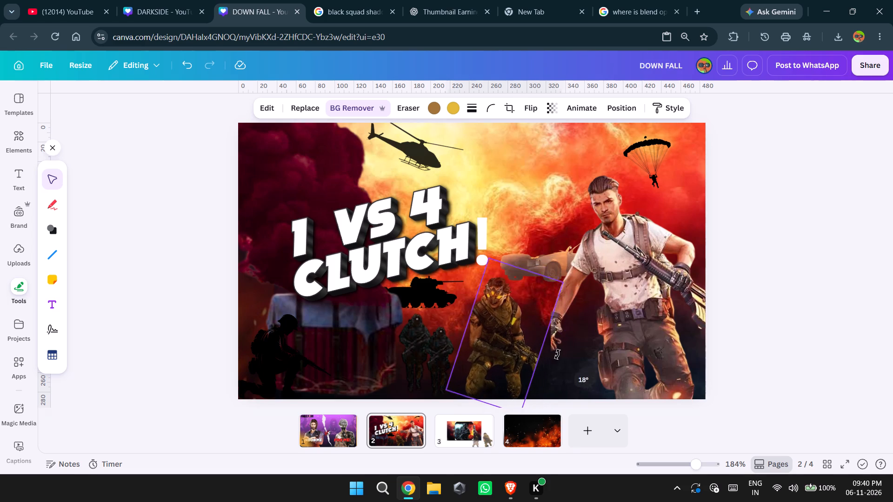
pyautogui.moveTo(557, 354); pyautogui.dragTo(557, 354)
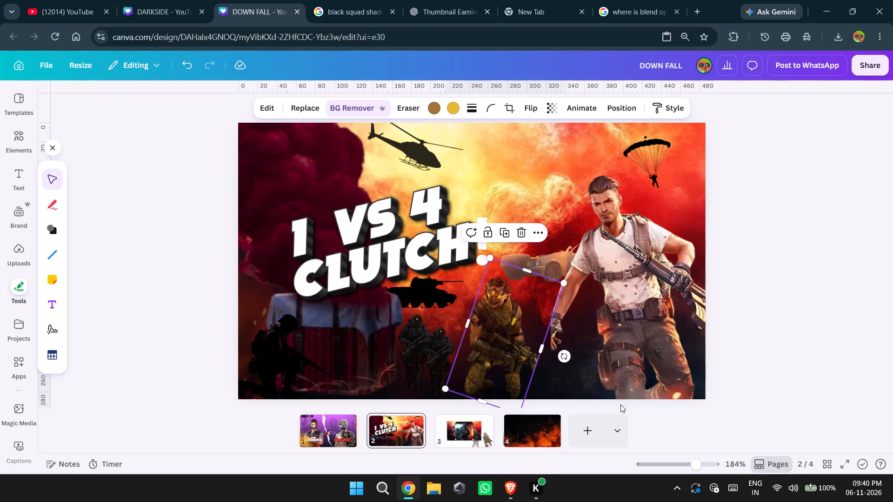
pyautogui.click(753, 377)
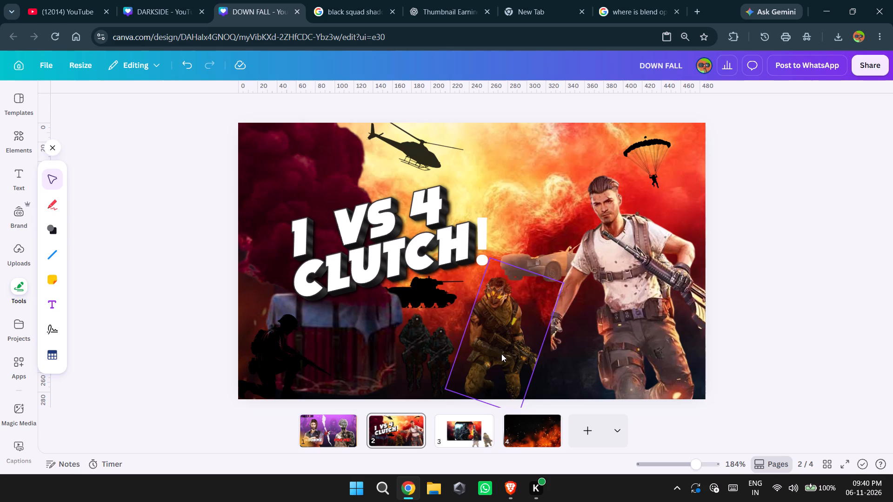
pyautogui.moveTo(498, 354); pyautogui.dragTo(493, 358)
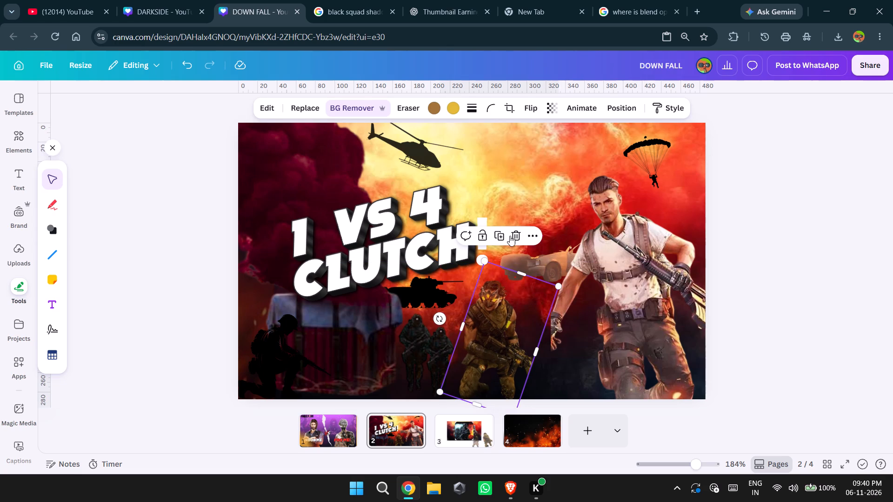
pyautogui.click(528, 101)
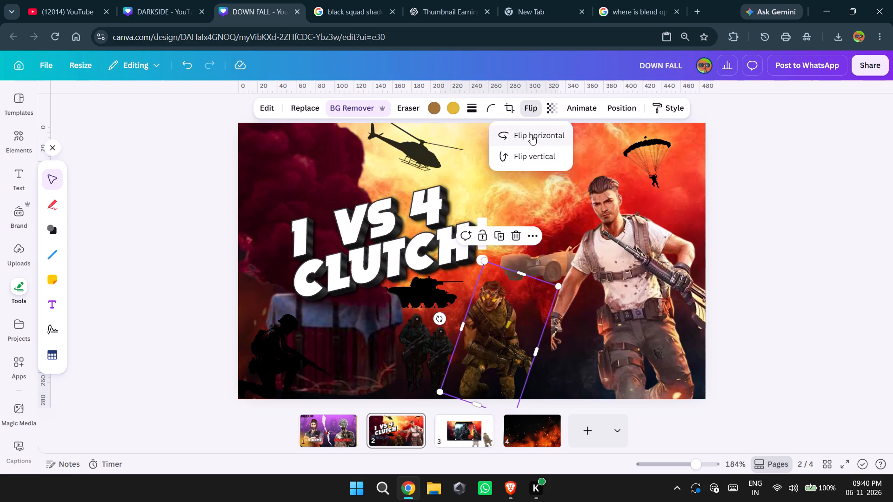
pyautogui.click(531, 135)
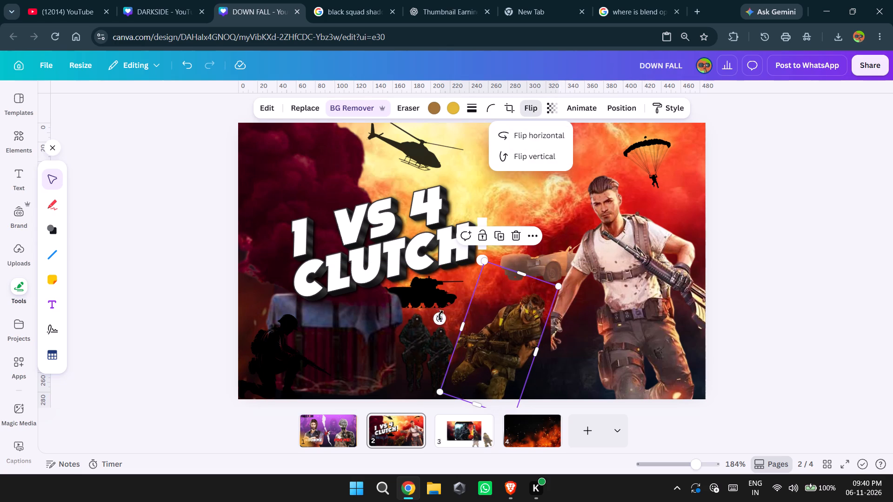
pyautogui.moveTo(440, 317); pyautogui.dragTo(437, 357)
pyautogui.click(437, 357)
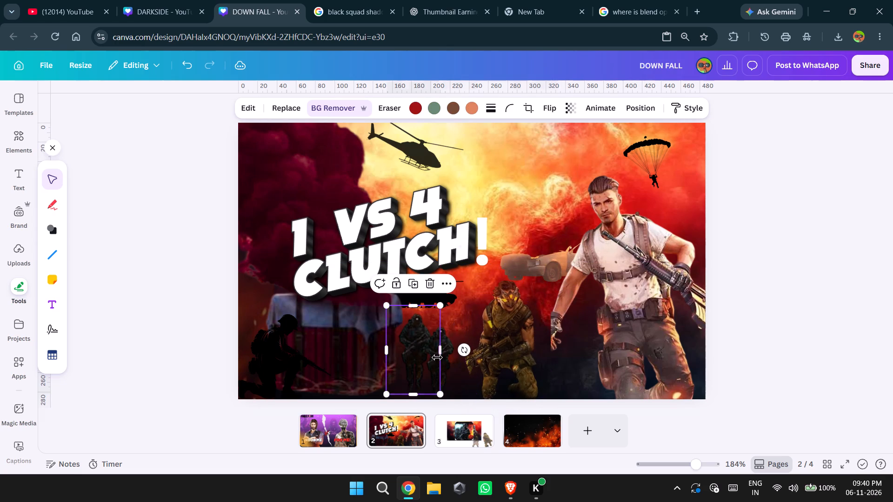
pyautogui.click(741, 309)
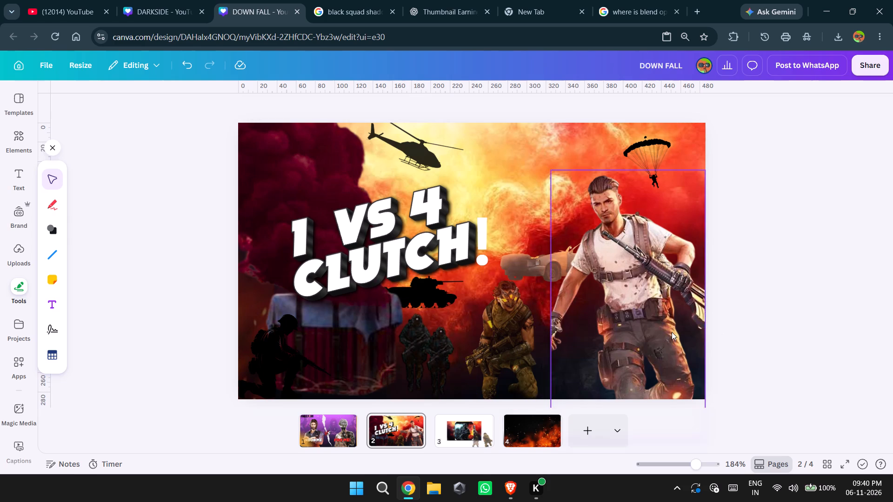
# Shrink the brown soldier and place him just to the right of the two standing soldiers, closer to their height.
pyautogui.moveTo(499, 381); pyautogui.dragTo(480, 378)
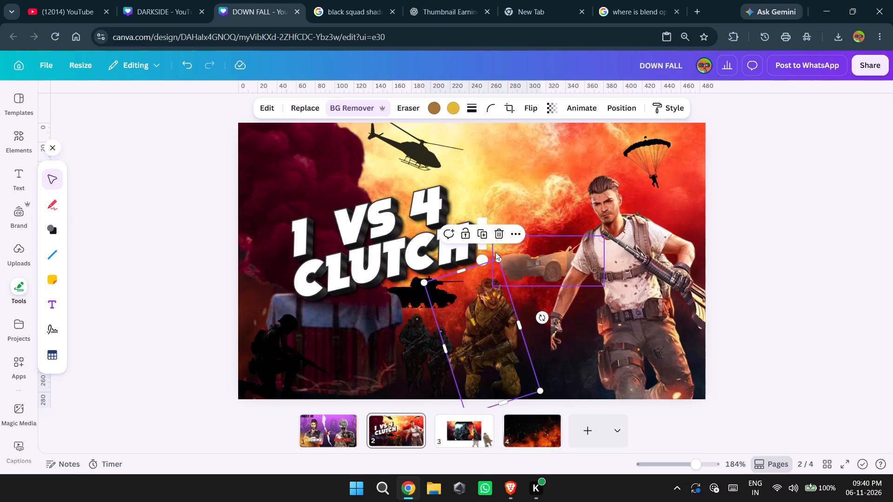
pyautogui.moveTo(497, 262); pyautogui.dragTo(497, 318)
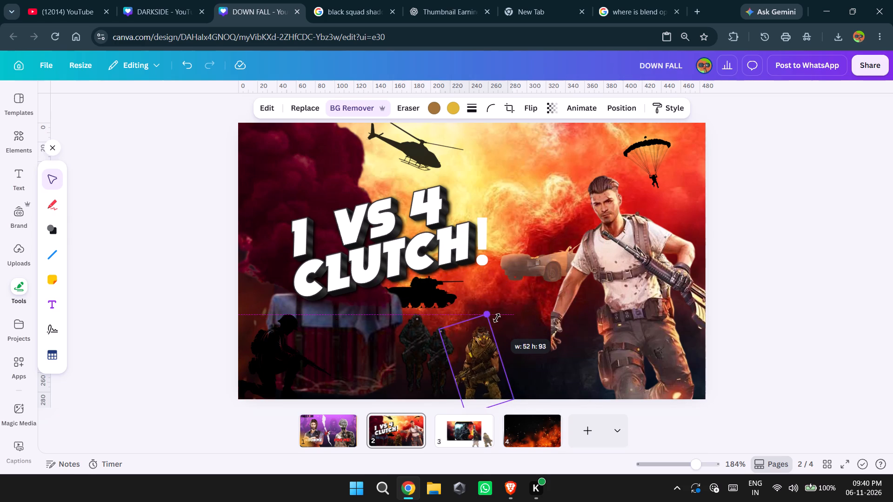
pyautogui.moveTo(497, 318); pyautogui.dragTo(506, 300)
pyautogui.moveTo(474, 351); pyautogui.dragTo(480, 349)
# Enlarge the right one of the two standing dark soldiers and place him in the gap beside the brown soldier.
pyautogui.click(433, 350)
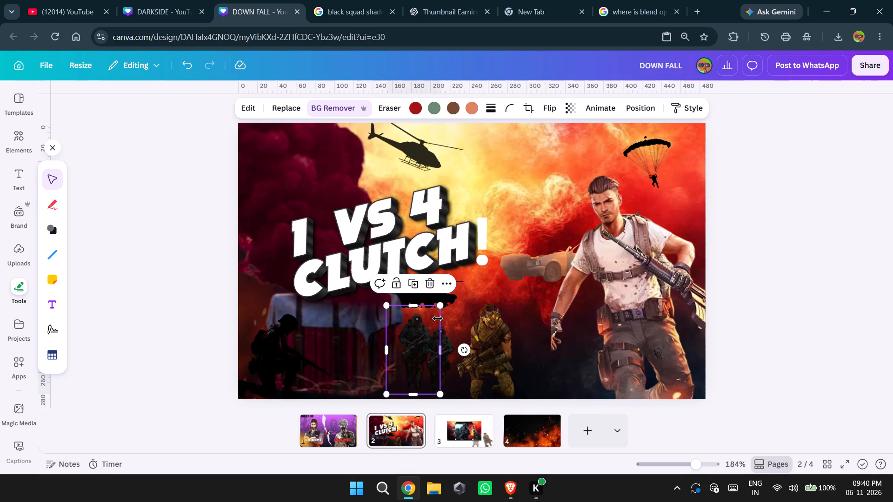
pyautogui.click(447, 340)
pyautogui.moveTo(464, 310); pyautogui.dragTo(478, 301)
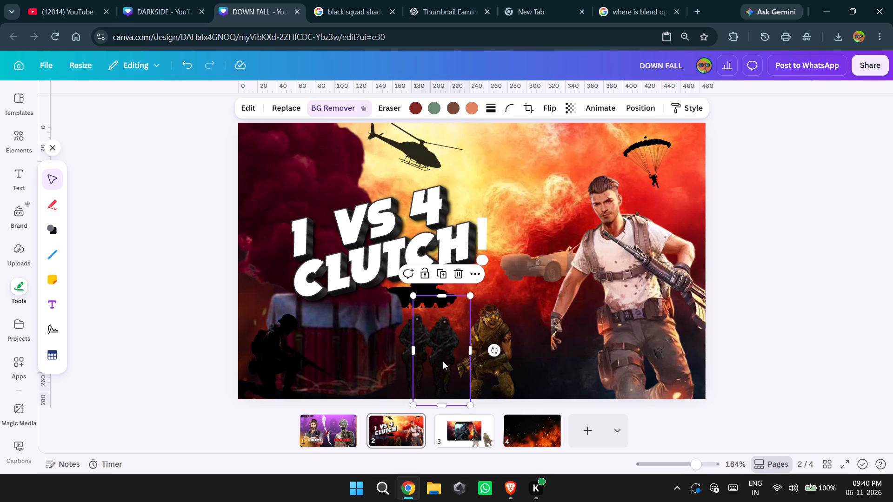
pyautogui.moveTo(443, 361); pyautogui.dragTo(449, 354)
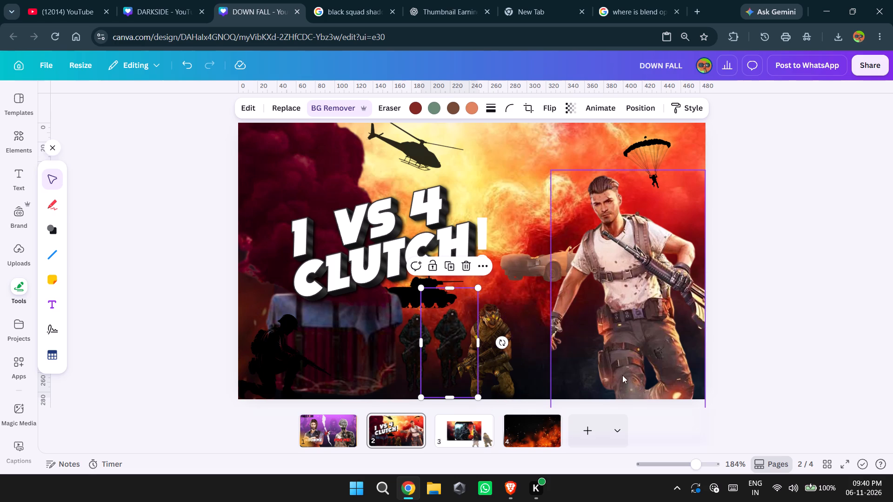
pyautogui.click(485, 364)
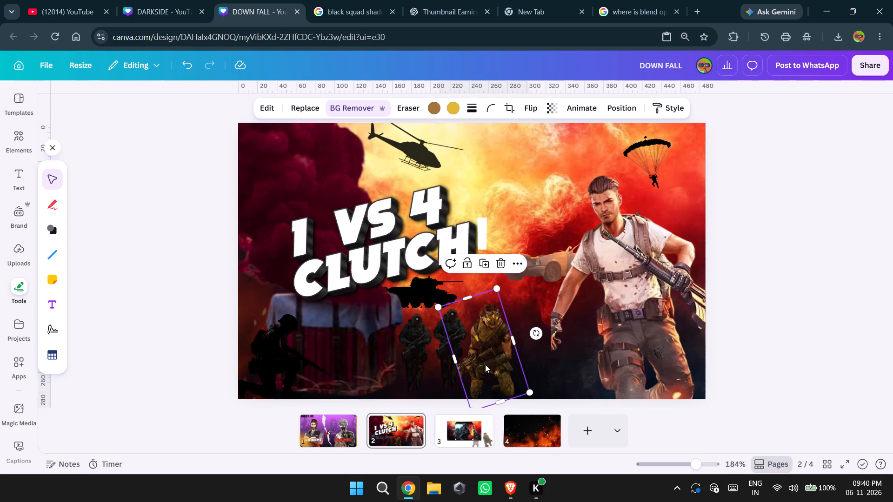
pyautogui.click(748, 239)
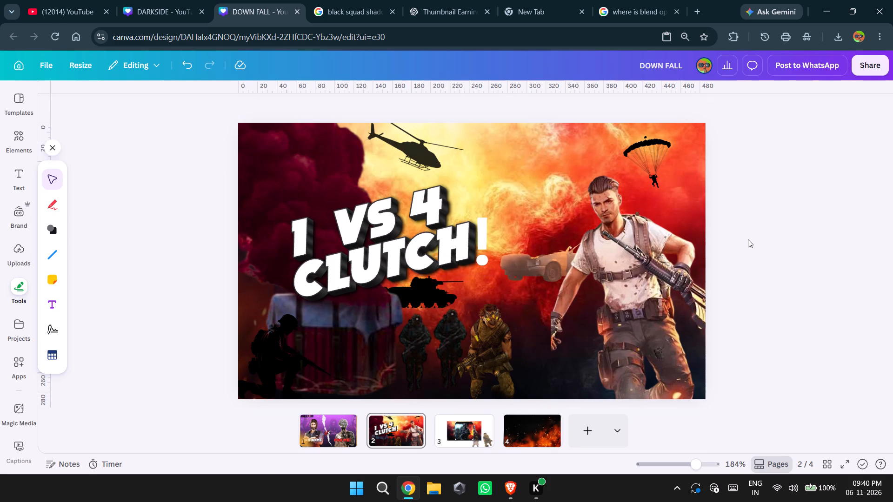
# Change the brown soldier's main brown colour to black.
pyautogui.click(498, 332)
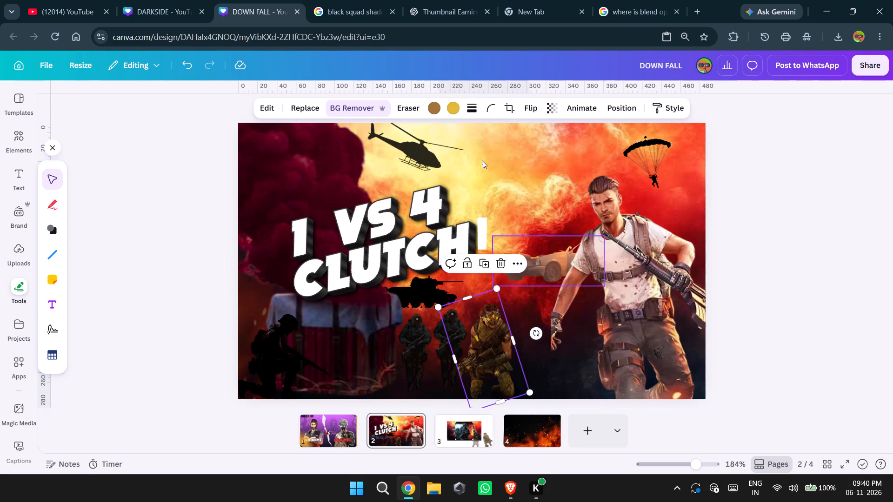
pyautogui.click(433, 113)
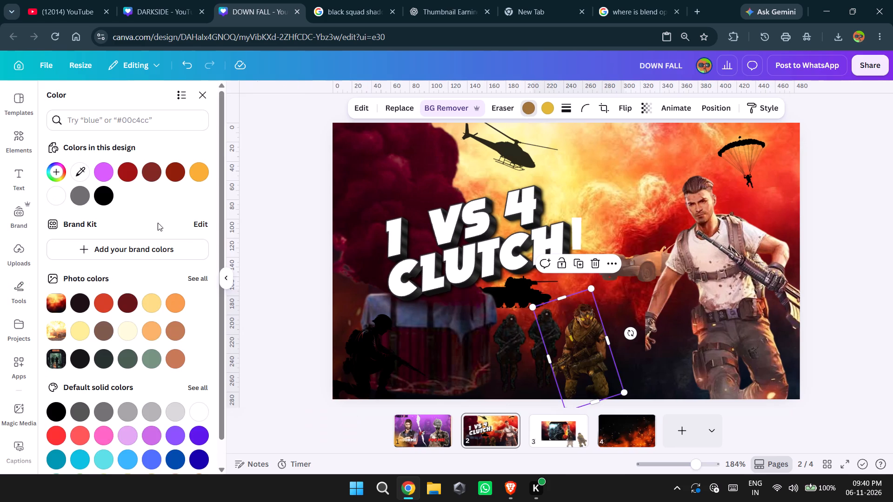
pyautogui.click(109, 198)
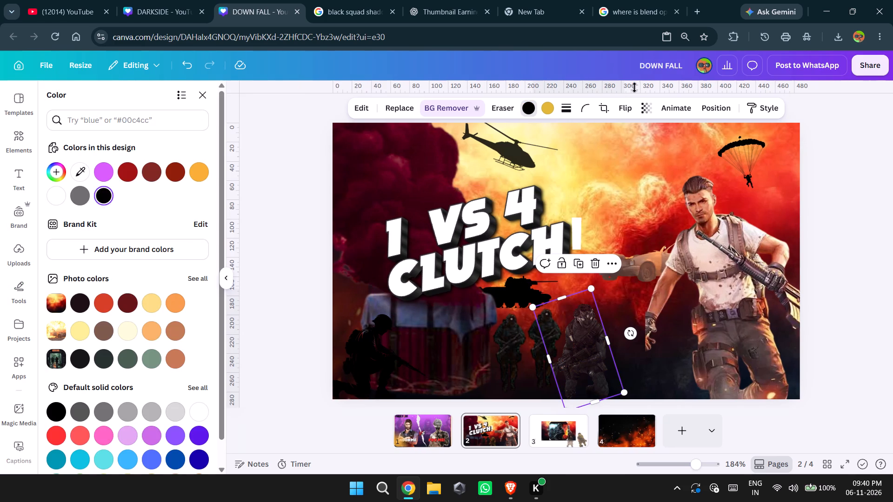
# Set the recoloured soldier's transparency value to 100.
pyautogui.click(648, 115)
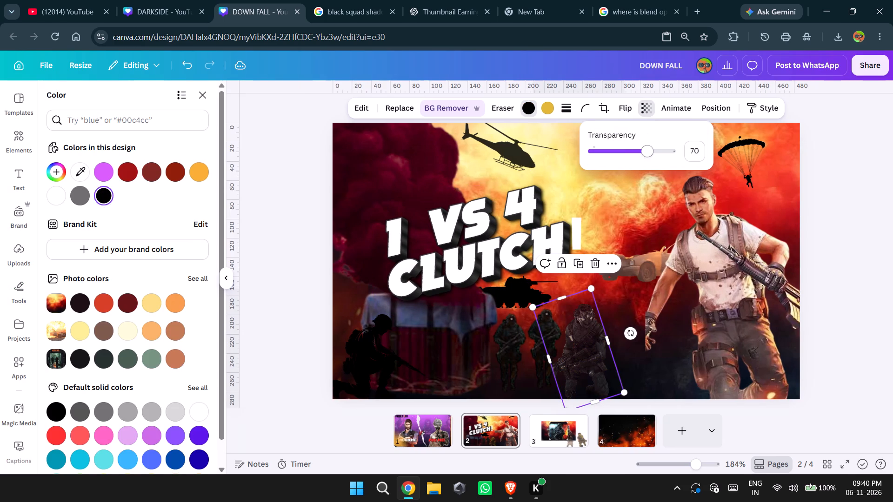
pyautogui.click(673, 152)
pyautogui.click(673, 152)
pyautogui.click(826, 251)
pyautogui.click(826, 251)
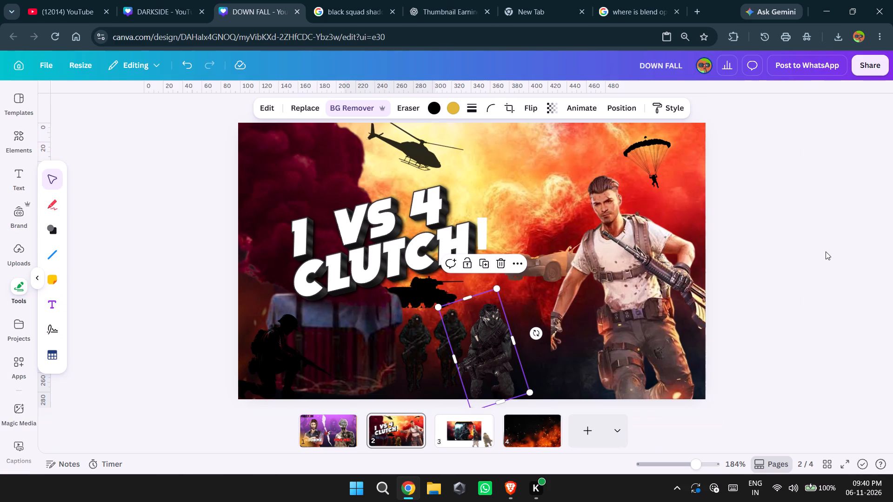
pyautogui.click(800, 262)
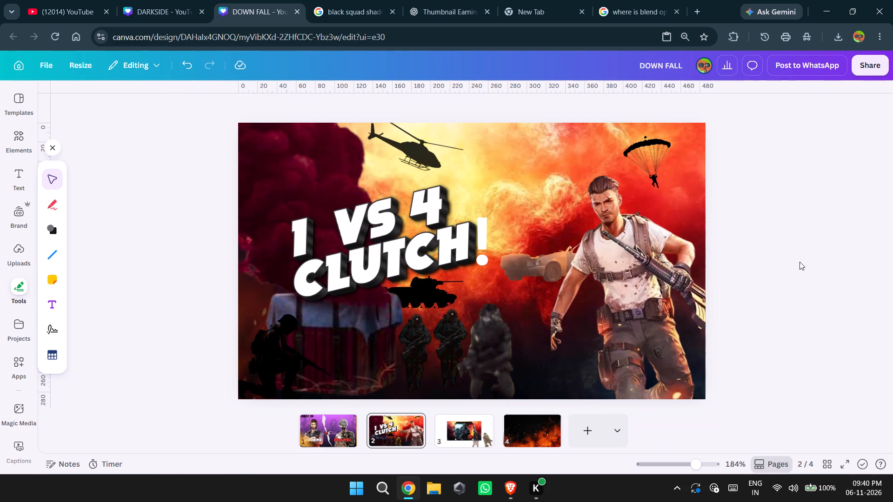
# Check the transparency of the two standing dark soldiers and the crouching soldier silhouette.
pyautogui.click(448, 343)
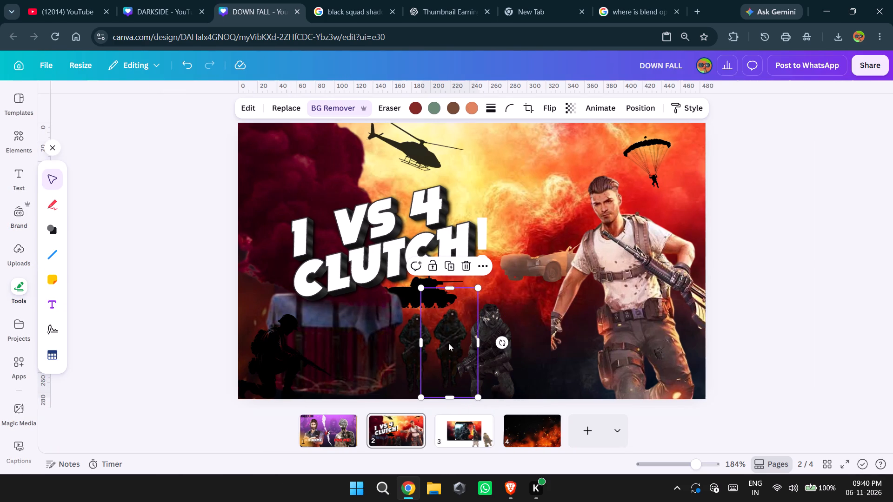
pyautogui.click(576, 102)
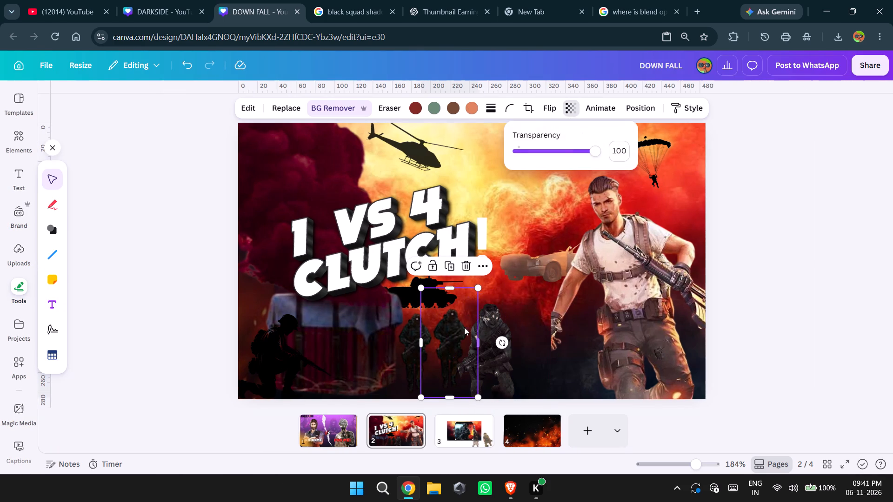
pyautogui.click(411, 337)
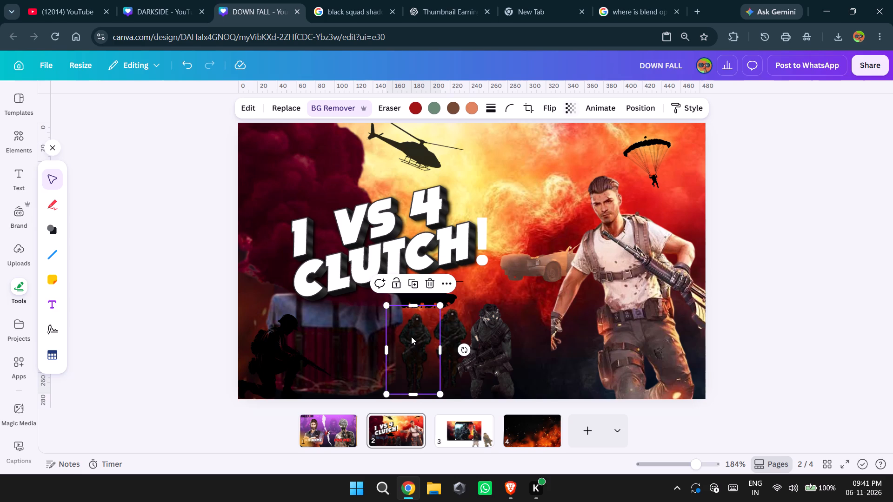
pyautogui.click(567, 111)
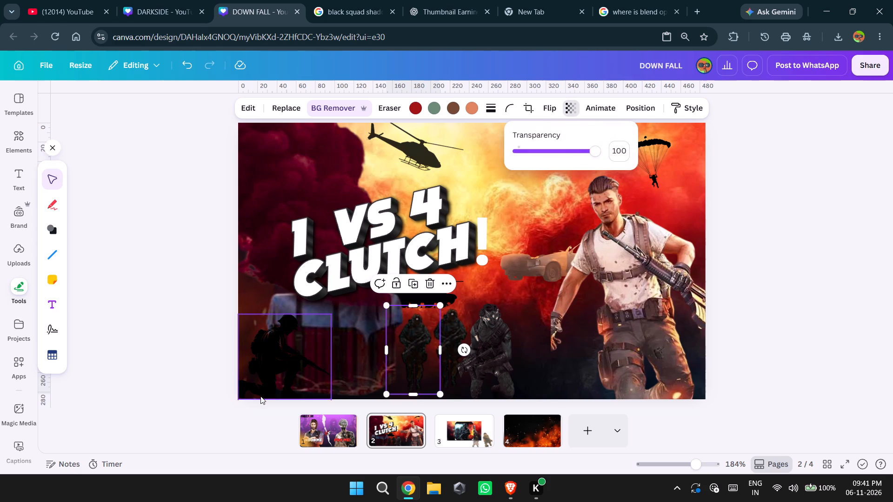
pyautogui.click(270, 359)
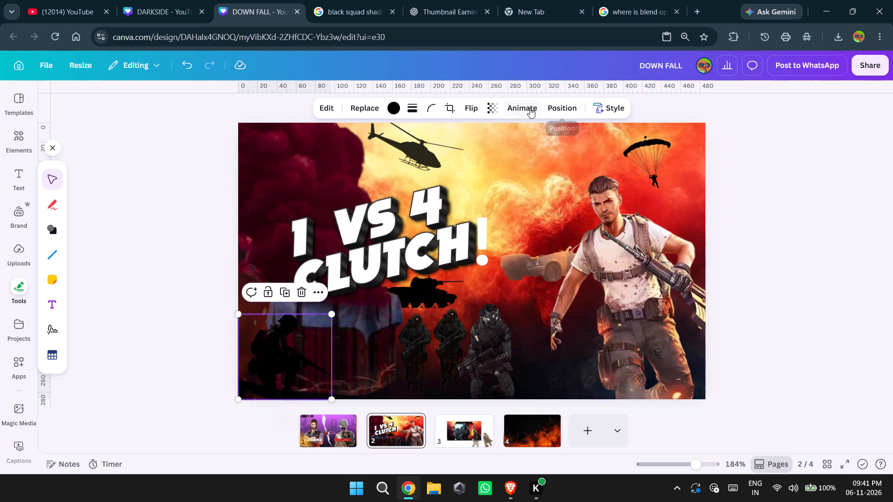
pyautogui.click(496, 104)
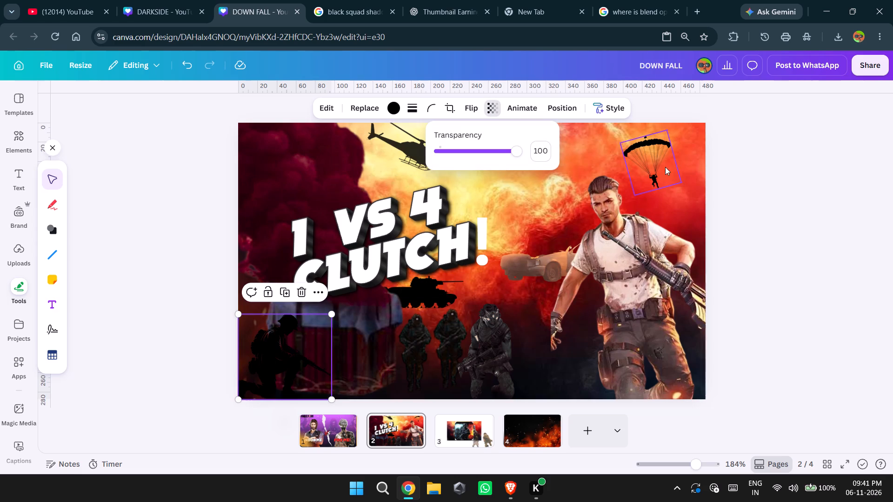
pyautogui.click(768, 222)
pyautogui.click(768, 222)
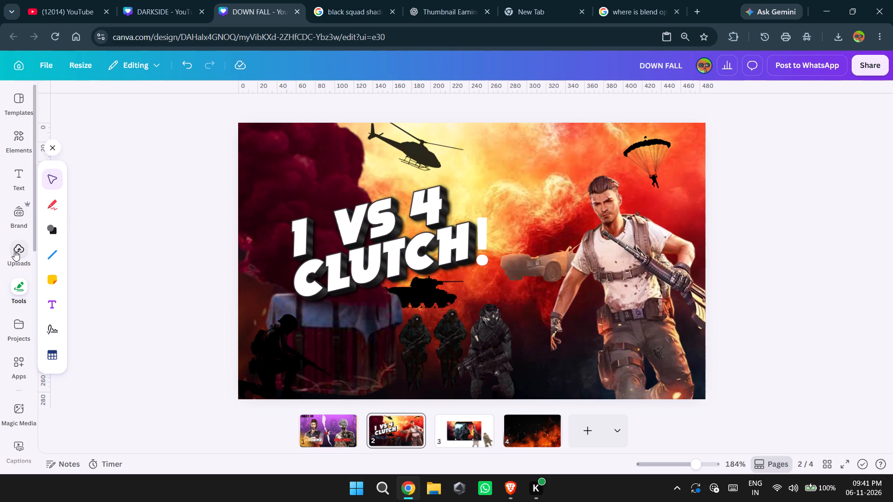
# Save the DOWN FALL design.
pyautogui.click(37, 59)
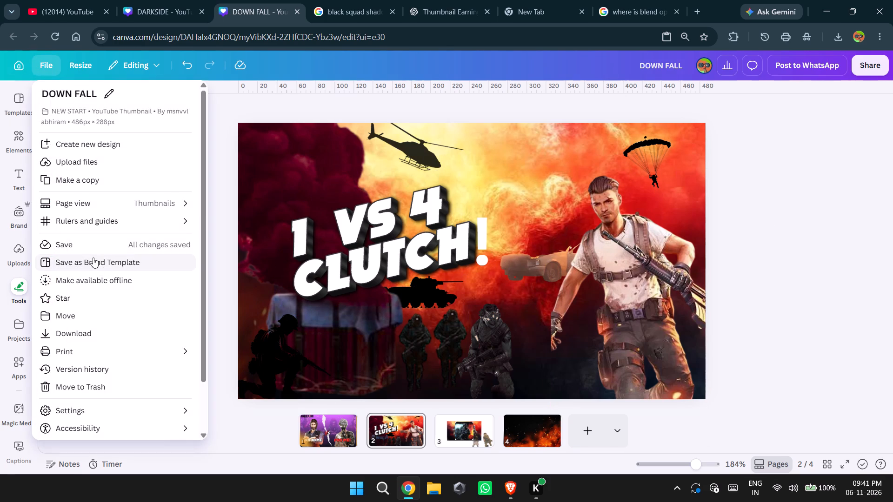
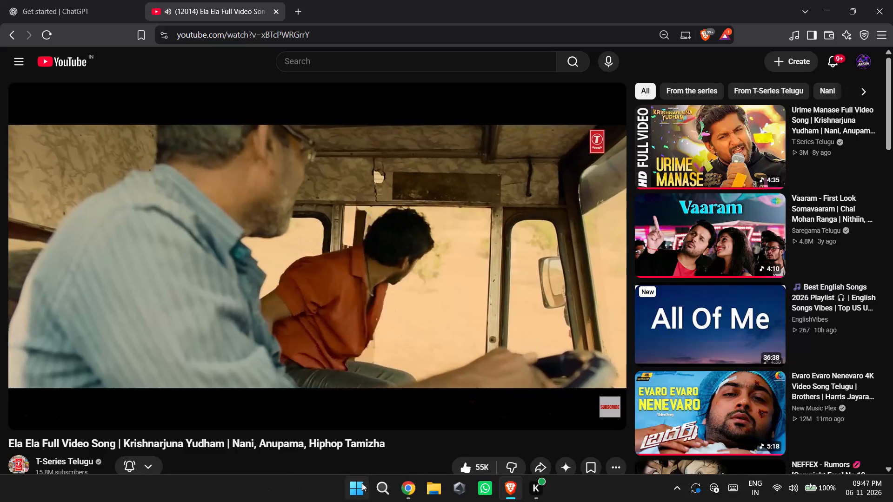
# Switch to Chrome and look through the four pages of the DOWN FALL design.
pyautogui.click(402, 498)
pyautogui.scroll(-2, 400, 308)
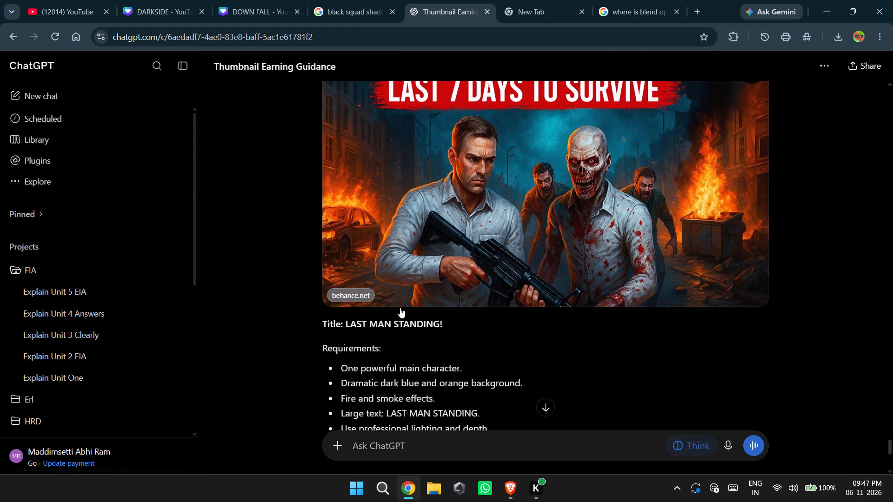
pyautogui.click(256, 0)
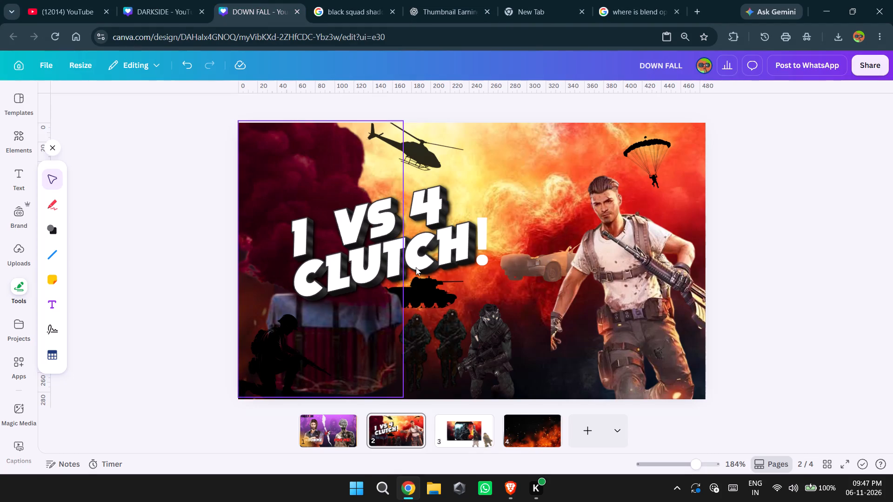
pyautogui.click(762, 264)
pyautogui.hscroll(2, 762, 264)
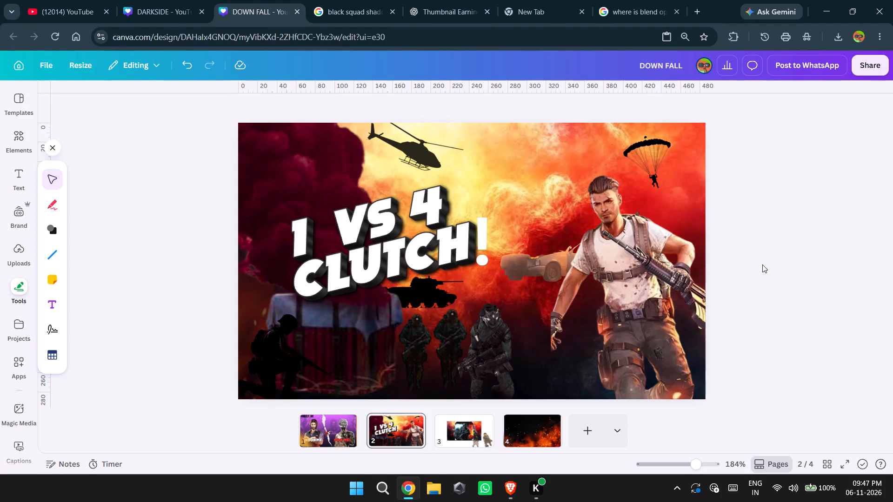
pyautogui.press('Left')
pyautogui.press('Right')
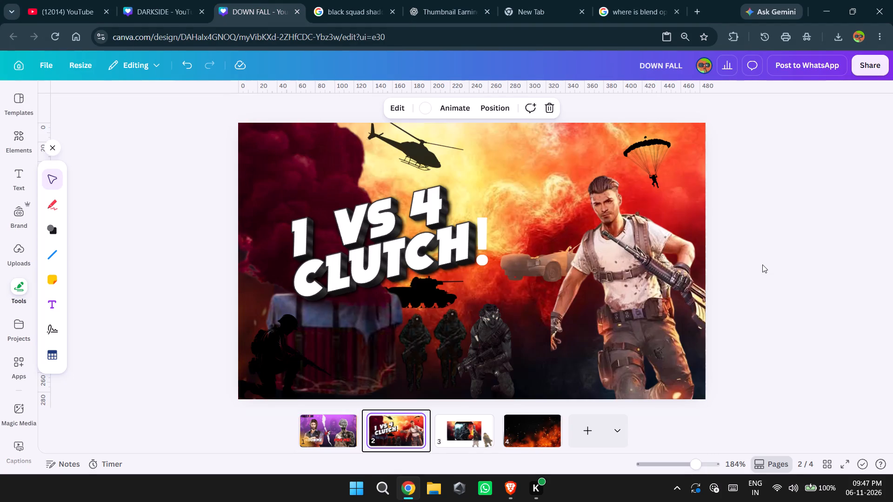
pyautogui.press('Left')
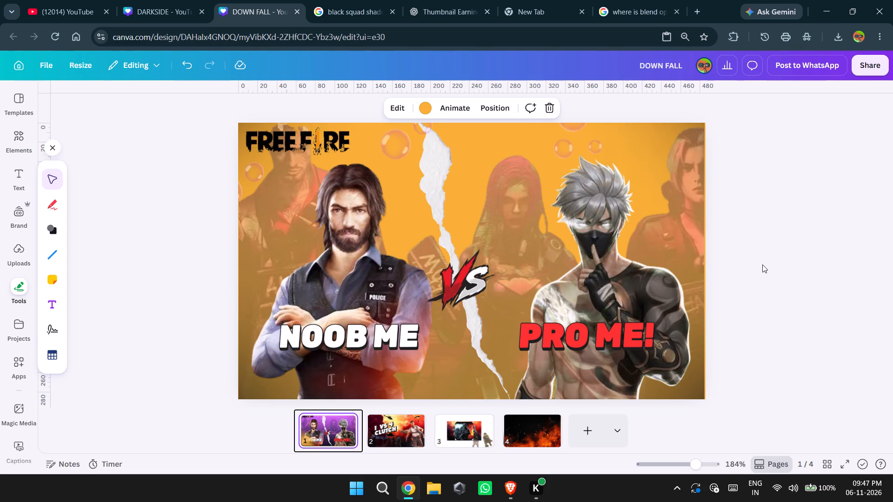
pyautogui.click(804, 221)
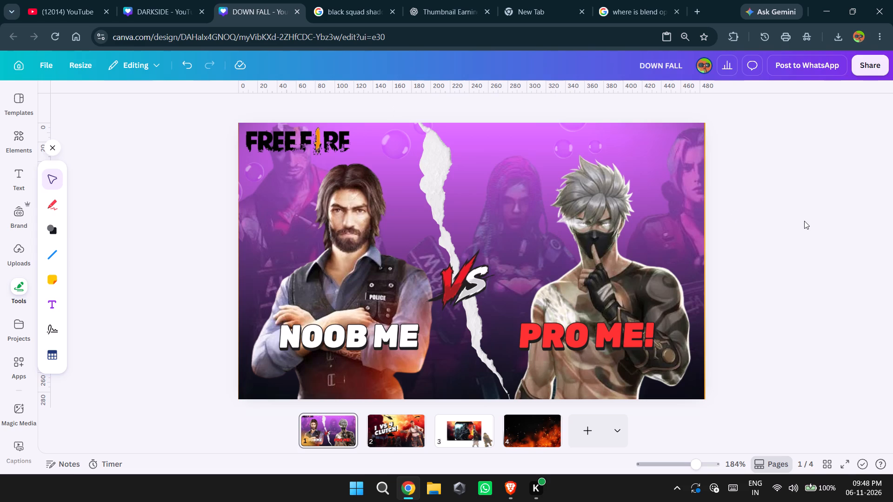
pyautogui.press('Right')
pyautogui.press('Right')
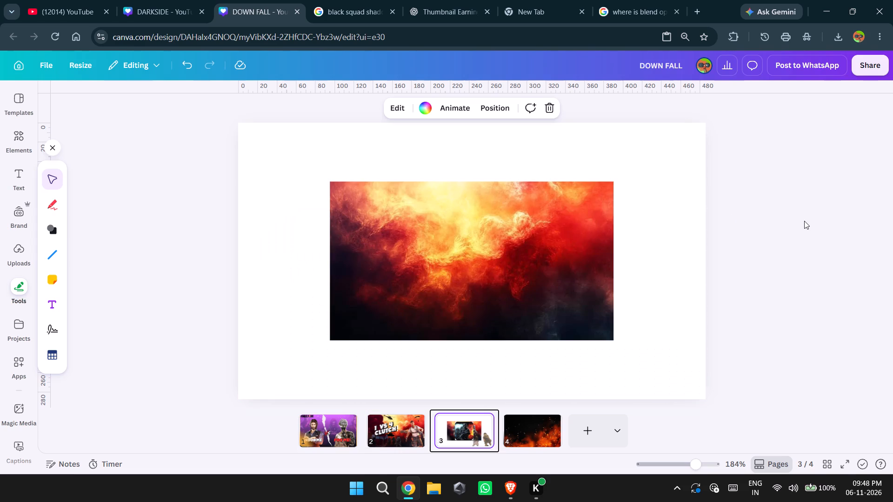
pyautogui.press('Right')
pyautogui.press('Left')
pyautogui.press('Left')
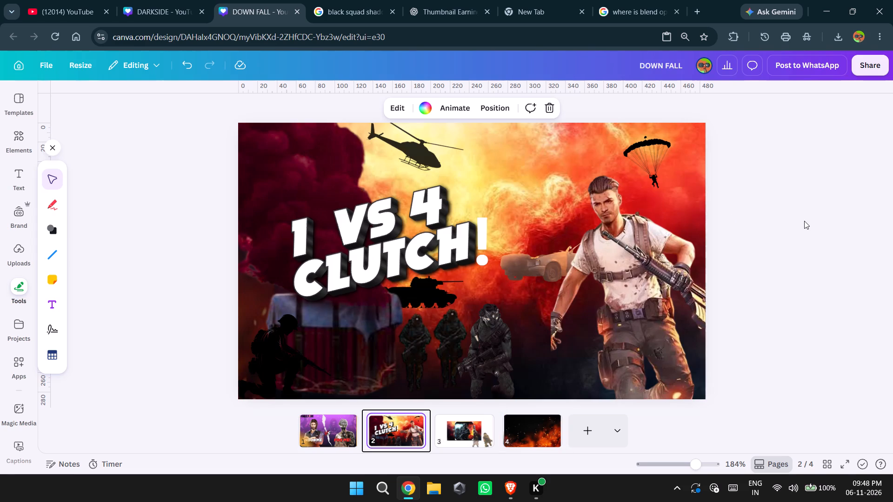
pyautogui.press('Right')
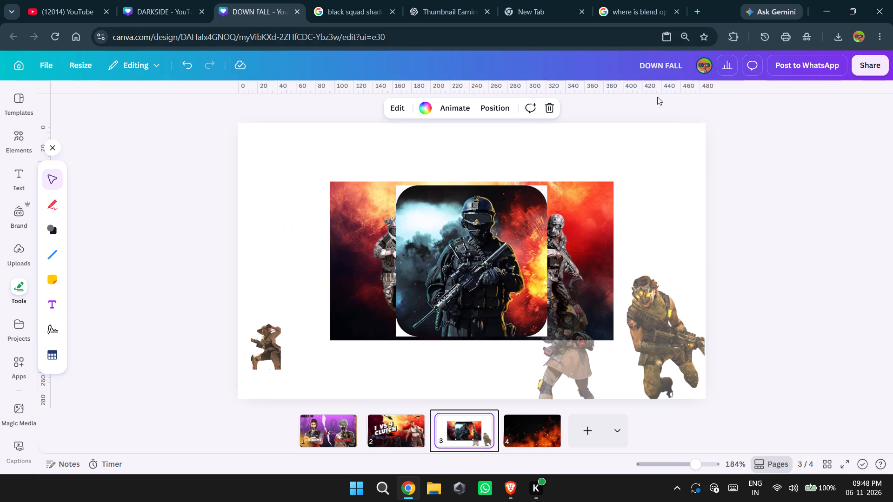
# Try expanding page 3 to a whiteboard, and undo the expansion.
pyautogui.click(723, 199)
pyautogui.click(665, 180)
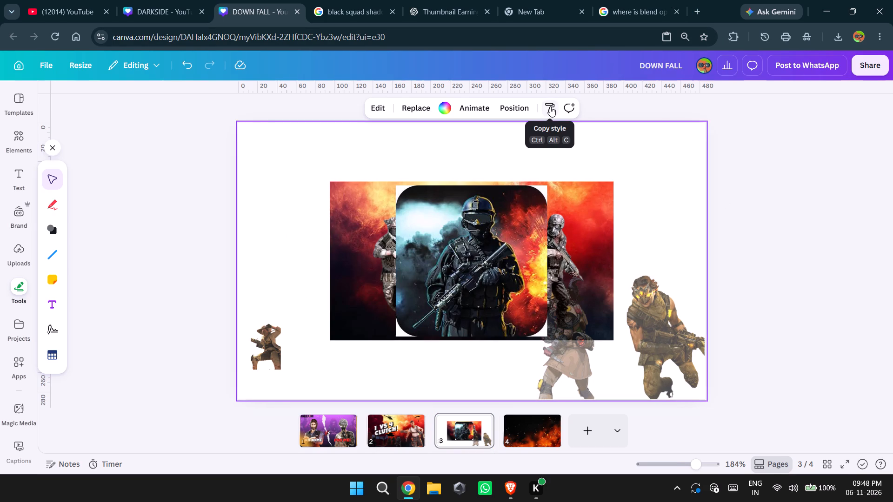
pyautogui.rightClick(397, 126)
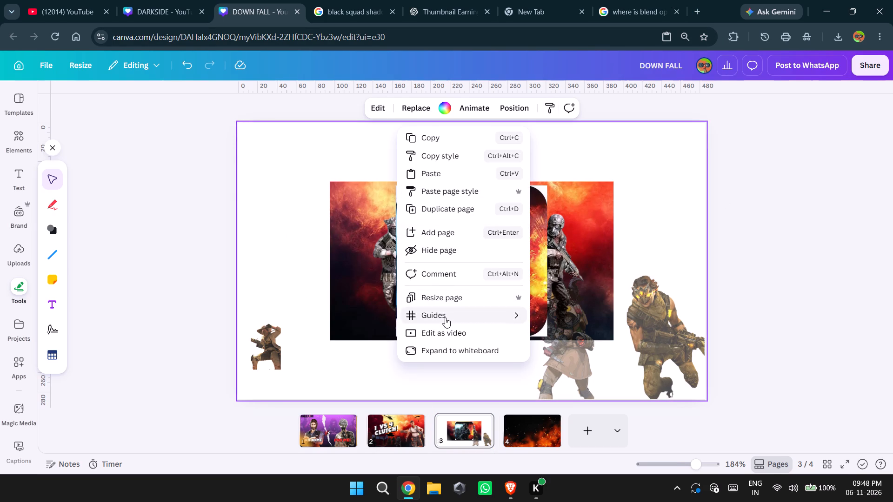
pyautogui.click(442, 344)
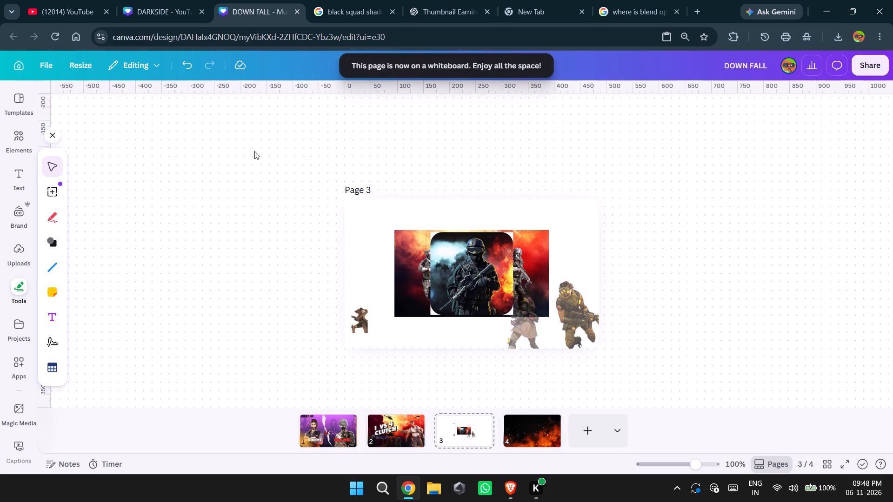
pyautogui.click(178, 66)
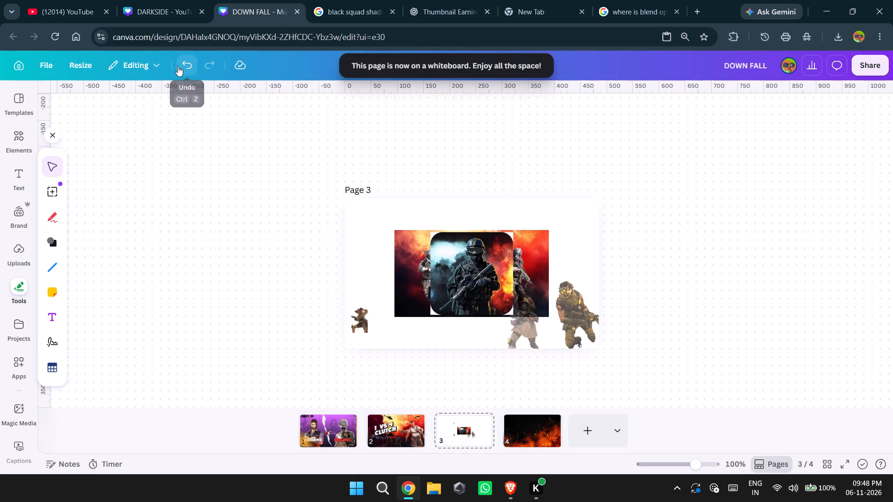
# Delete all images from page 3: the soldier pictures, the three character cutouts and the fiery smoke image.
pyautogui.rightClick(467, 266)
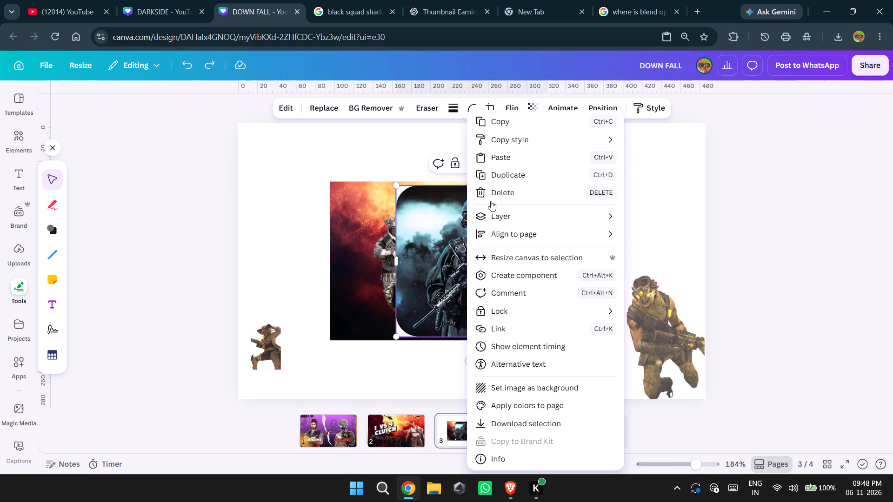
pyautogui.click(502, 186)
pyautogui.rightClick(469, 231)
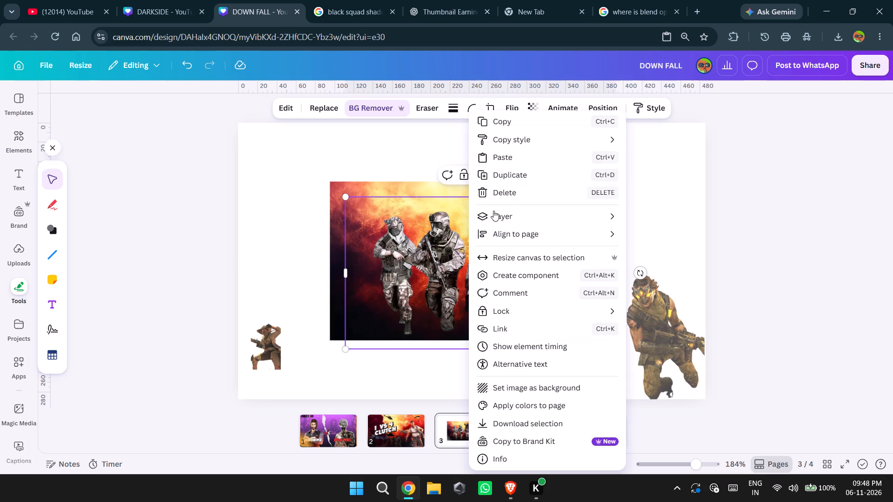
pyautogui.click(501, 198)
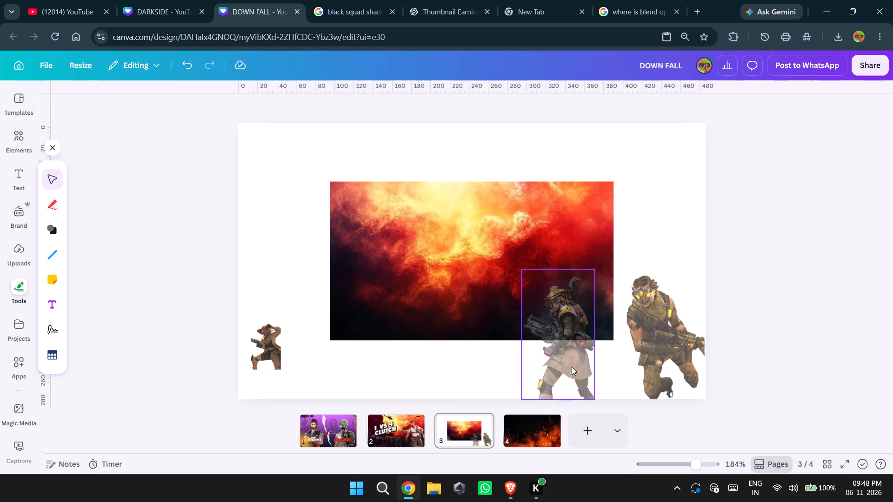
pyautogui.click(572, 367)
pyautogui.click(576, 244)
pyautogui.click(634, 295)
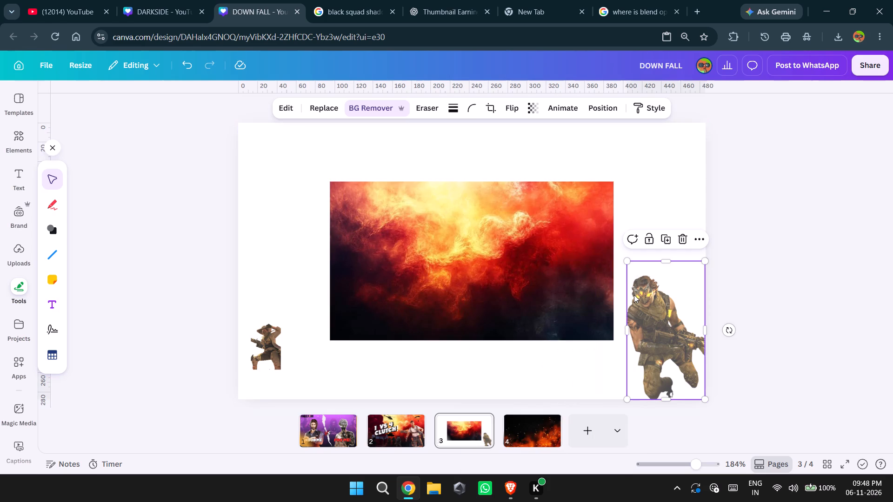
pyautogui.click(676, 239)
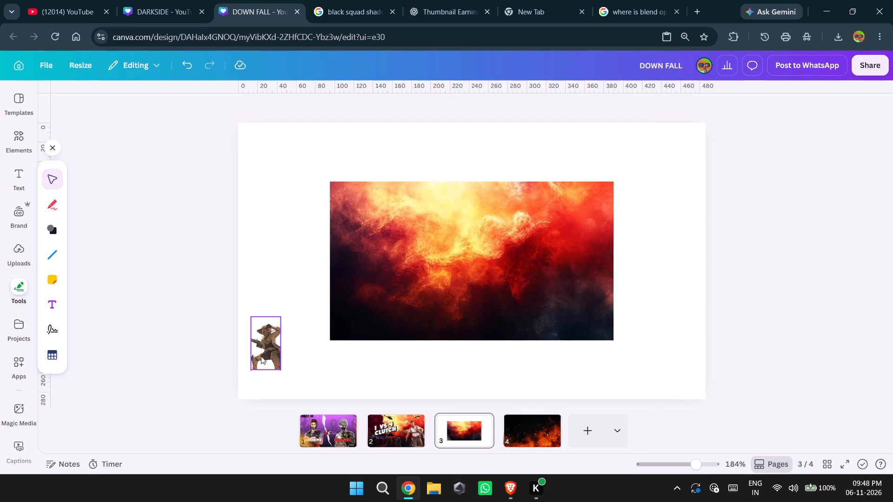
pyautogui.click(261, 356)
pyautogui.click(280, 300)
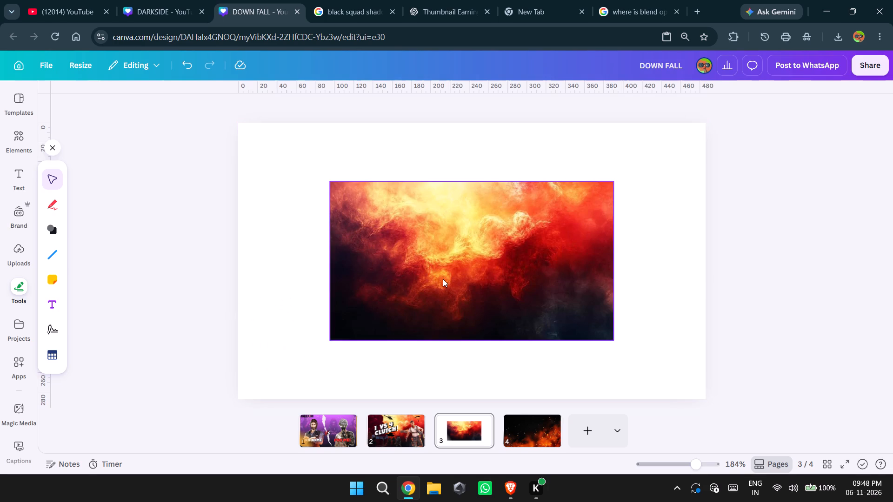
pyautogui.click(443, 279)
pyautogui.click(488, 159)
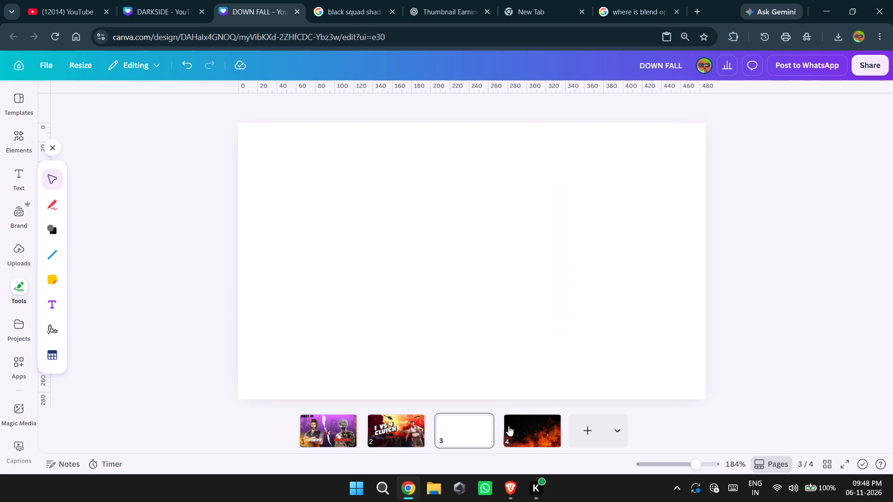
# Delete the fire and sparks background image from page 4.
pyautogui.click(514, 426)
pyautogui.rightClick(508, 285)
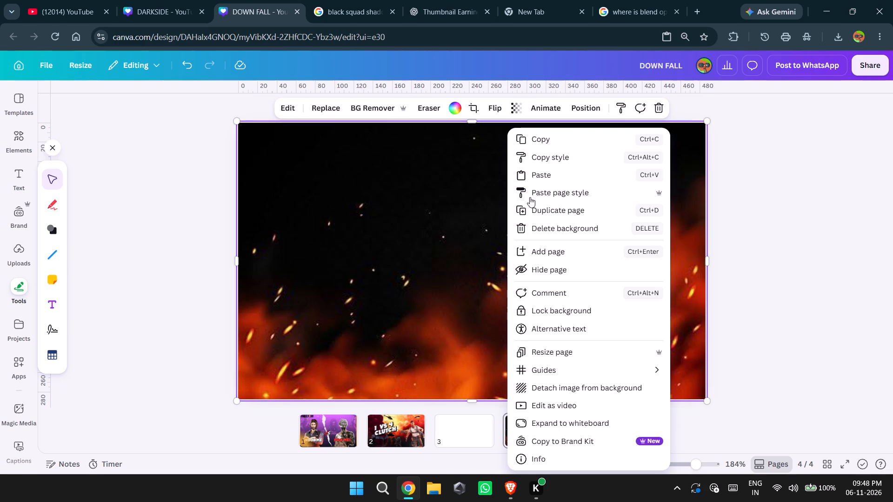
pyautogui.click(529, 221)
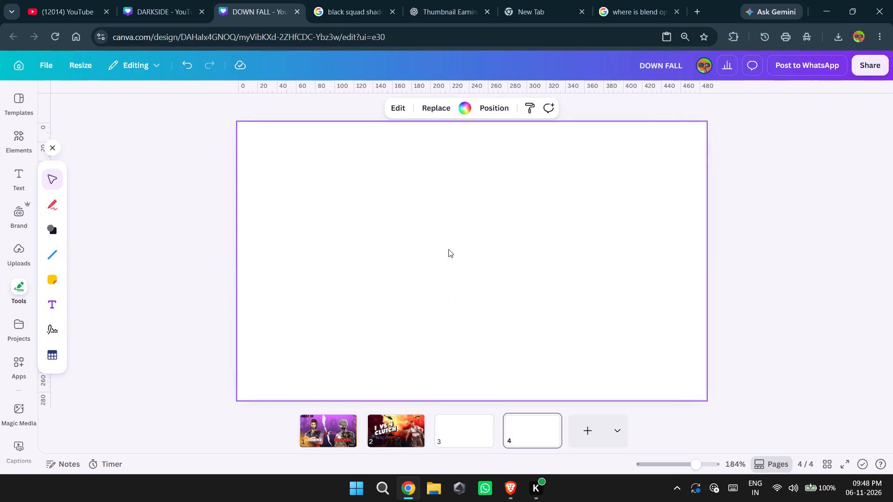
# Return to the blank page 3 of the design.
pyautogui.click(454, 436)
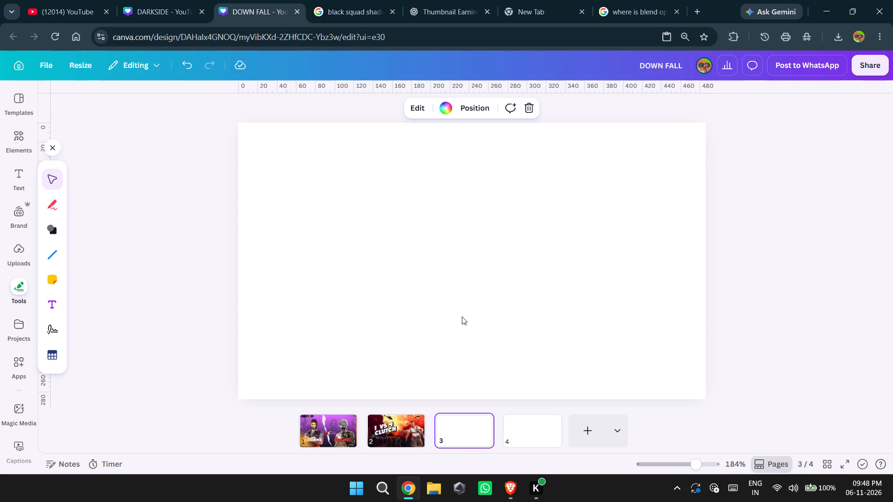